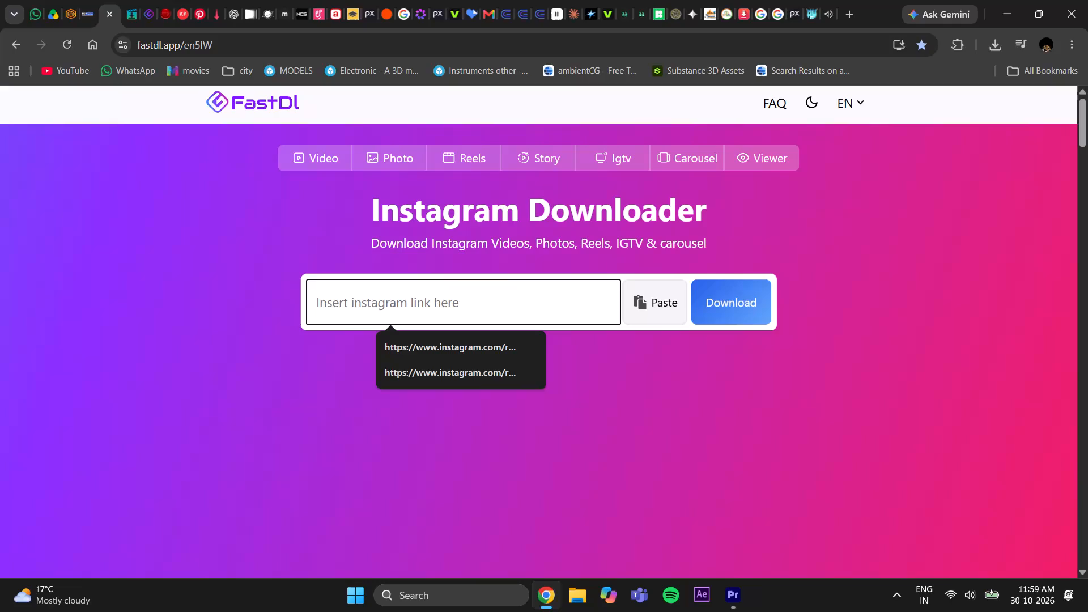
Paste the copied Instagram link into the FastDl downloader and submit it to fetch the post's media.
key(ctrl+v)
key(Return)
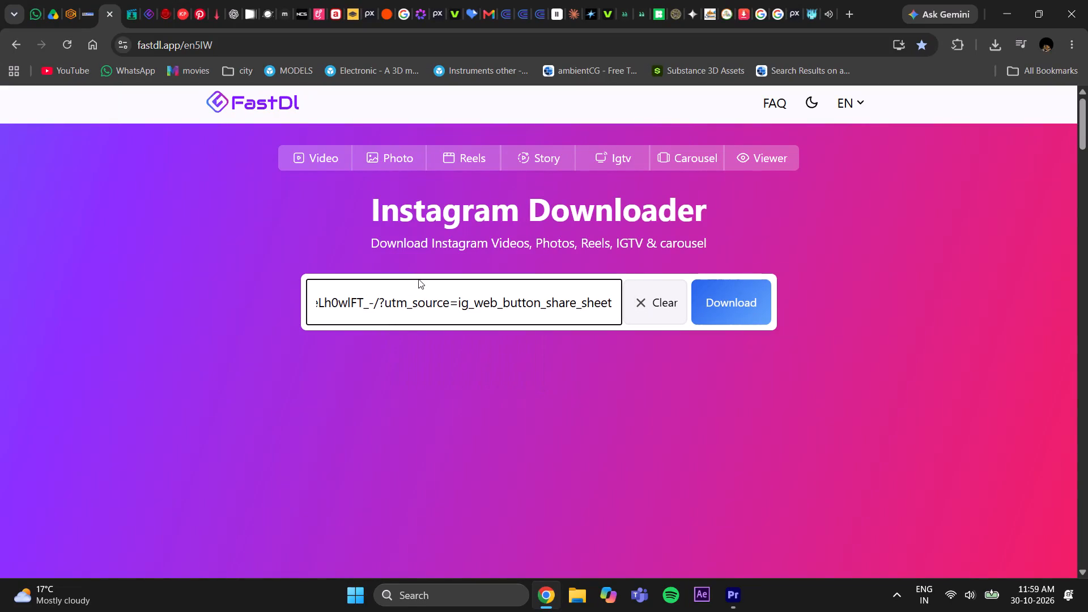
click(734, 304)
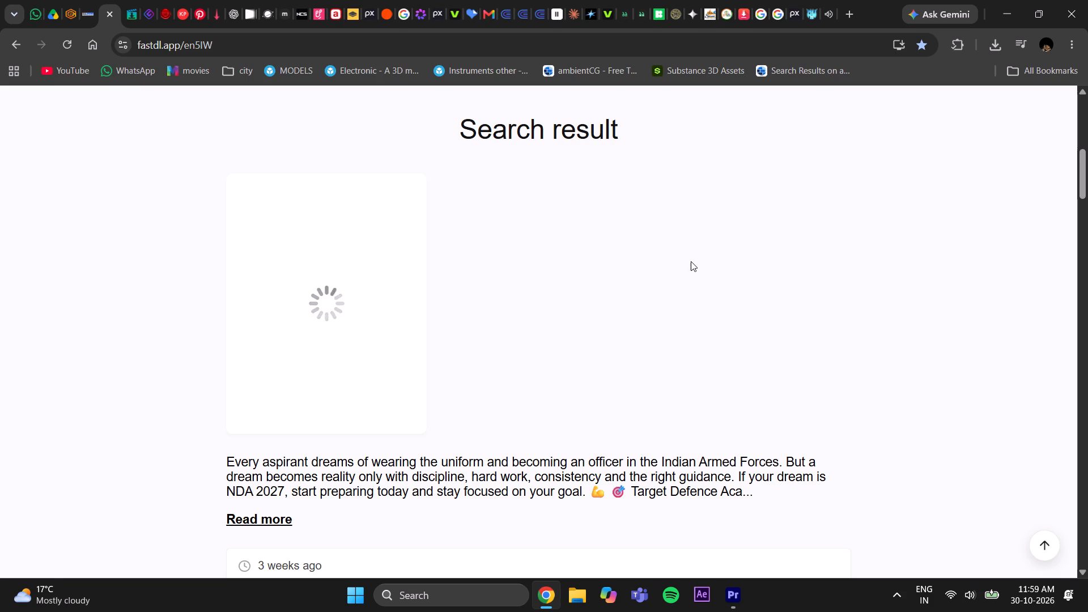
Download the "Kya hai NDA ??" reel video from the search result.
scroll(751, 336, down, 1)
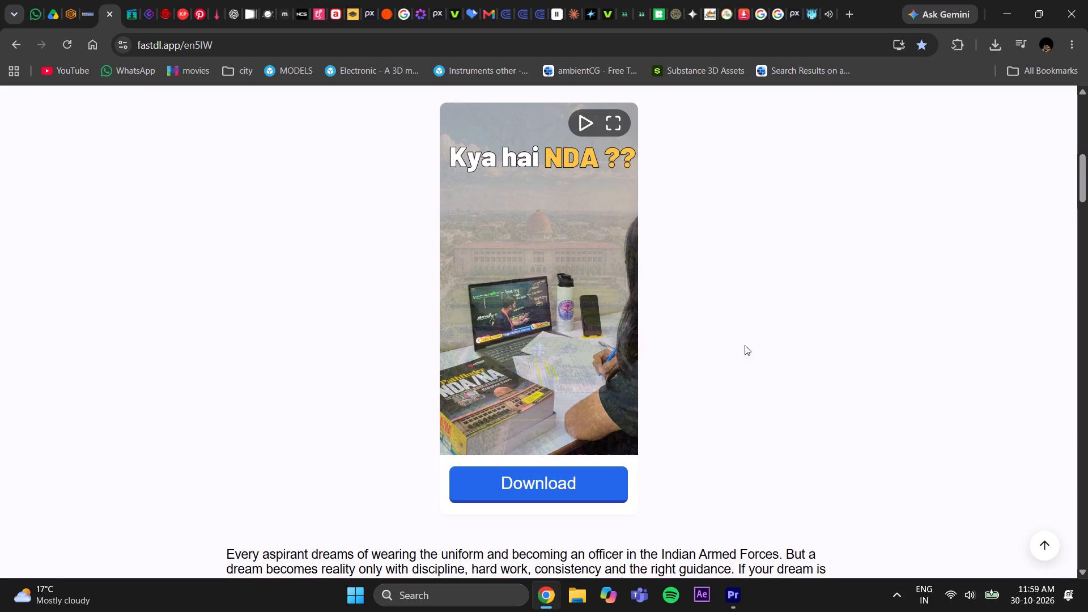
click(580, 478)
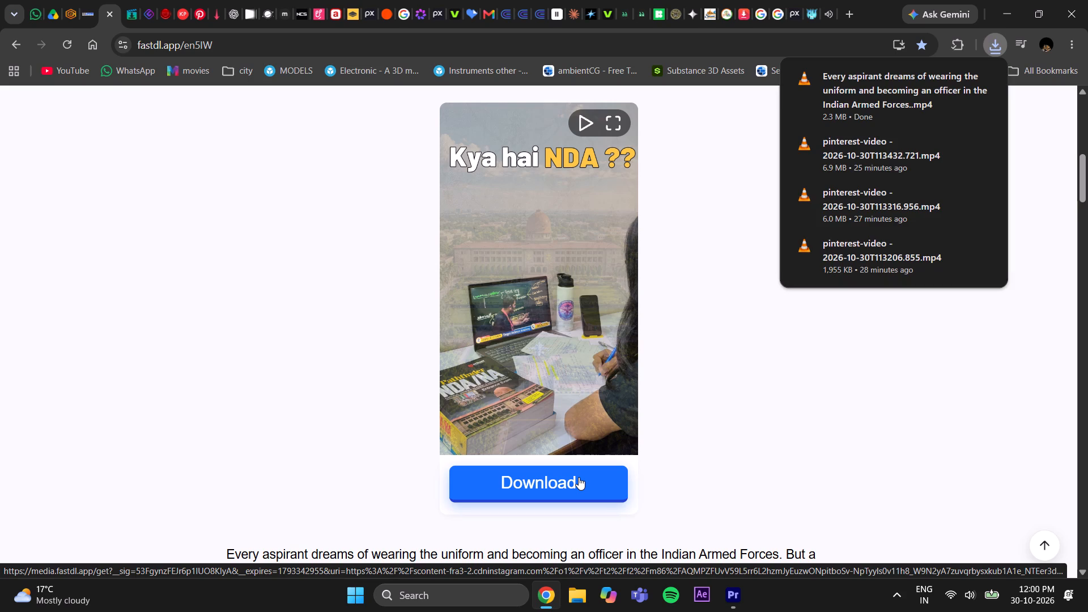
click(938, 397)
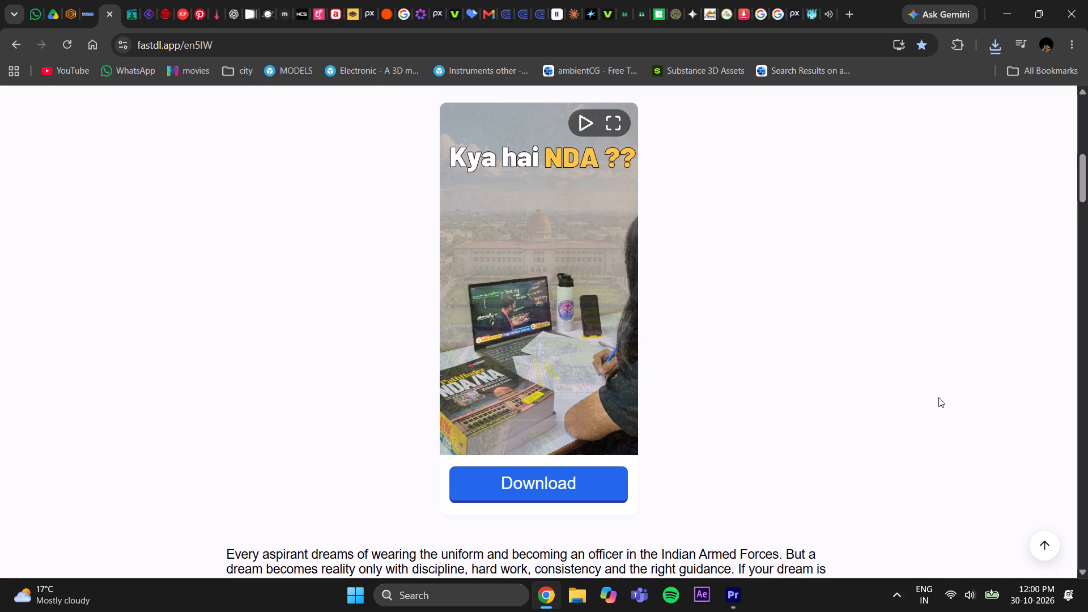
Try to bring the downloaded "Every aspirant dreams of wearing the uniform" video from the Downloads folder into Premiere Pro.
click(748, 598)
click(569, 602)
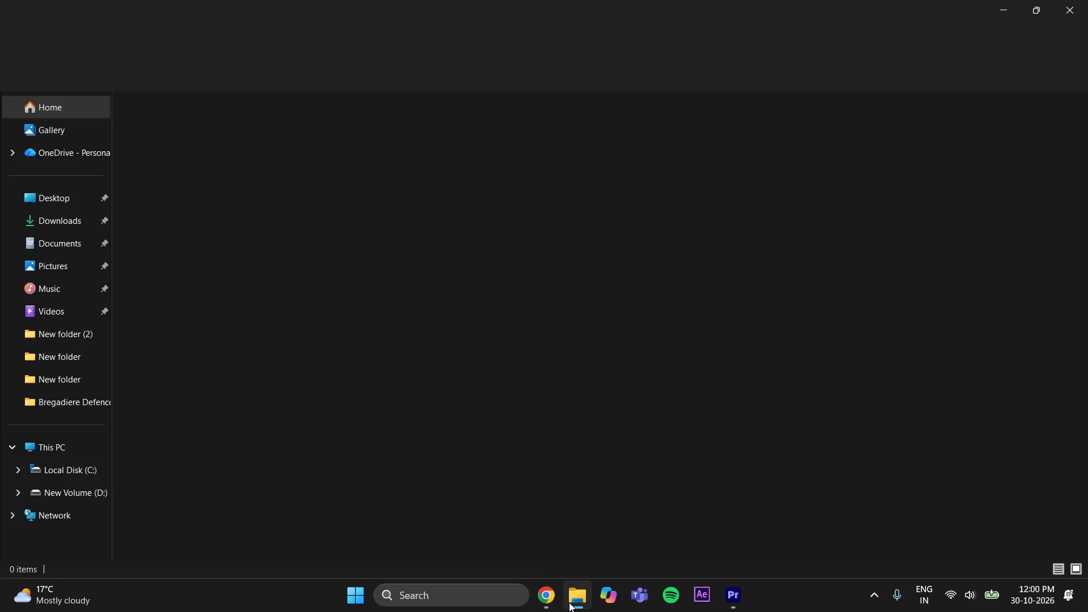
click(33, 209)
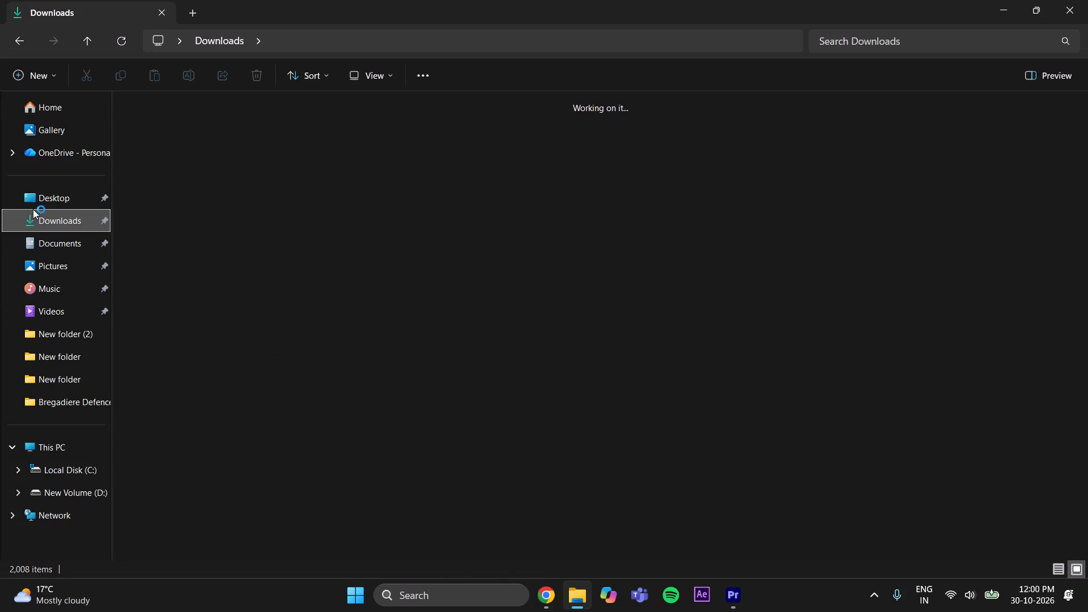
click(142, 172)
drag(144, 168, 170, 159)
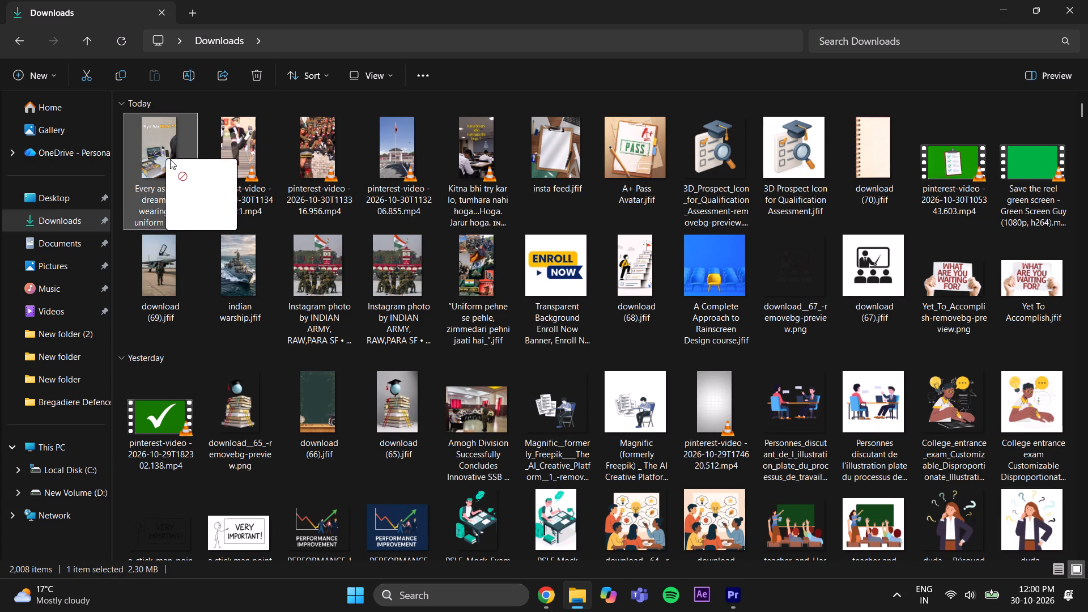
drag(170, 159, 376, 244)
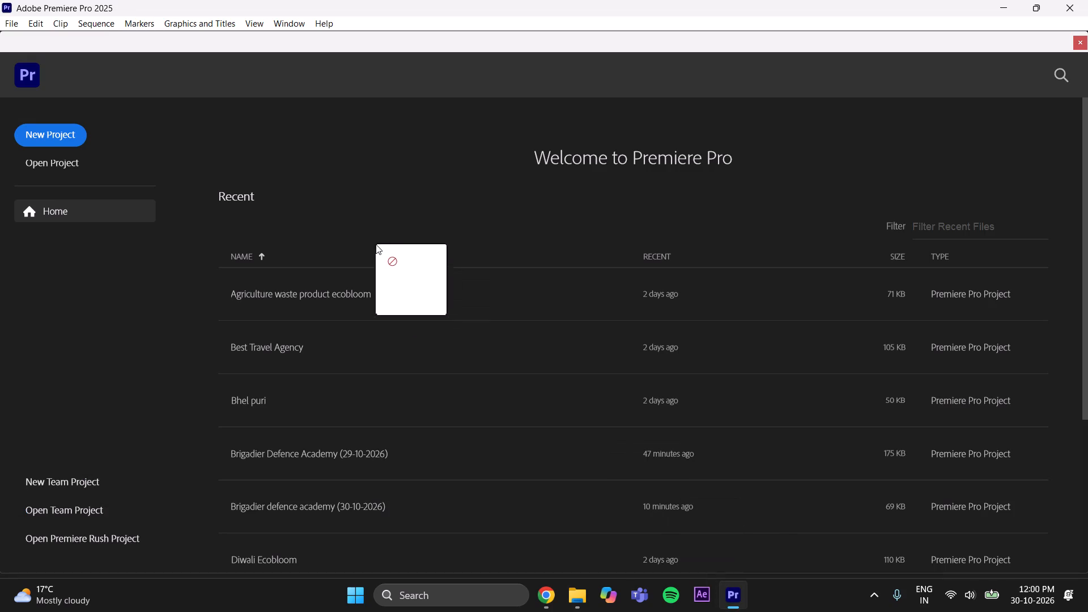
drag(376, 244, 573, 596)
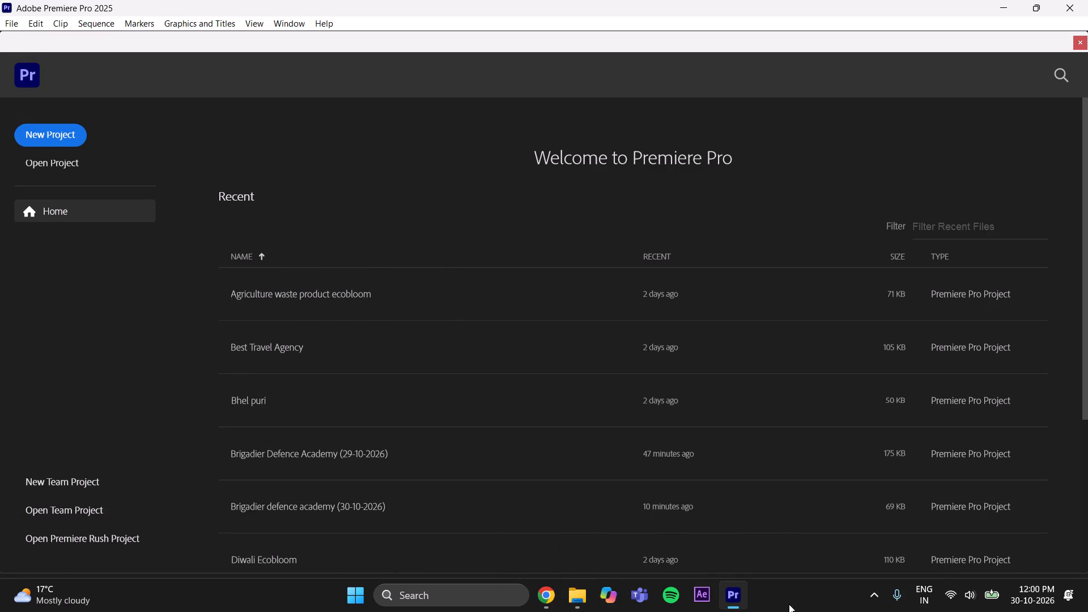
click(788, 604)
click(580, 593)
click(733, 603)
Create a new project named "Brigadiere 2 Reel (30-10-2026)" in D:\premiere pro, skipping the media import.
click(70, 142)
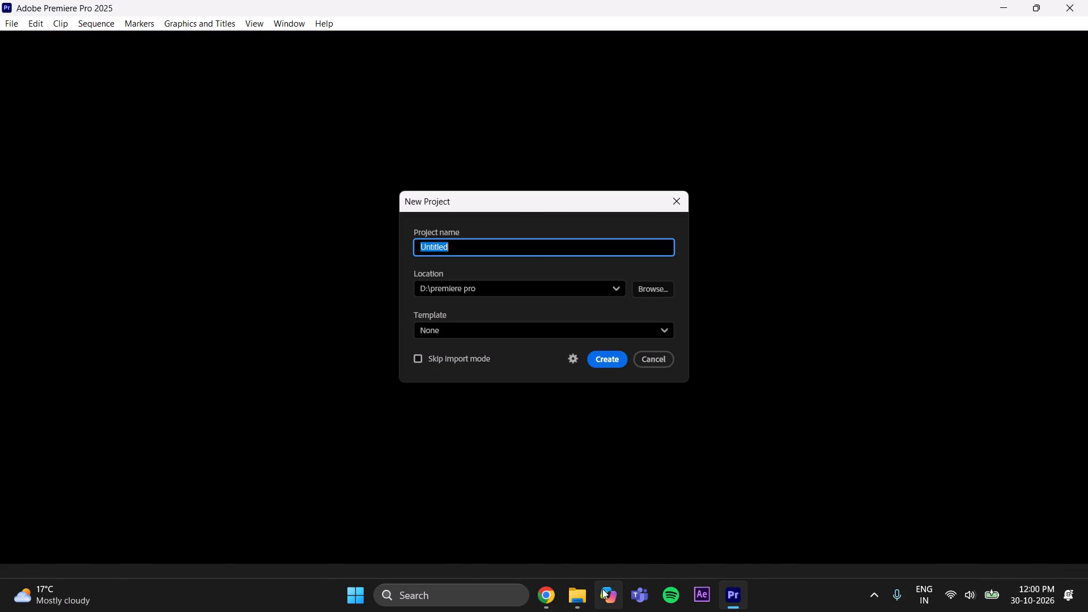
click(576, 601)
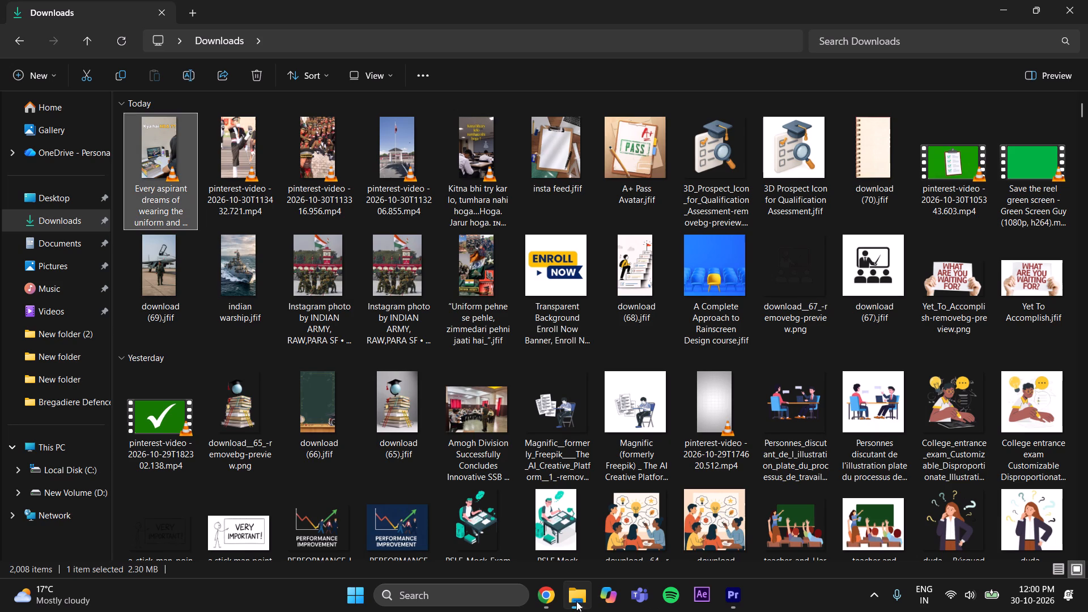
click(746, 611)
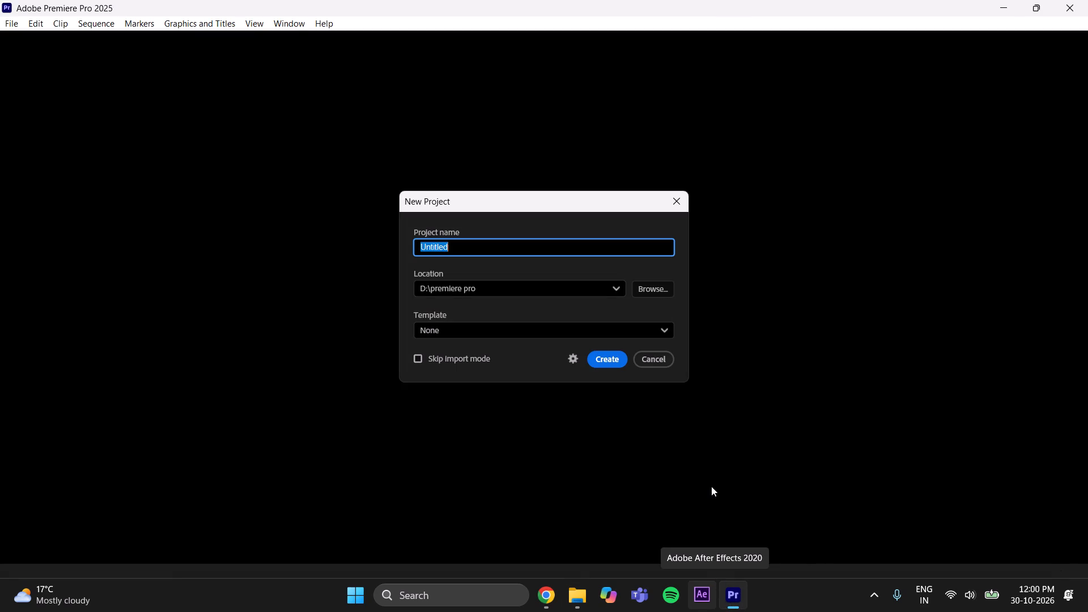
key(BackSpace)
text(Brigadiere)
key(space)
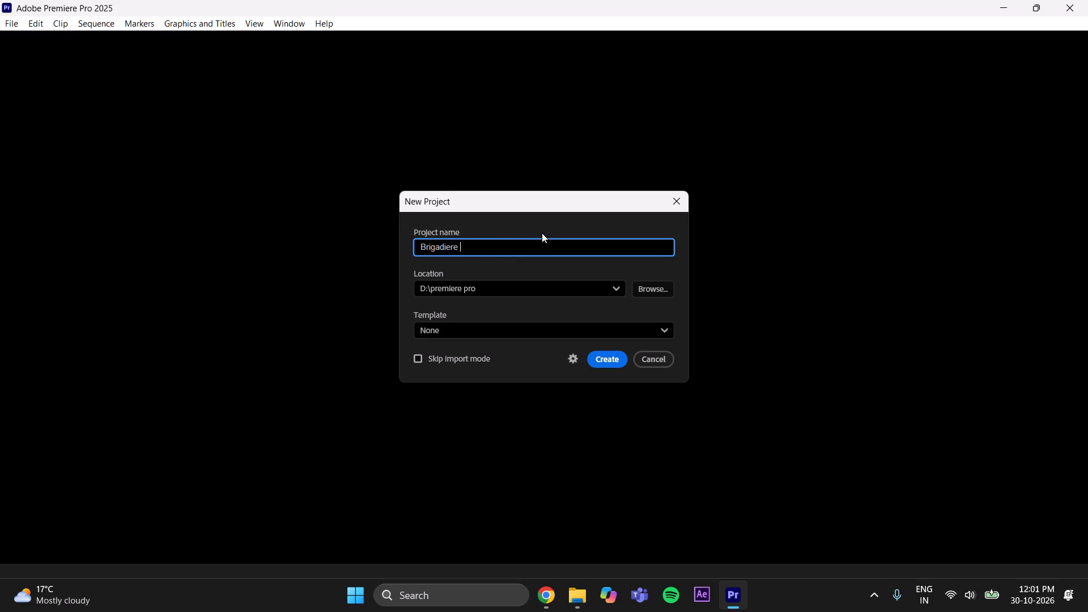
key(shift+at)
key(BackSpace)
text(2)
key(space)
text(Reel)
key(space)
key(shift+parenleft)
text(30)
text(-10-)
text(2026)
key(shift+parenright)
key(Return)
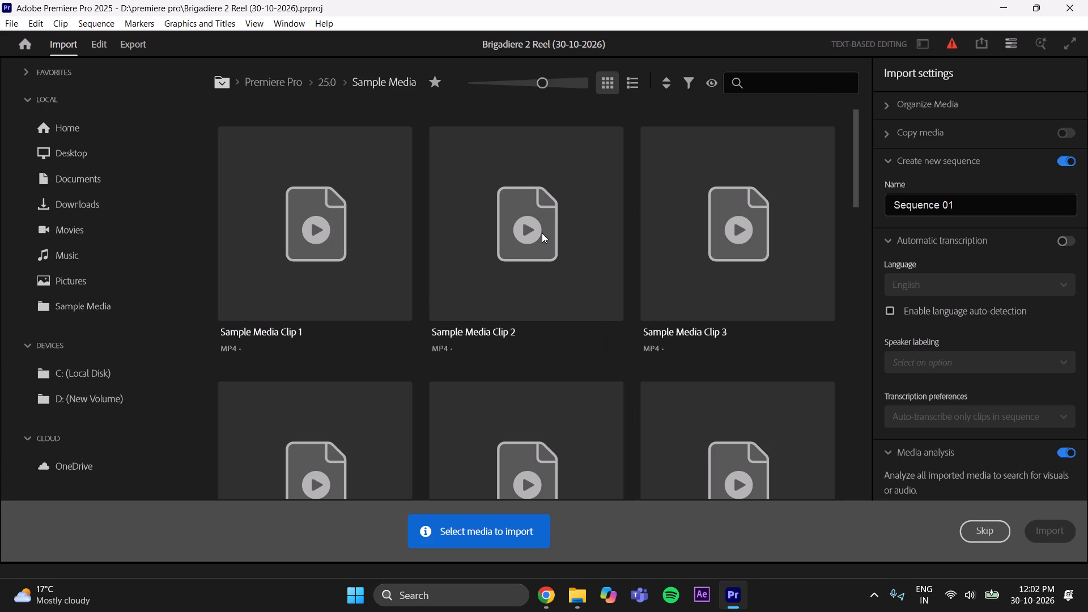
click(996, 531)
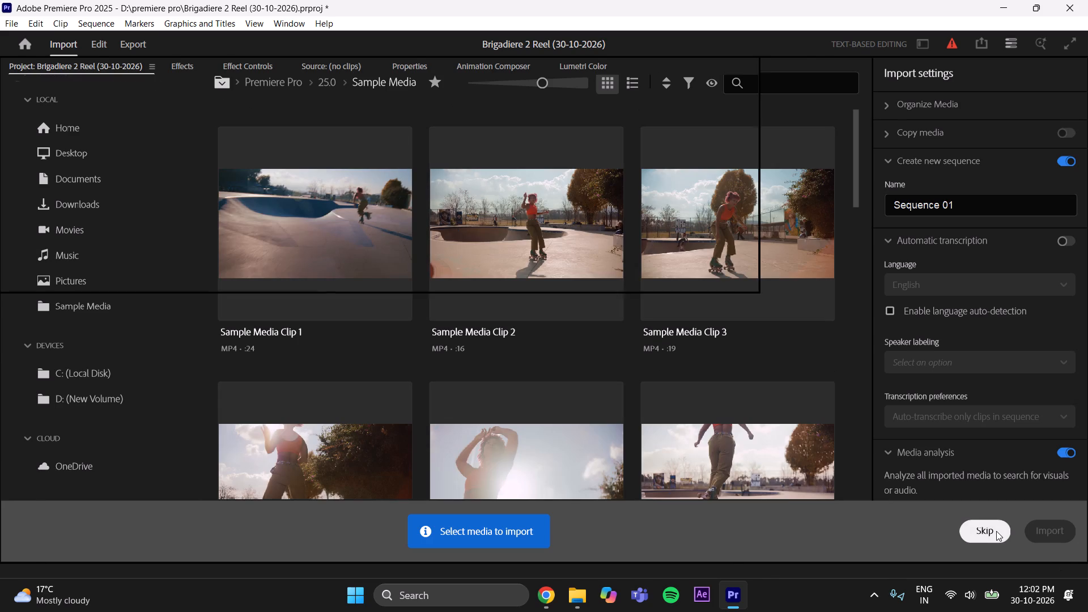
Bring the downloaded "Every aspirant dreams of wearing the uniform" video from the Downloads folder into the new Premiere Pro project.
click(564, 598)
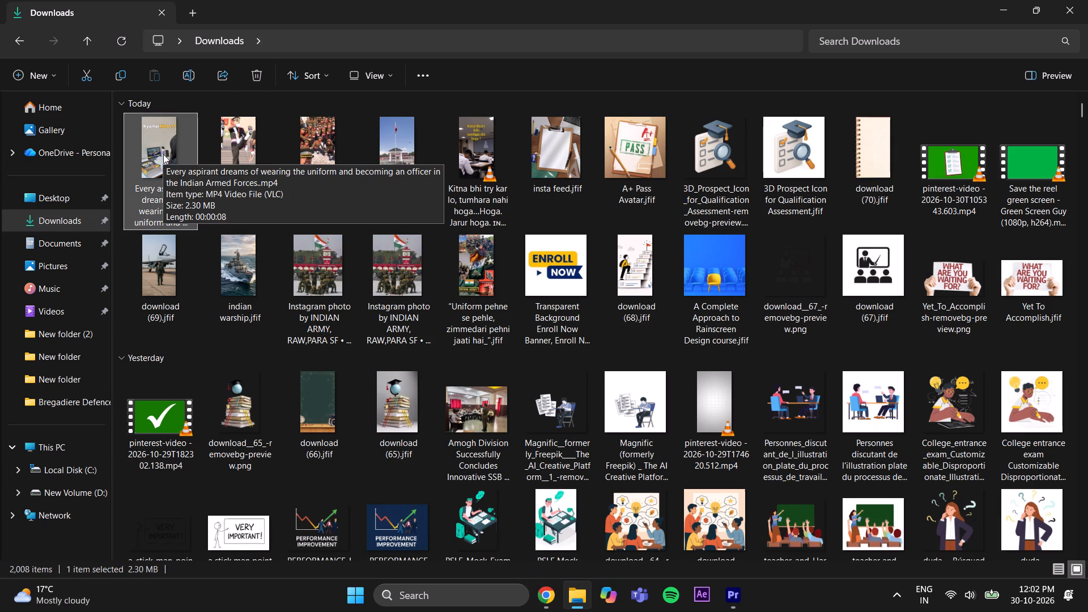
drag(163, 154, 517, 324)
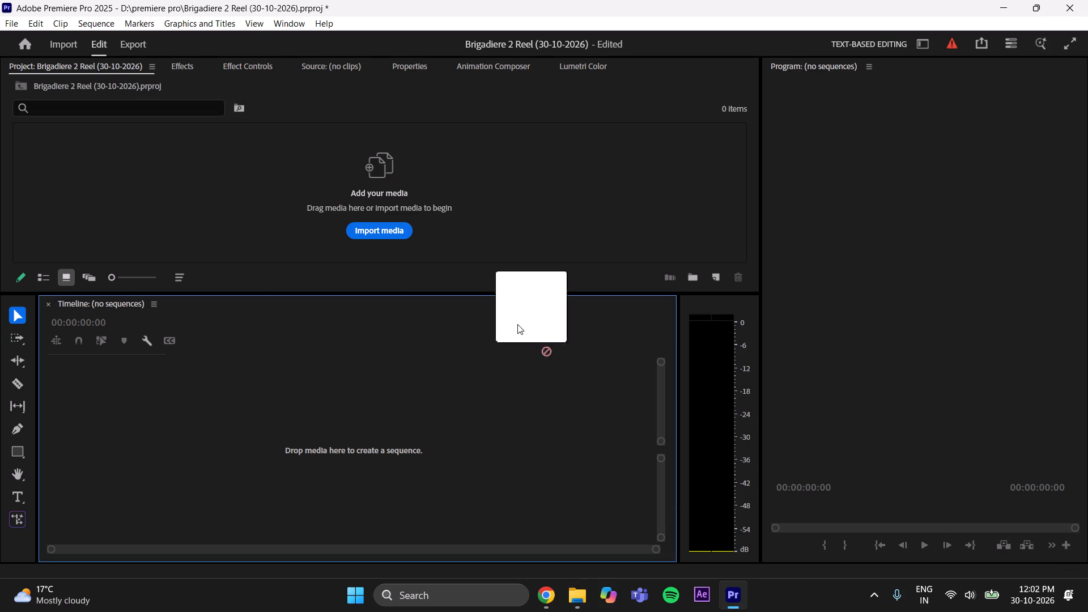
Drop the downloaded "Every aspirant dreams of wearing the uniform" video into the project's media bin.
drag(517, 324, 330, 173)
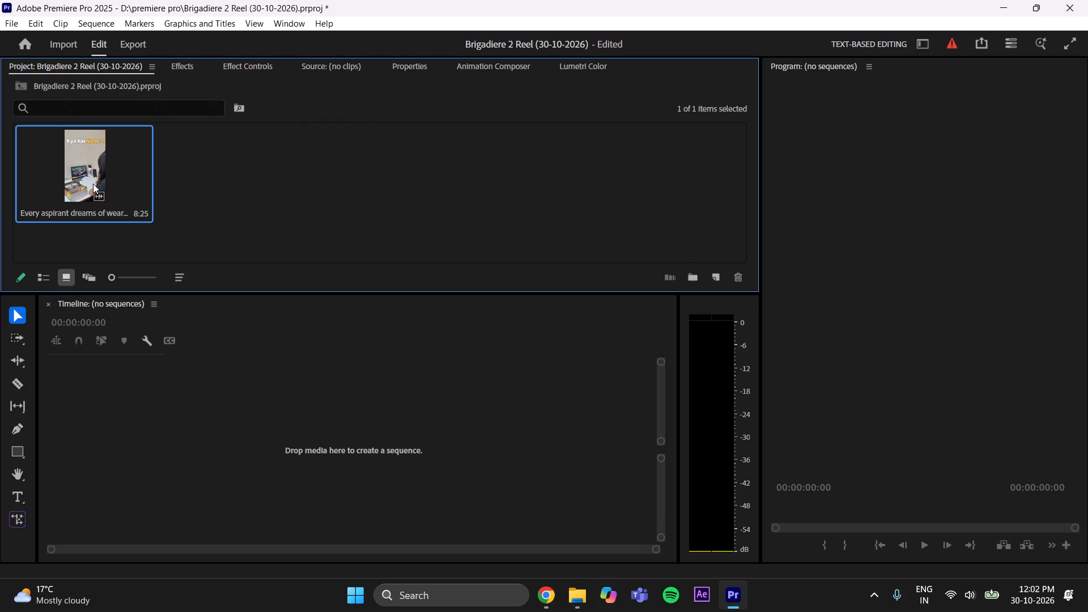
Preview the imported "Every aspirant dreams" clip in the source monitor and create a new sequence from only its audio.
double_click(92, 184)
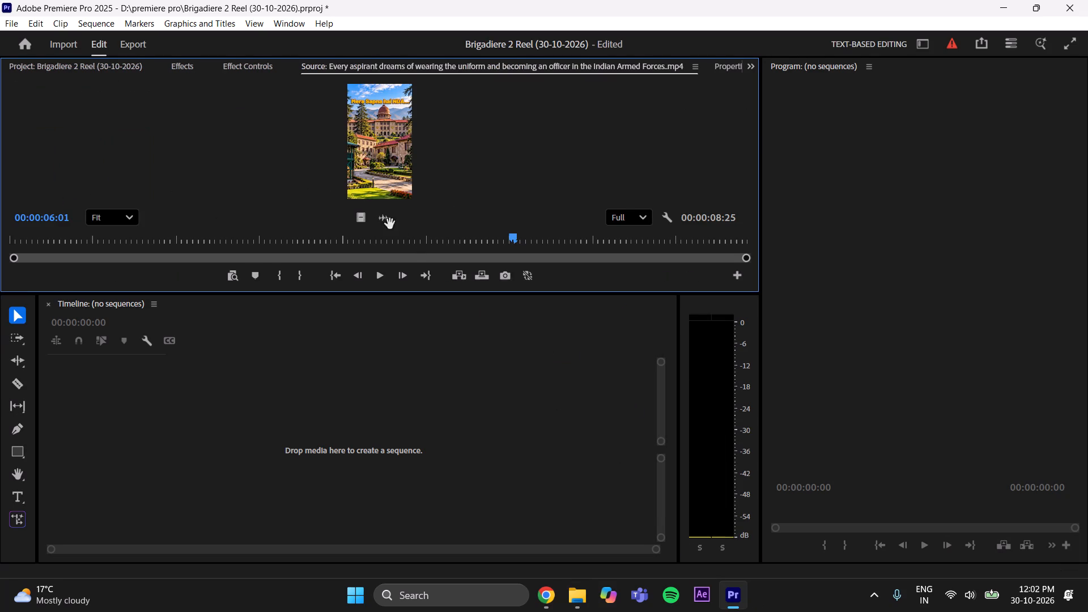
drag(515, 237, 495, 257)
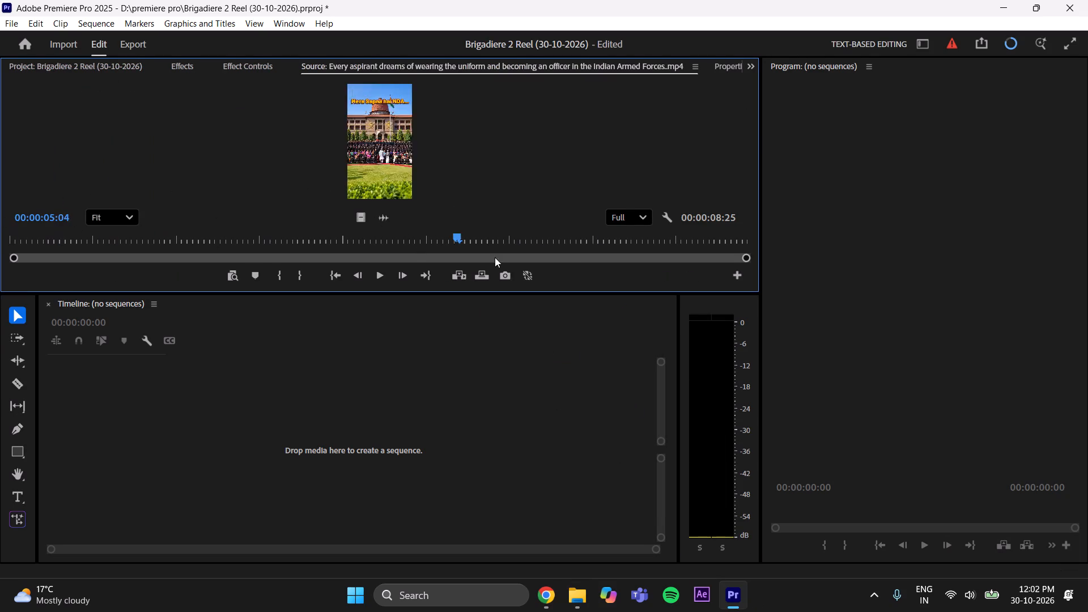
drag(495, 257, 0, 205)
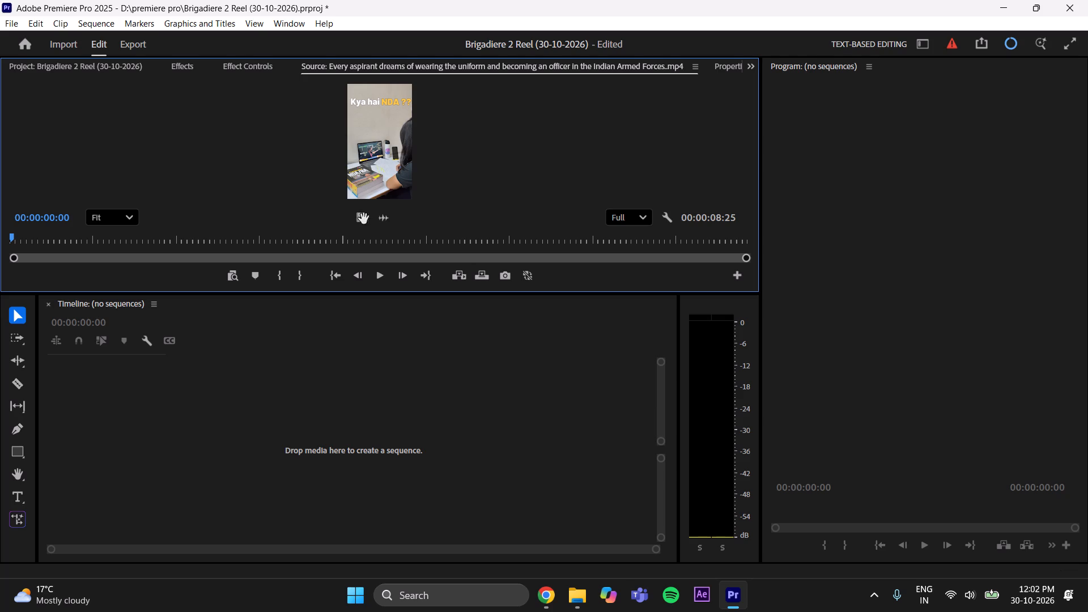
drag(390, 220, 342, 431)
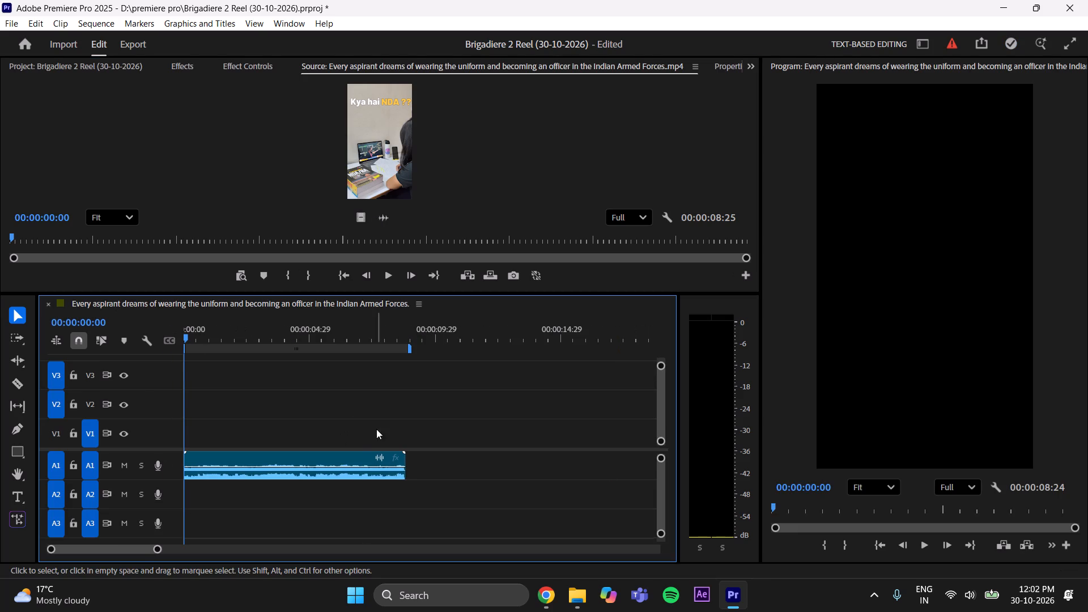
drag(159, 550, 142, 557)
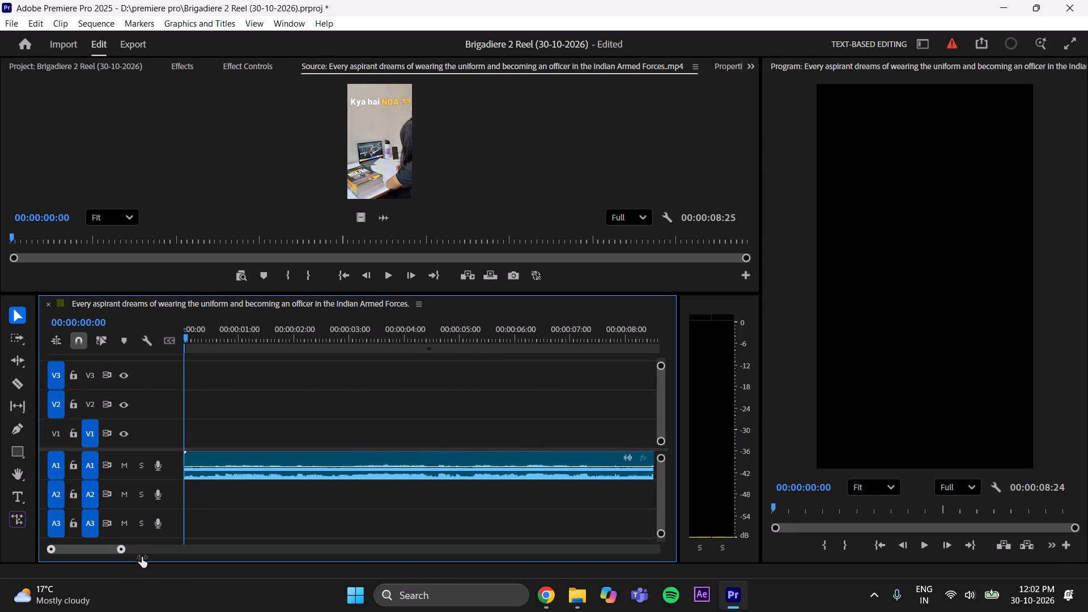
drag(142, 557, 143, 557)
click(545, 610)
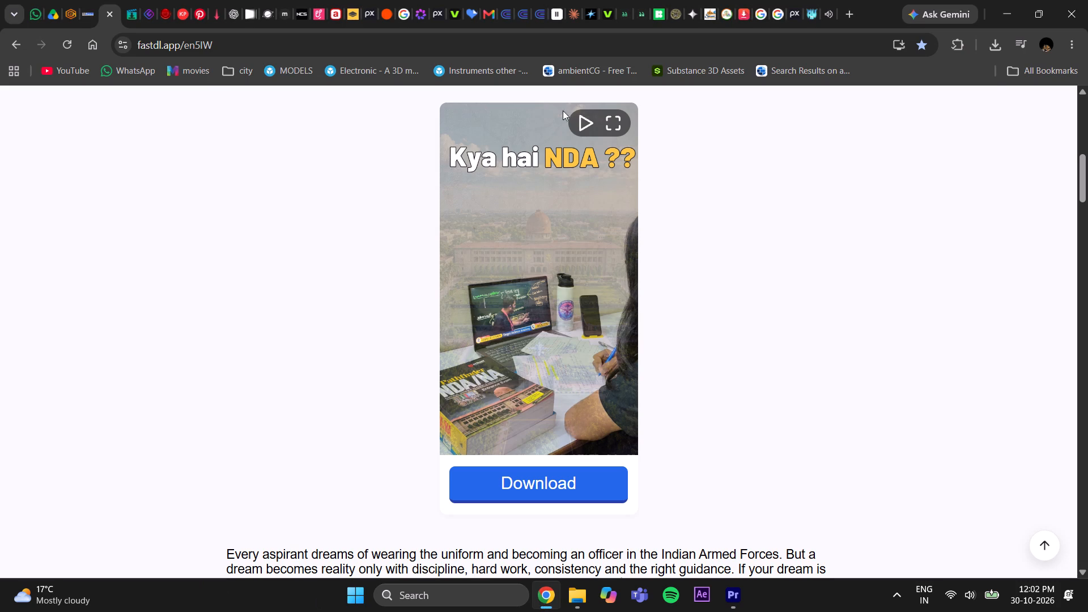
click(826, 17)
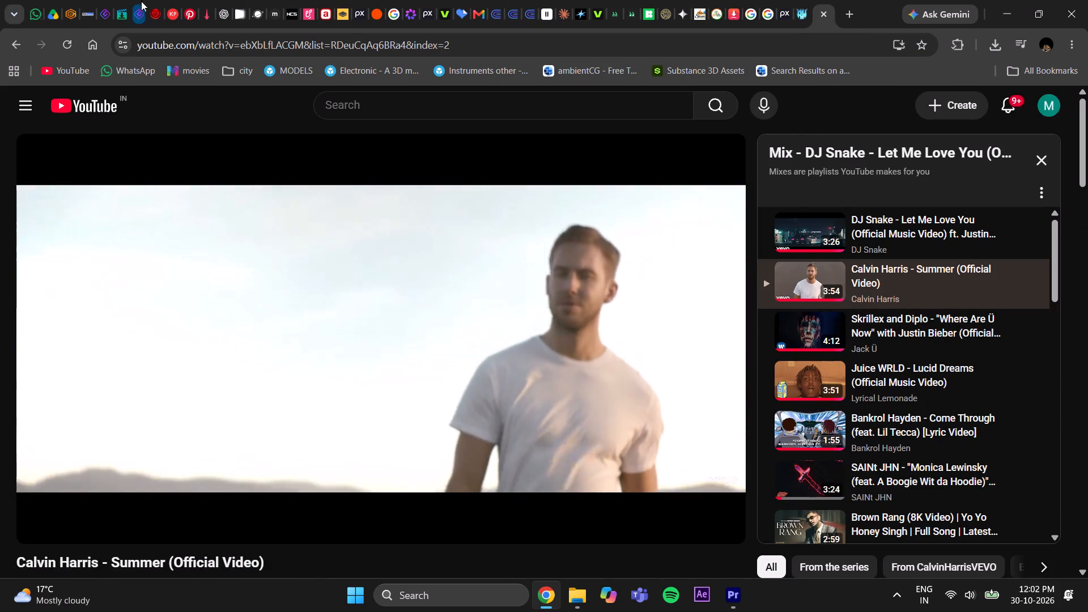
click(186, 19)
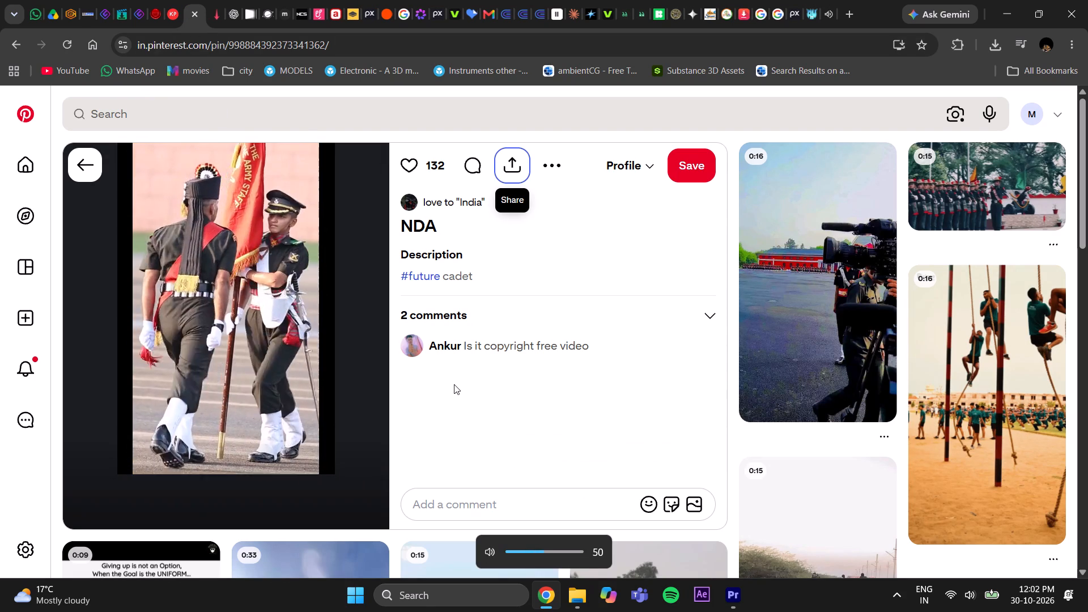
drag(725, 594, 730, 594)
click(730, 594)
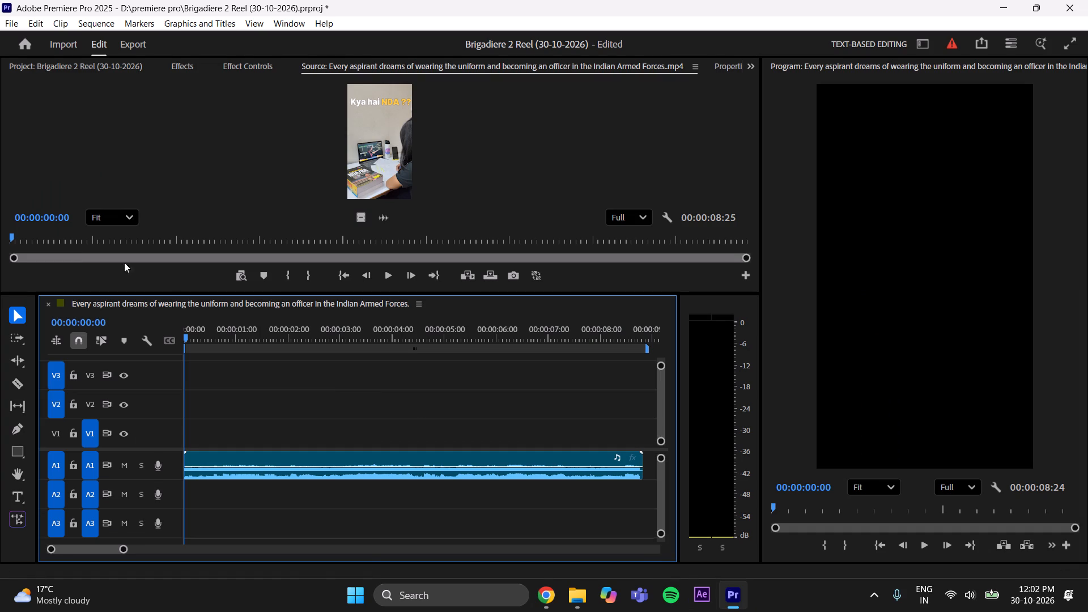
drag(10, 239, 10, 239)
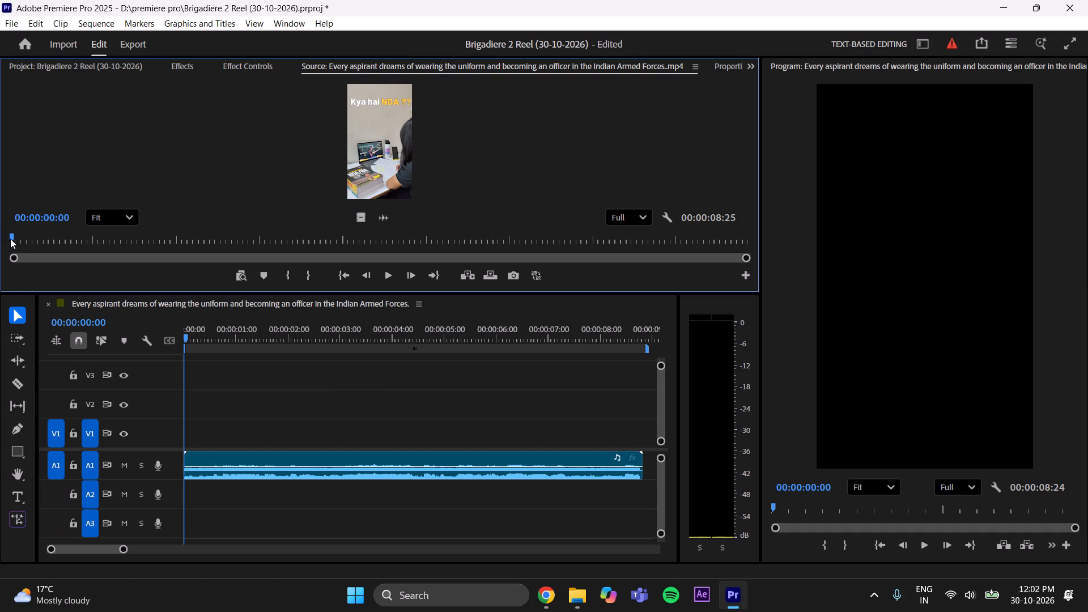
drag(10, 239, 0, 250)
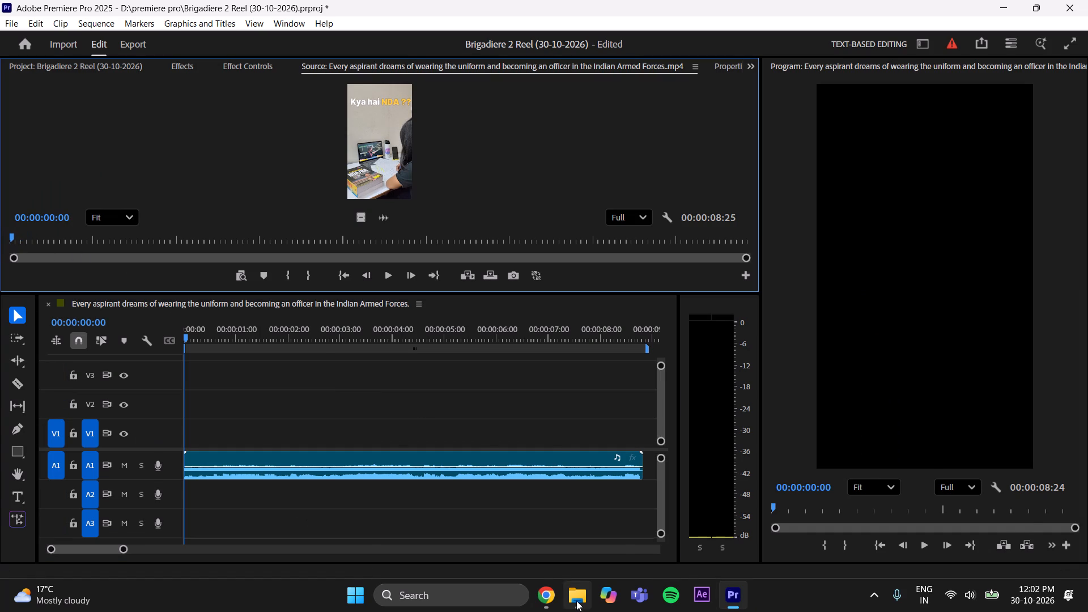
Switch to File Explorer and open the Bregadiere Defence Academy folder.
click(576, 601)
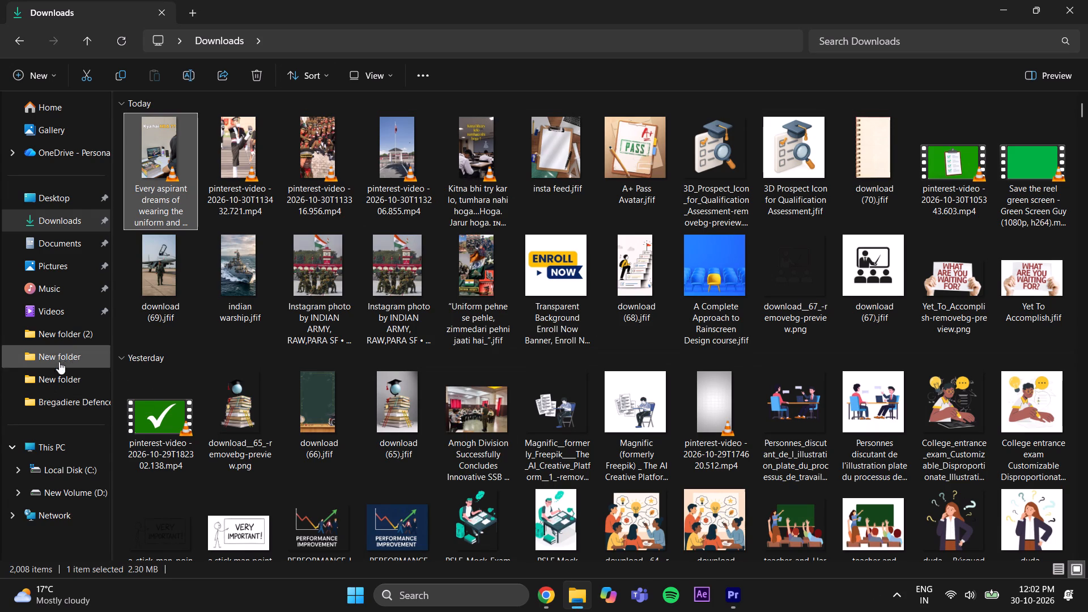
click(62, 394)
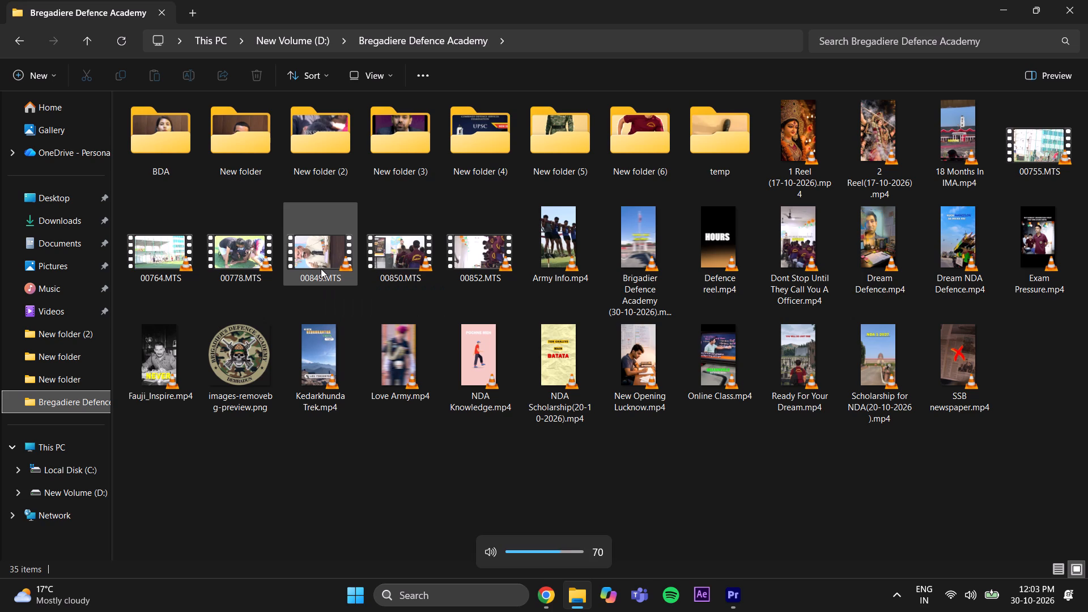
Check the temp folder and New folders (6) through (3) inside Bregadiere Defence Academy for usable reel footage.
click(415, 501)
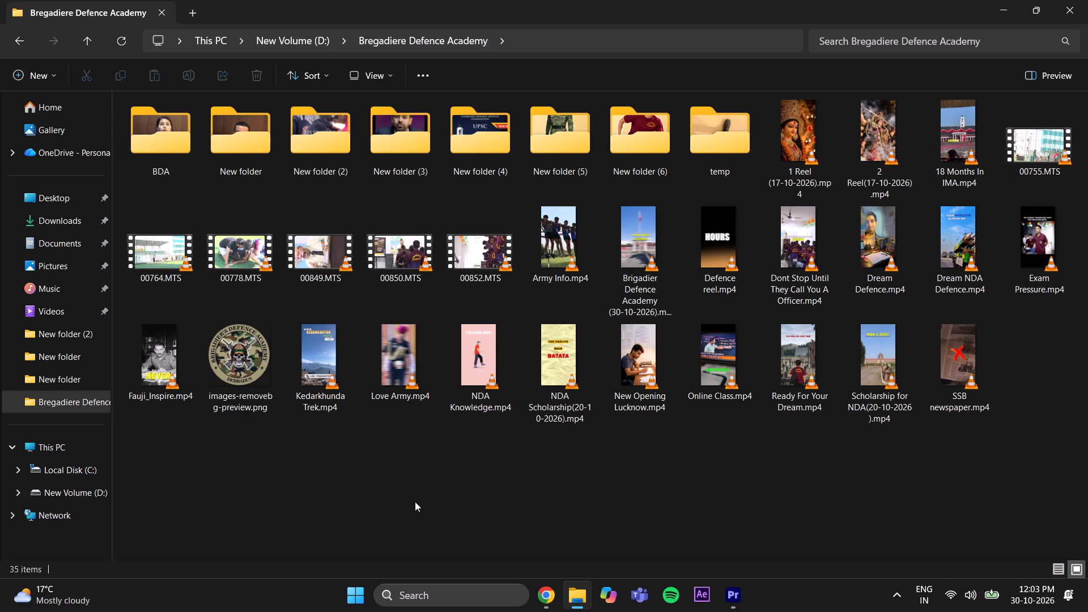
double_click(713, 151)
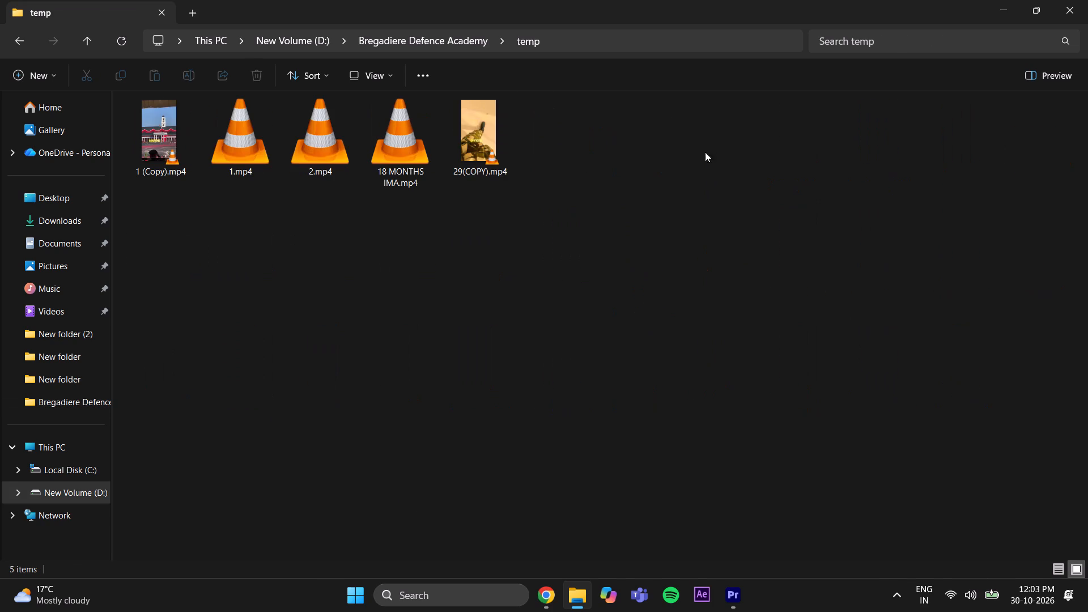
click(16, 39)
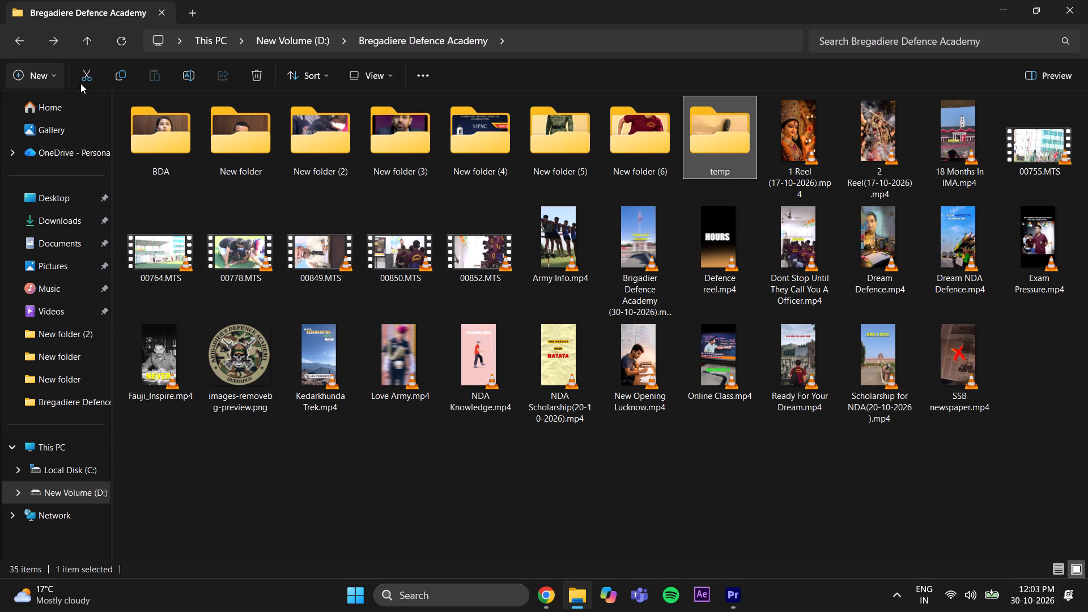
double_click(651, 154)
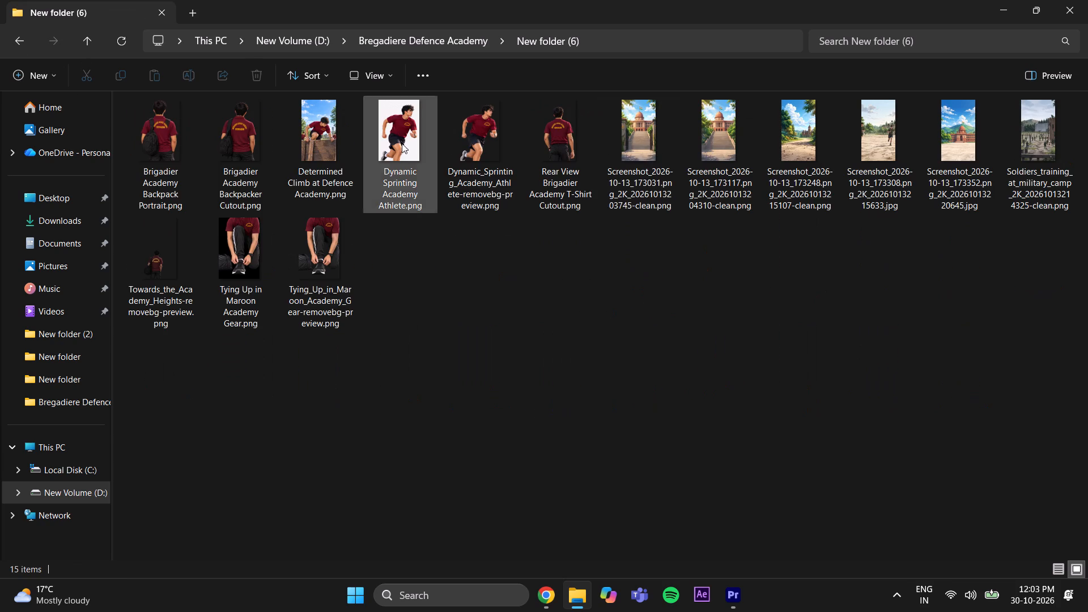
click(23, 42)
double_click(555, 155)
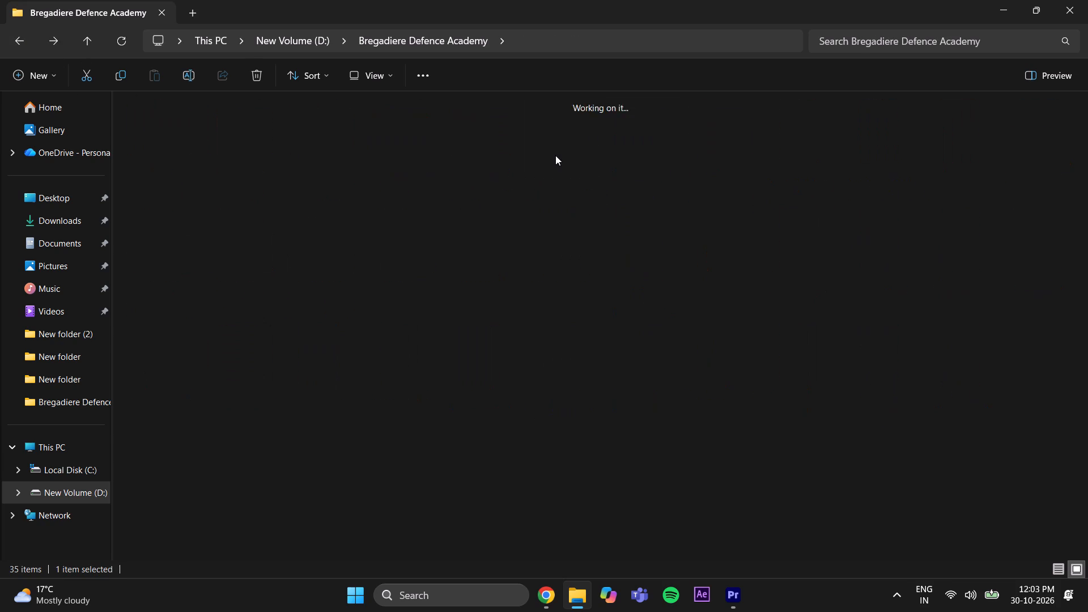
click(11, 43)
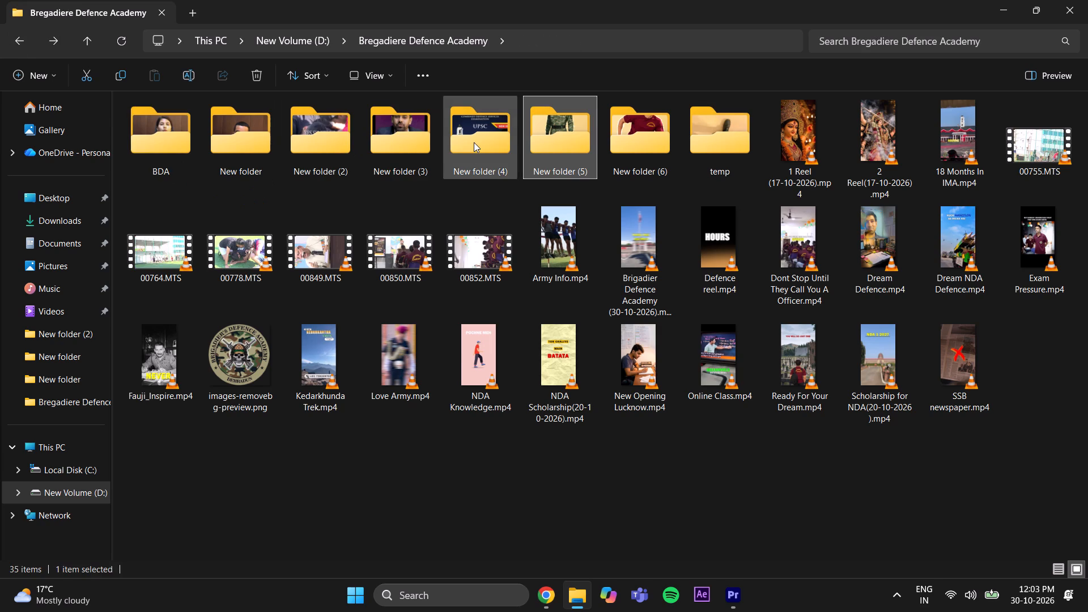
double_click(474, 142)
click(13, 42)
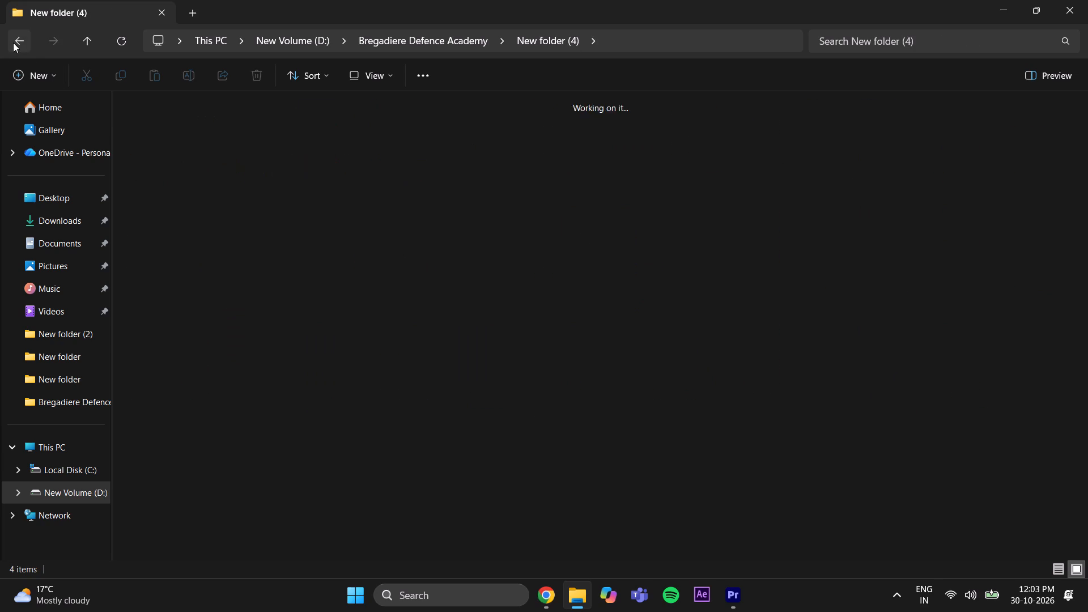
double_click(409, 128)
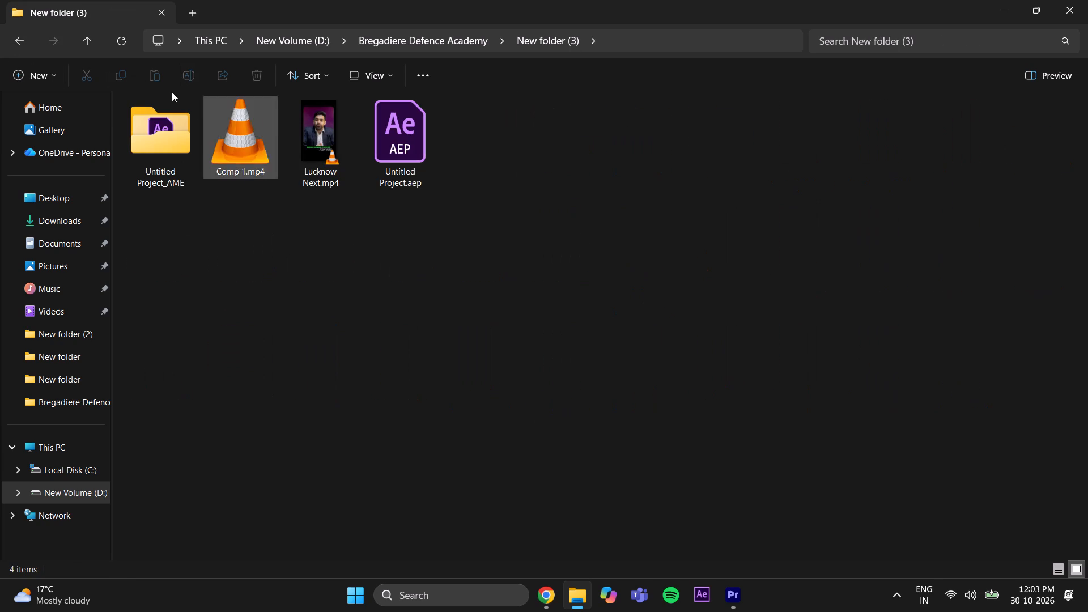
click(30, 48)
Show the files in the academy's New folder (2) as smaller icons and look through its MTS clips.
double_click(346, 141)
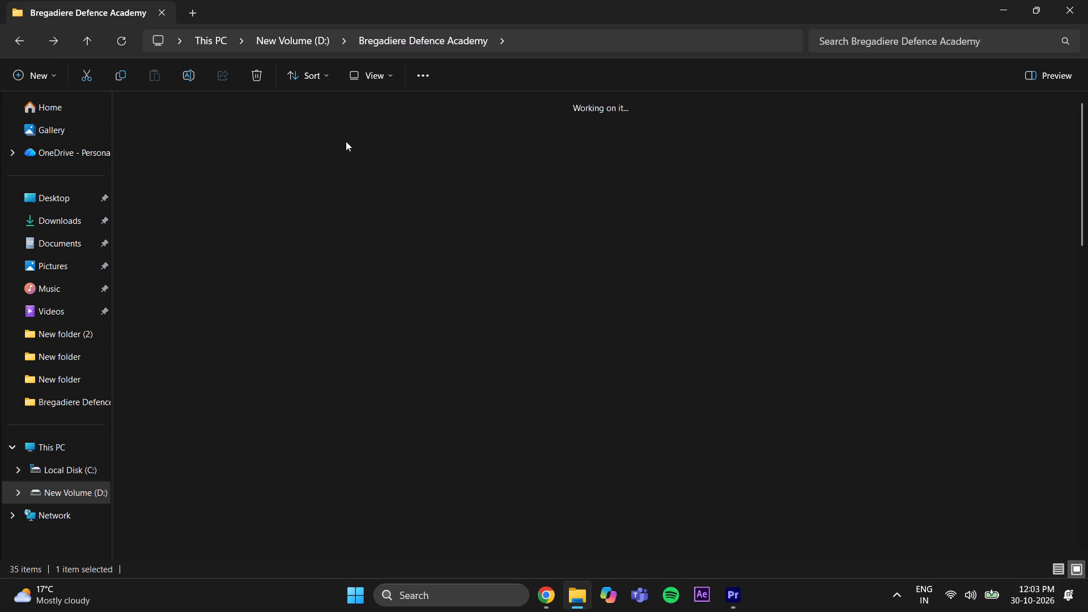
scroll(496, 294, down, 6)
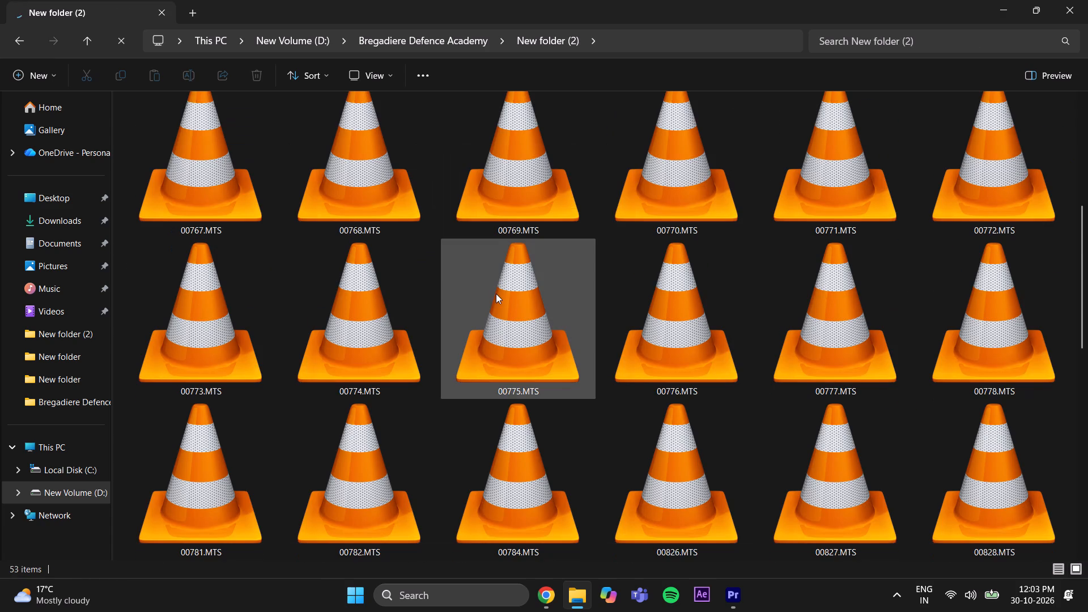
scroll(496, 294, down, 18)
click(365, 71)
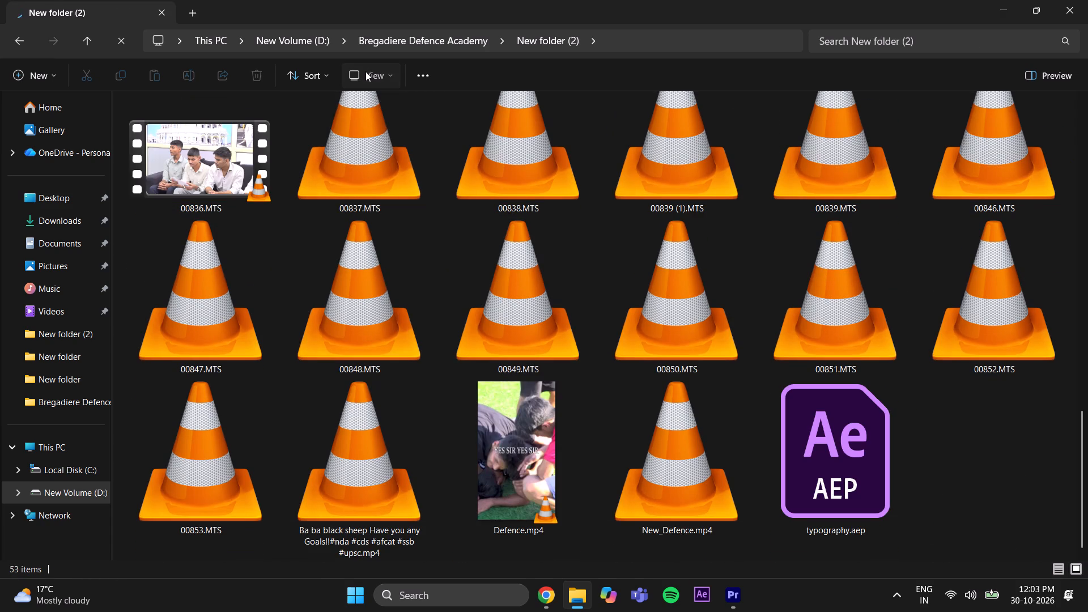
click(367, 135)
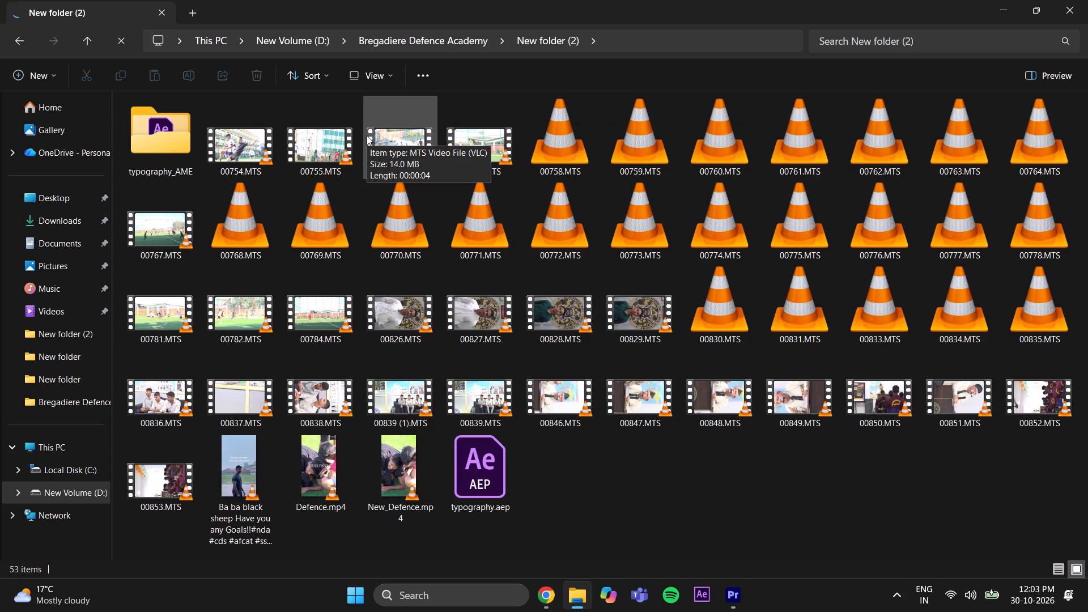
click(7, 38)
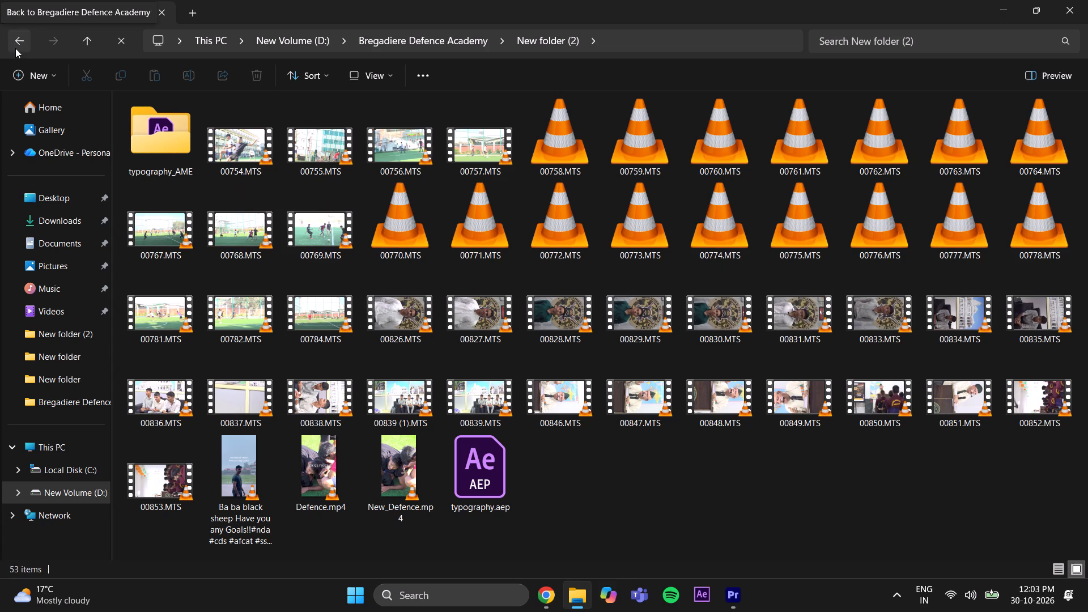
click(16, 46)
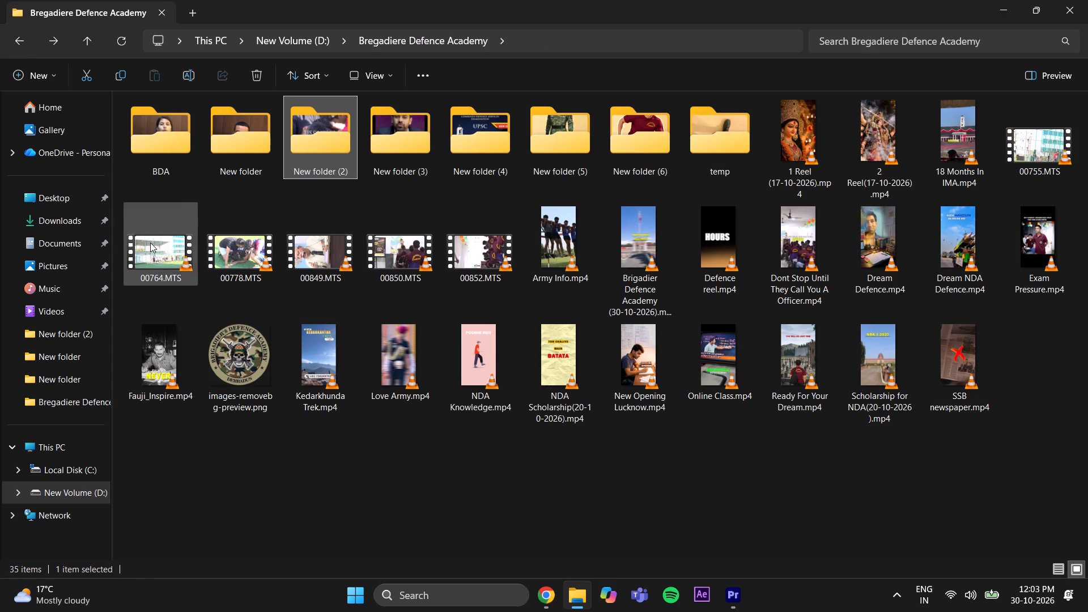
Delete the clips 00755, 00764, 00778, 00849, 00850 and 00852.MTS from the Bregadiere Defence Academy folder.
click(150, 243)
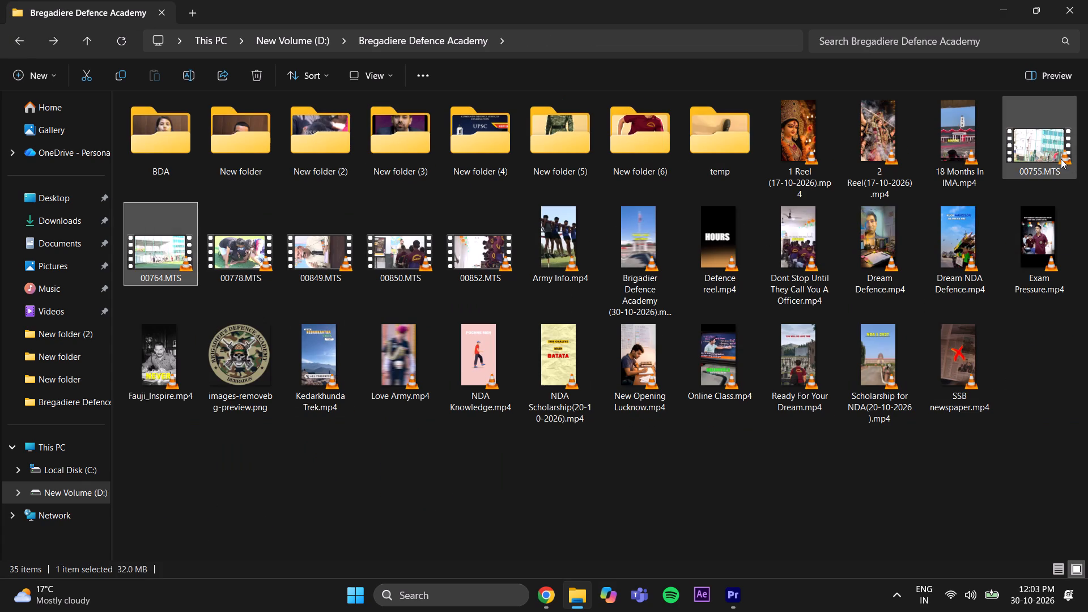
ctrl+click(1049, 165)
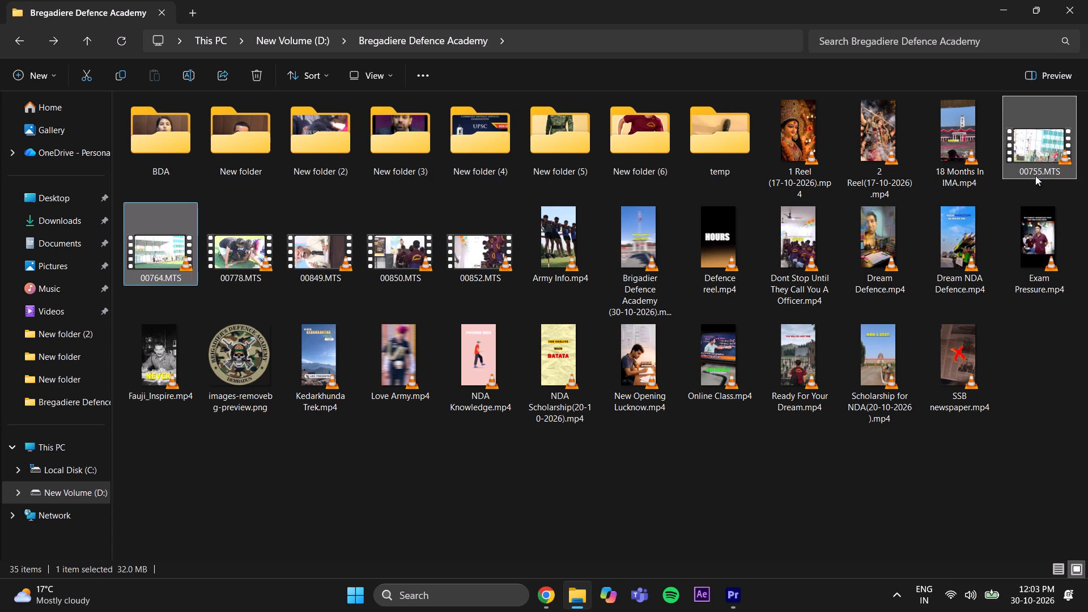
ctrl+click(262, 246)
ctrl+click(326, 257)
ctrl+click(401, 267)
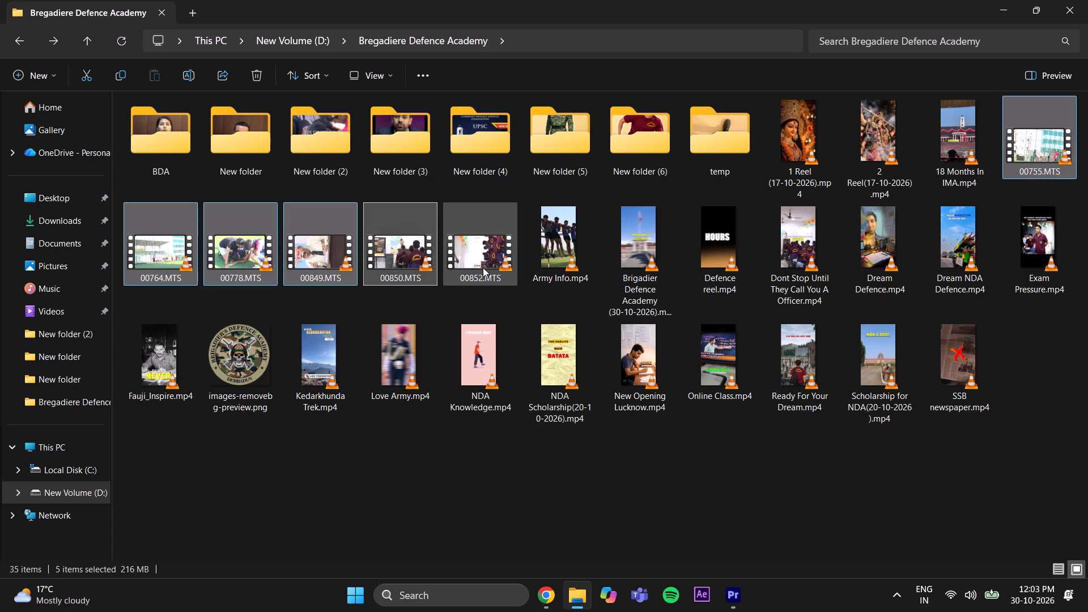
ctrl+click(483, 267)
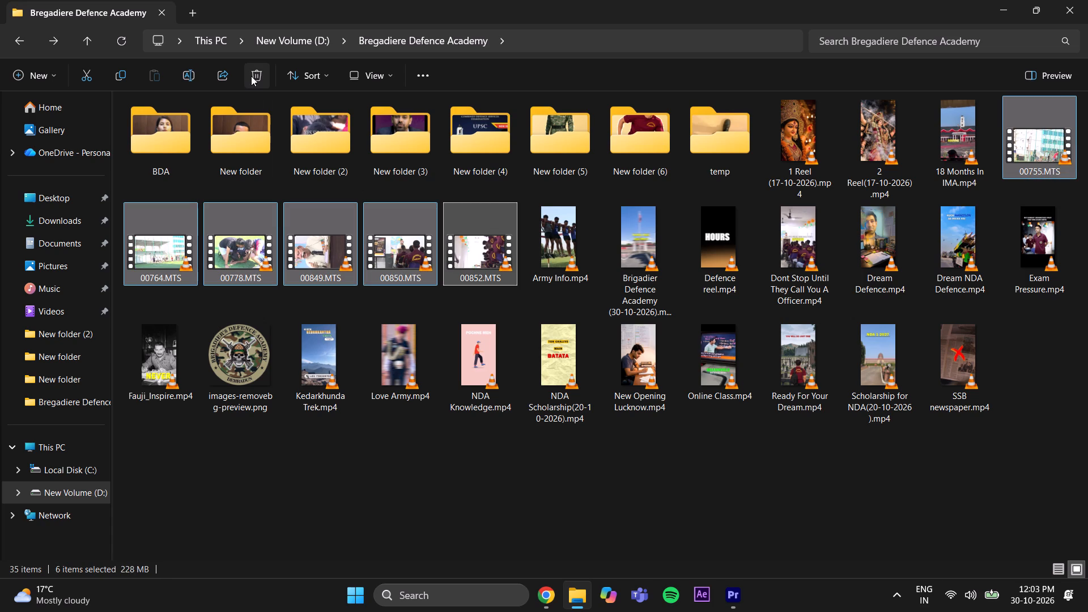
click(251, 76)
click(623, 423)
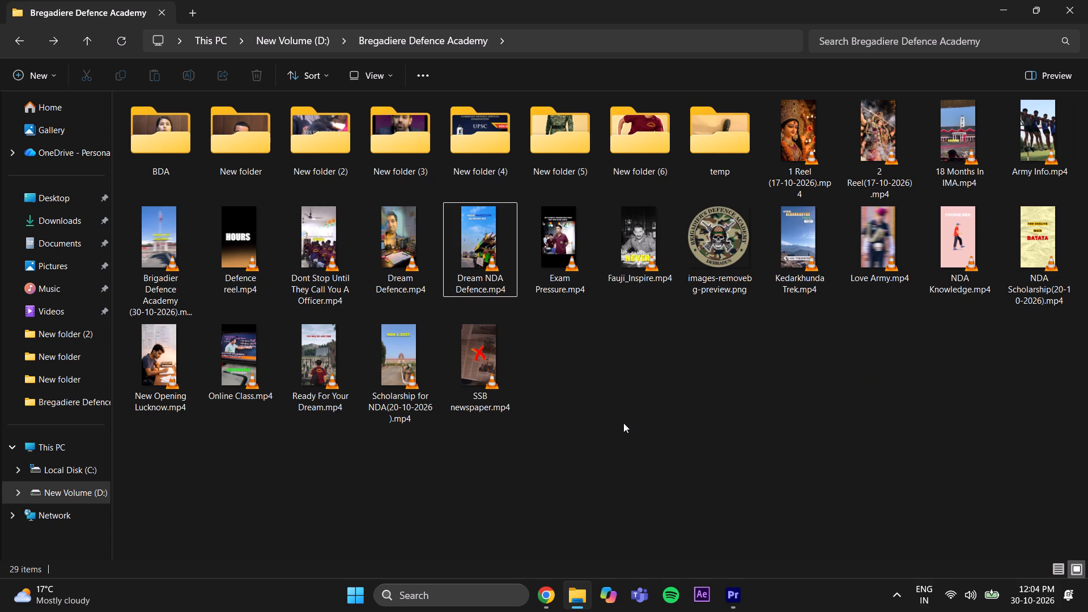
Check the BDA folder and the unnumbered New folder of the academy for usable footage.
double_click(193, 130)
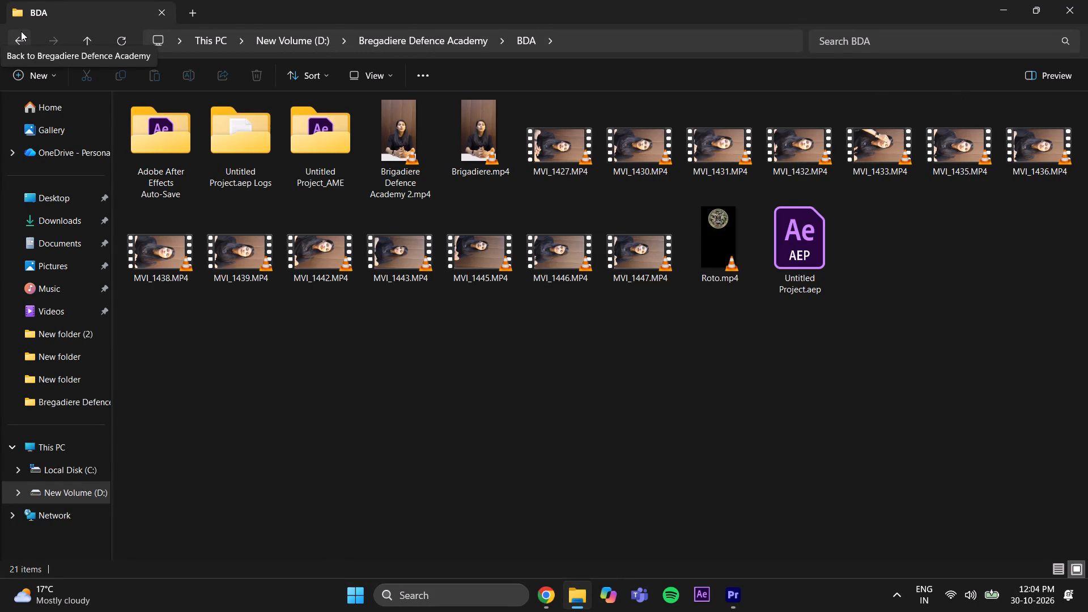
click(21, 31)
double_click(235, 150)
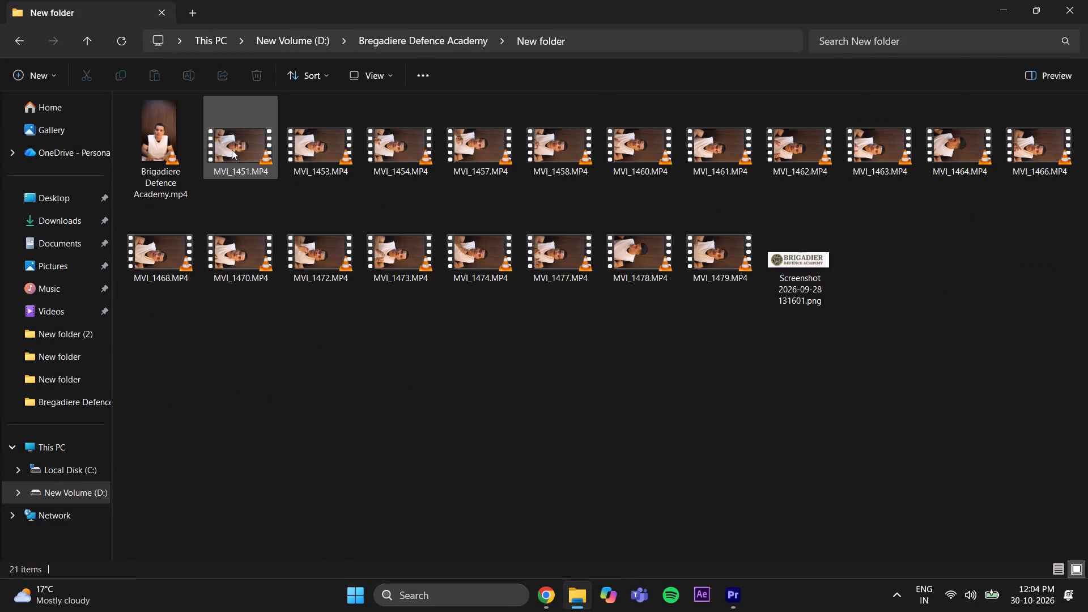
click(22, 34)
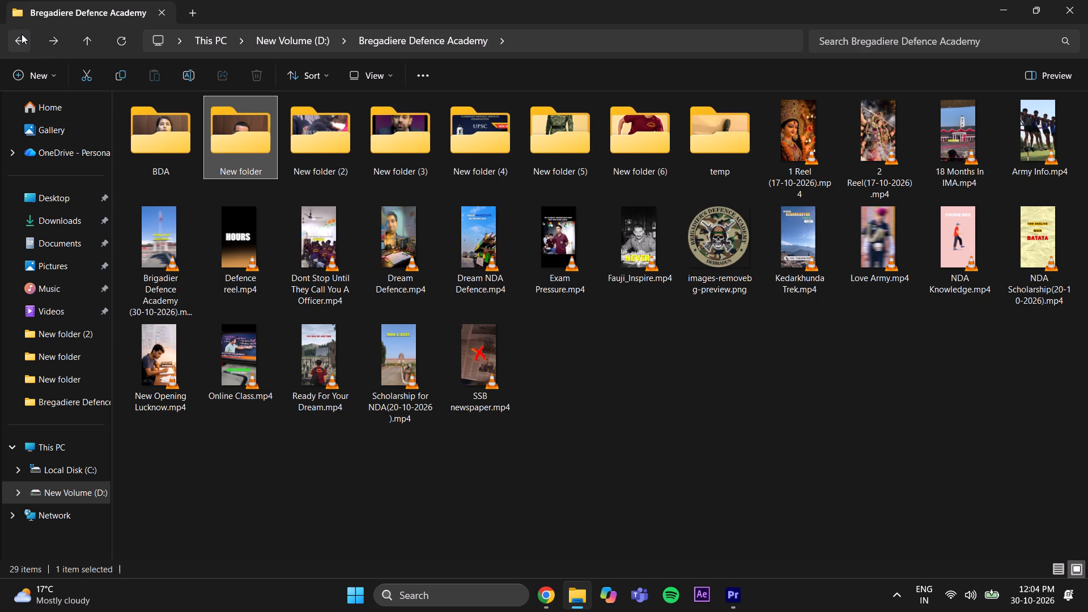
Return to the Downloads folder and look through the files from today, yesterday and earlier this week for defence reel footage.
click(22, 34)
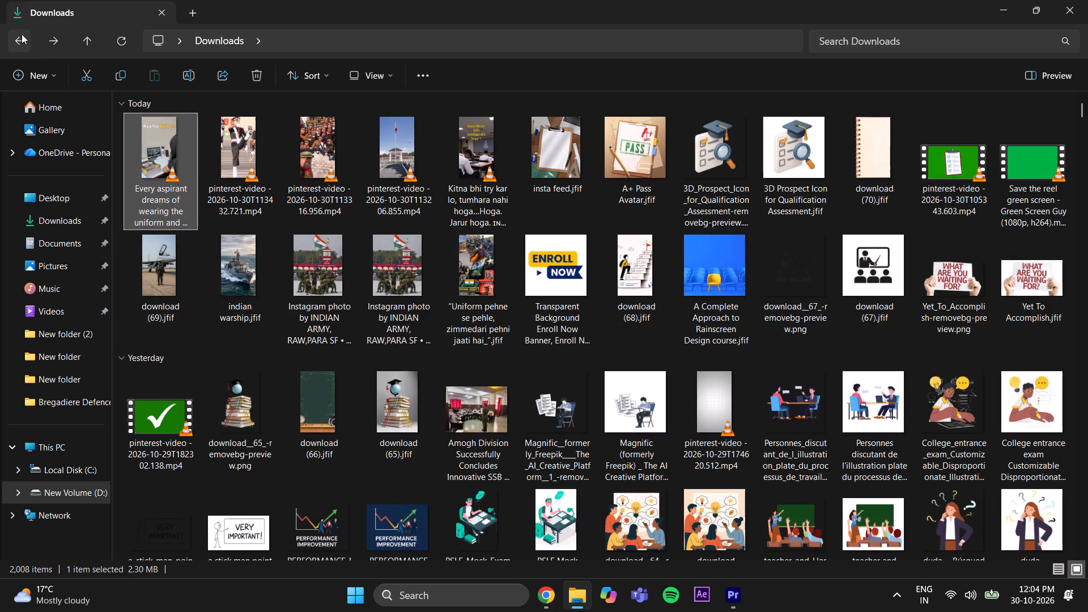
scroll(707, 401, down, 3)
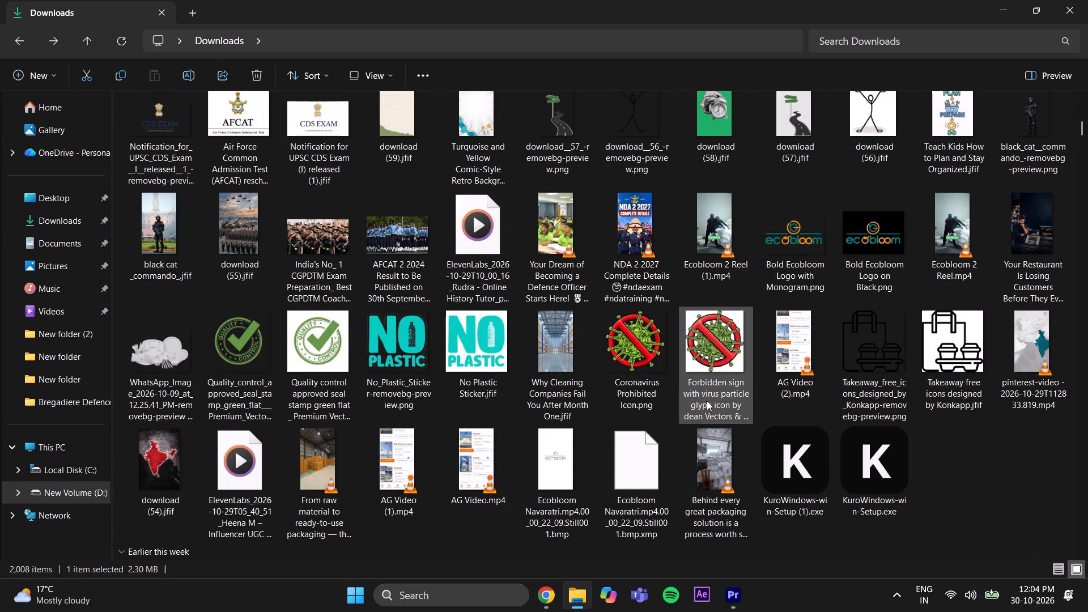
scroll(707, 401, down, 2)
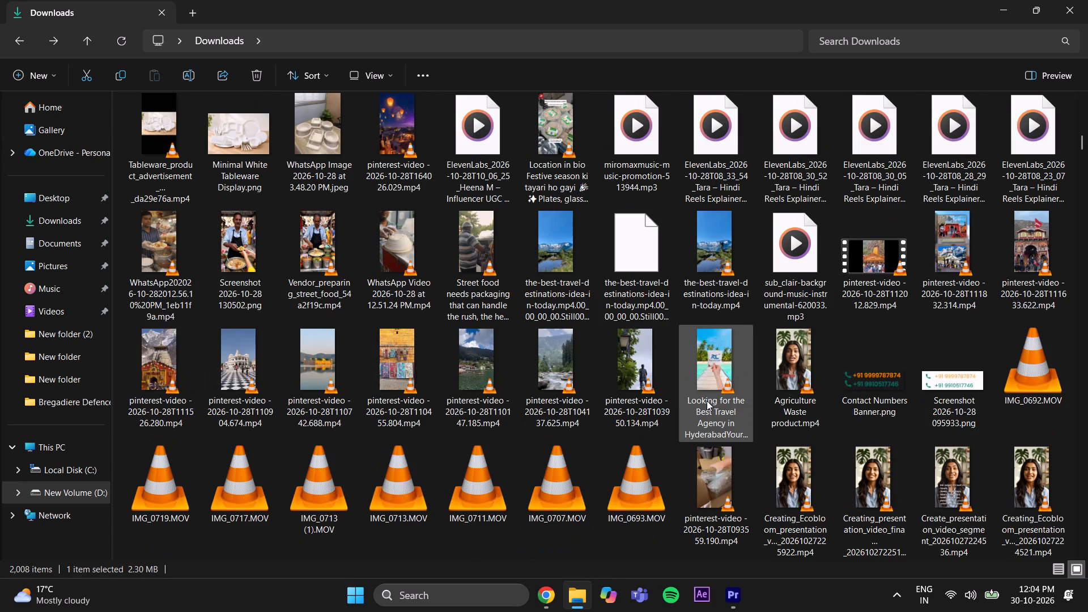
scroll(707, 401, down, 7)
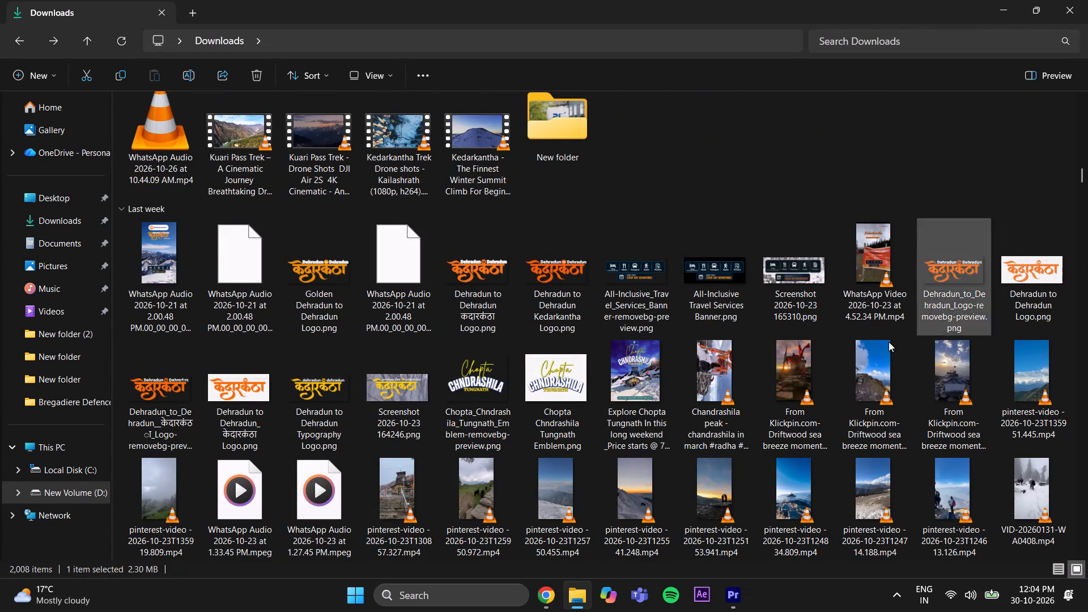
scroll(739, 375, down, 3)
scroll(739, 375, up, 8)
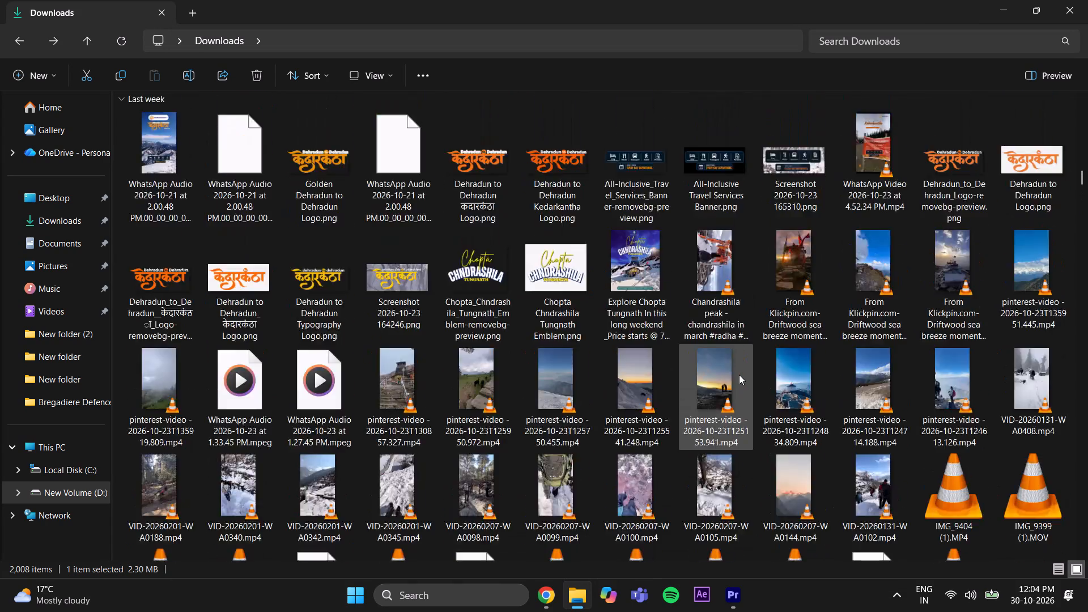
scroll(739, 375, up, 16)
scroll(739, 375, up, 5)
scroll(739, 375, down, 1)
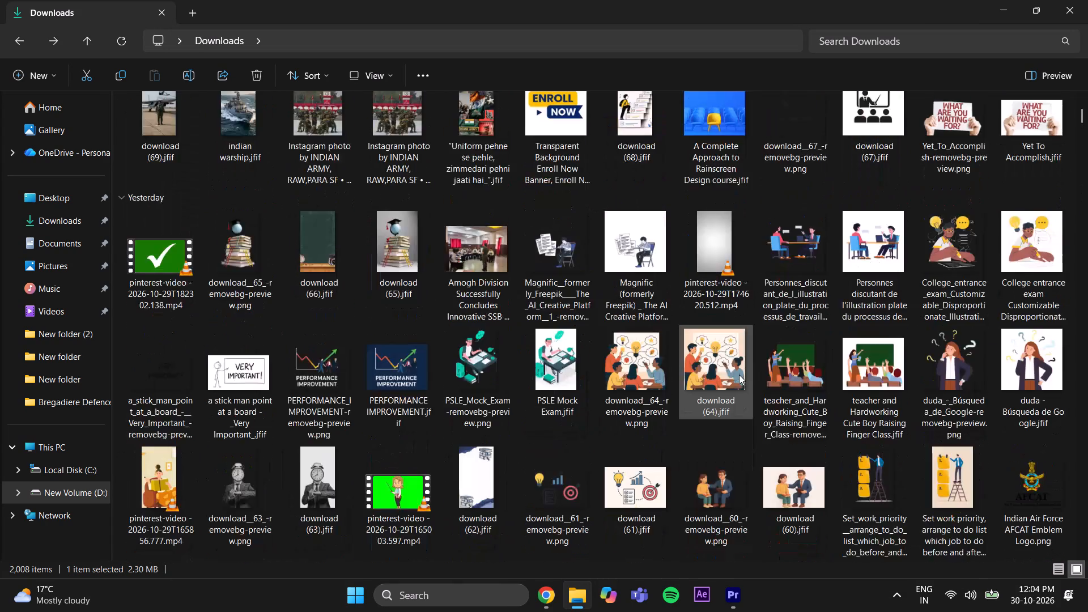
scroll(739, 375, up, 11)
scroll(739, 375, down, 4)
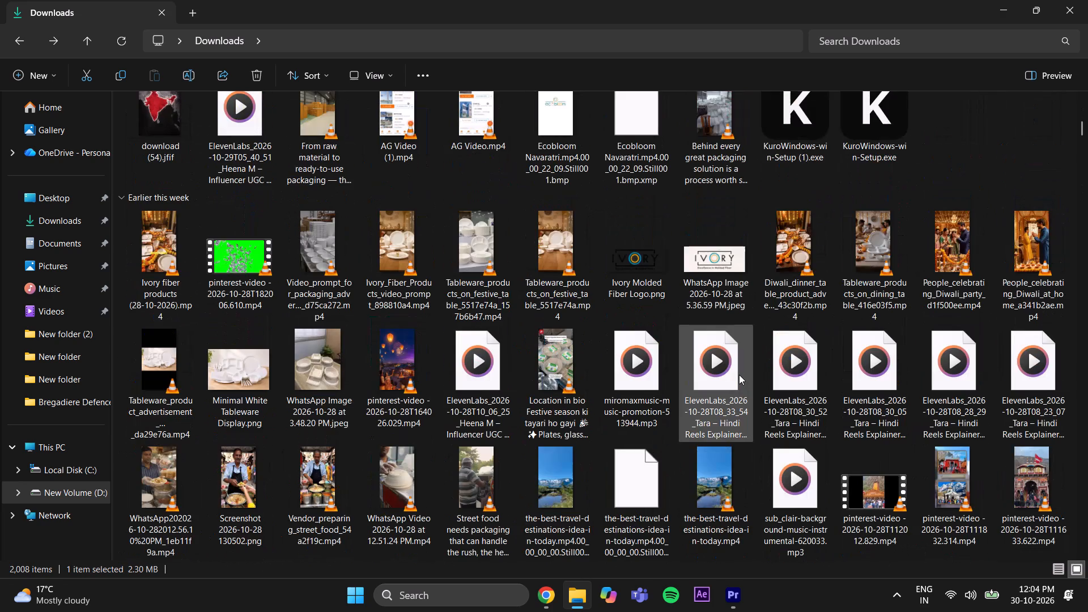
scroll(739, 375, down, 1)
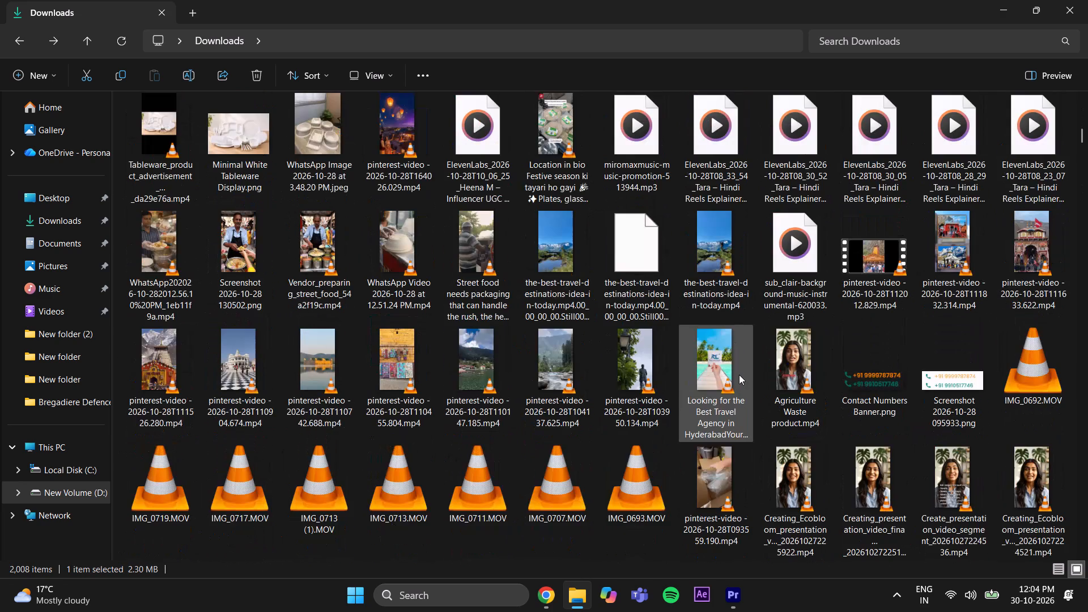
scroll(739, 375, down, 1)
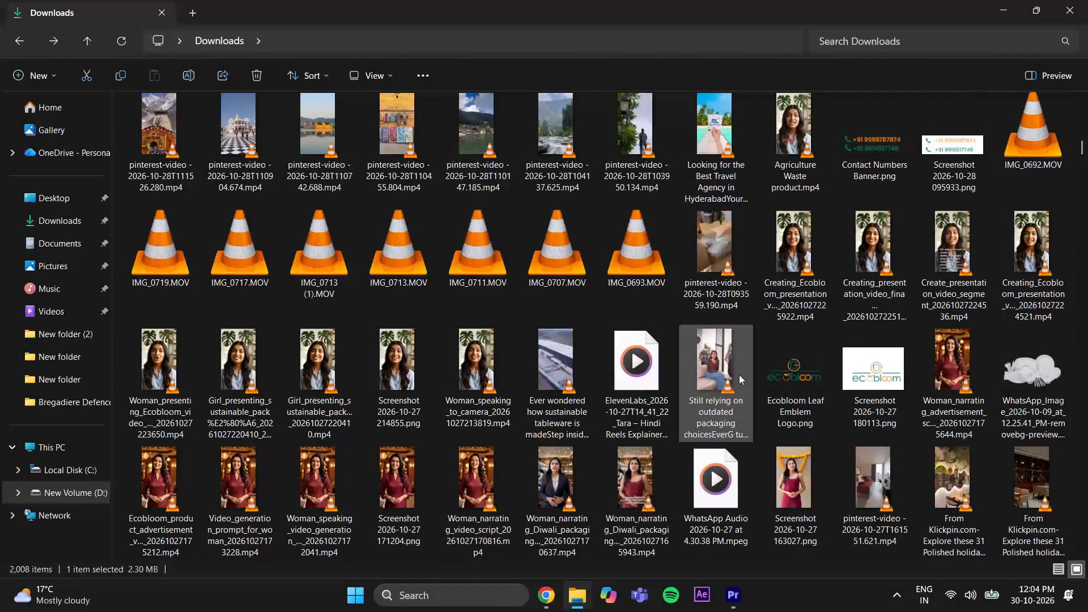
scroll(739, 375, down, 2)
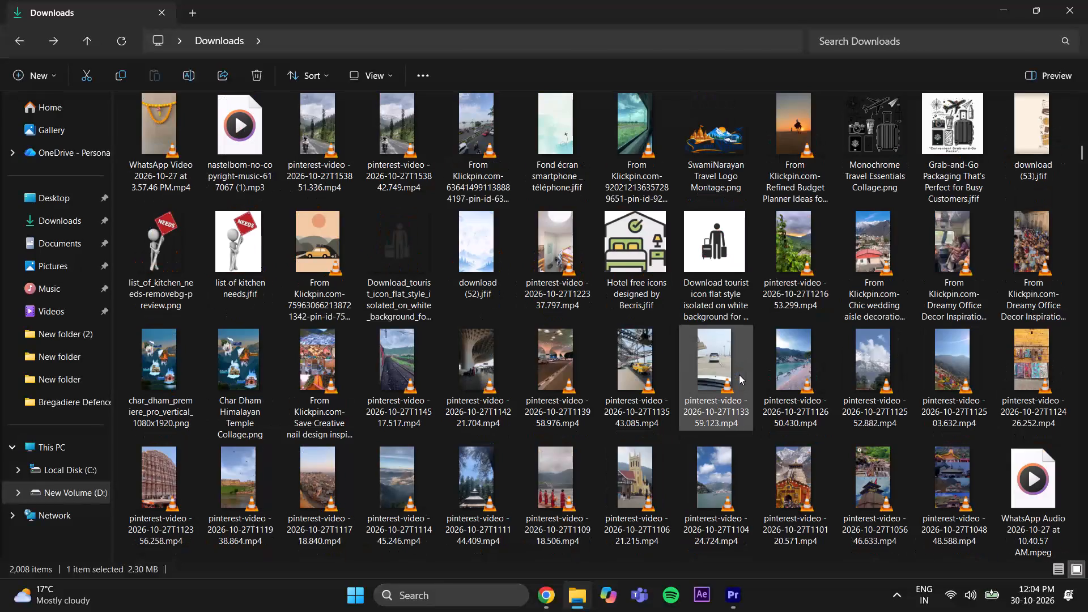
scroll(739, 375, down, 1)
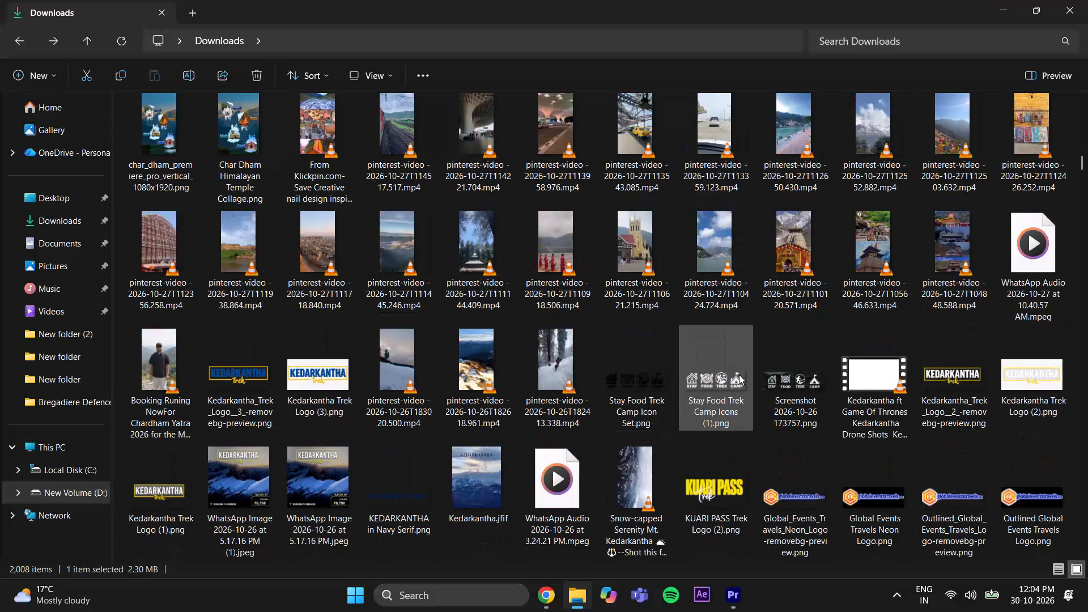
scroll(739, 375, down, 1)
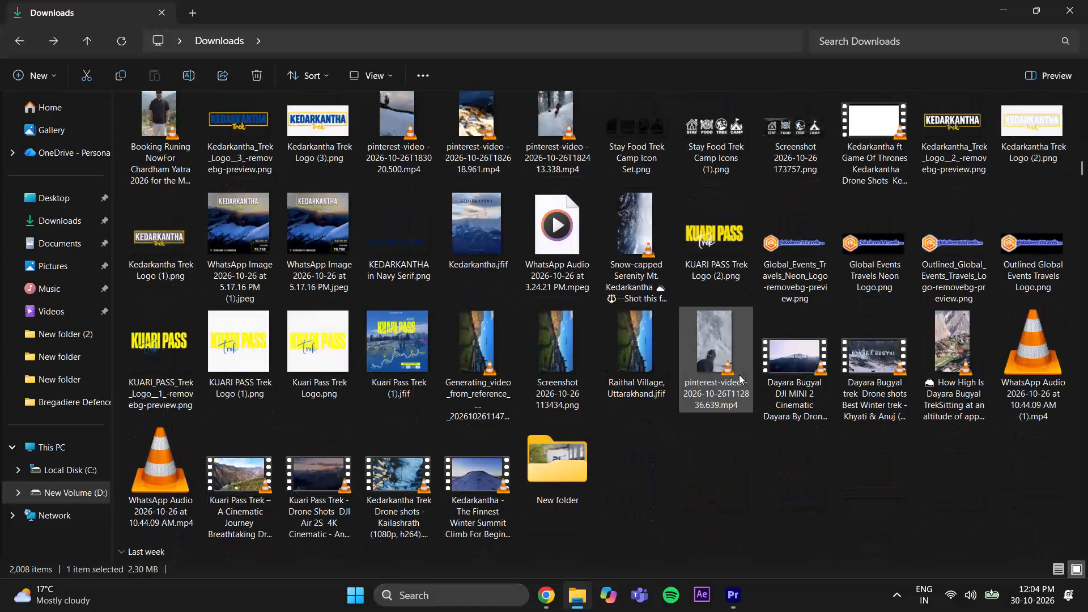
Look through last week's files in Downloads for NDA and army clips or images suitable for the reel.
scroll(739, 375, down, 1)
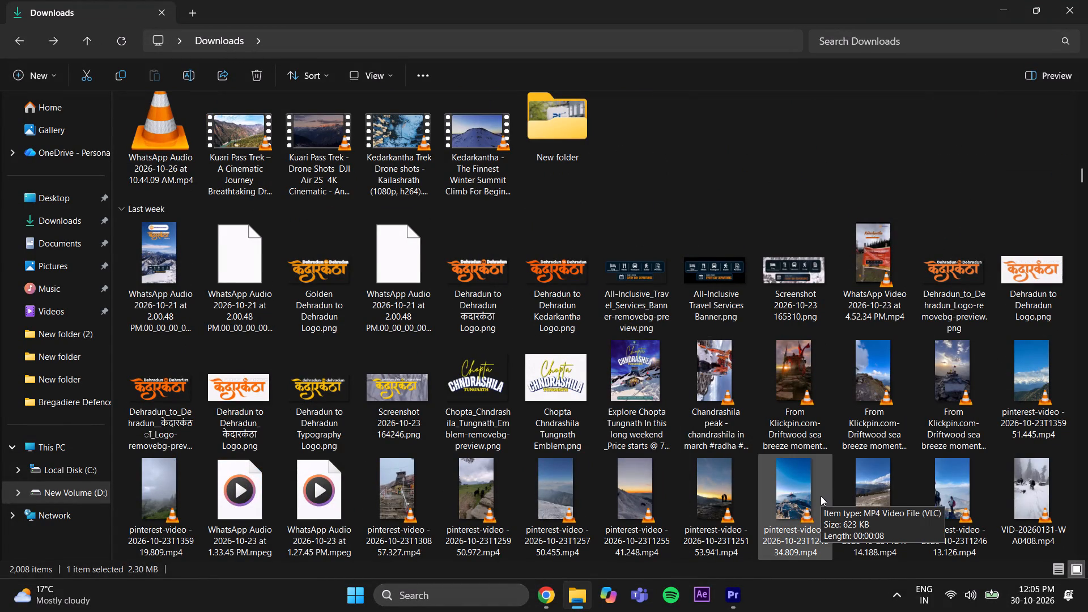
scroll(821, 496, down, 1)
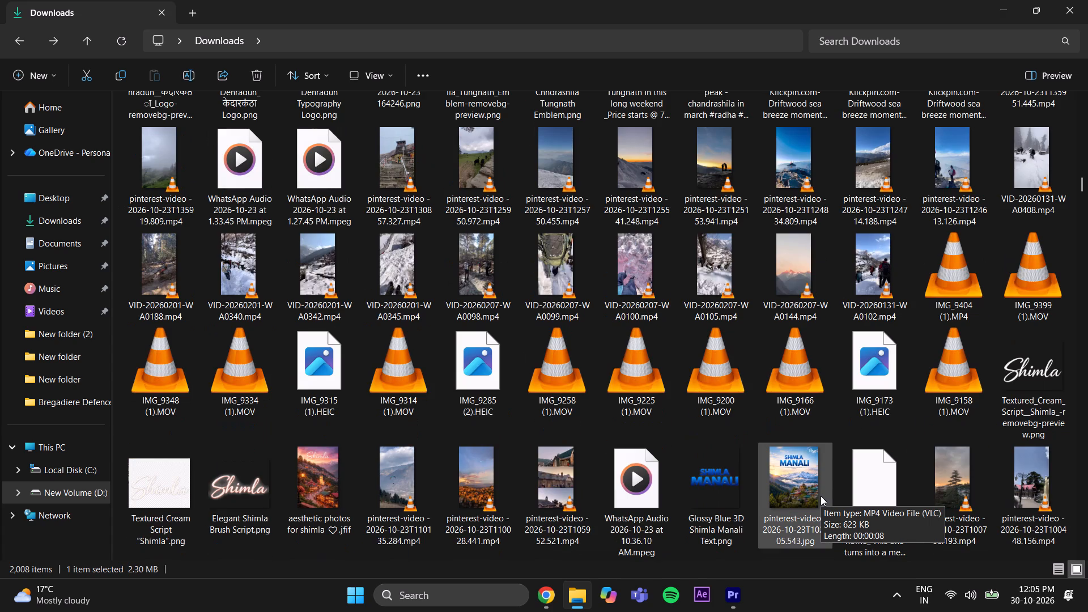
scroll(821, 496, down, 1)
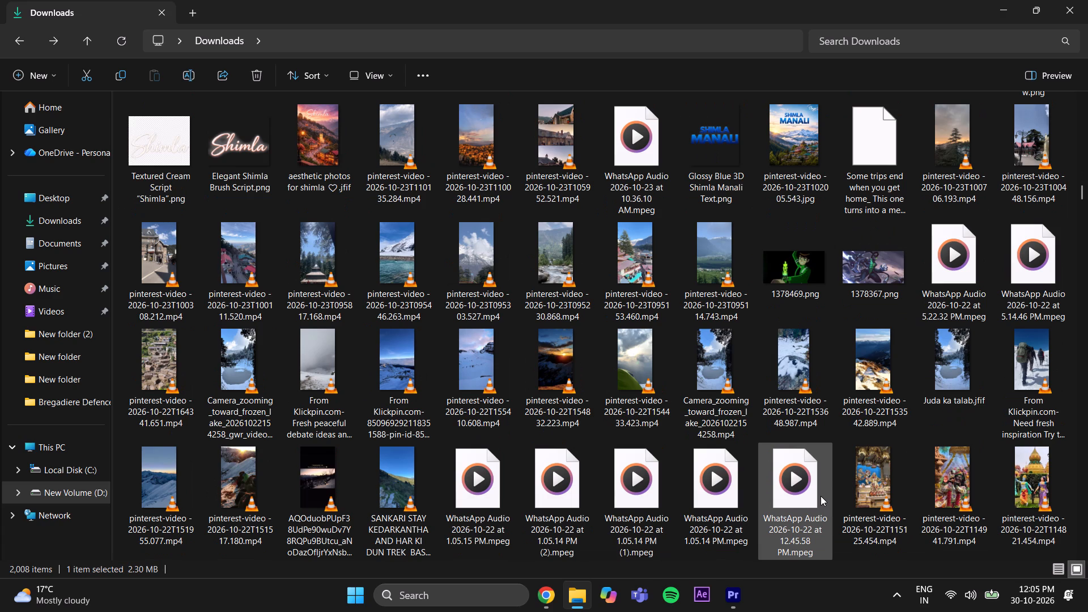
scroll(821, 496, down, 1)
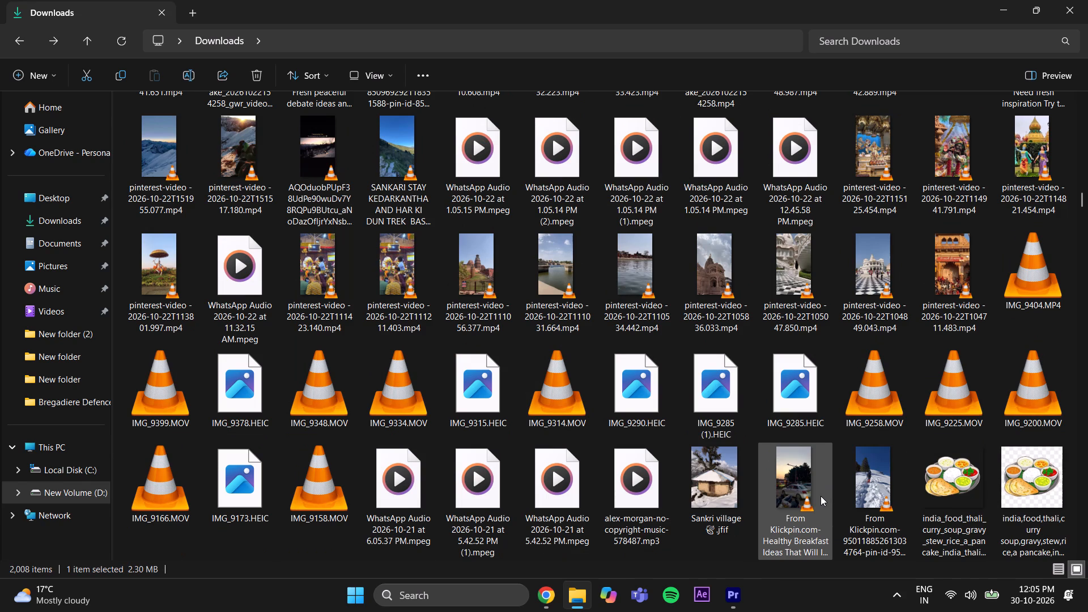
scroll(821, 496, down, 1)
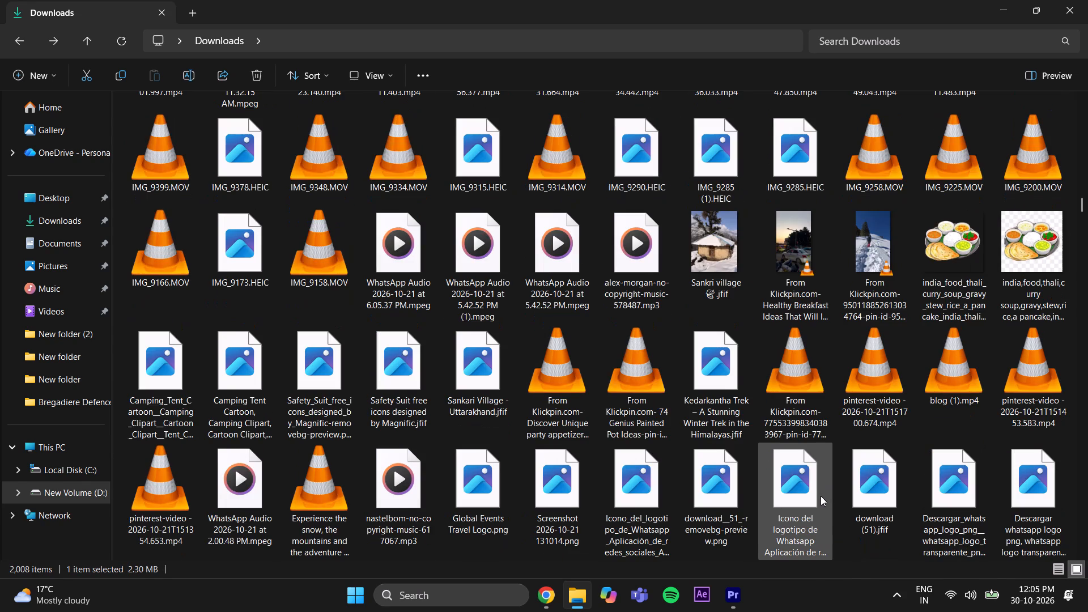
scroll(821, 496, down, 1)
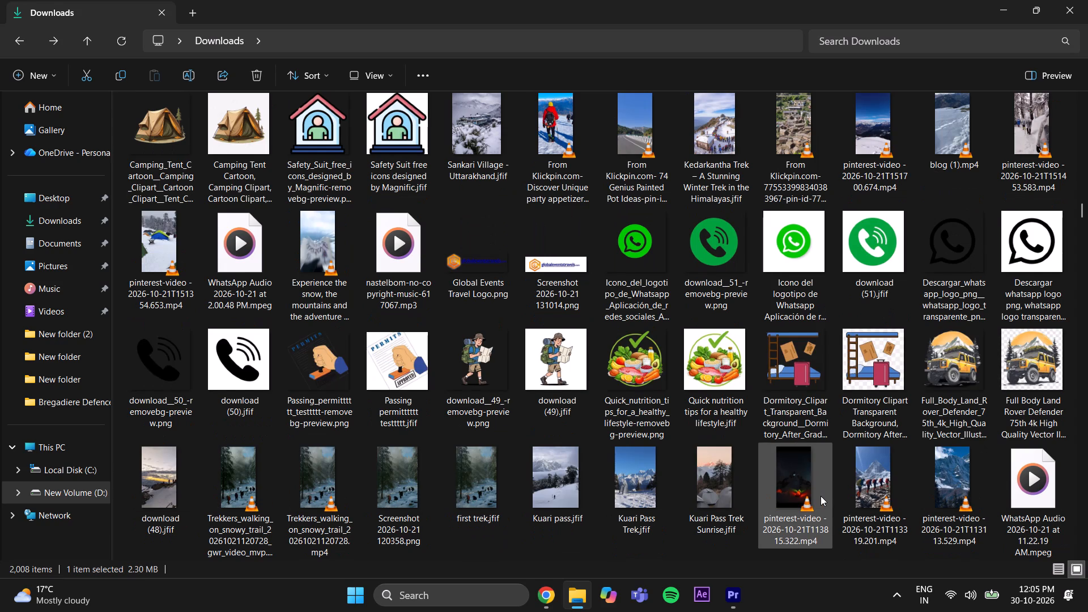
scroll(821, 496, down, 1)
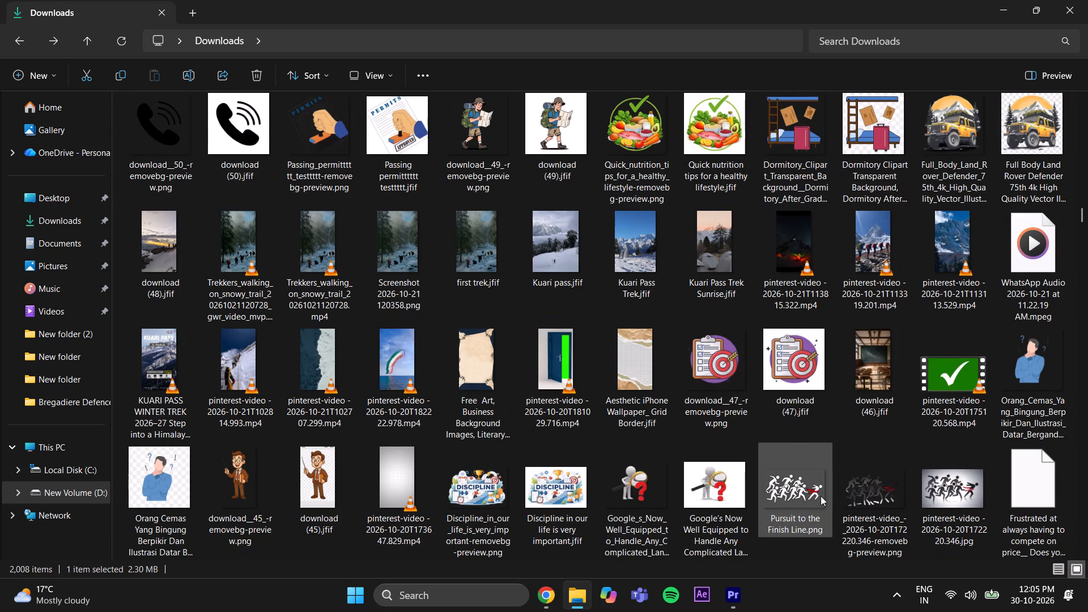
scroll(821, 496, down, 1)
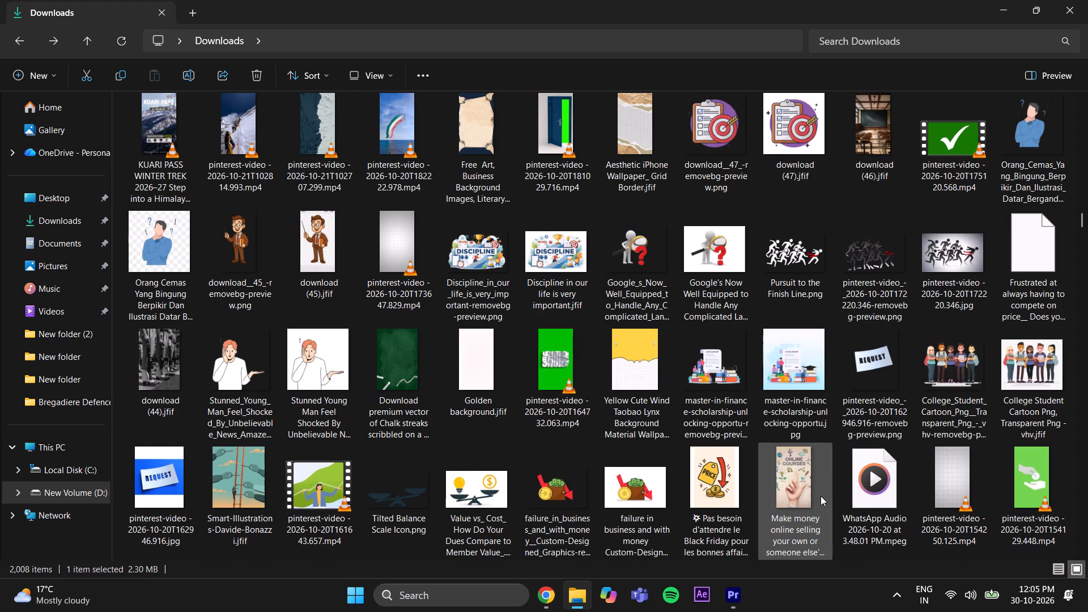
scroll(821, 496, down, 1)
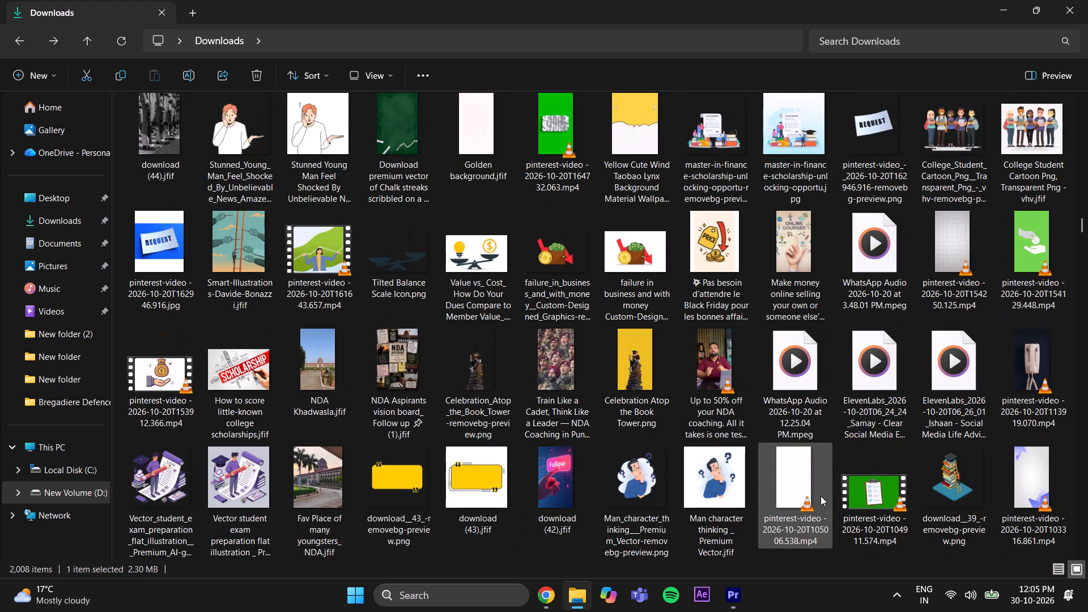
scroll(821, 496, up, 2)
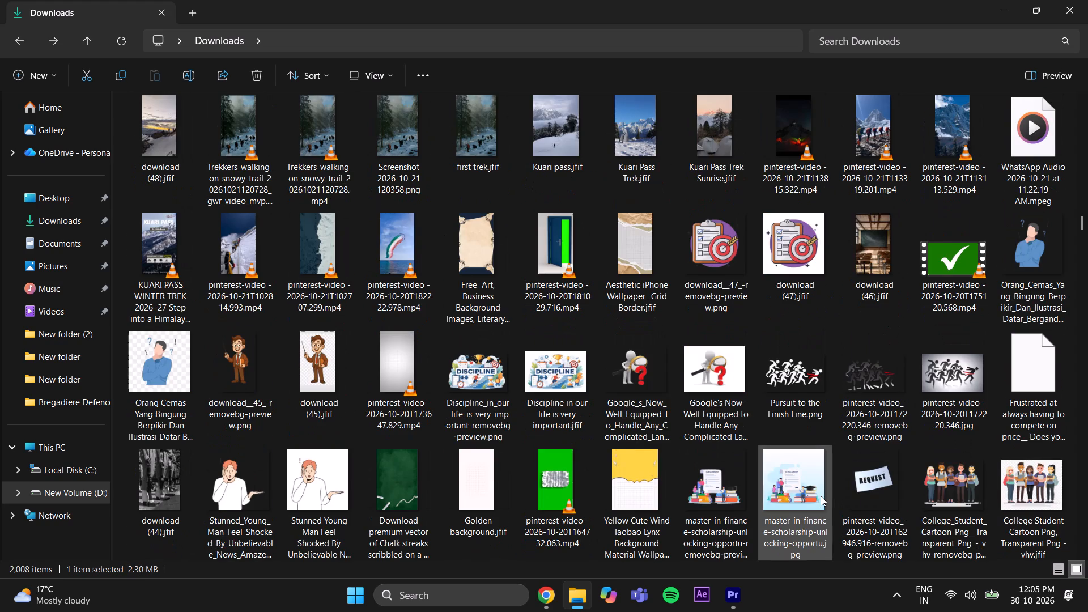
scroll(821, 496, up, 1)
scroll(821, 496, down, 2)
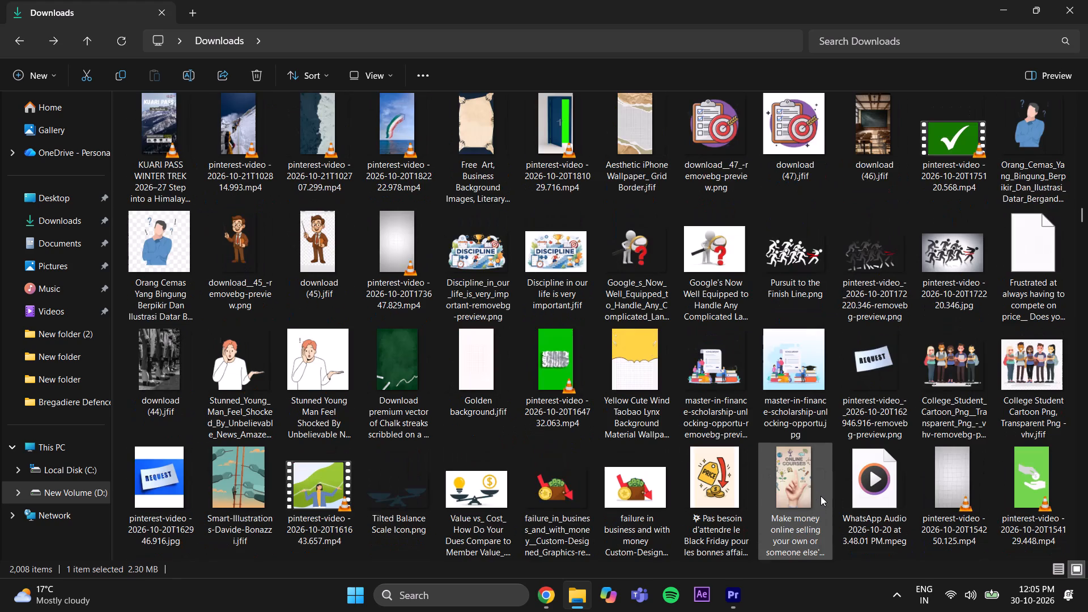
scroll(821, 496, down, 1)
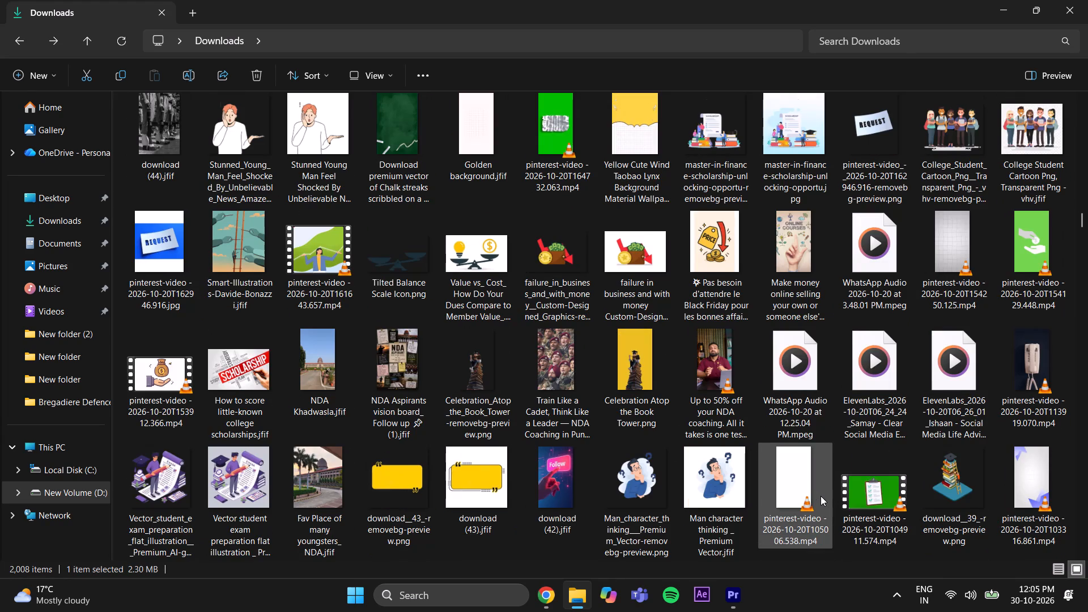
scroll(821, 496, down, 1)
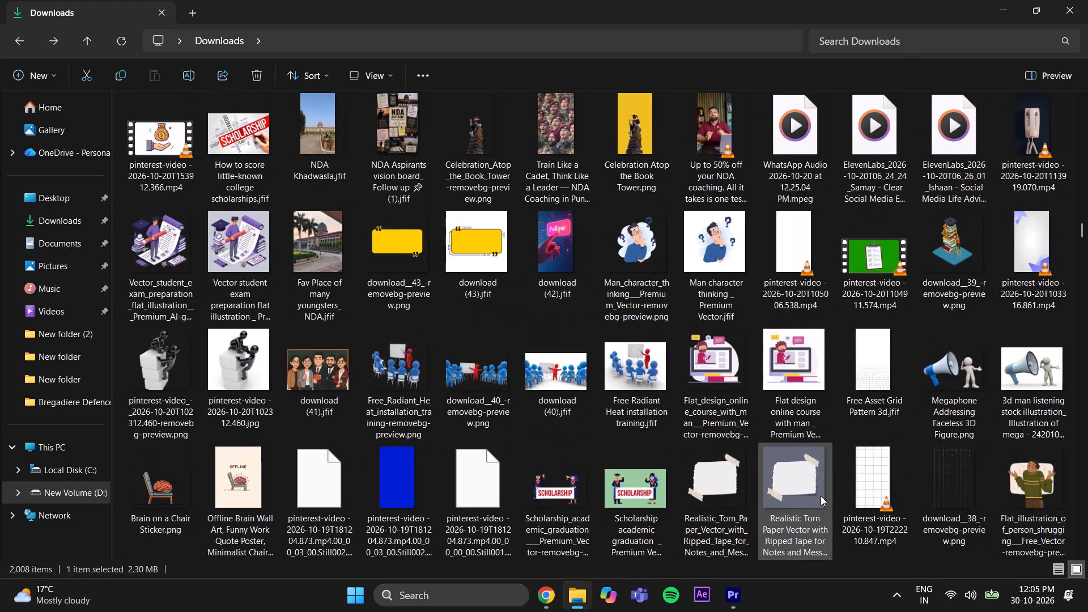
scroll(821, 496, down, 1)
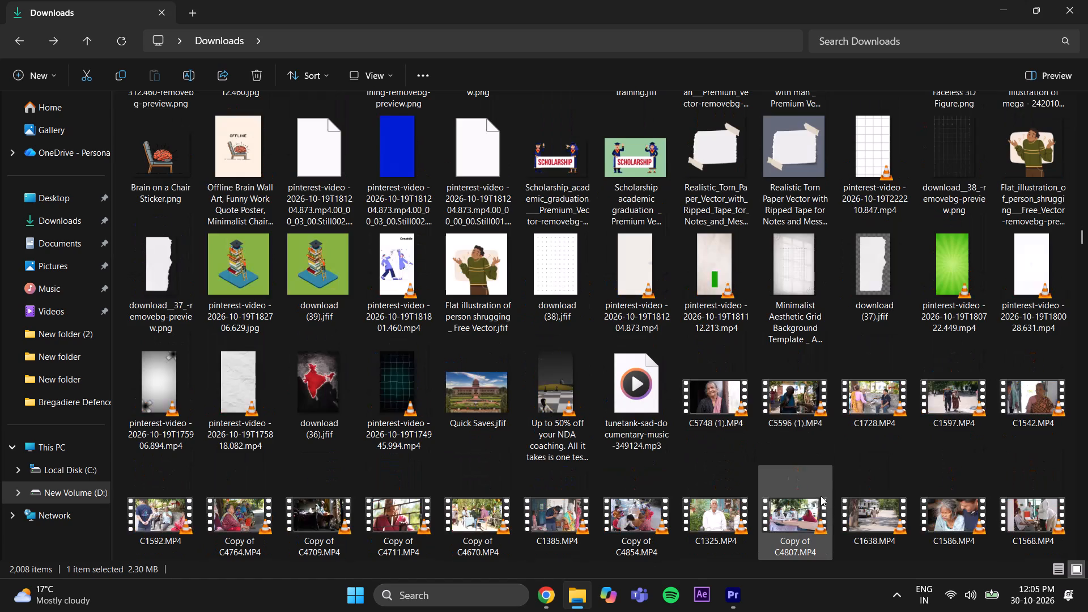
scroll(821, 496, down, 2)
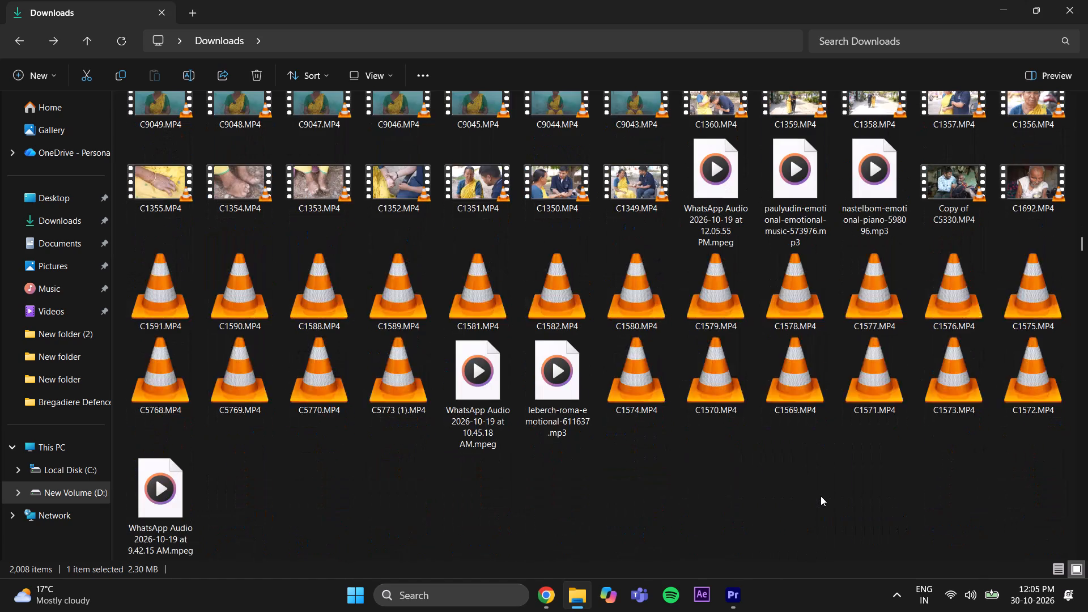
Look through the newer files from earlier this month in Downloads for army, IMA and academy clips suited to the reel.
scroll(821, 496, down, 1)
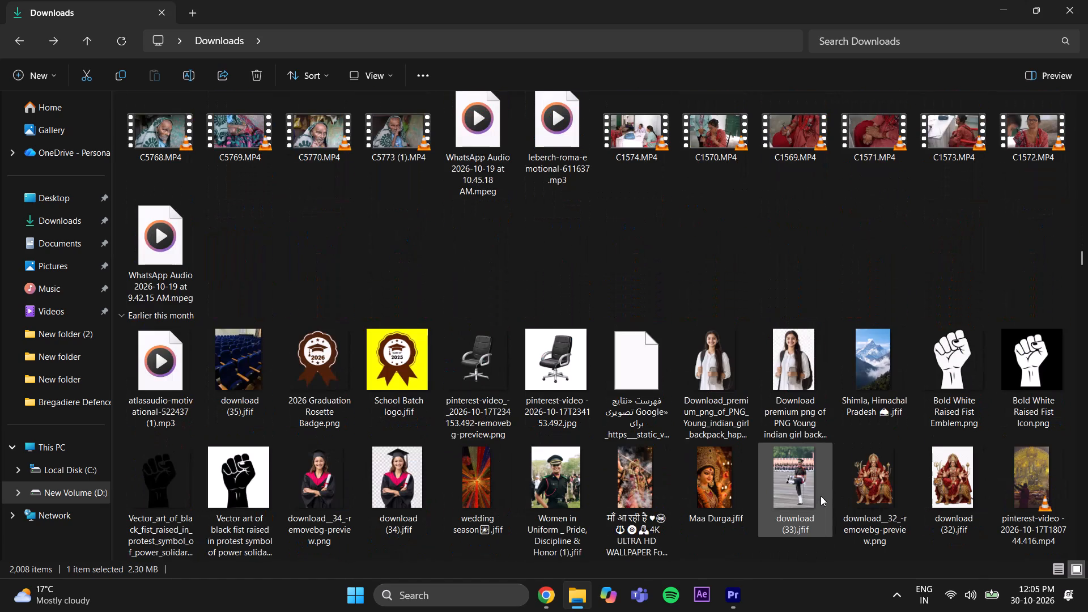
scroll(821, 496, down, 1)
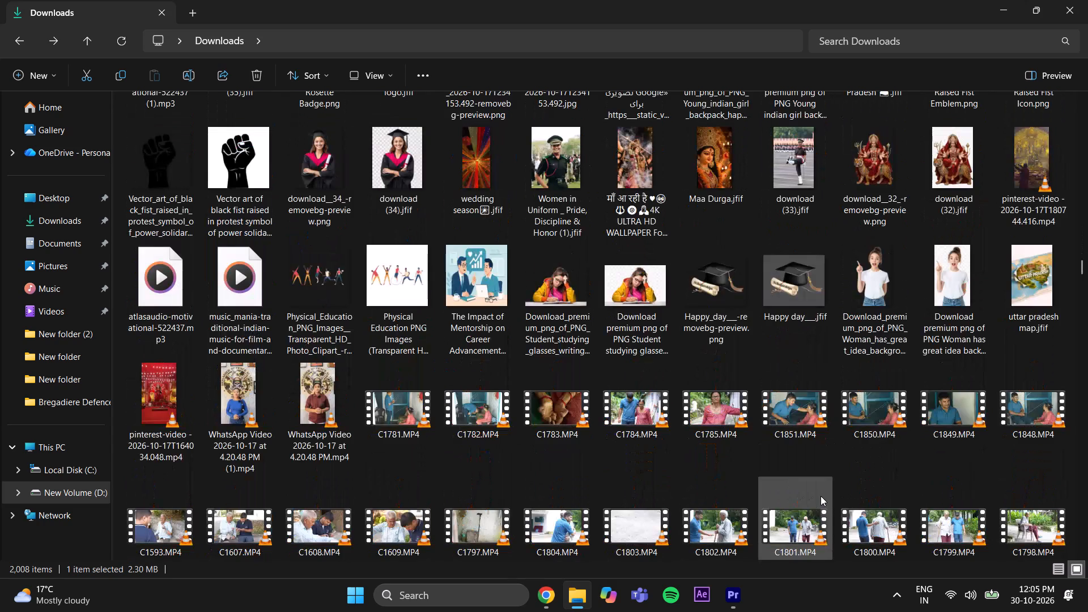
scroll(821, 496, down, 3)
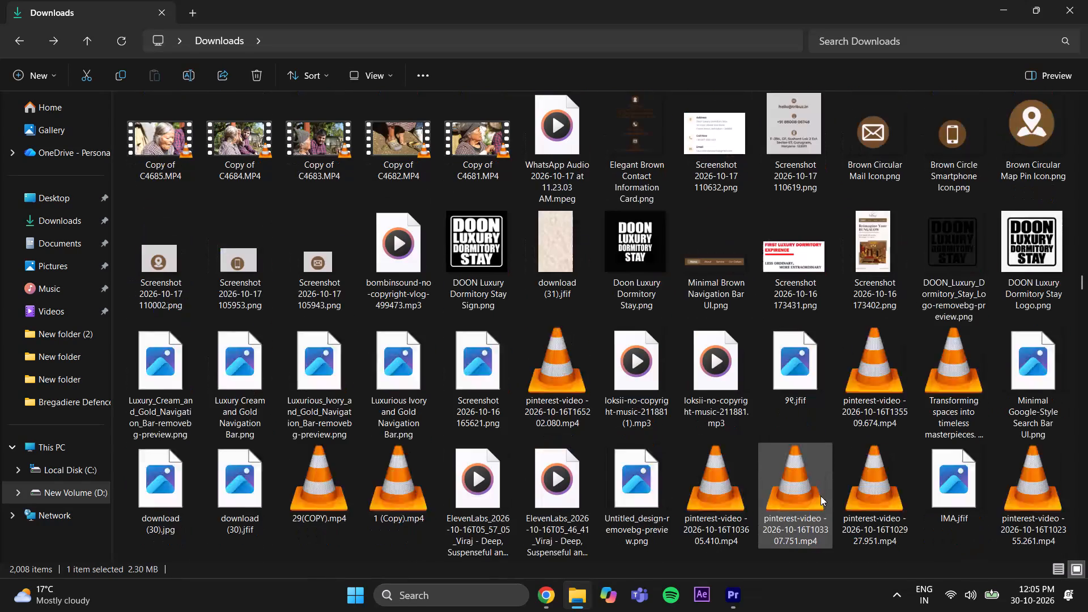
scroll(821, 496, down, 1)
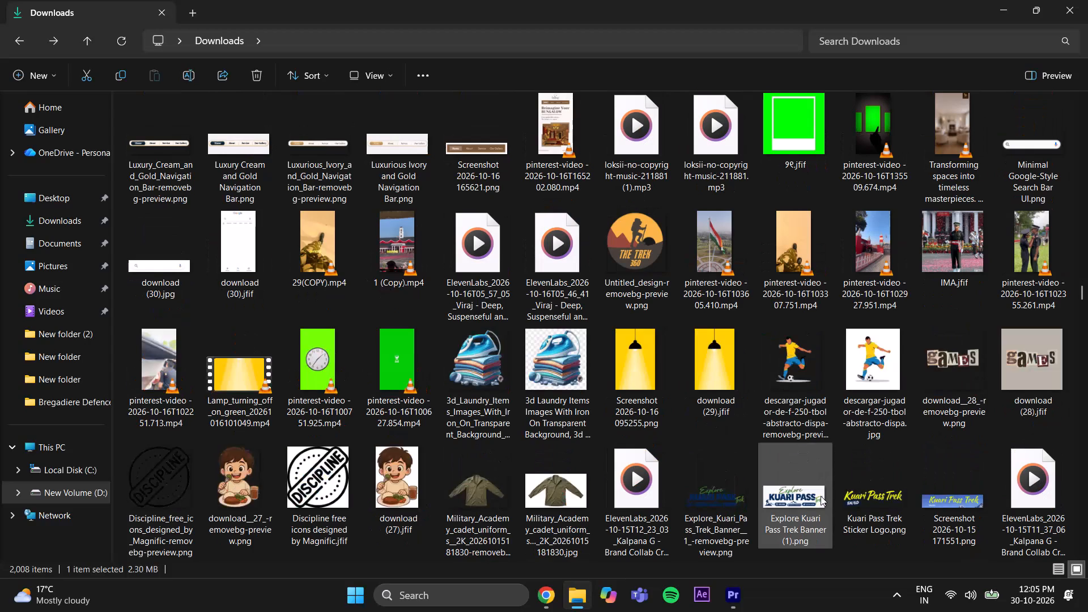
scroll(821, 496, down, 2)
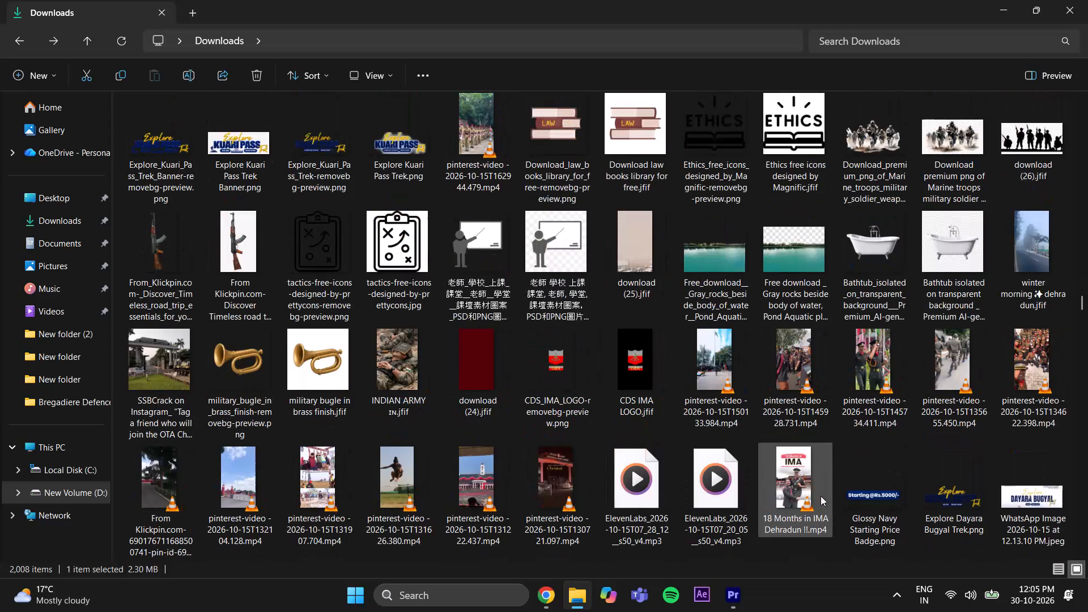
scroll(821, 496, down, 1)
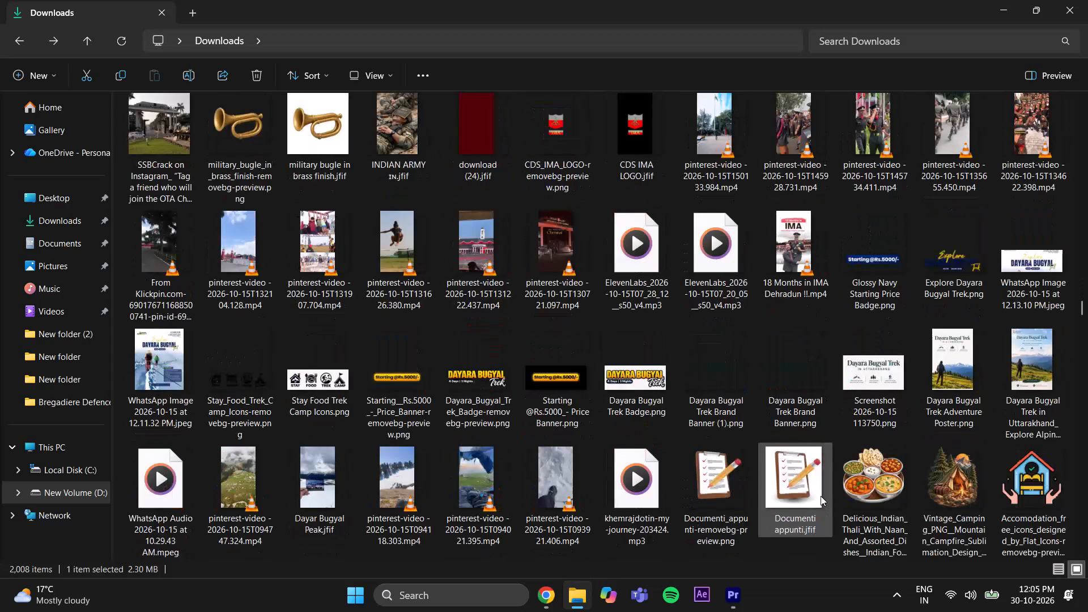
scroll(821, 496, down, 1)
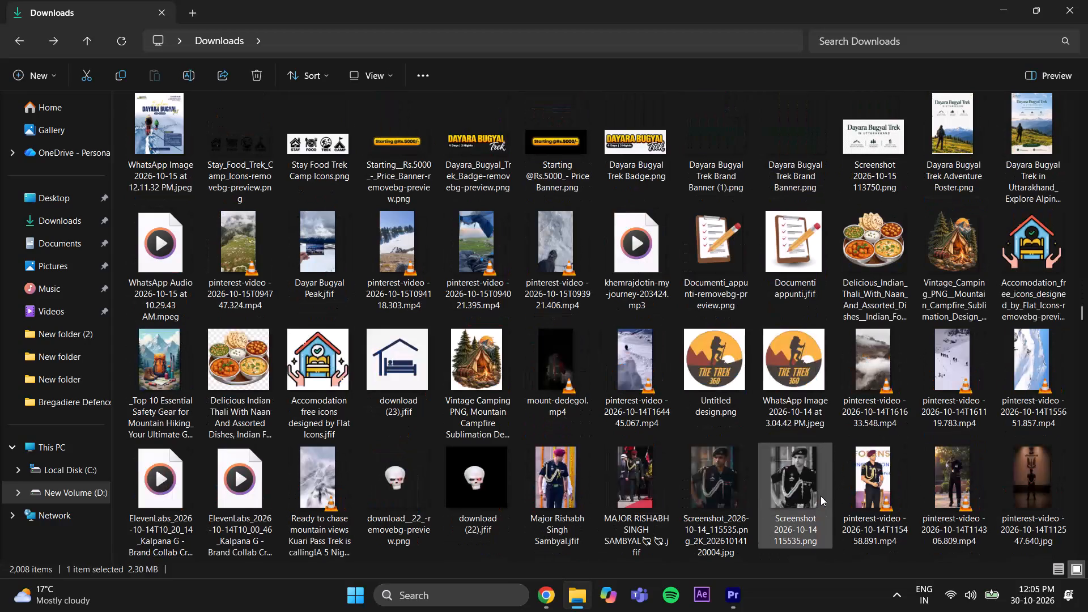
scroll(821, 496, down, 1)
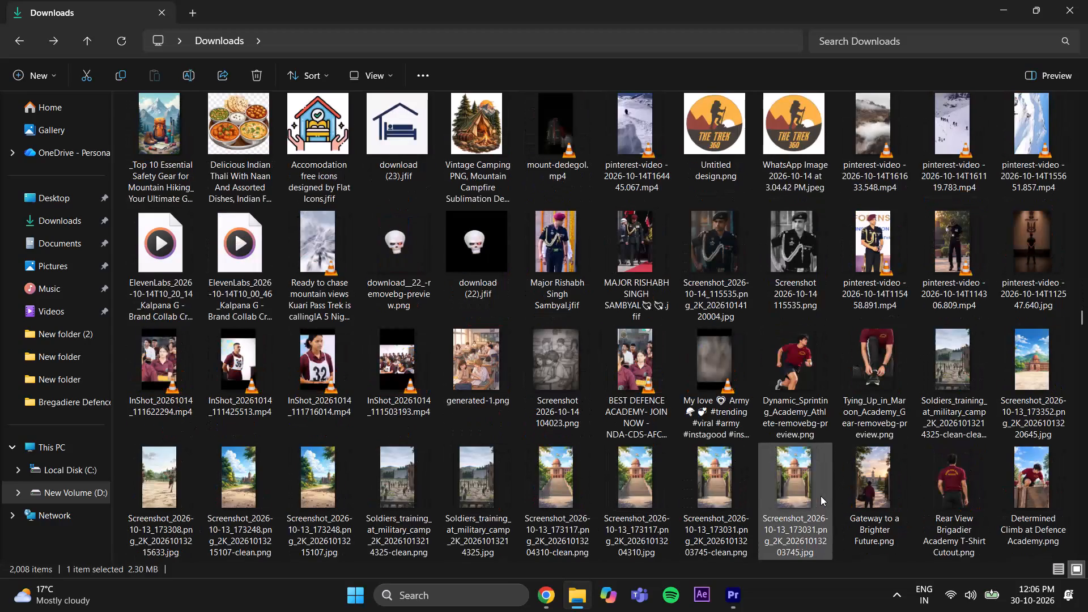
Look further through this month's older Downloads files, back to 8 October, for NDA preparation and classroom footage.
scroll(821, 496, down, 2)
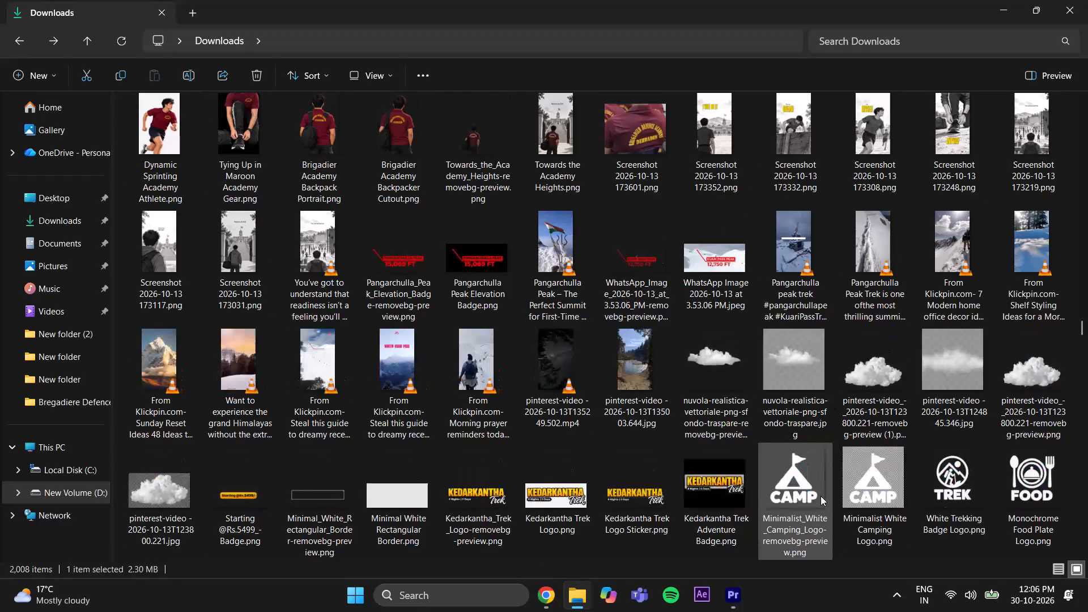
scroll(821, 496, down, 1)
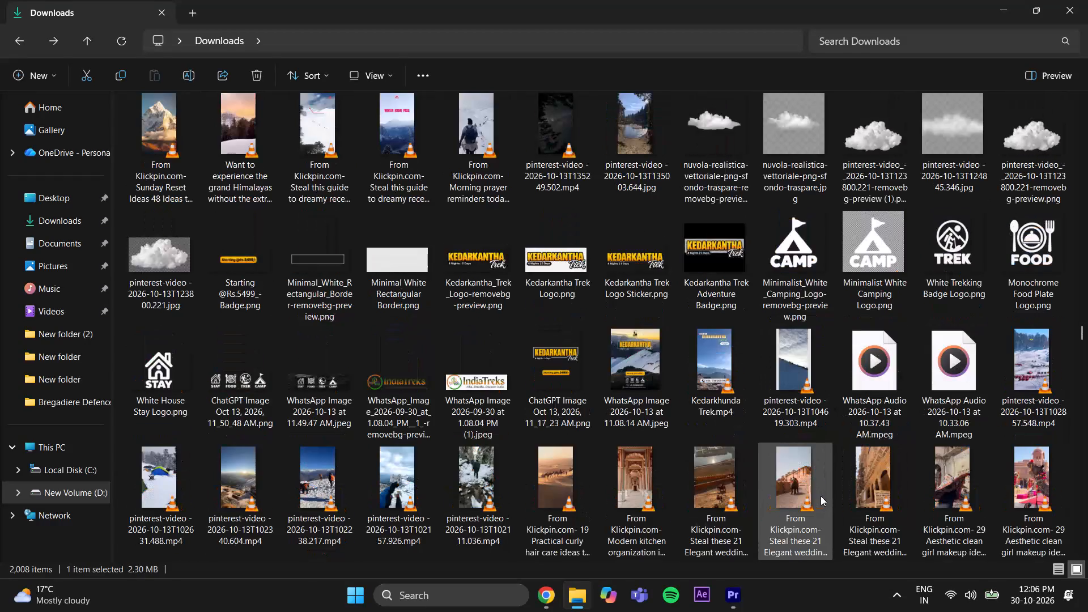
scroll(821, 496, down, 1)
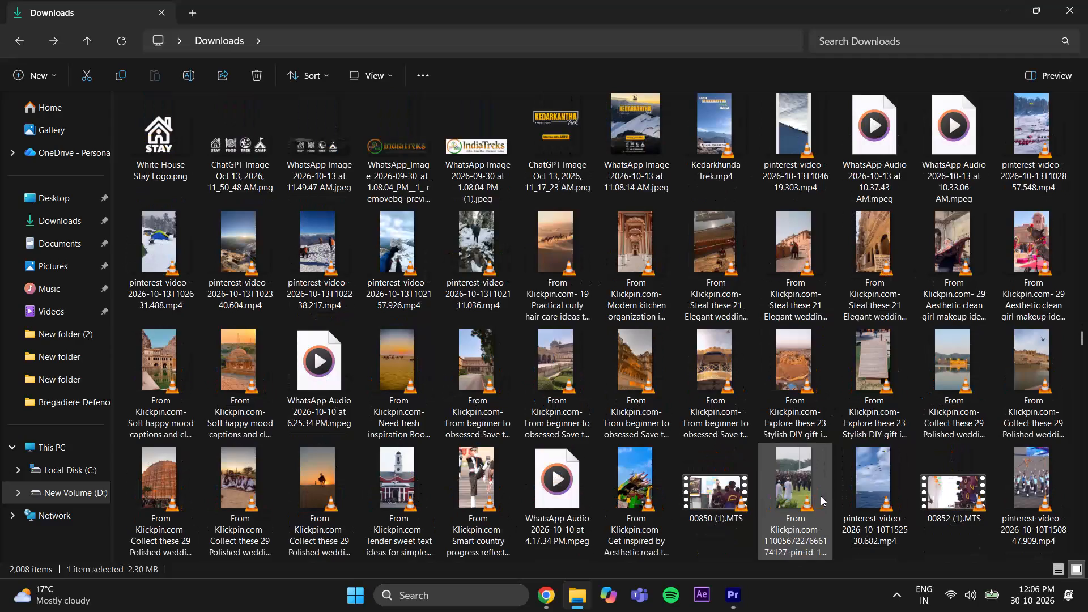
scroll(821, 496, down, 1)
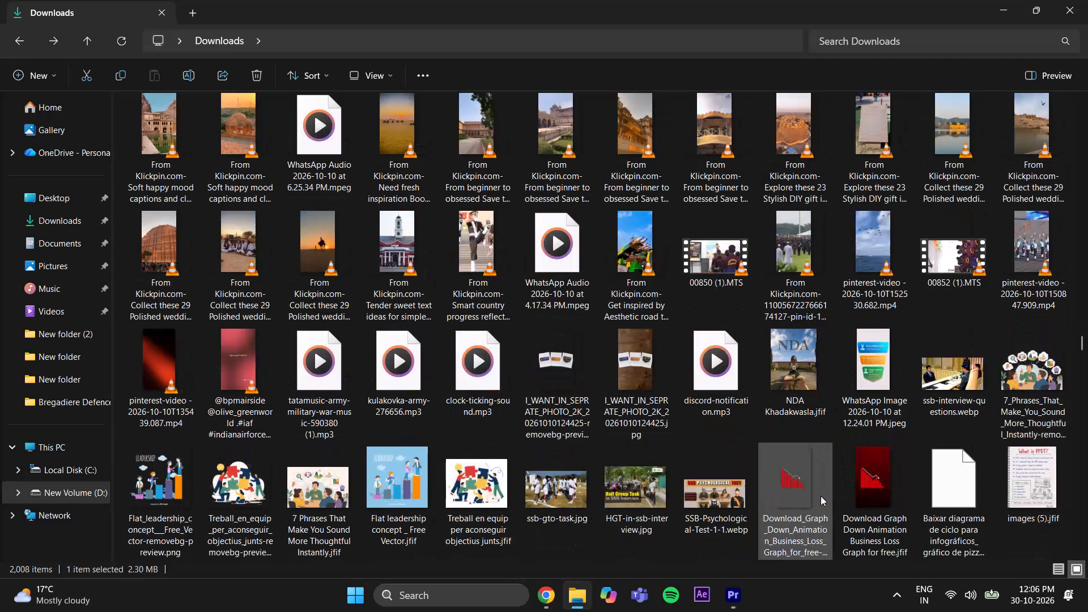
scroll(821, 496, down, 1)
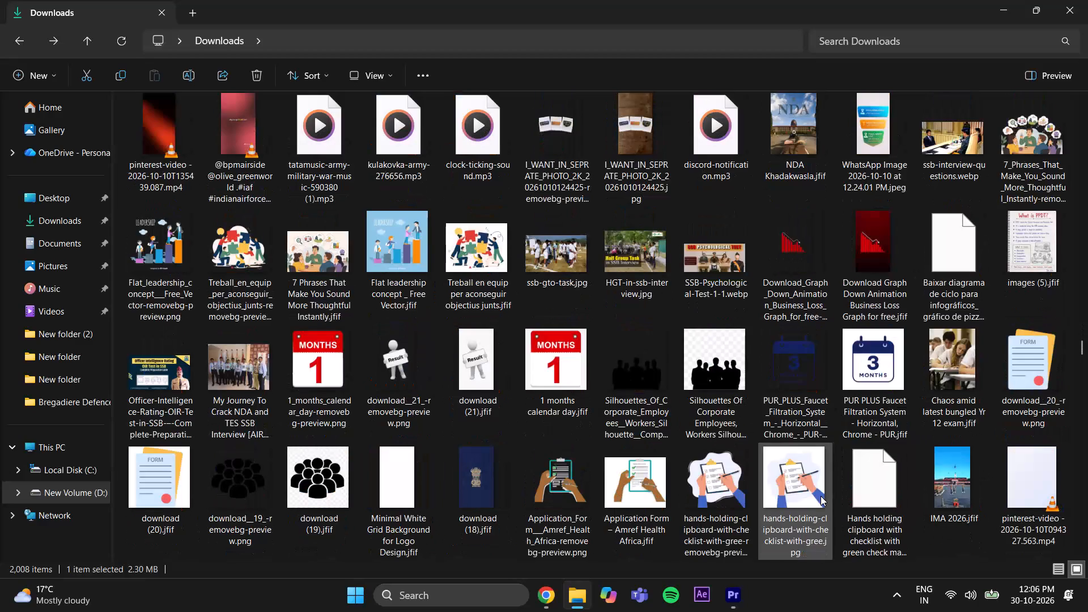
scroll(821, 496, down, 2)
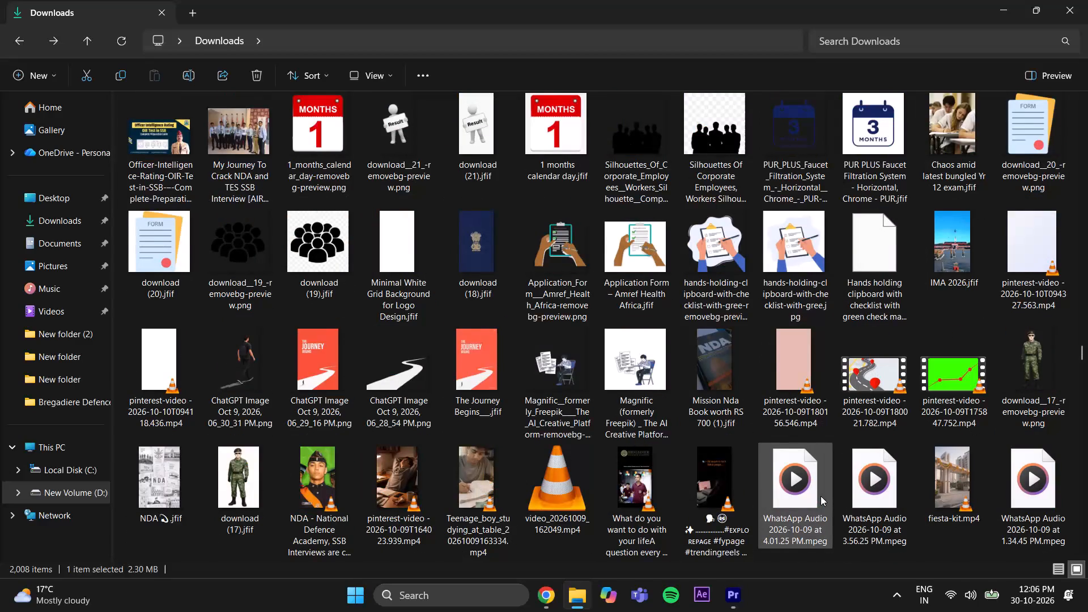
scroll(821, 496, up, 1)
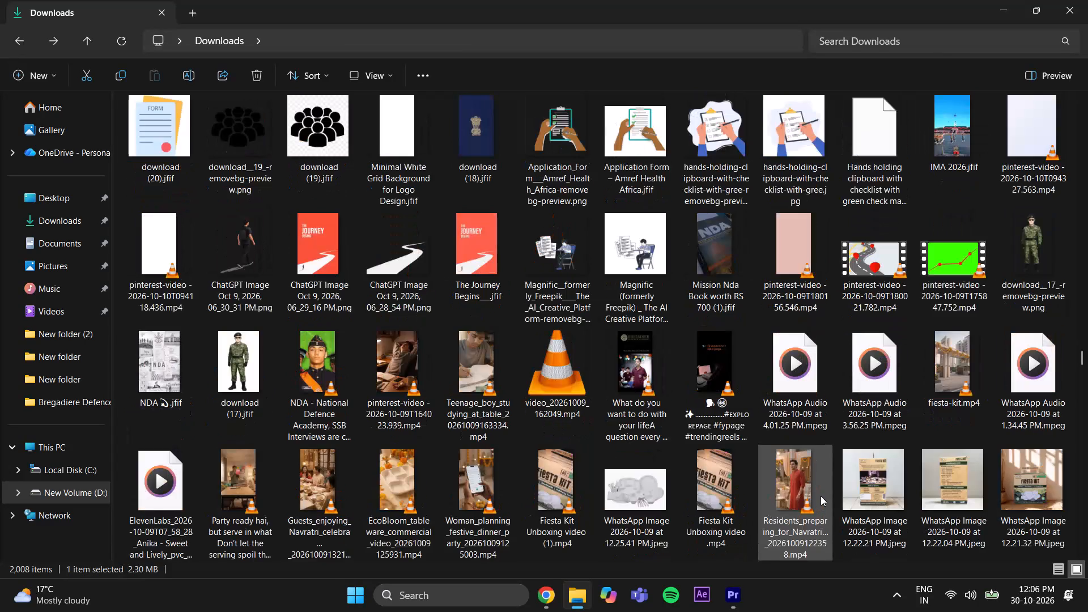
scroll(821, 496, down, 1)
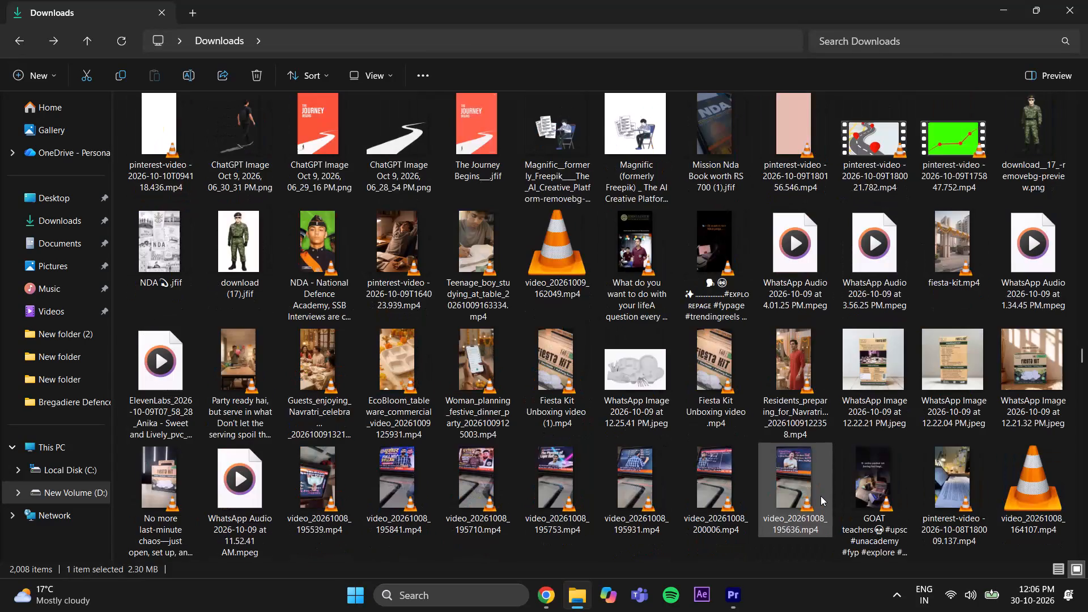
scroll(821, 496, down, 1)
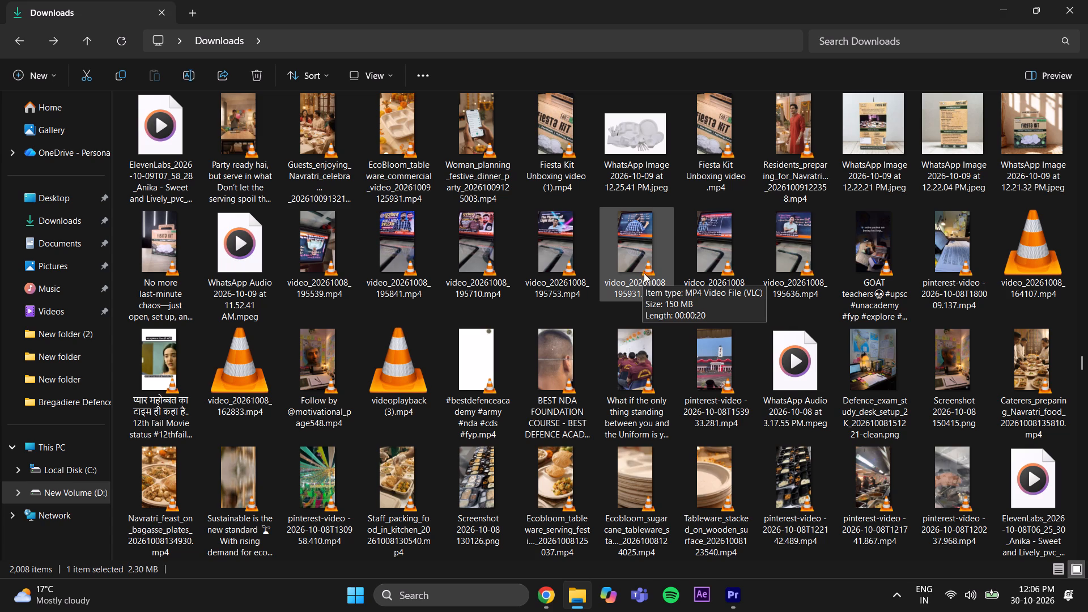
Preview video_20261008_195931.mp4 in VLC, skimming through the lesson recording, and close it.
double_click(644, 271)
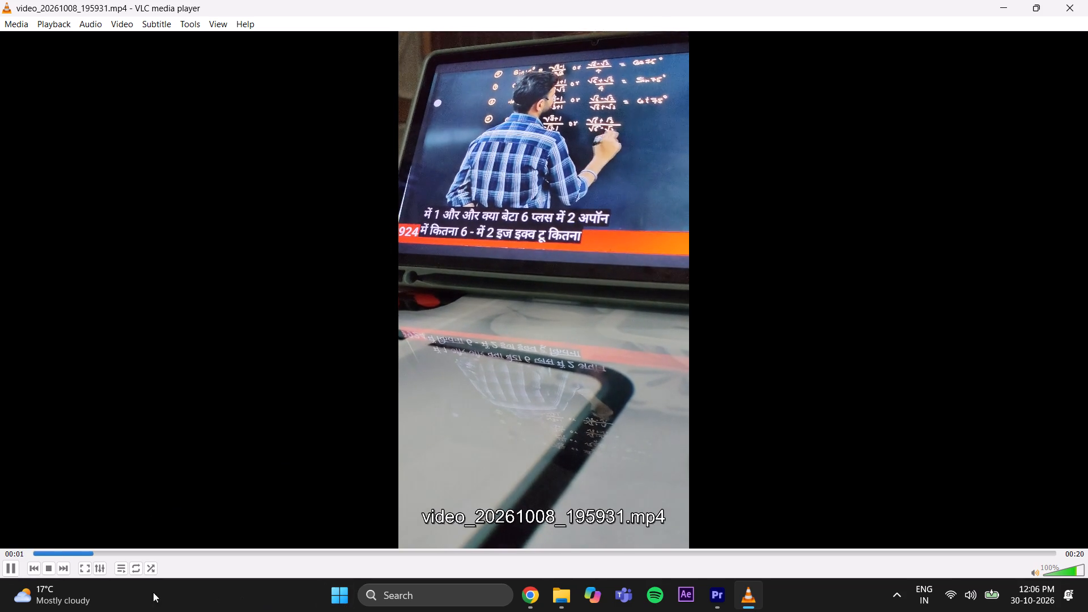
drag(91, 554, 301, 561)
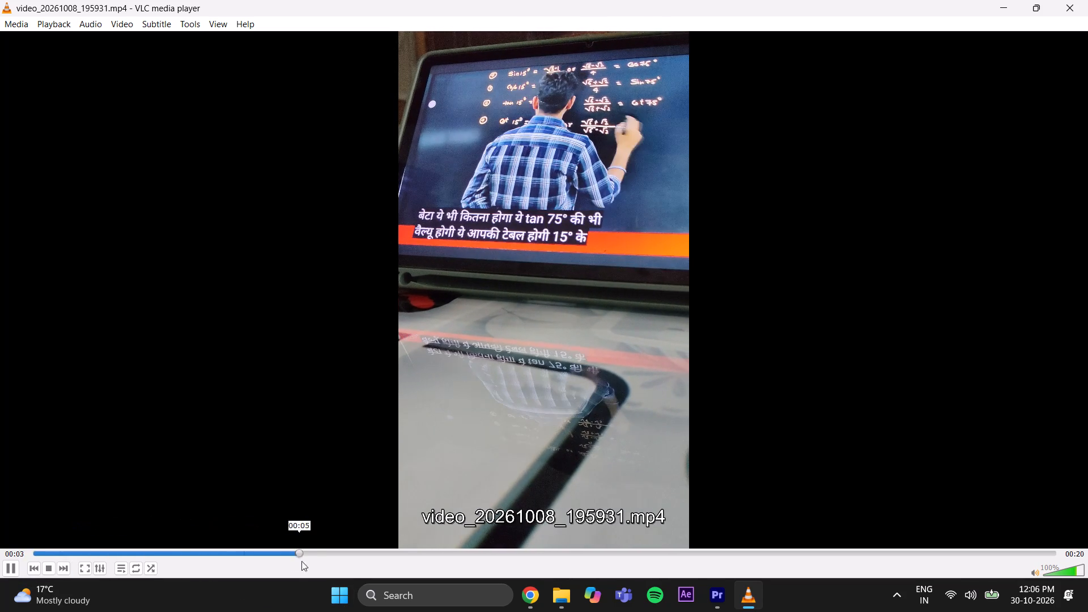
drag(301, 561, 815, 595)
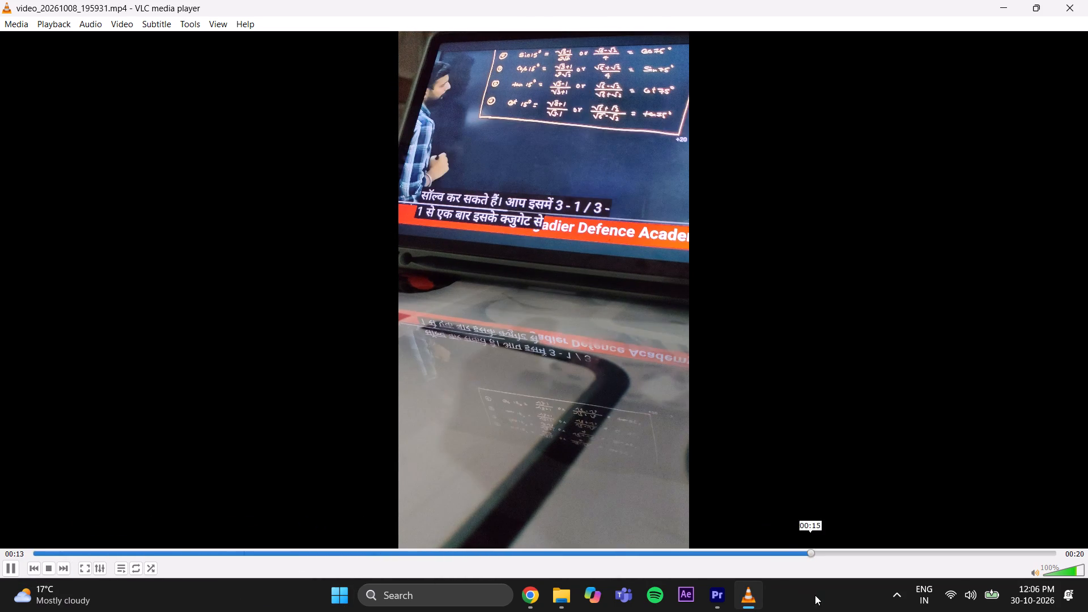
drag(815, 595, 950, 602)
click(1068, 0)
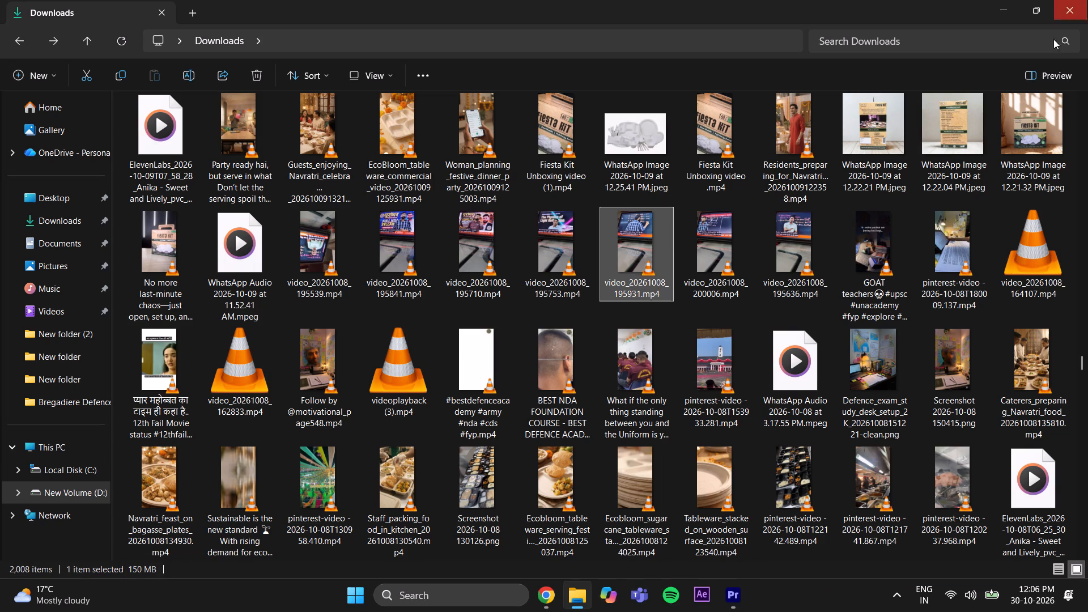
Preview video_20261008_195636.mp4 in VLC, skimming through the lesson recording, and close it.
double_click(780, 249)
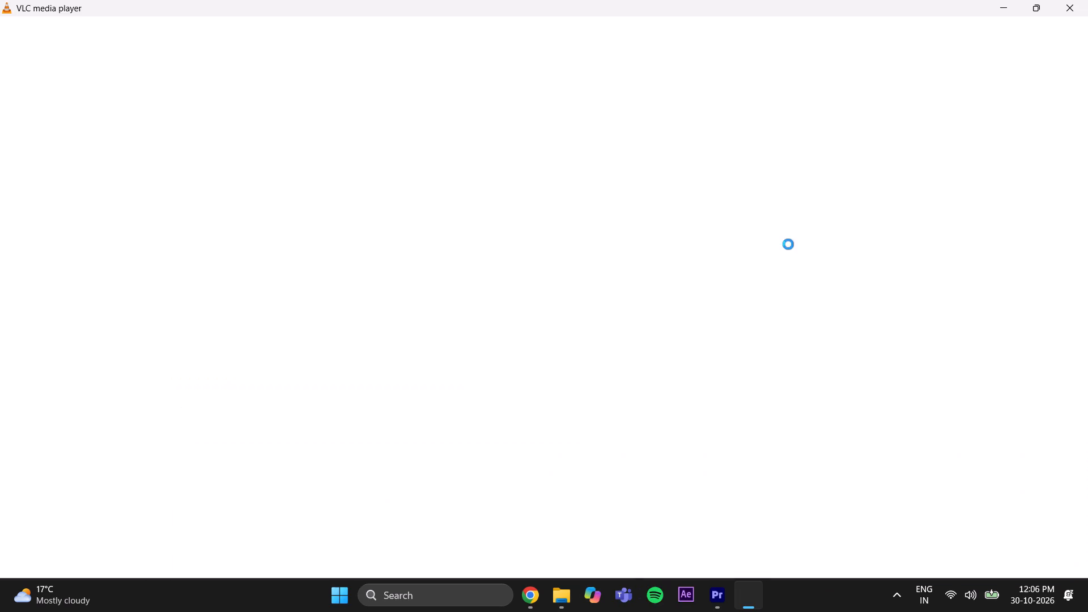
drag(52, 551, 152, 554)
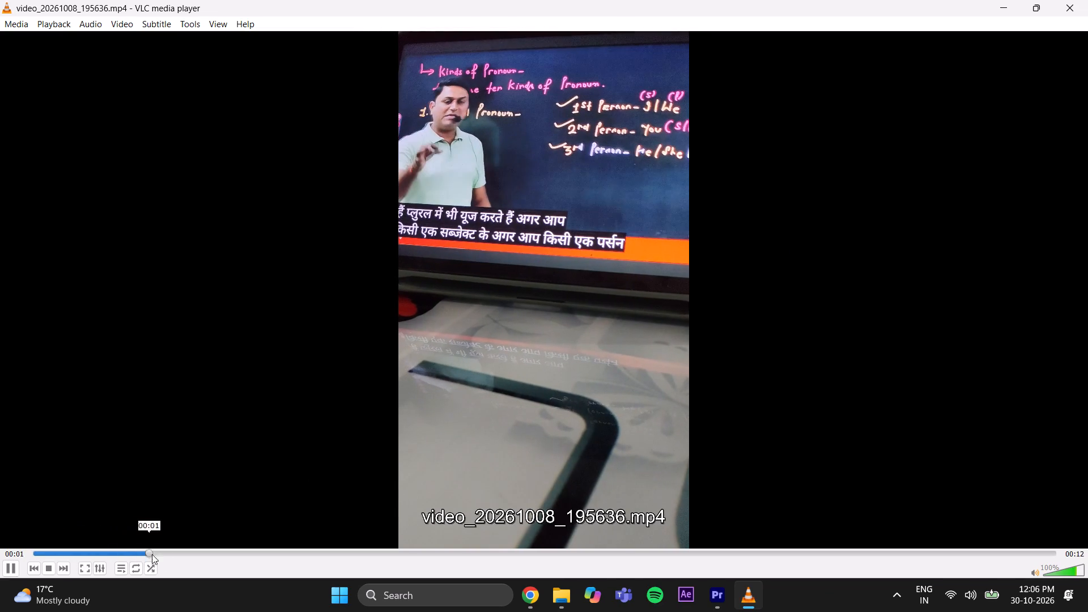
drag(152, 554, 545, 589)
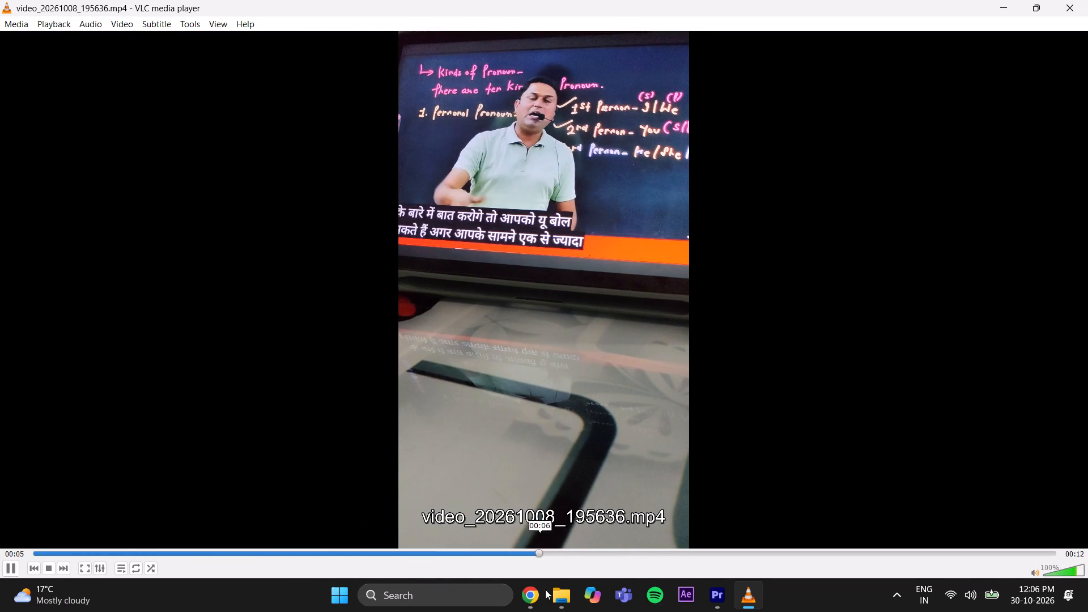
drag(545, 589, 844, 594)
click(1087, 0)
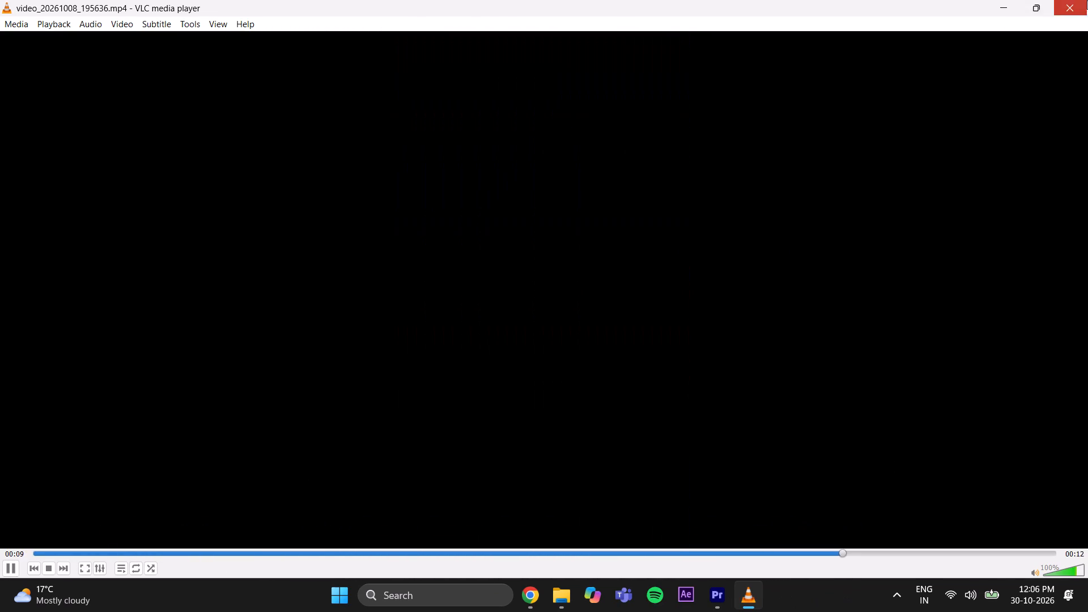
Import video_20261008_195636.mp4 from Downloads into the Brigadiere 2 Reel project bin in Premiere Pro.
drag(792, 248, 739, 554)
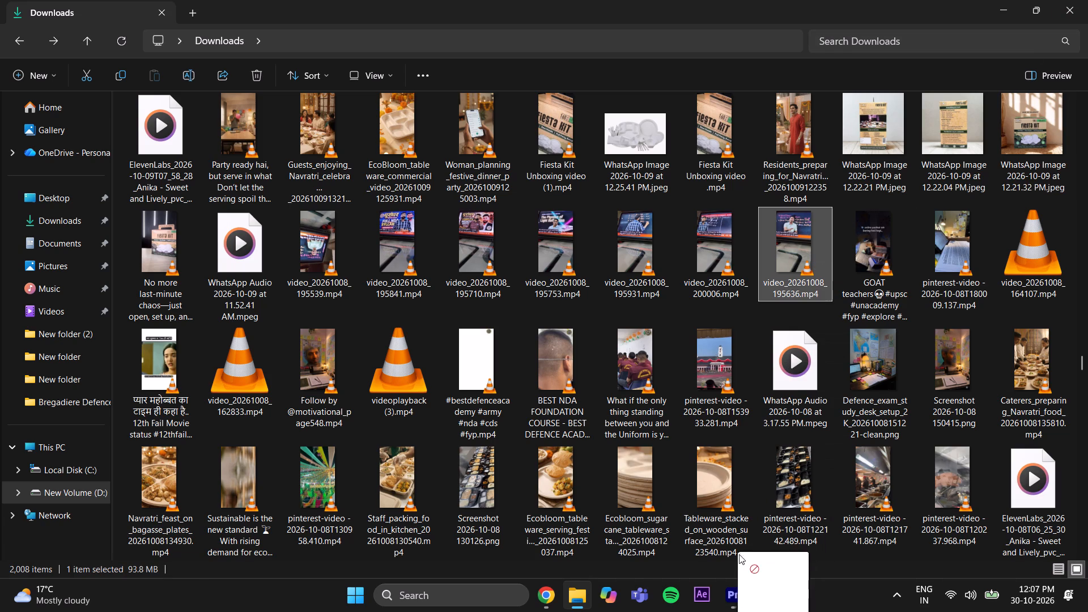
drag(739, 554, 278, 103)
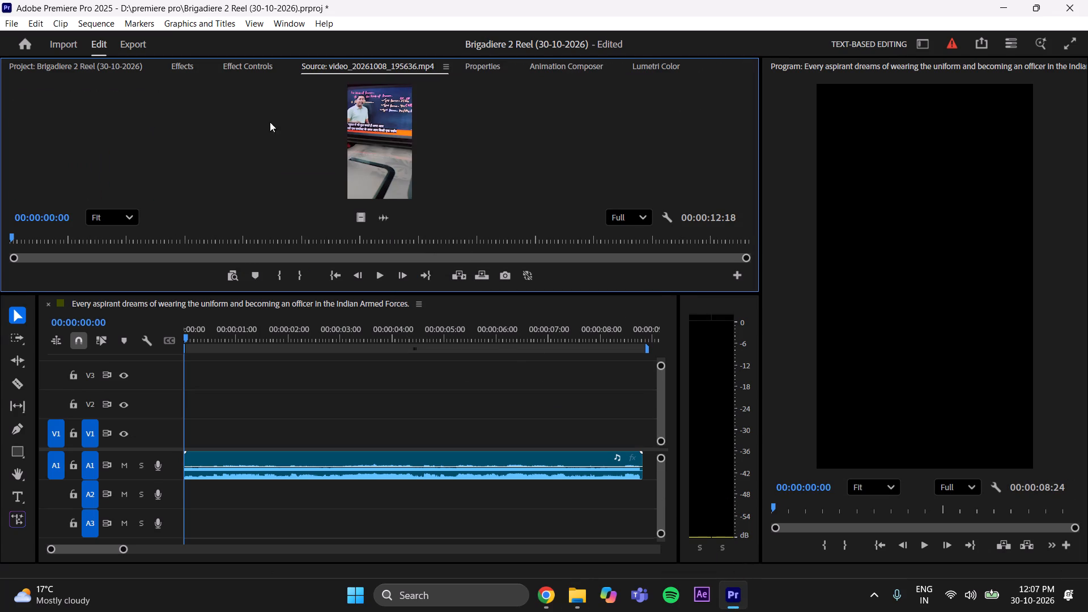
click(57, 69)
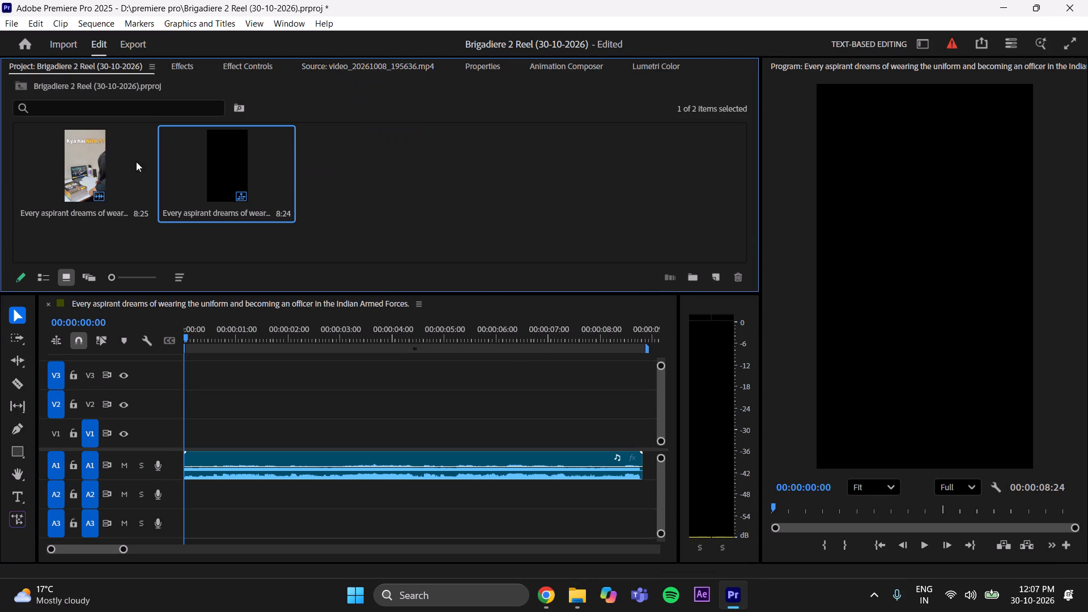
click(586, 602)
drag(799, 237, 760, 377)
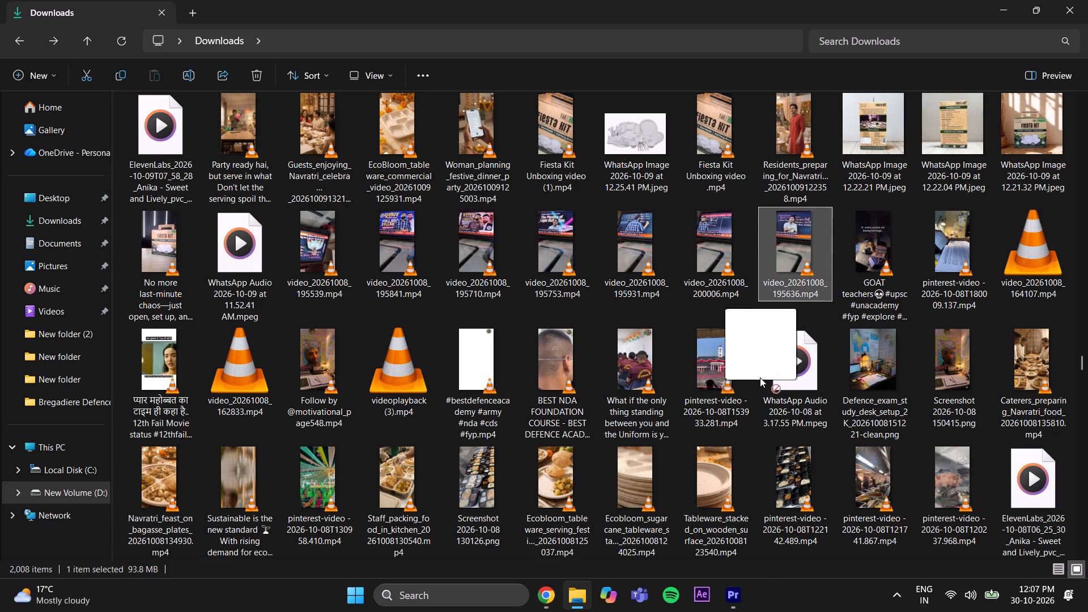
drag(760, 377, 401, 190)
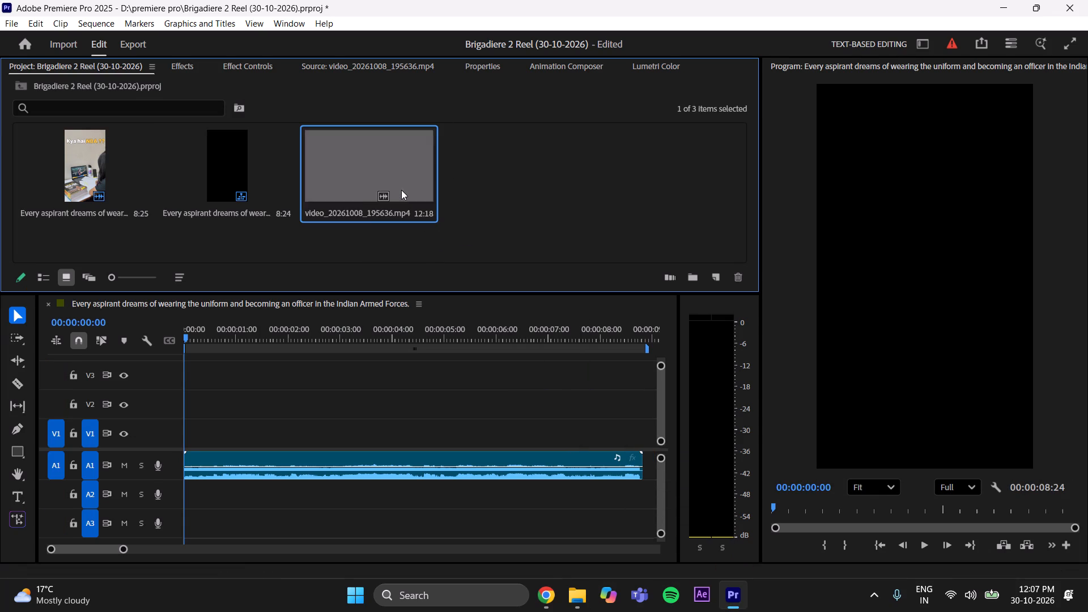
Open the reference reel "Every aspirant dreams..." in the Source monitor and scrub from its start to examine where the opening shot changes.
click(96, 178)
click(92, 175)
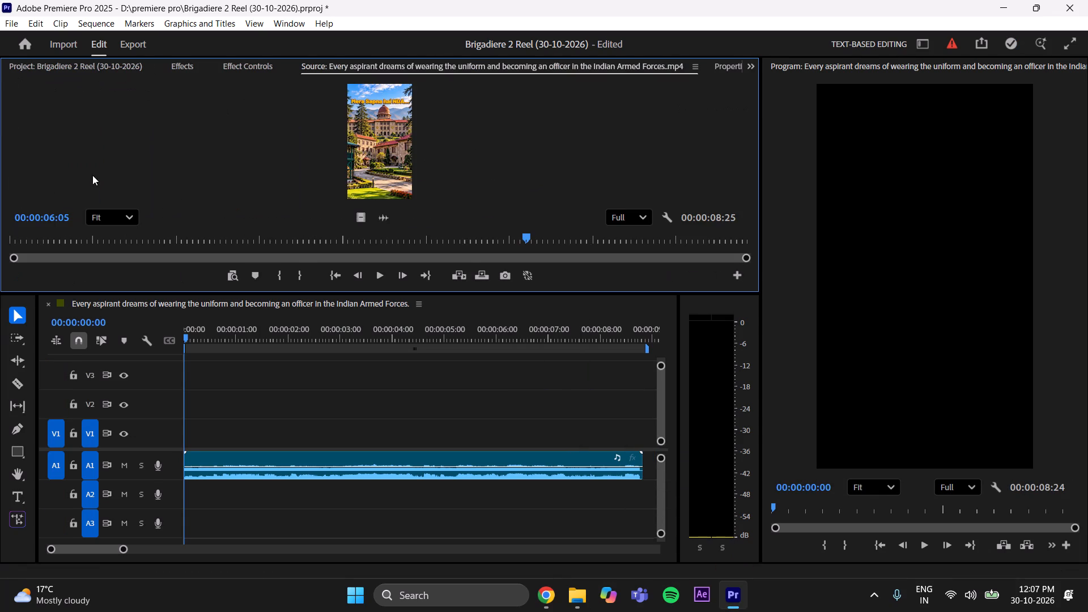
drag(522, 239, 0, 273)
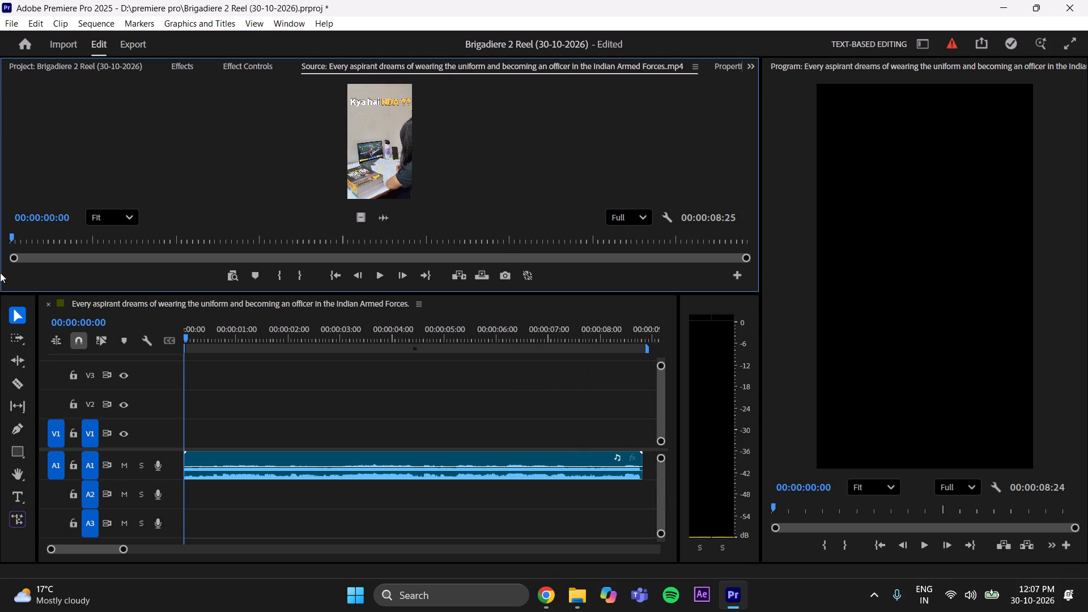
drag(0, 273, 251, 305)
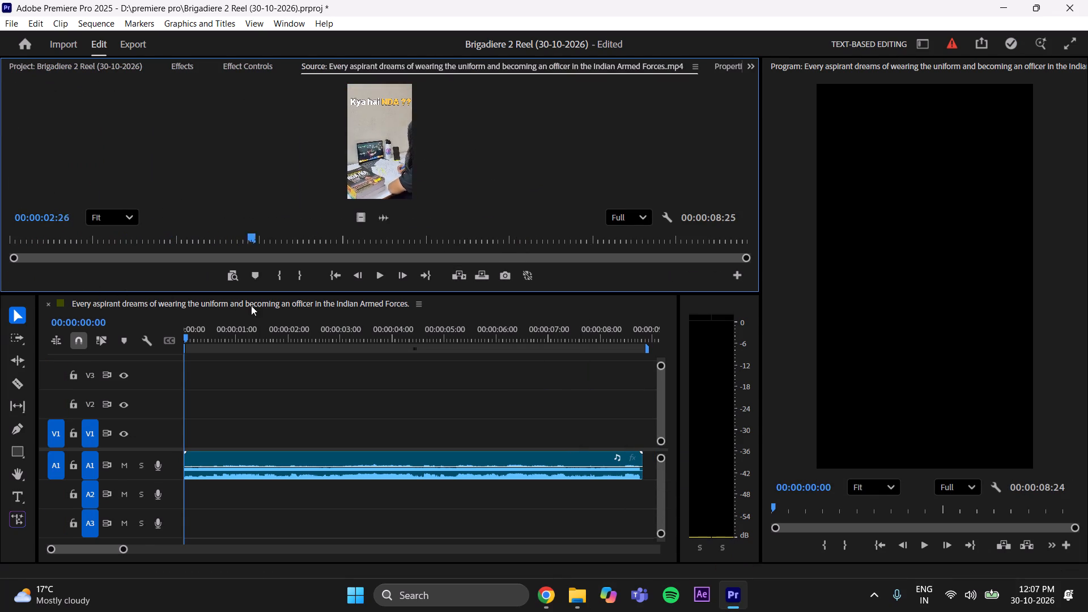
drag(251, 305, 262, 311)
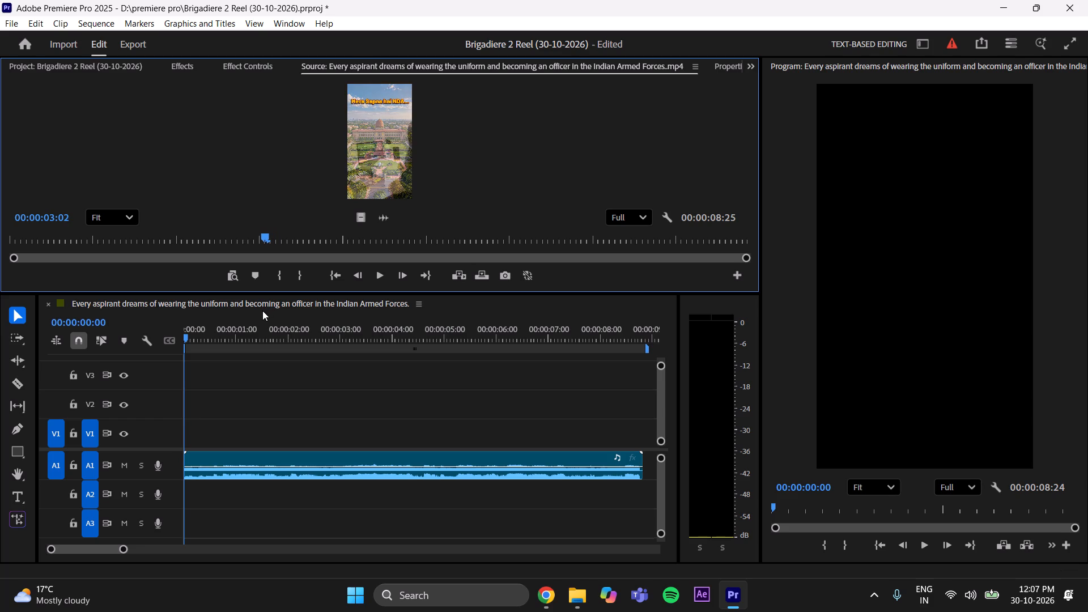
drag(262, 311, 256, 314)
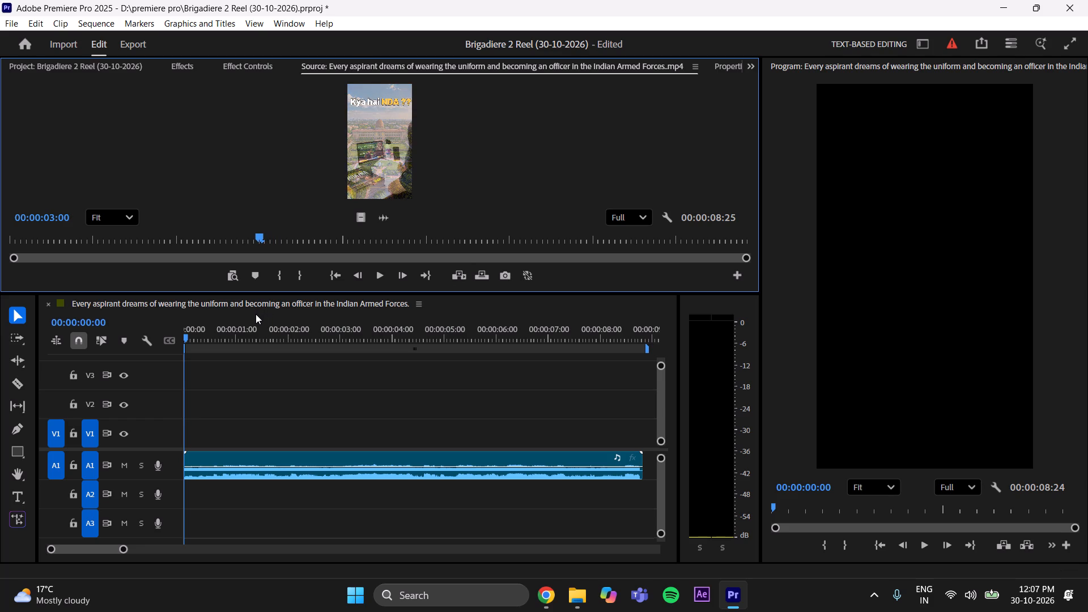
Scrub the reference reel frame by frame around 00:00:03:00 to examine exactly where the opening shot changes.
drag(256, 314, 253, 317)
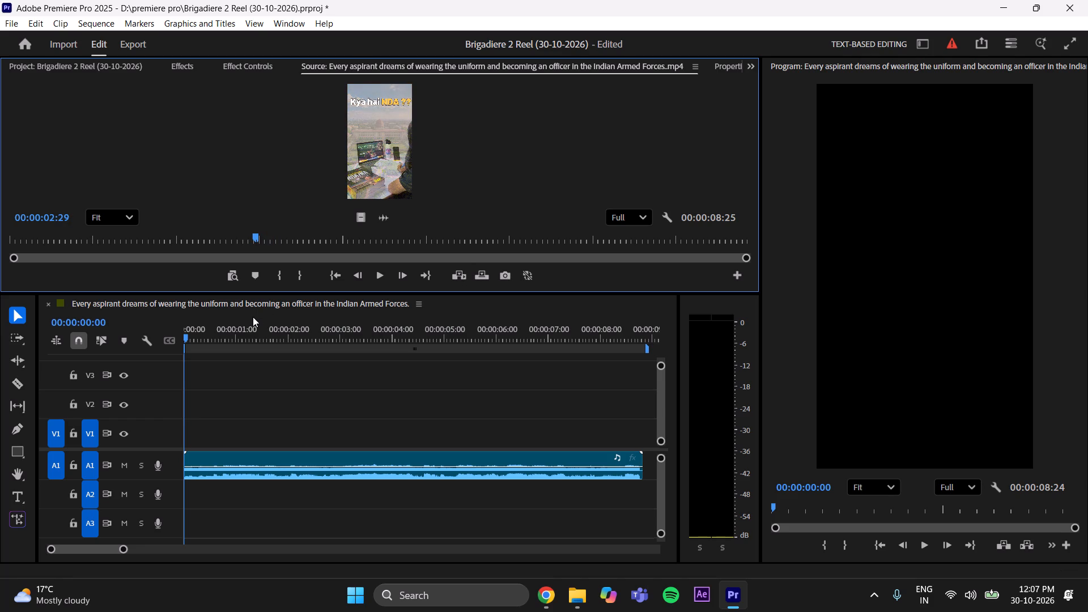
drag(253, 317, 247, 321)
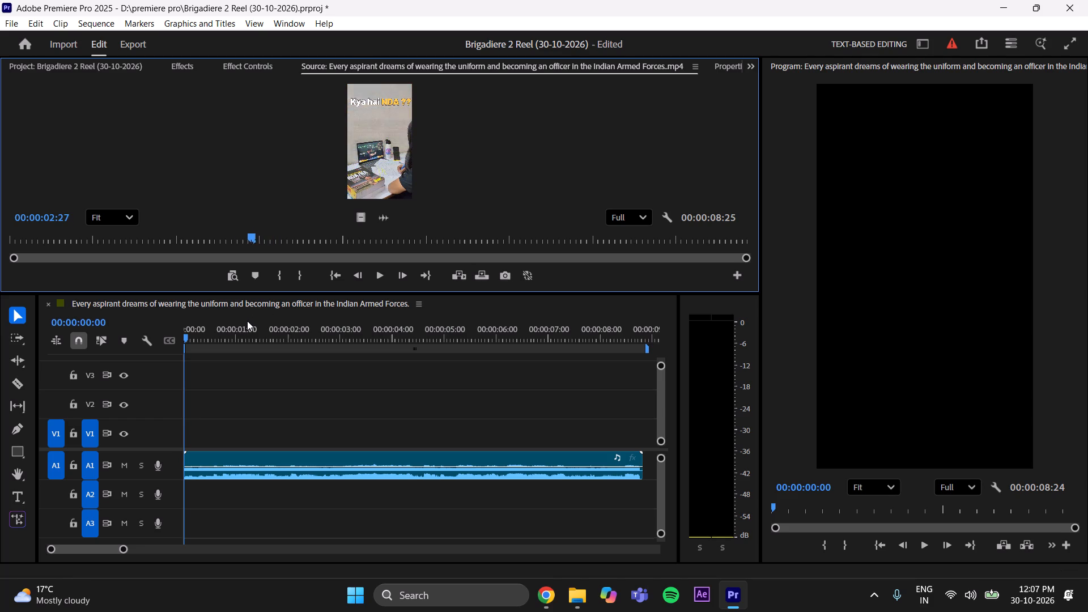
drag(247, 321, 252, 319)
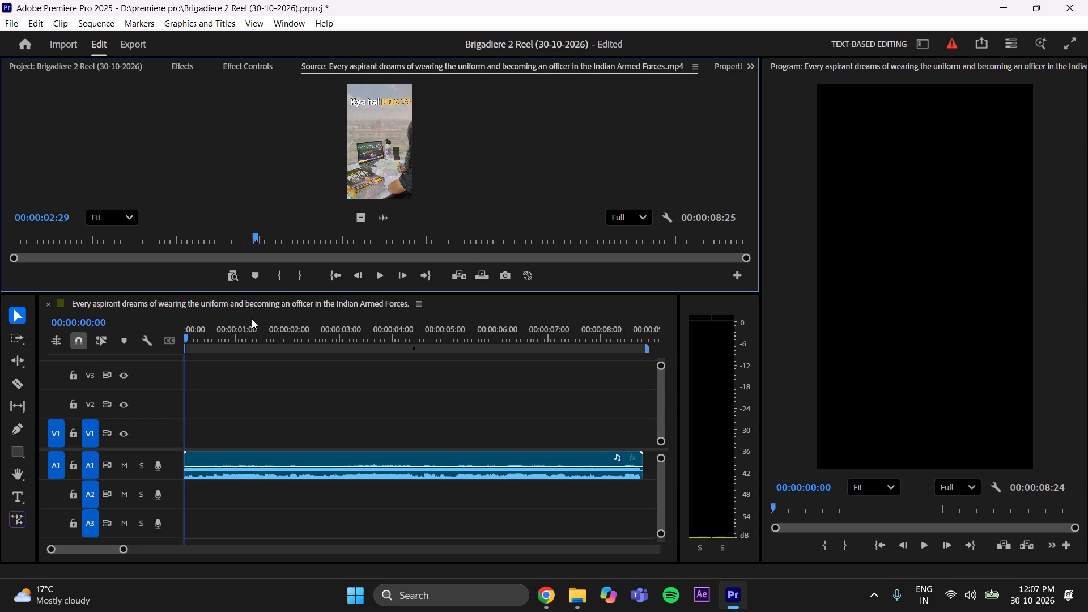
drag(252, 319, 255, 318)
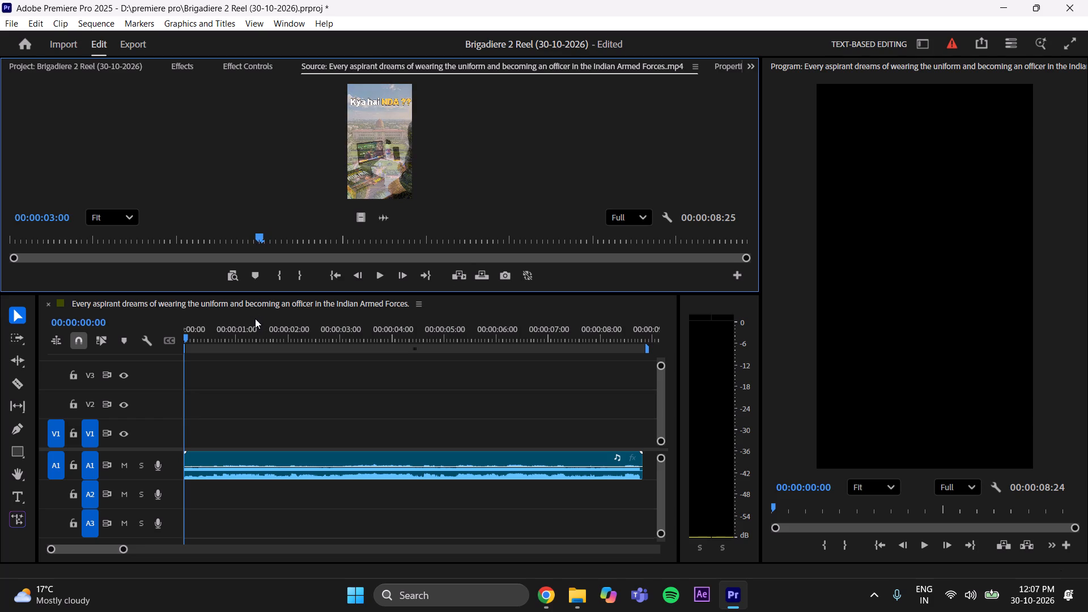
drag(255, 318, 256, 320)
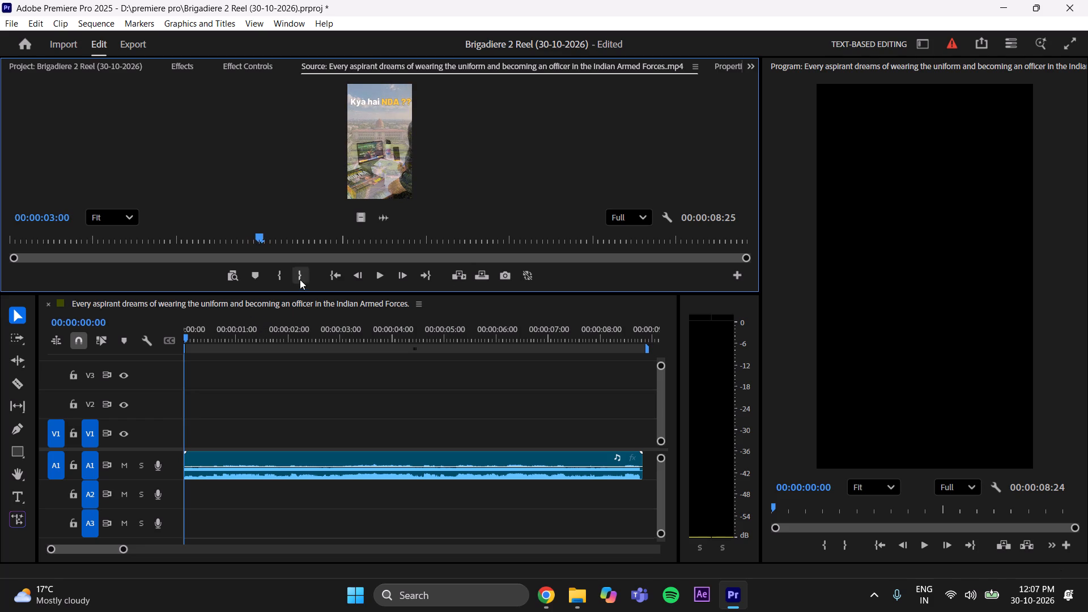
Mark video_20261008_195636.mp4 from 00:00:00:00 to 00:00:03:09 in the Source monitor, with the sequence playhead parked at 00:00:02:29.
click(80, 69)
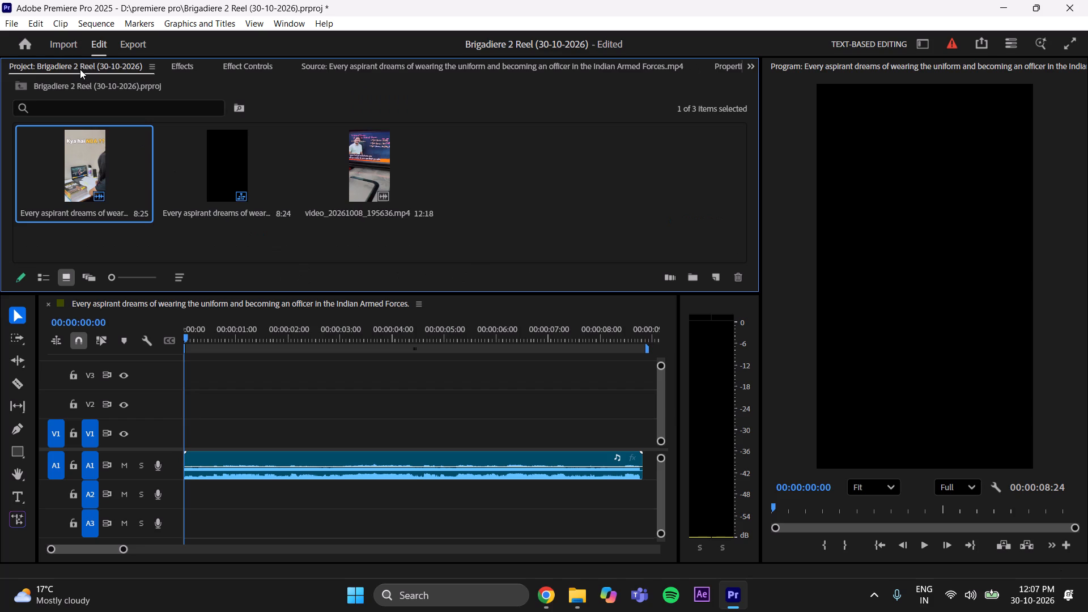
double_click(367, 190)
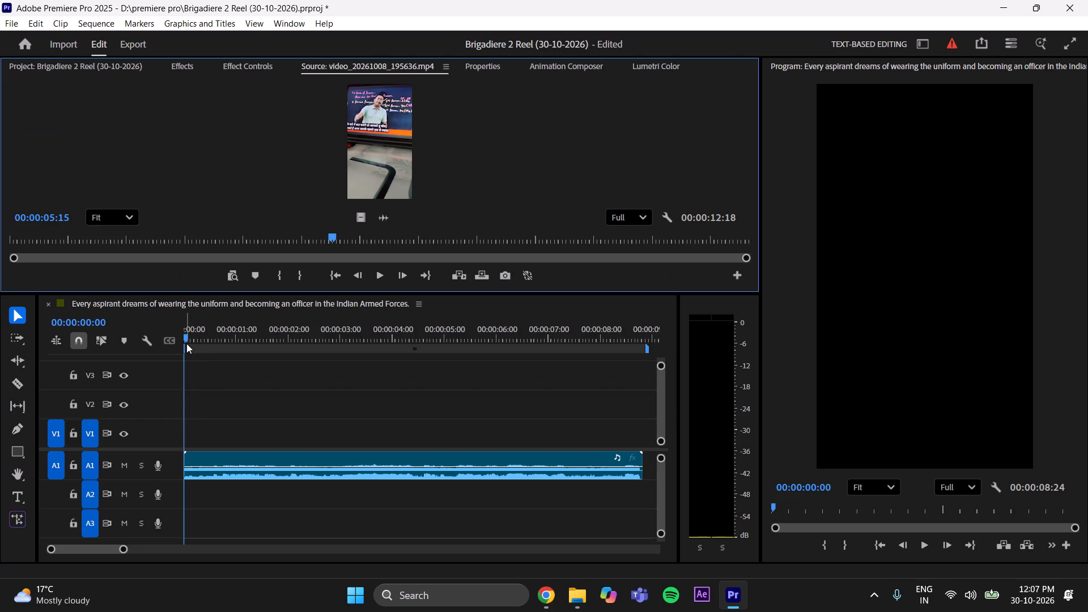
drag(186, 338, 348, 381)
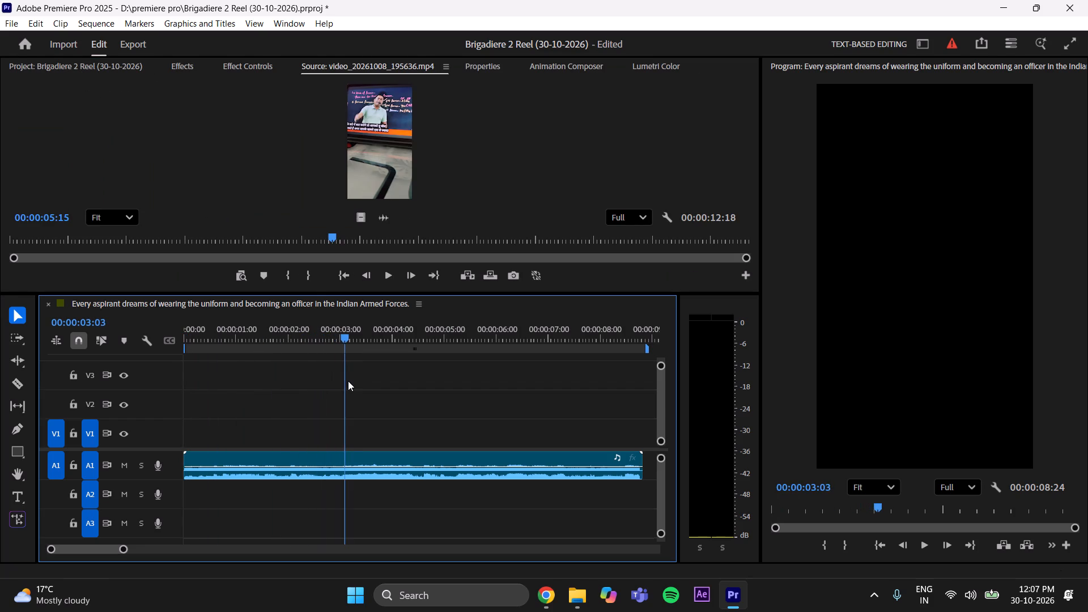
drag(348, 381, 352, 382)
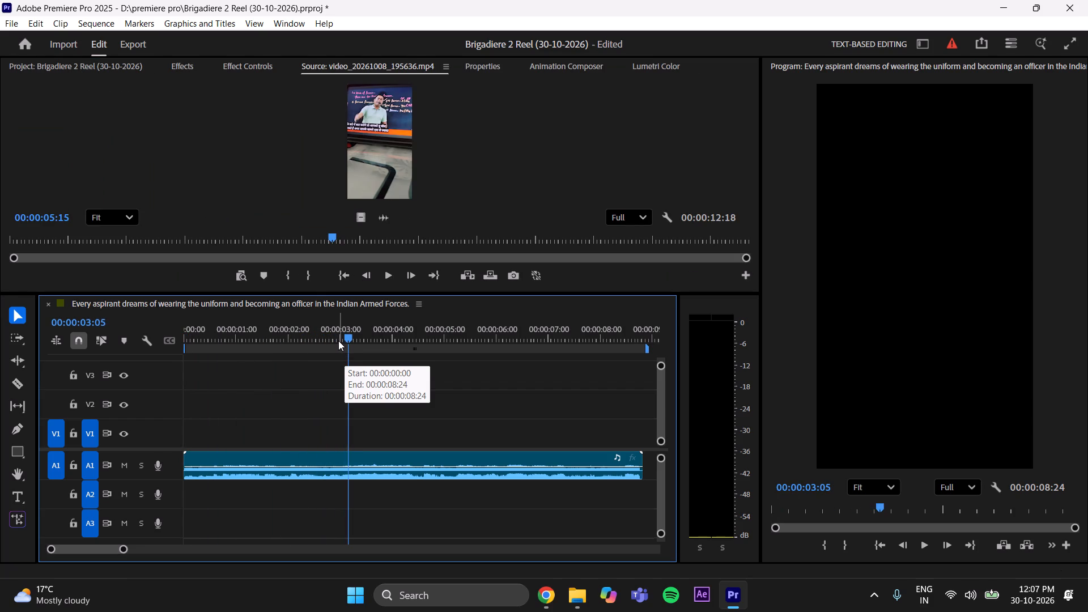
click(339, 340)
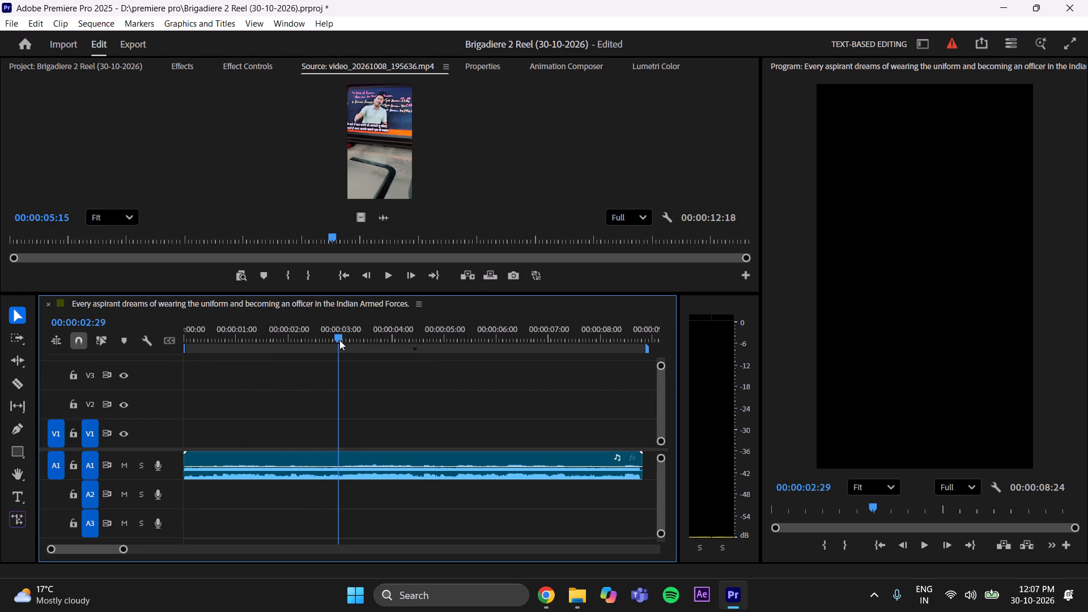
drag(336, 236, 0, 269)
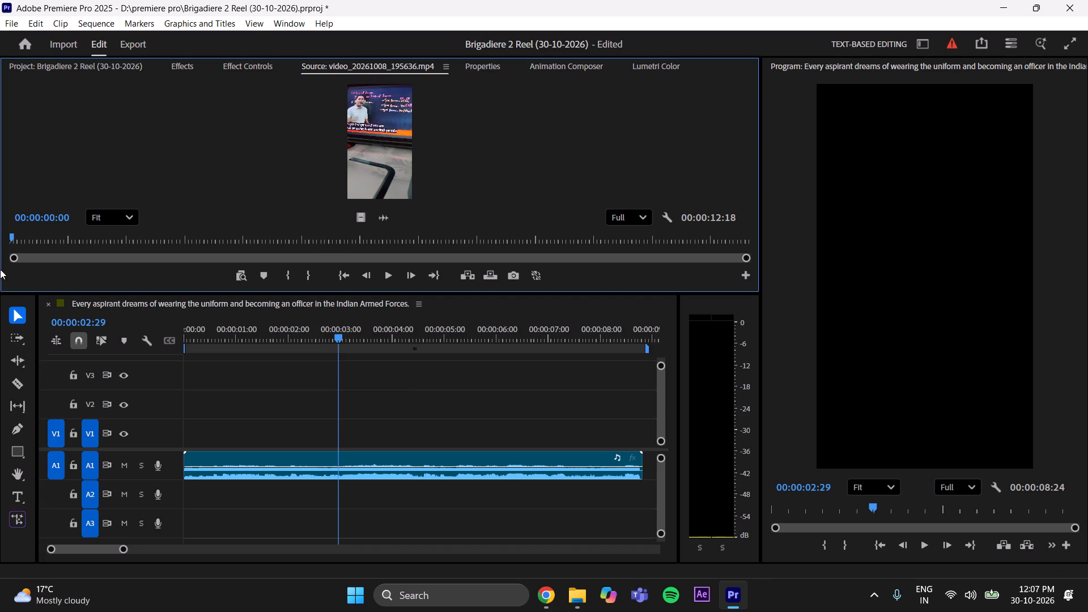
drag(0, 269, 580, 303)
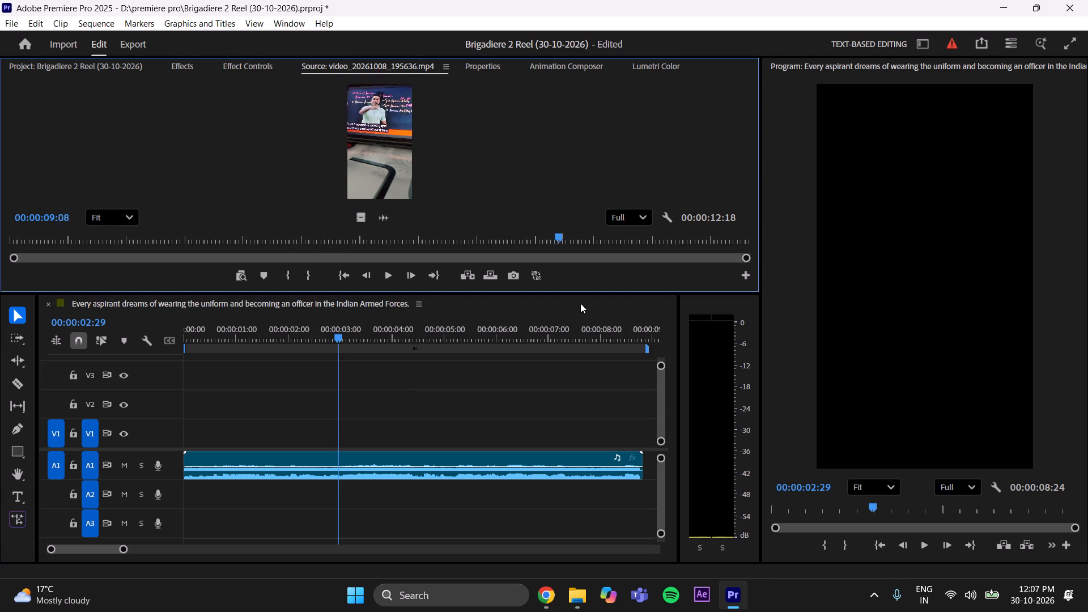
drag(580, 303, 49, 303)
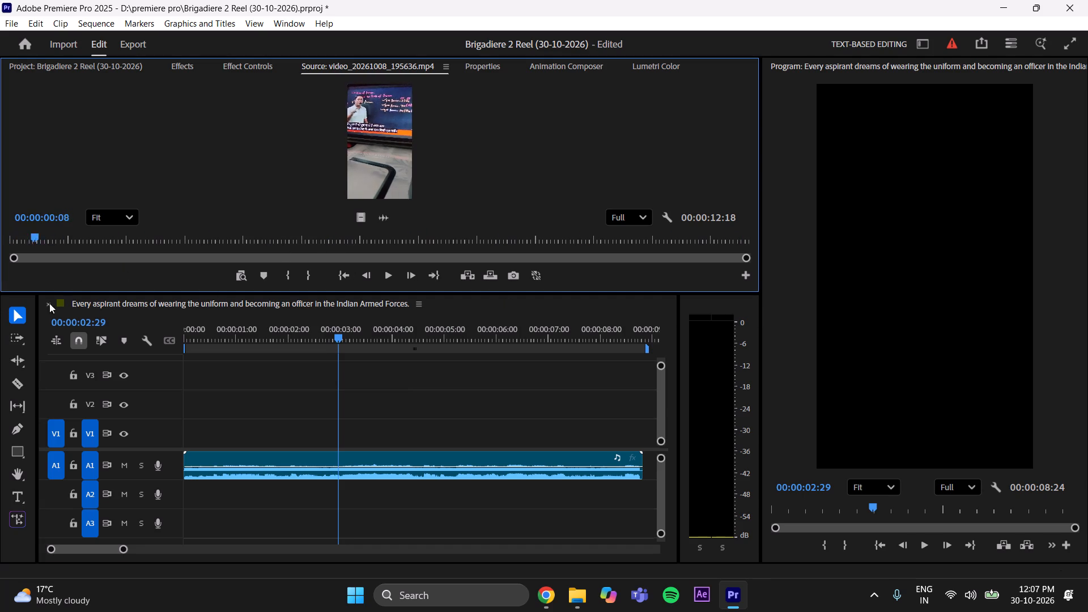
drag(49, 303, 0, 311)
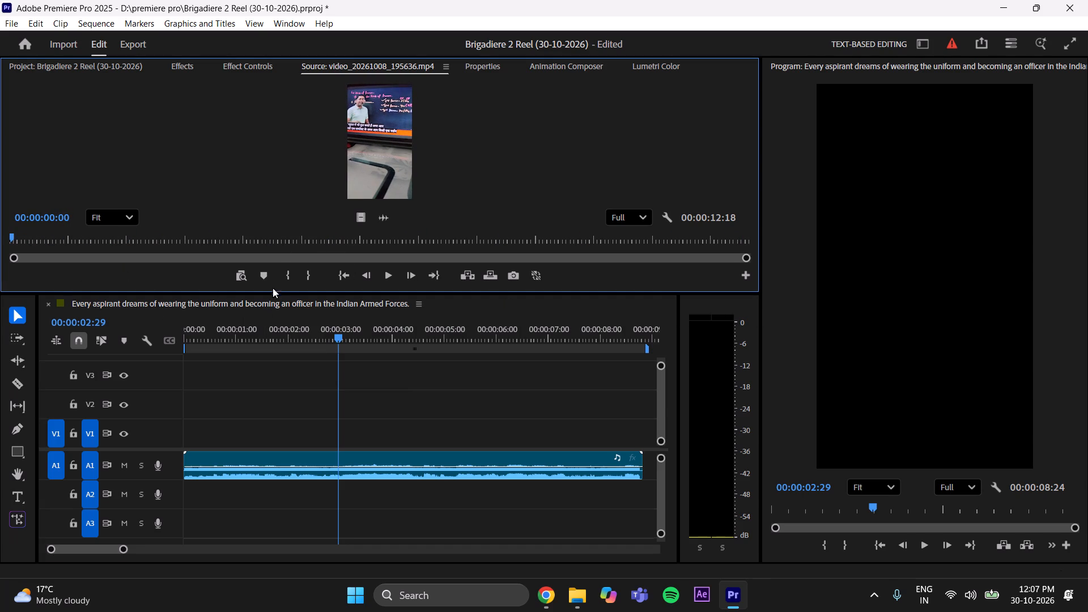
click(284, 280)
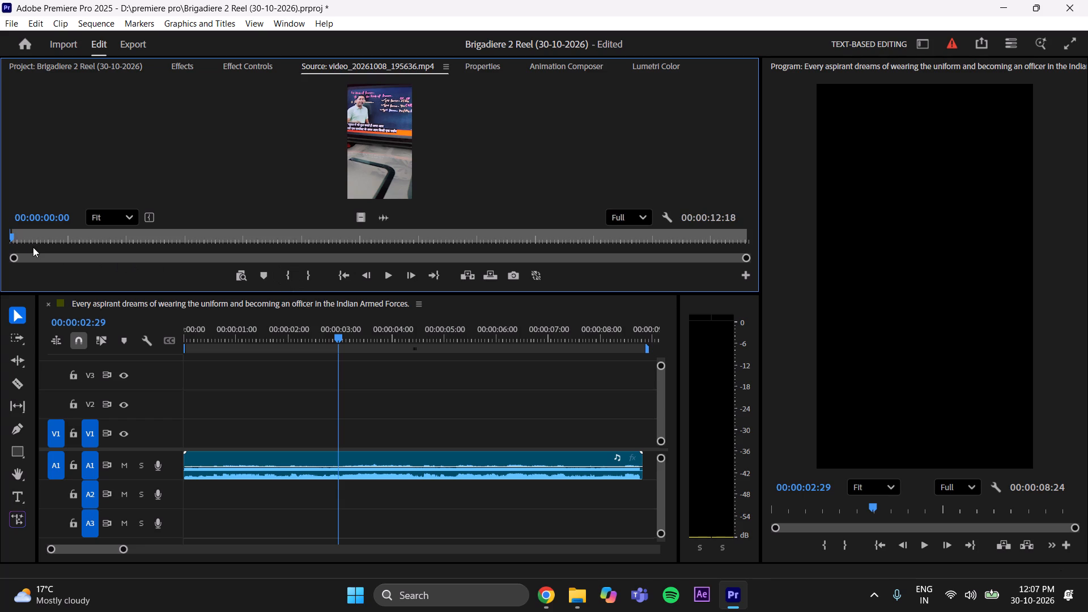
drag(24, 242, 197, 260)
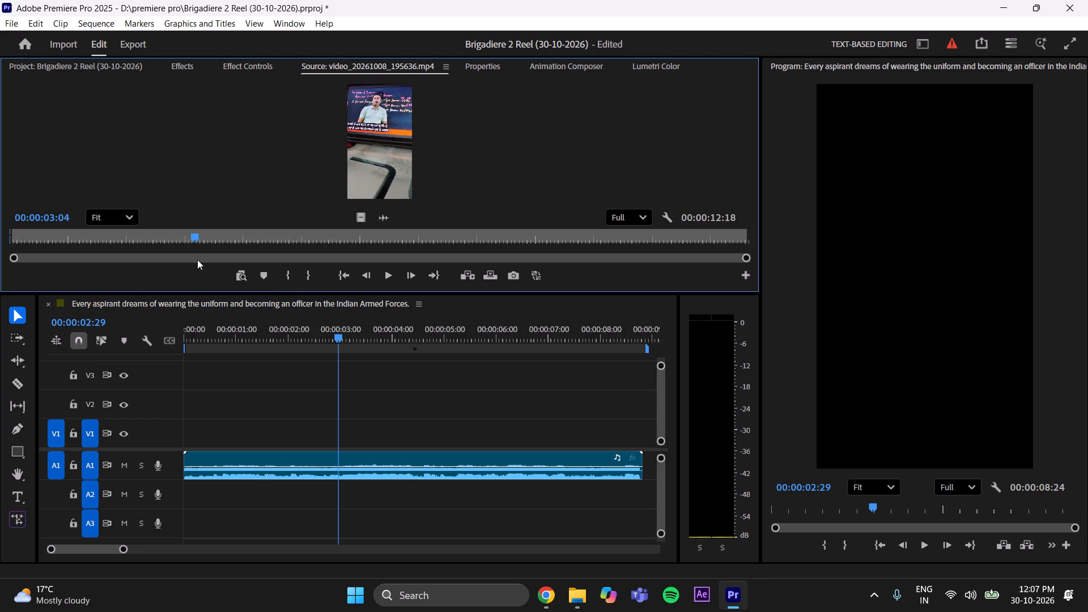
drag(197, 260, 203, 262)
click(310, 277)
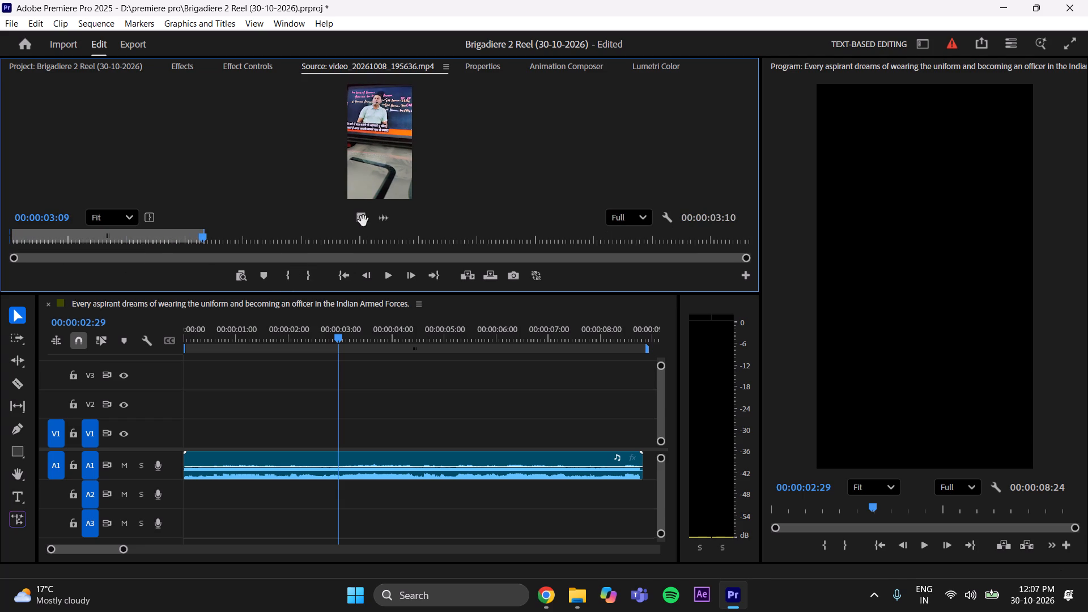
Place only the marked range's video on V1 at the sequence start and trim its end to the playhead at 00:00:02:29.
drag(363, 220, 182, 450)
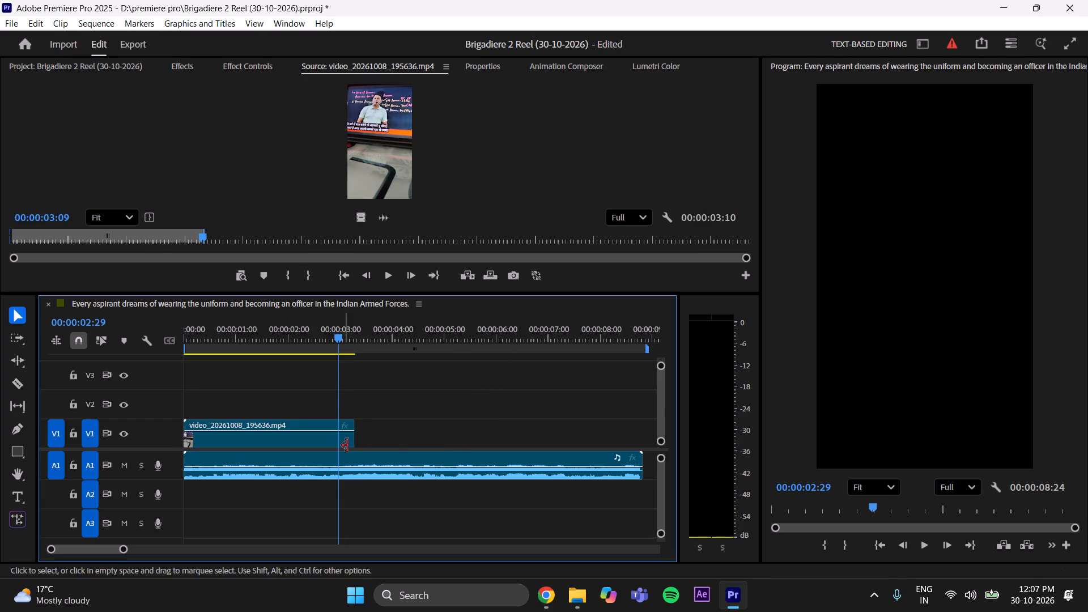
drag(355, 437, 339, 440)
Apply Scale to Frame Size to the video_20261008_195636.mp4 clip on V1.
click(313, 442)
right_click(313, 442)
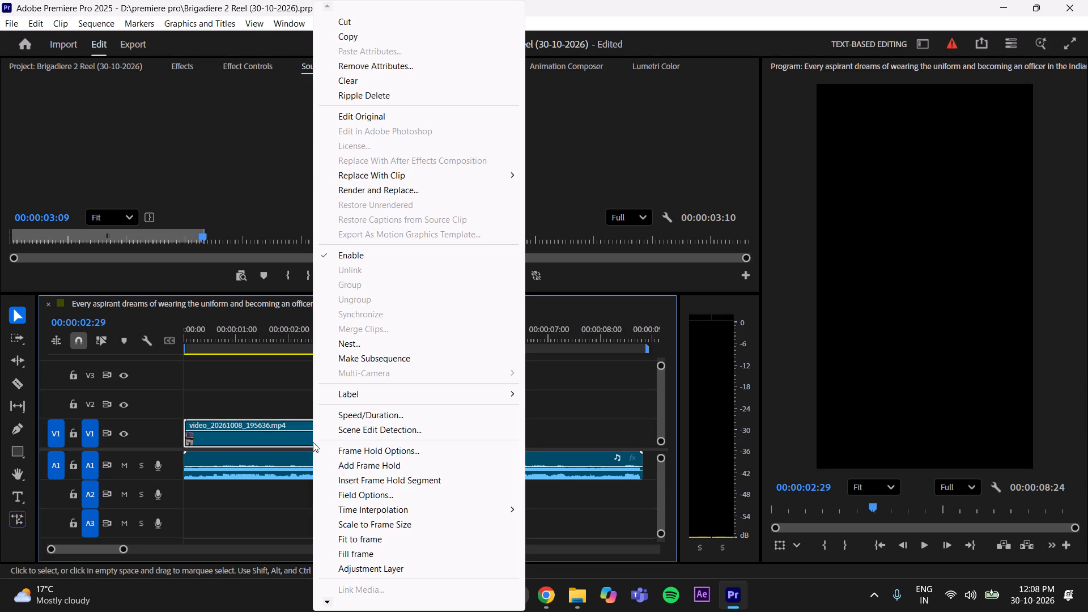
click(366, 522)
Review the new V1 clip from the sequence start with track A1 muted, then return to the start and unmute A1.
drag(339, 331, 293, 353)
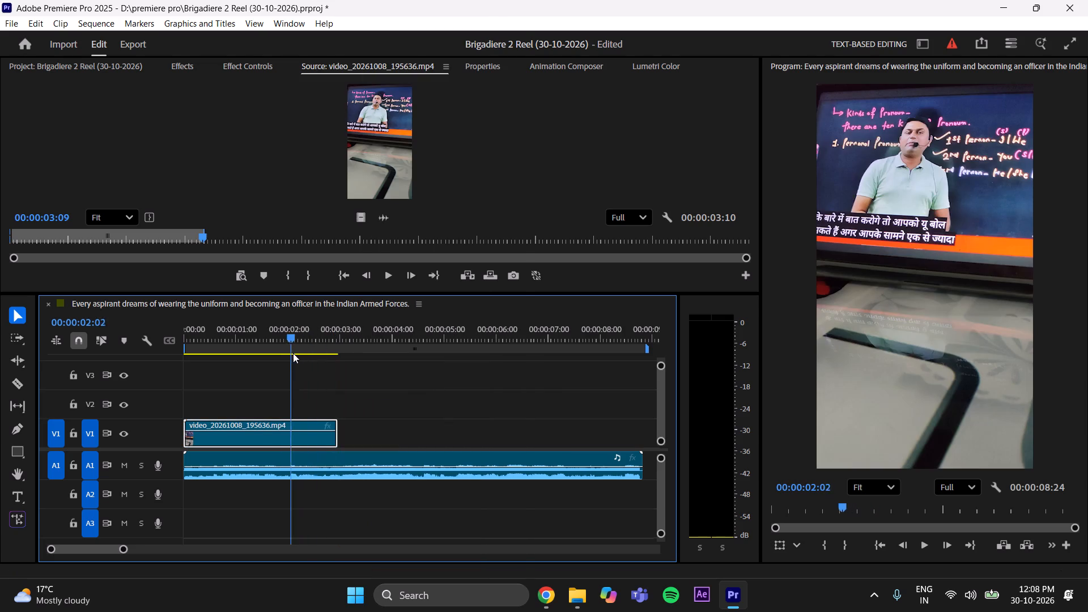
drag(293, 353, 106, 365)
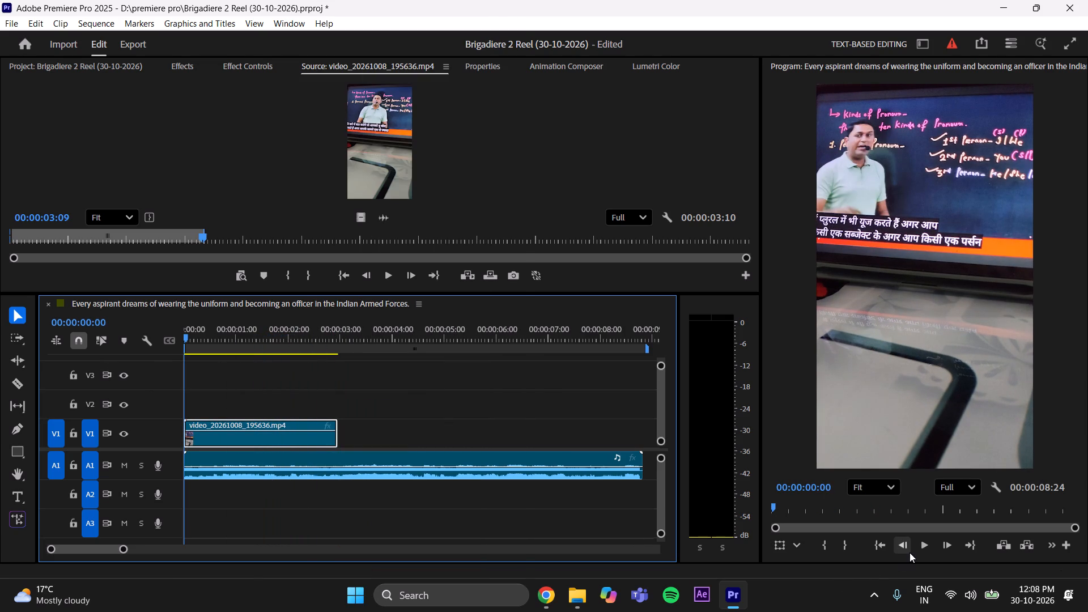
click(124, 470)
click(929, 551)
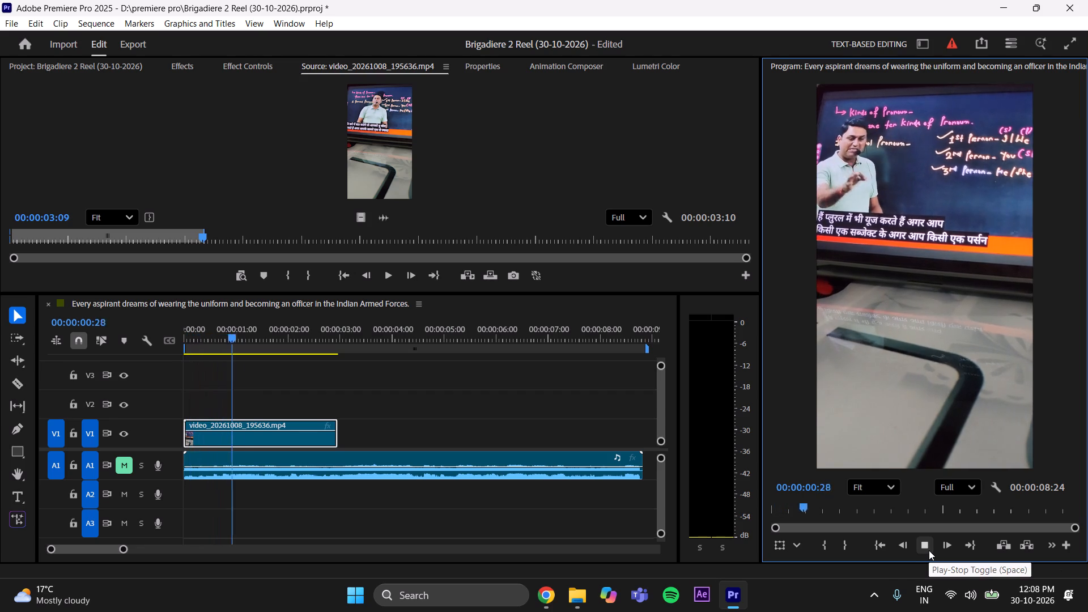
click(928, 547)
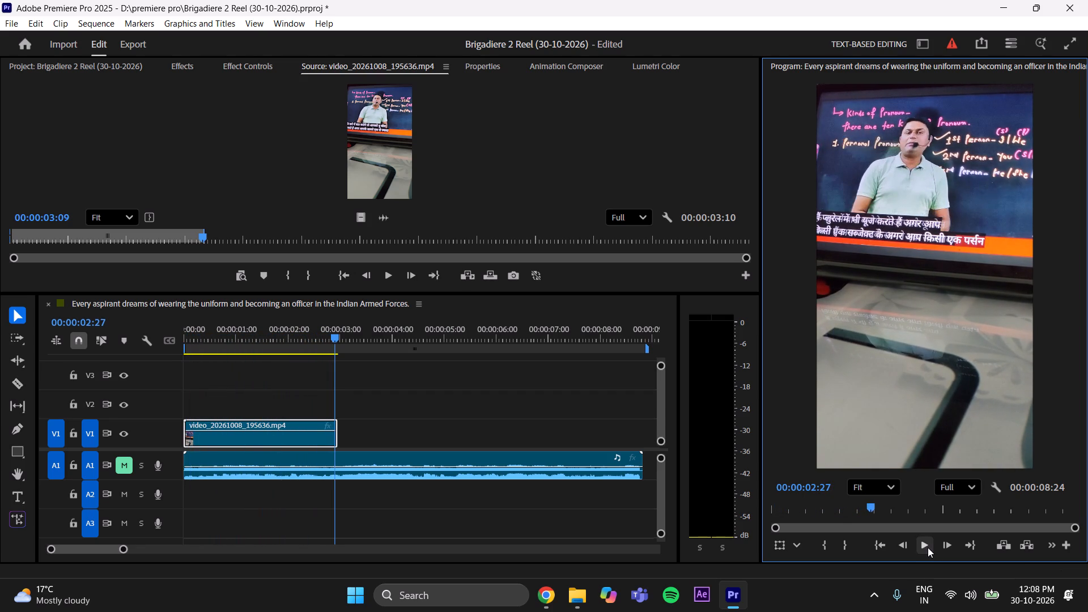
click(928, 547)
click(928, 547)
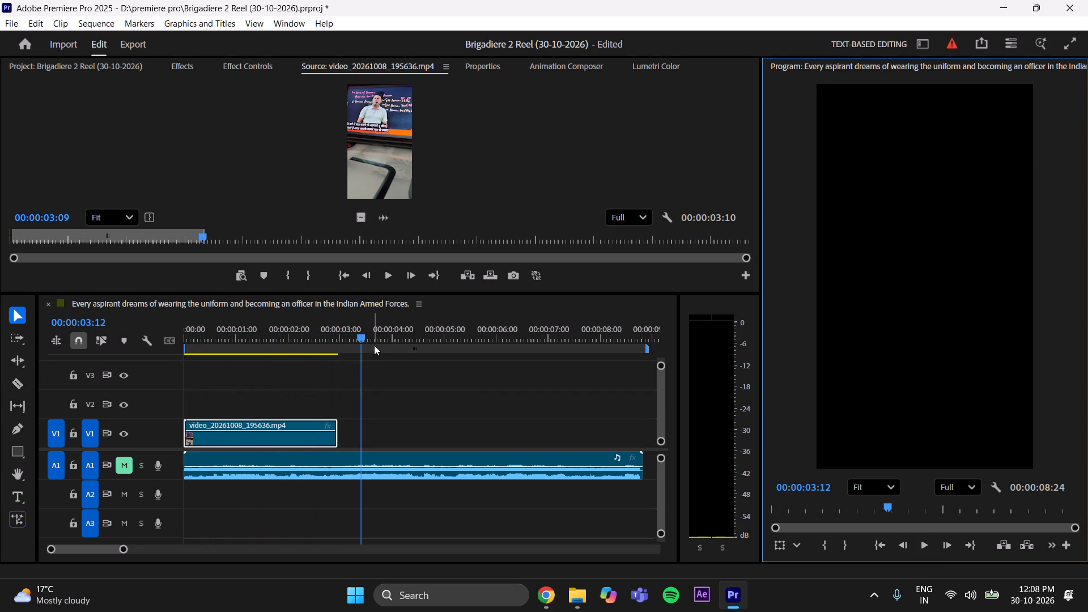
drag(365, 330, 97, 367)
click(925, 545)
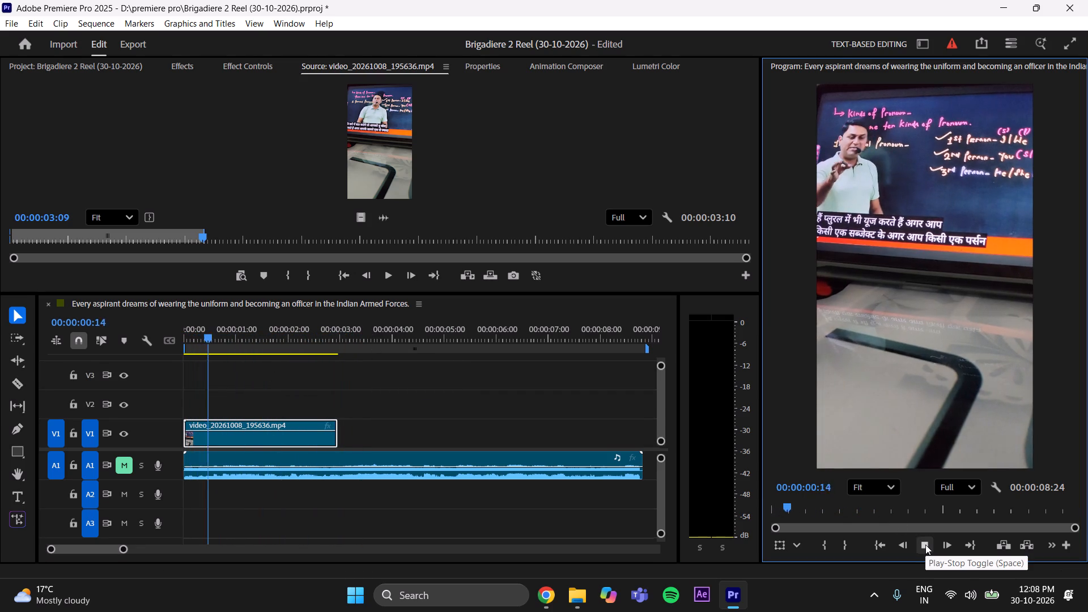
click(925, 545)
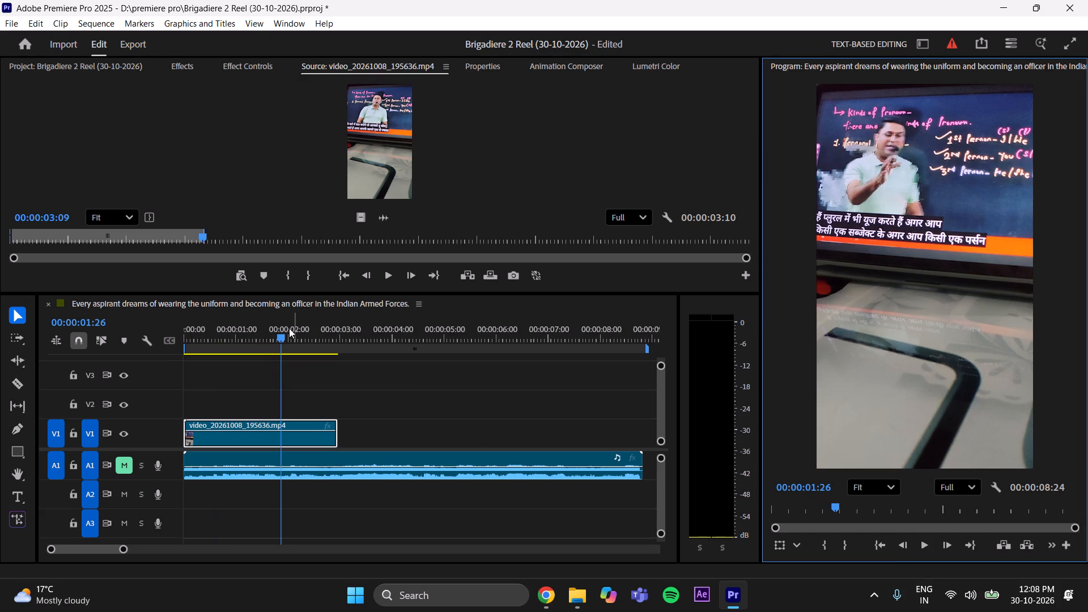
drag(273, 326, 135, 366)
click(125, 460)
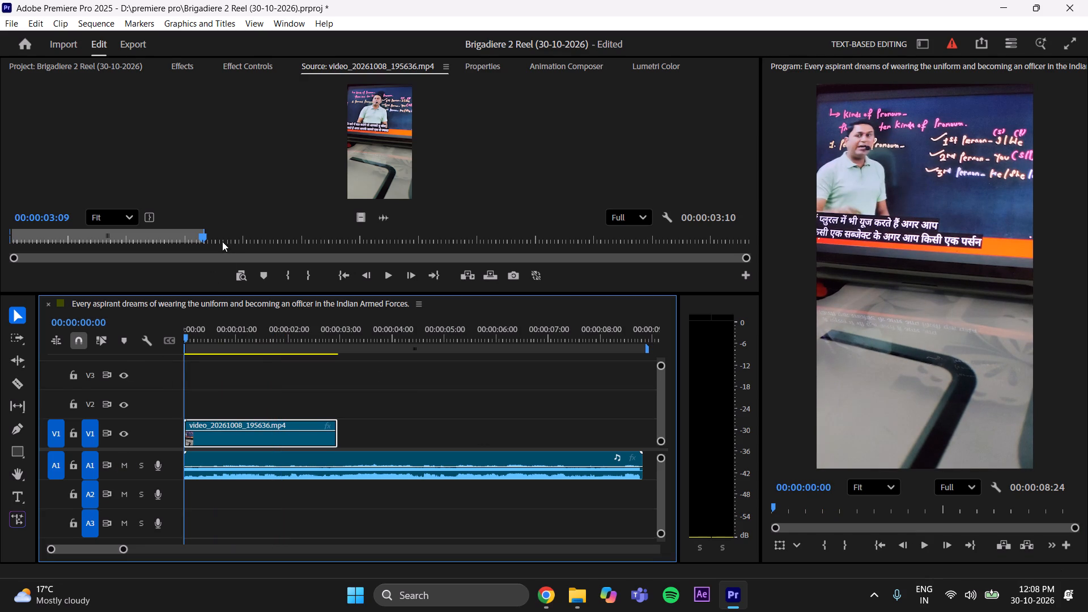
Mark a second source range from 00:00:04:00 to 00:00:06:27 and park the sequence playhead at 00:00:02:29, after the first clip.
drag(203, 235, 383, 266)
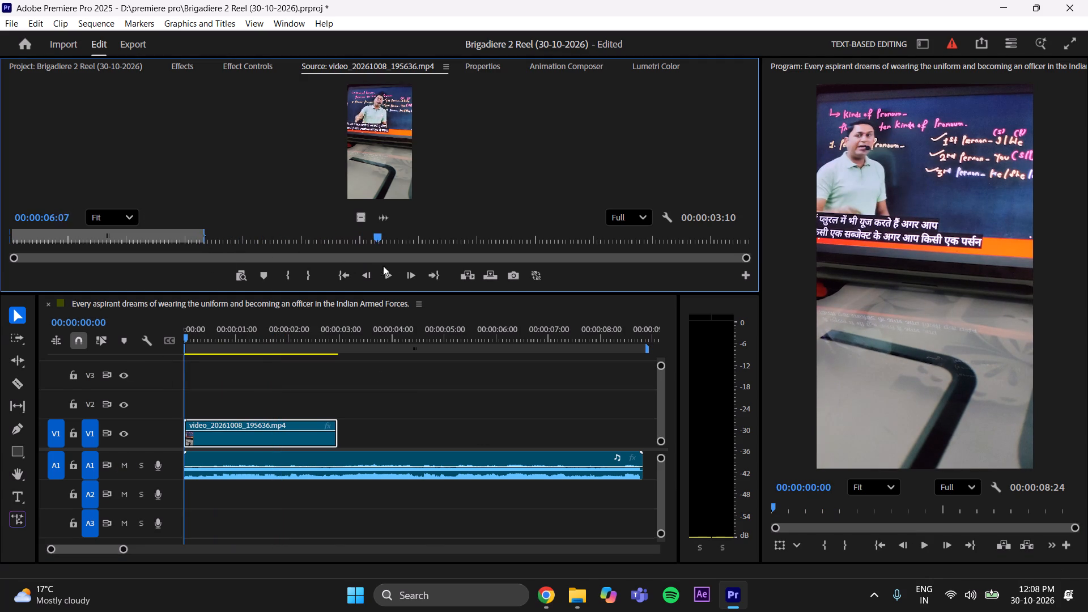
drag(383, 266, 384, 284)
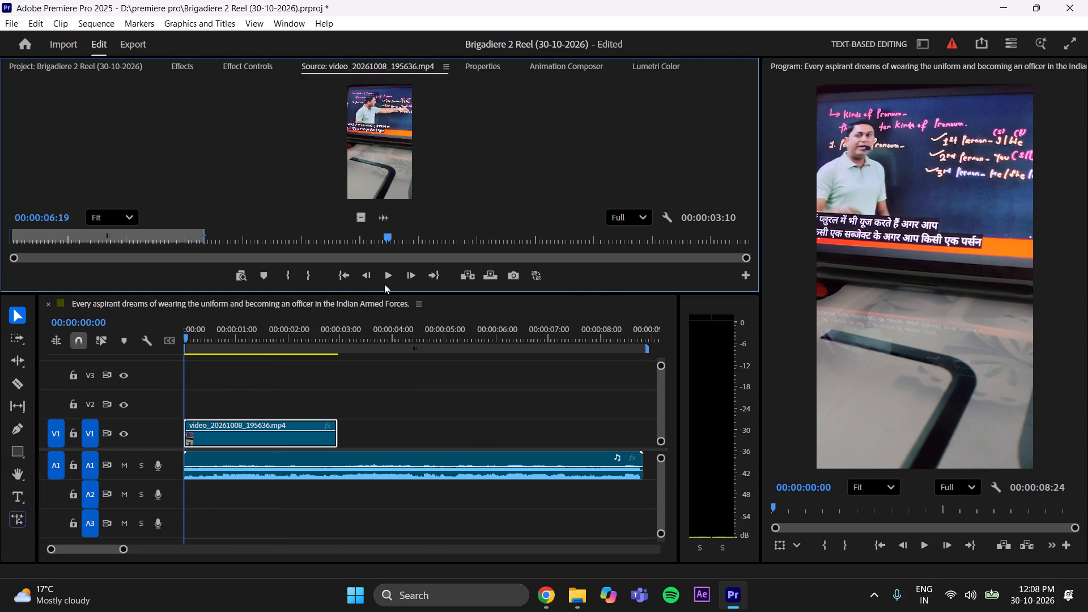
drag(384, 284, 244, 294)
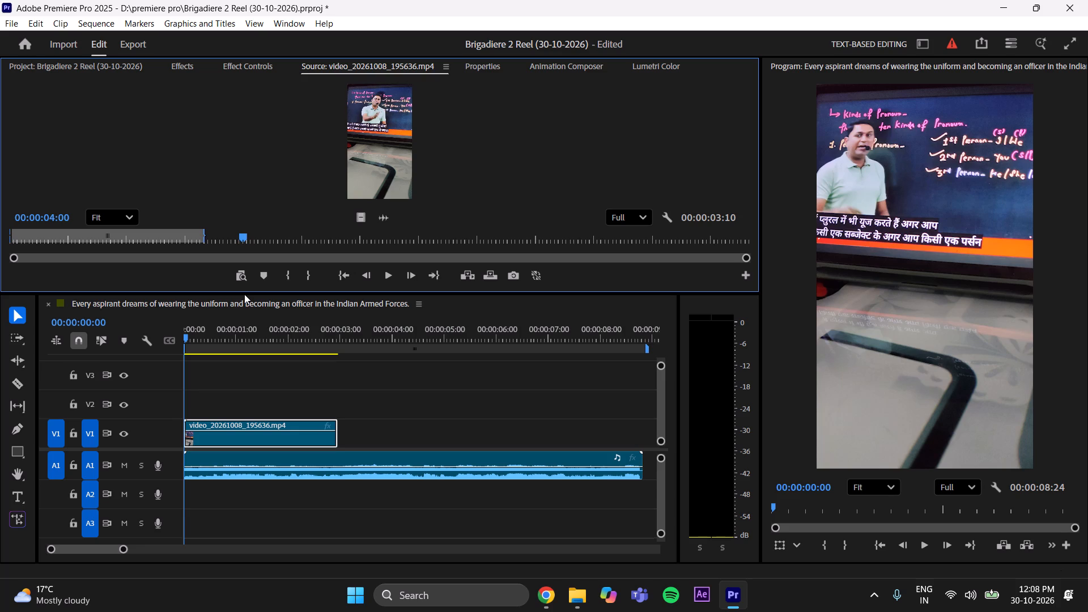
drag(244, 294, 245, 294)
click(291, 279)
drag(244, 240, 285, 249)
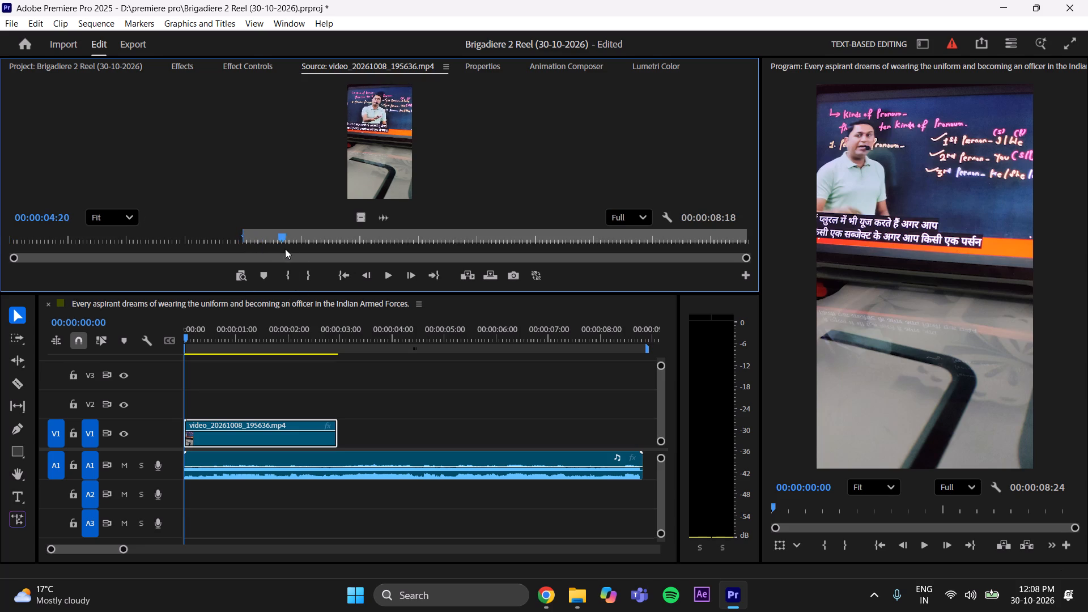
drag(285, 249, 400, 269)
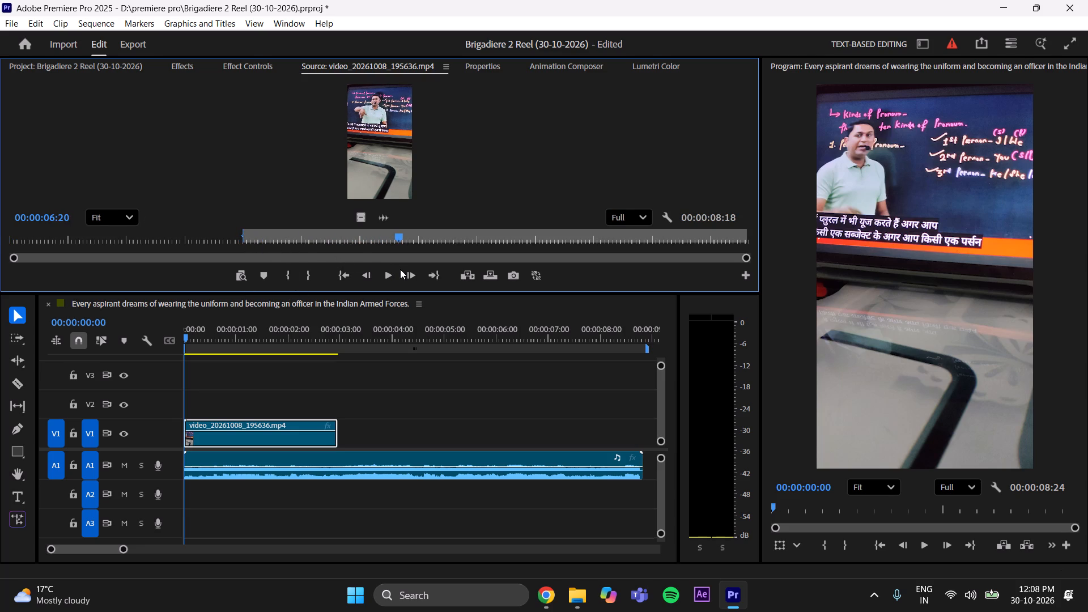
drag(400, 269, 413, 270)
click(314, 275)
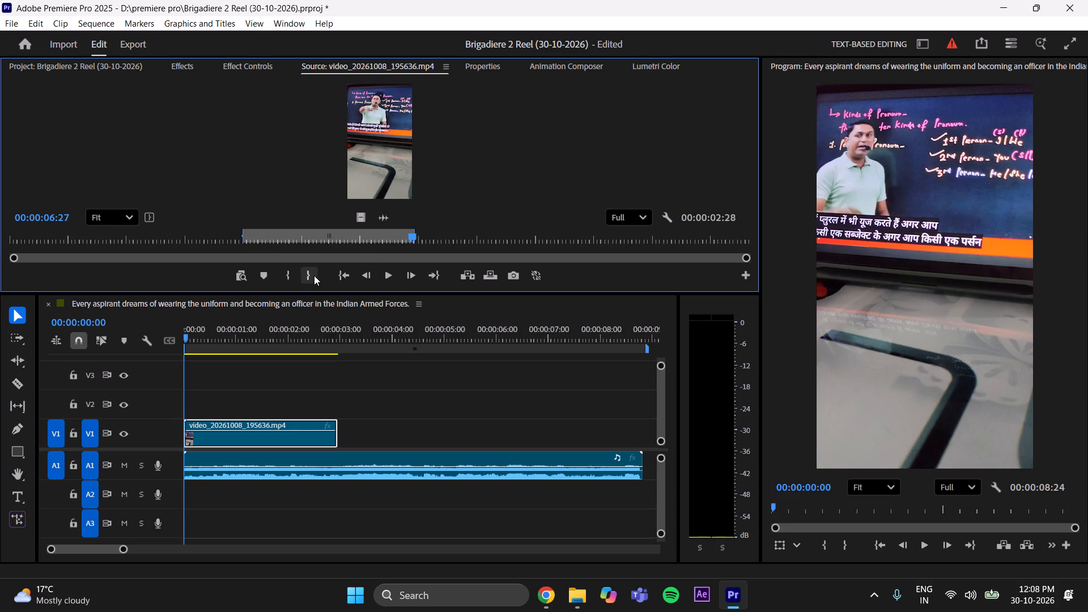
click(339, 339)
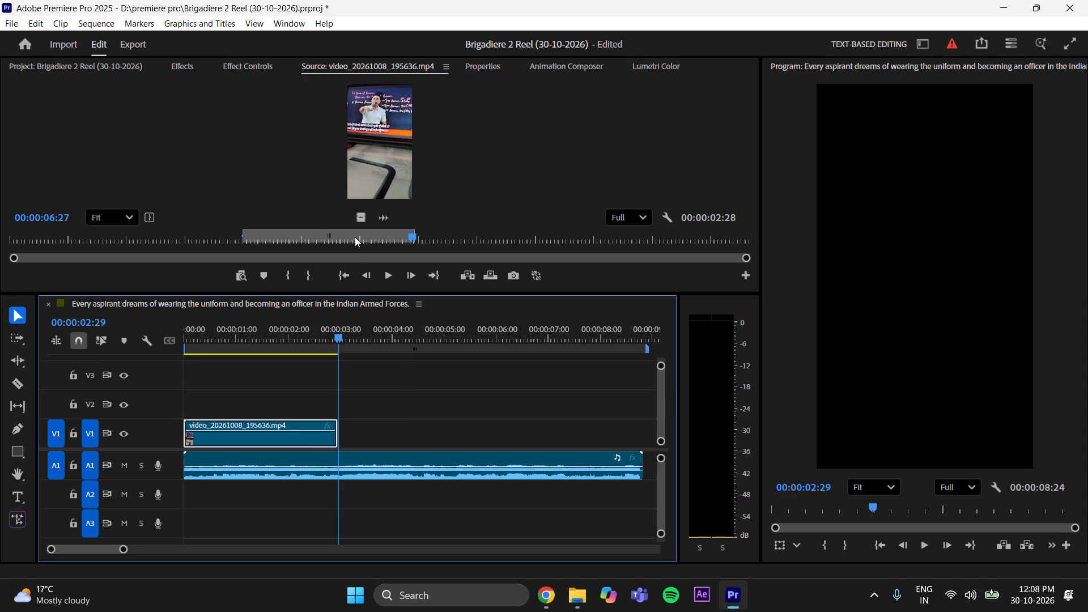
Replace the V1 clip with only the video of the newly marked source range at the sequence start, extending its end to 00:00:02:29.
click(301, 439)
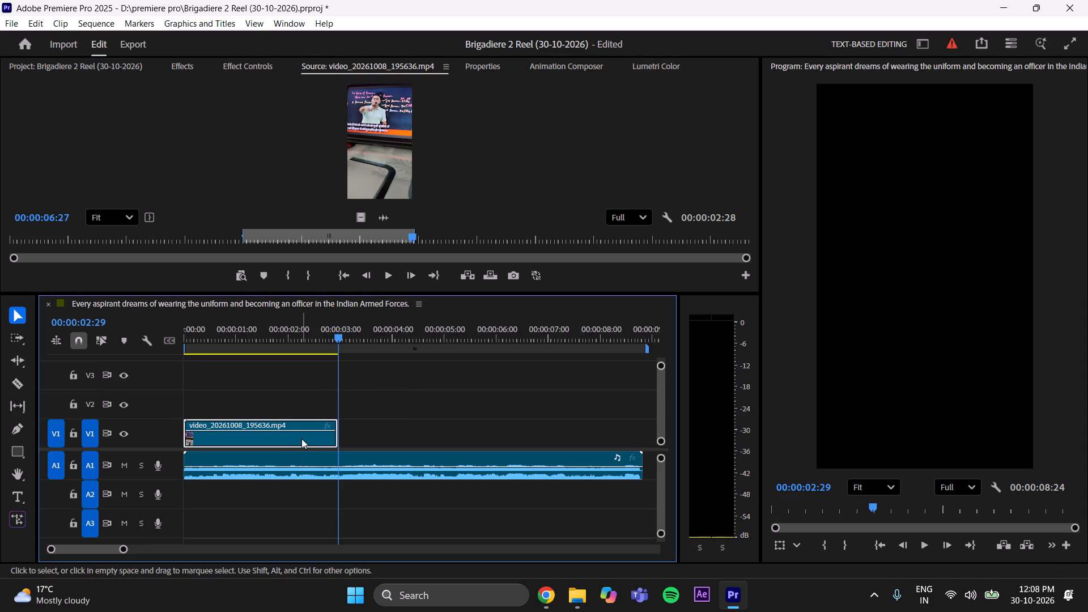
key(Delete)
drag(363, 217, 309, 425)
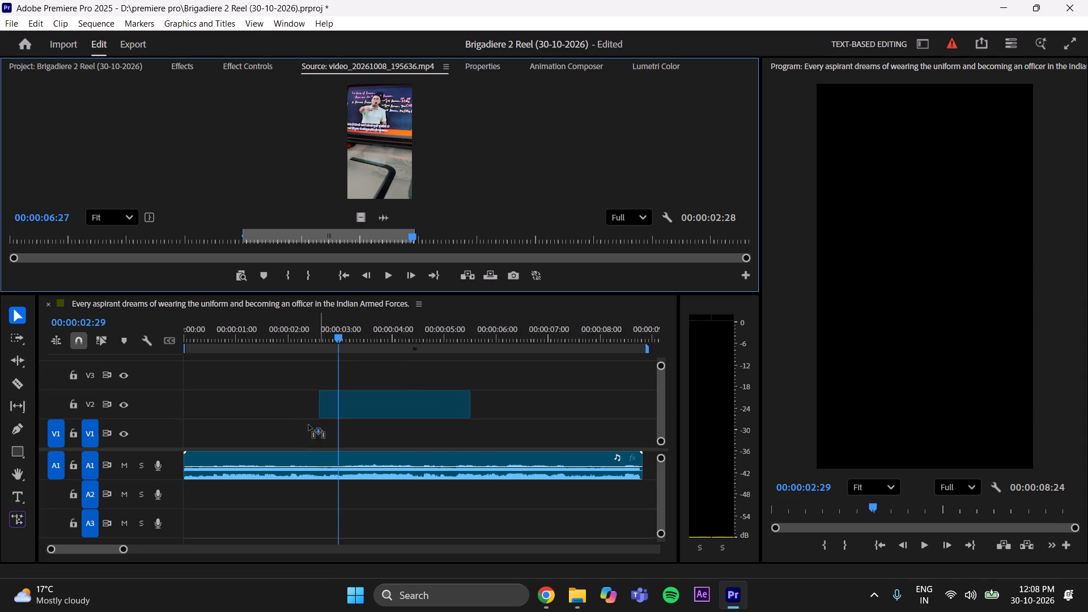
drag(309, 425, 169, 437)
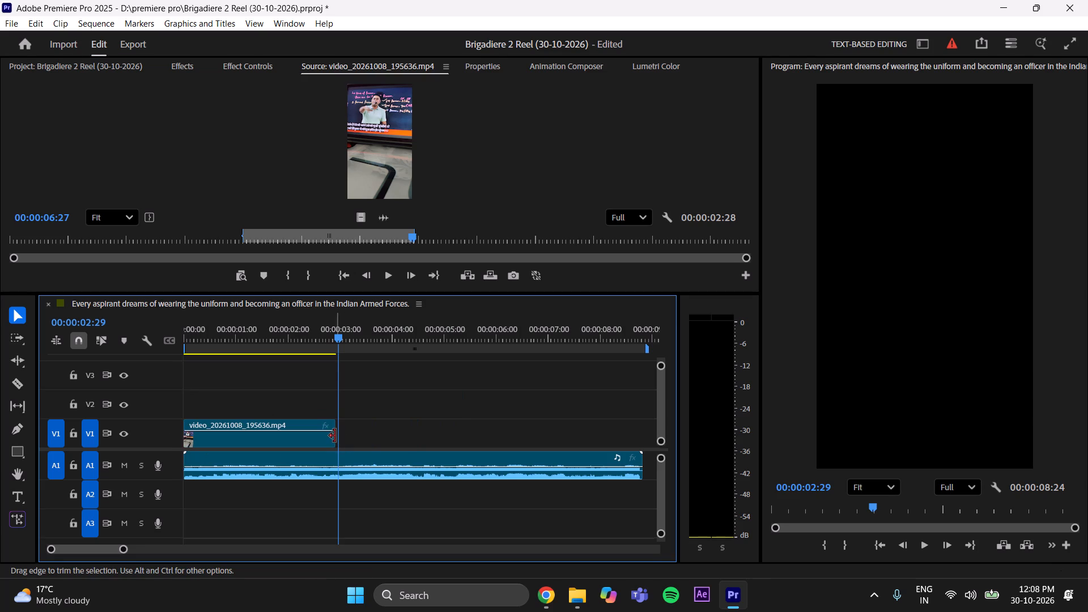
click(335, 436)
Return to the sequence start, mute track A1 and apply Scale to Frame Size to the new V1 clip.
drag(335, 336, 169, 355)
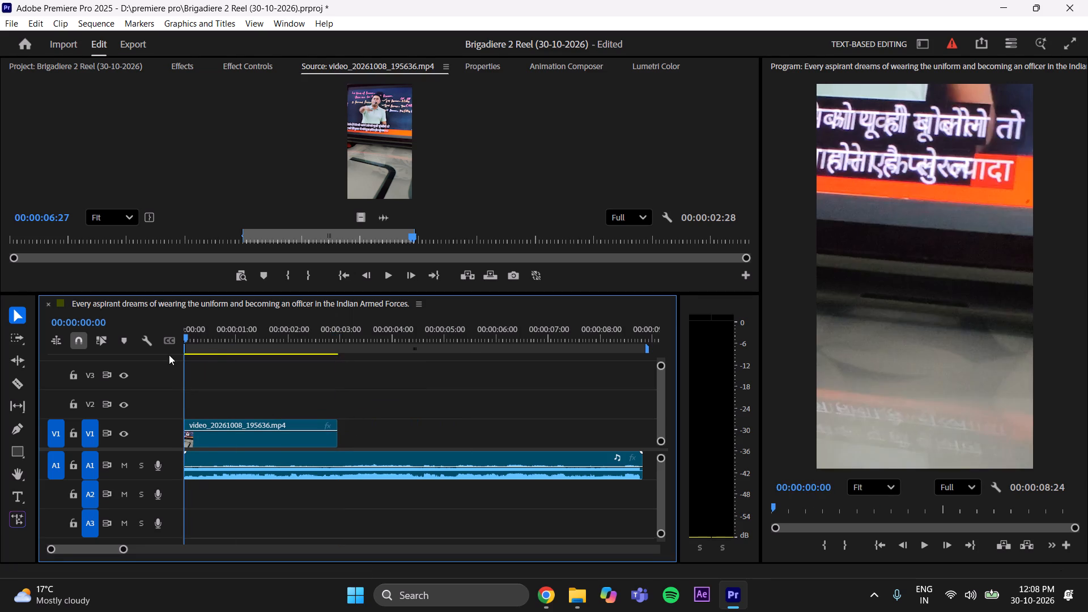
drag(169, 355, 167, 355)
click(120, 469)
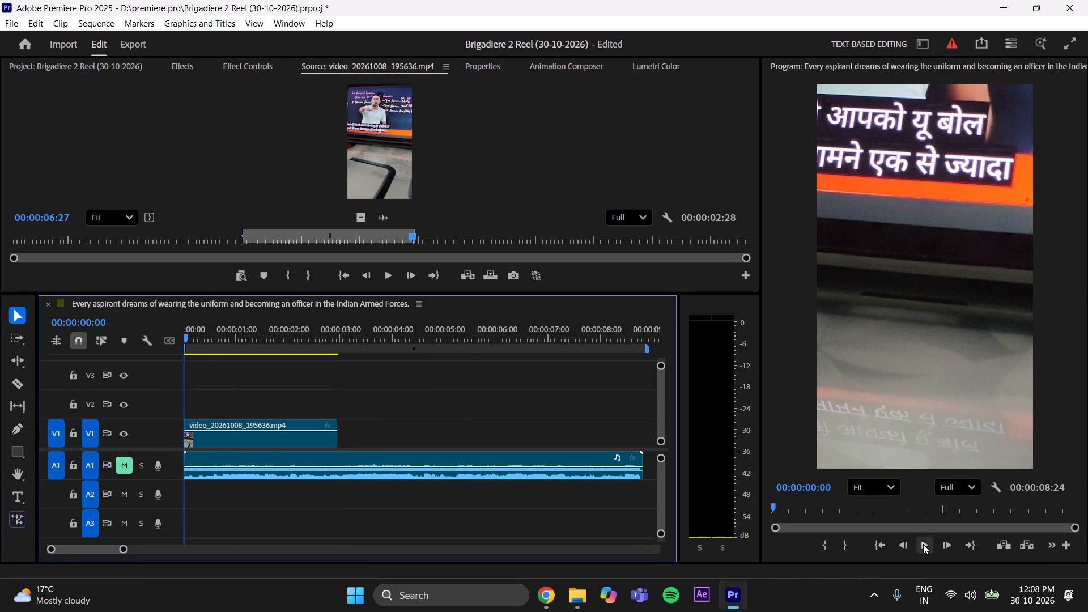
click(280, 442)
right_click(280, 442)
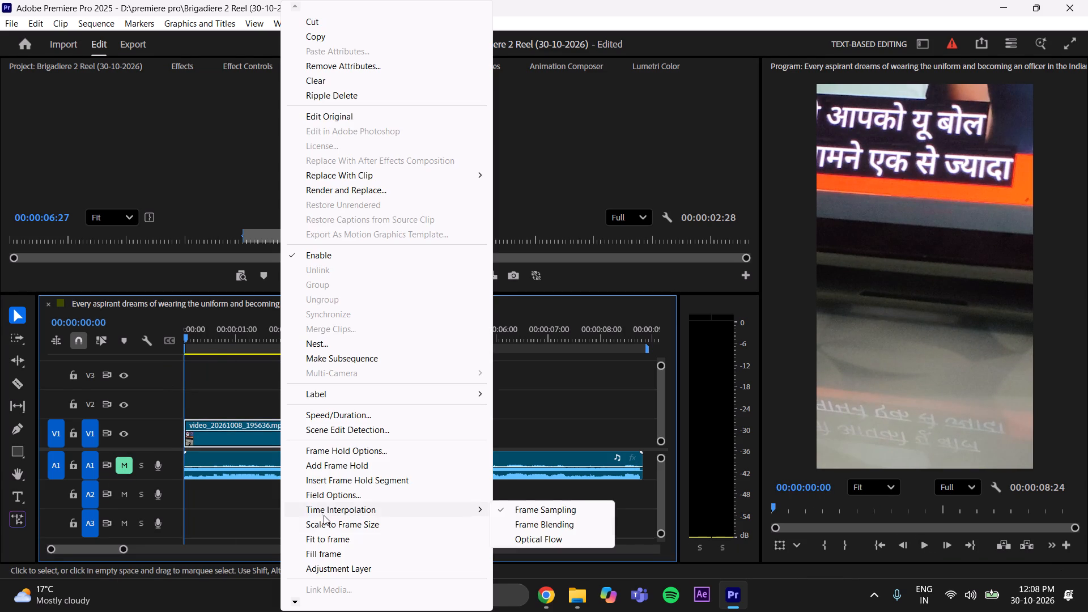
click(333, 526)
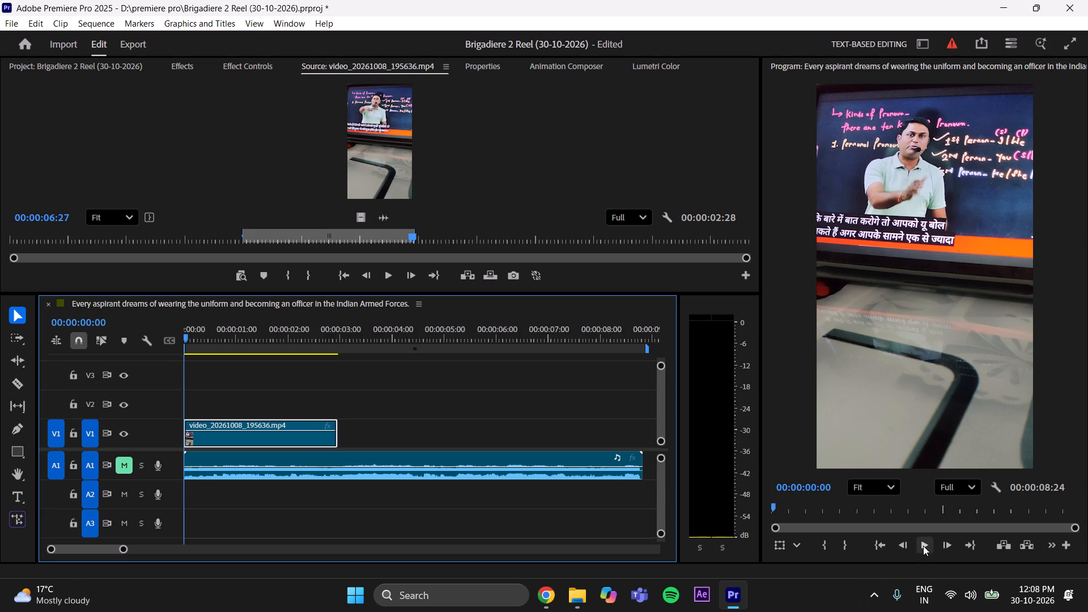
Play the scaled clip from the sequence start, then move the playhead back to 00:00:01:18.
click(923, 546)
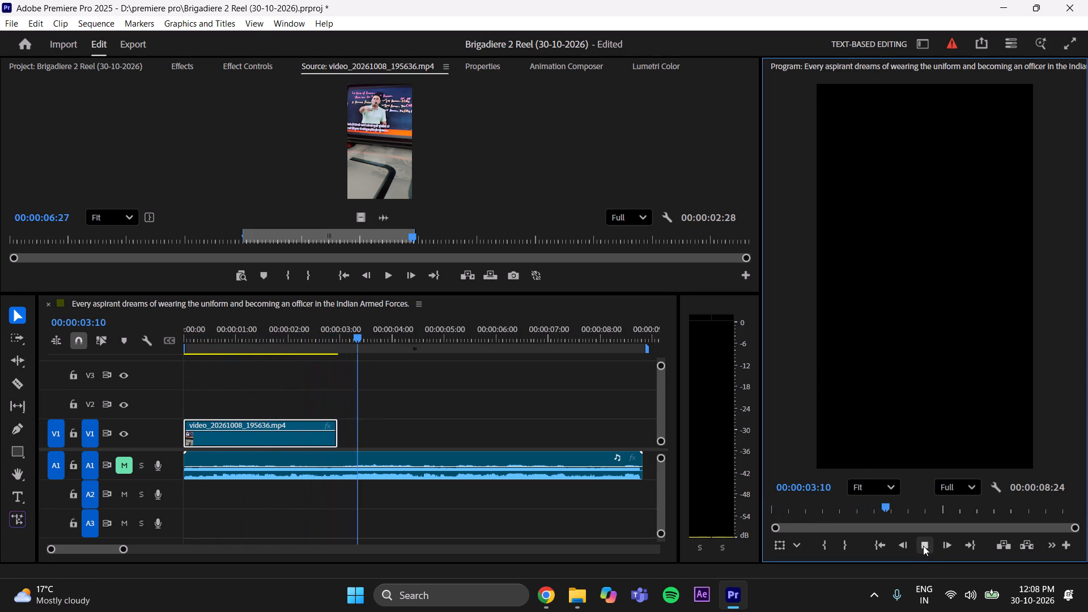
click(923, 546)
drag(376, 338, 269, 392)
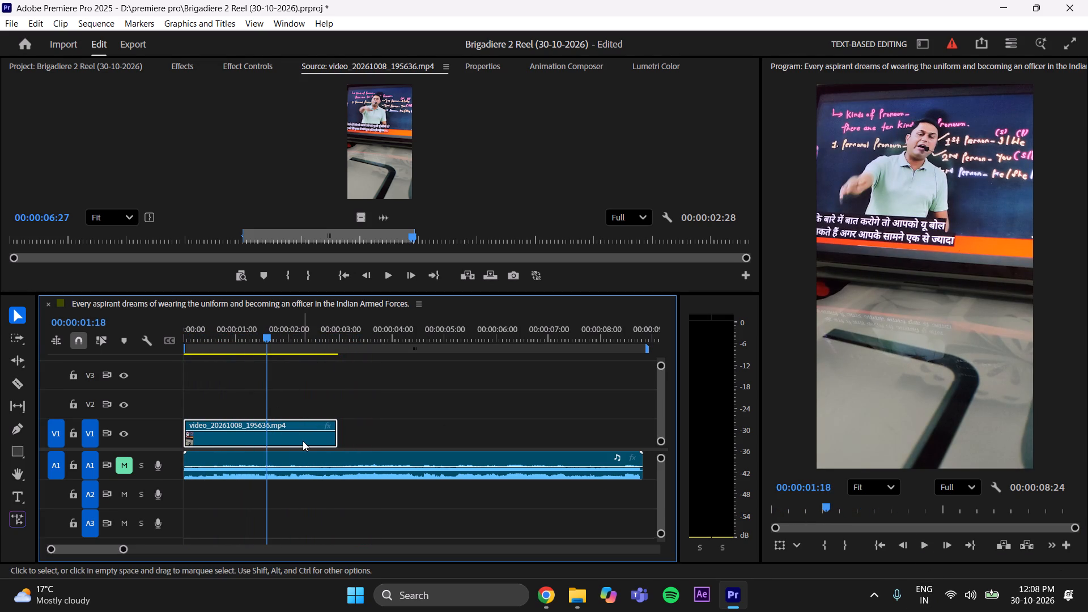
Move the video clip up to V2 and place a new black (000000) Color Matte beneath it on V1 at the sequence start.
drag(292, 441, 295, 414)
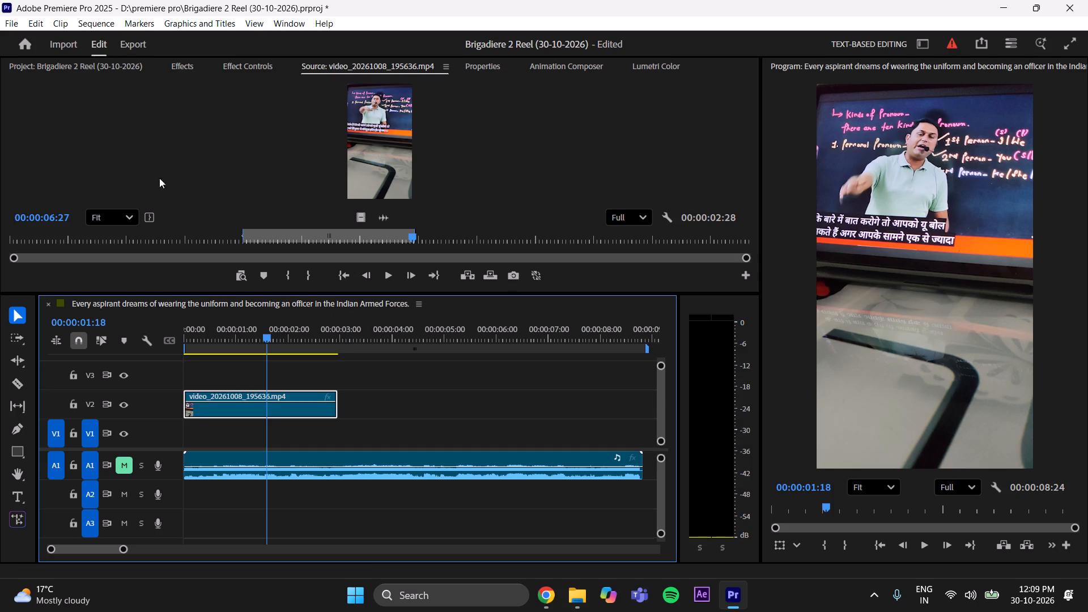
click(128, 62)
right_click(454, 166)
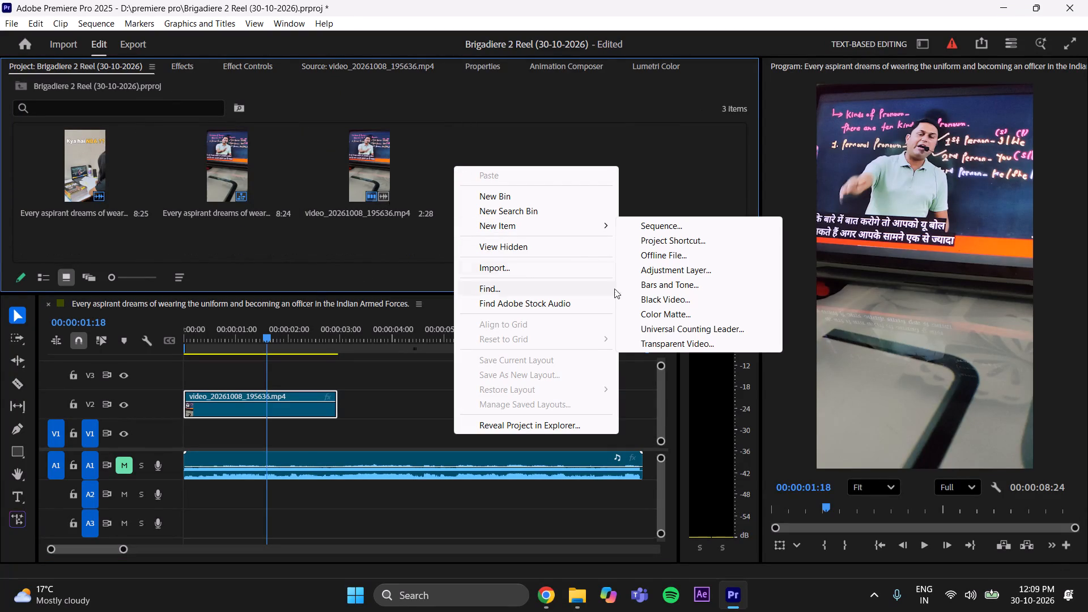
click(662, 311)
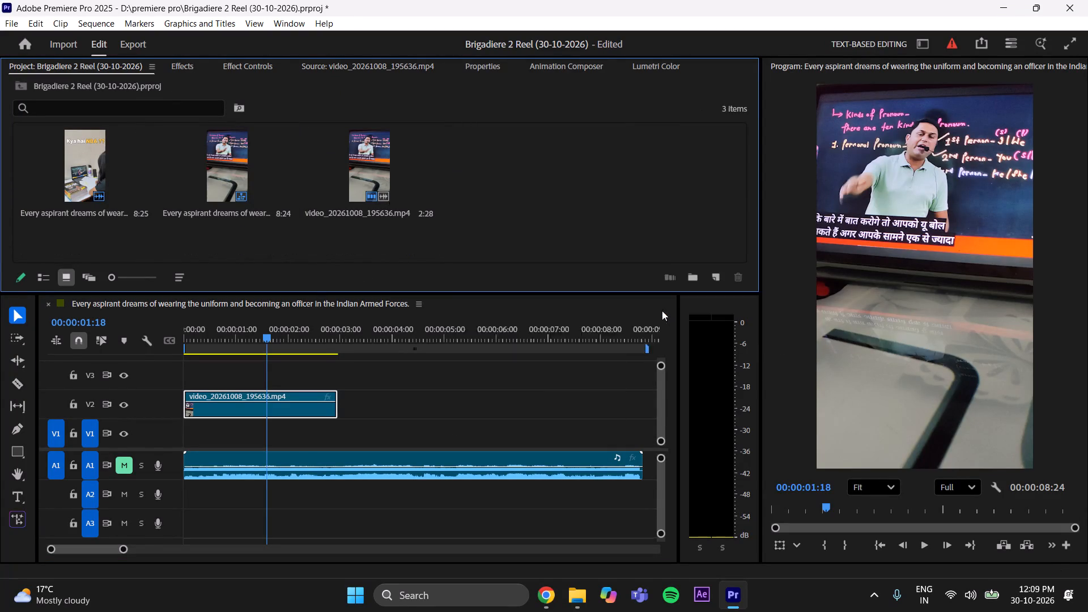
click(599, 362)
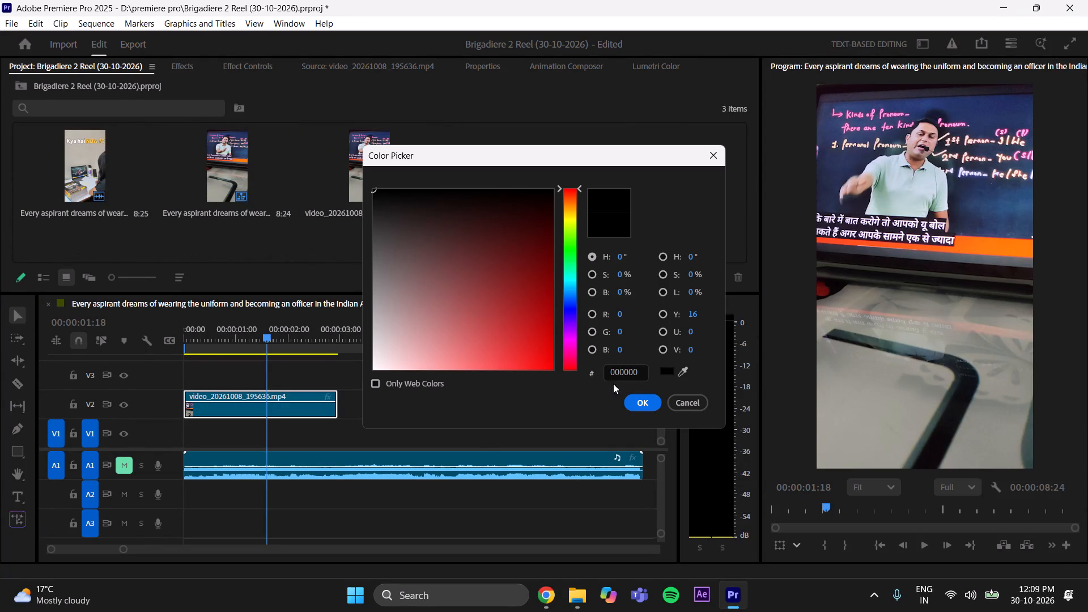
click(643, 403)
click(539, 317)
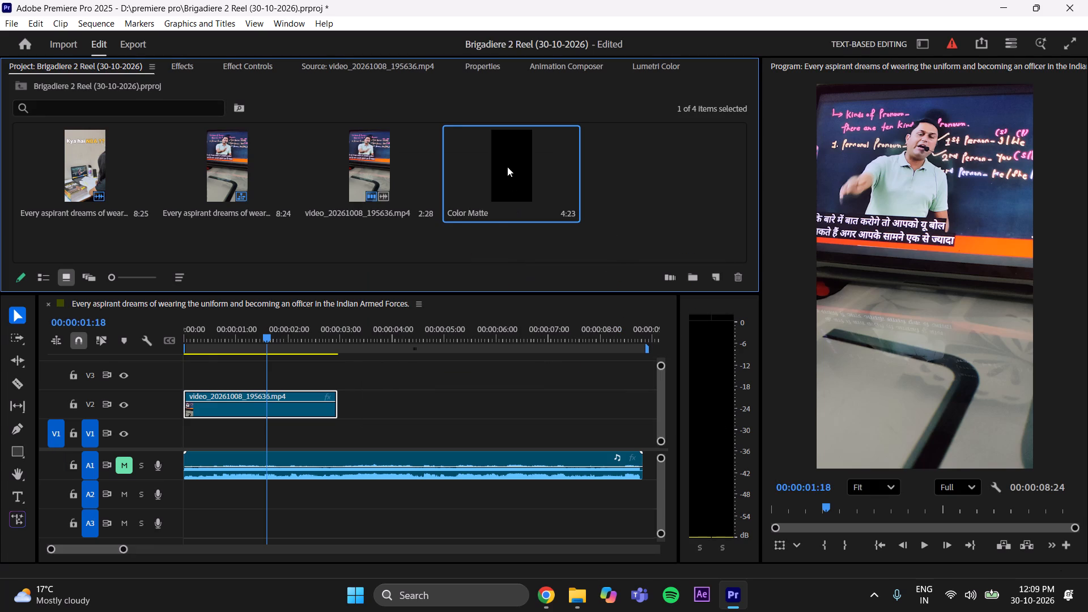
drag(505, 161, 171, 428)
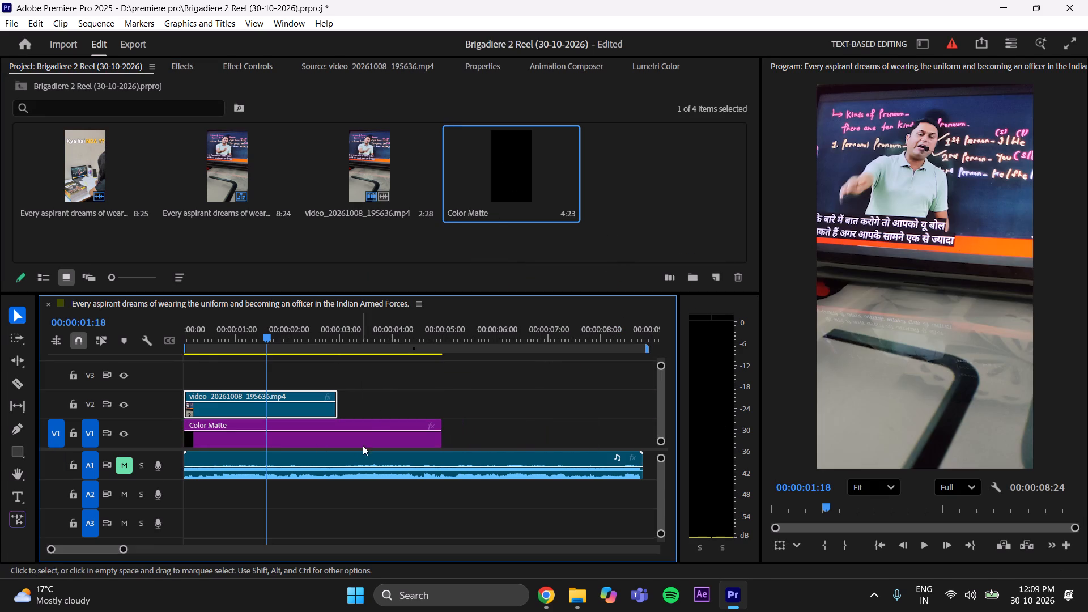
Park the playhead at 00:00:02:29 and extend the V2 clip's end to line up with the end of the Color Matte.
click(340, 338)
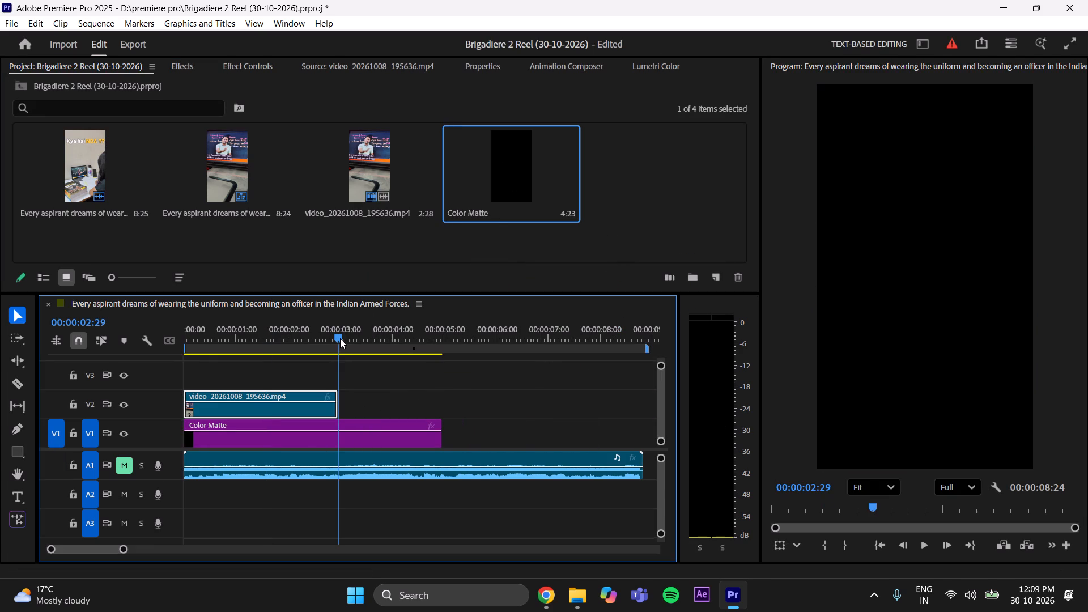
click(340, 338)
drag(340, 338, 348, 338)
drag(345, 338, 365, 338)
drag(346, 334, 382, 334)
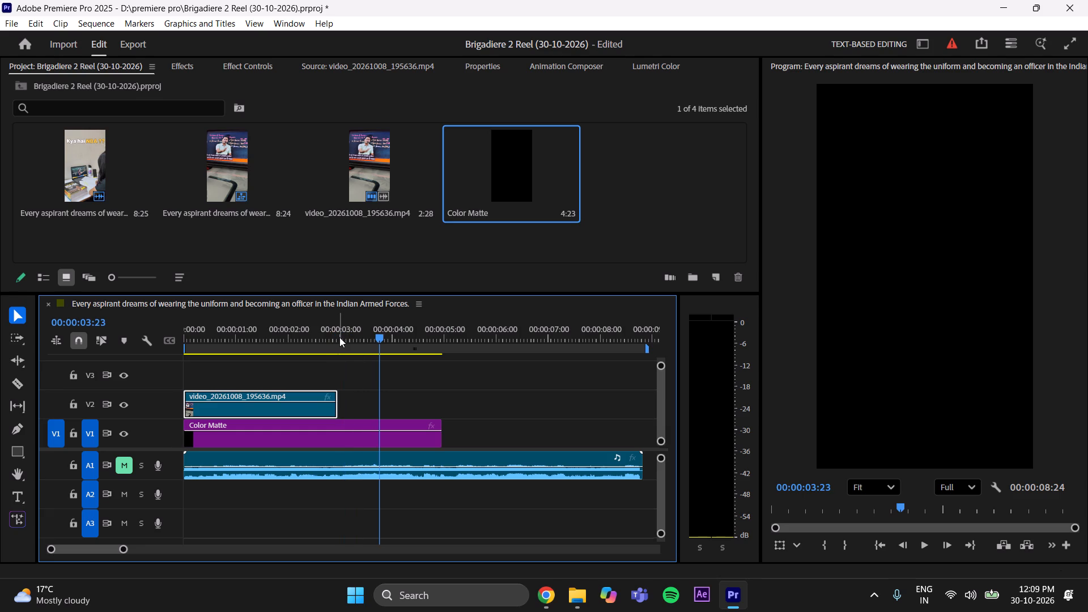
click(339, 339)
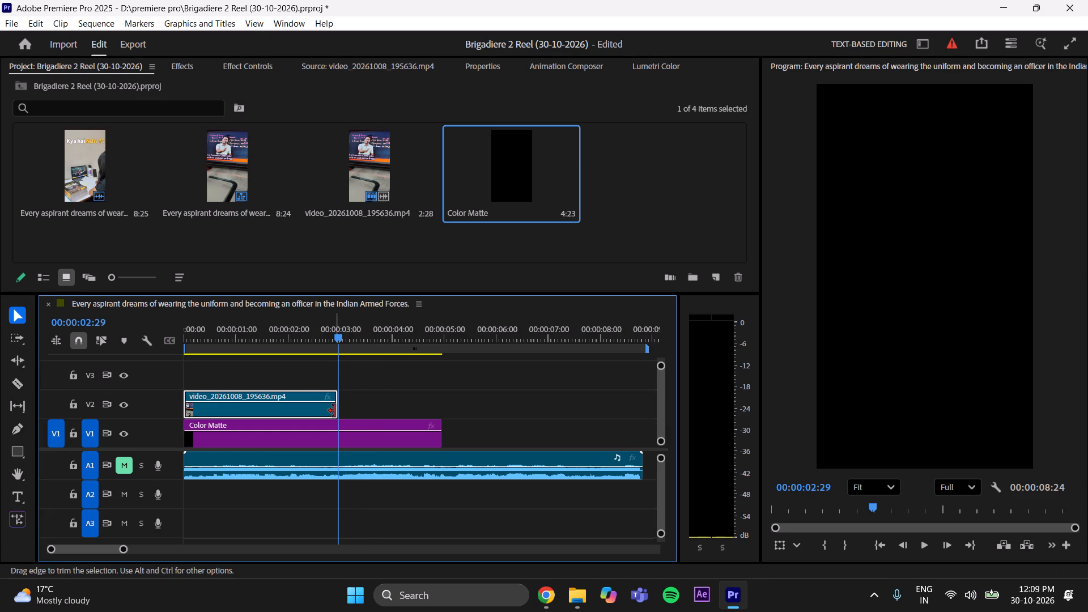
click(337, 411)
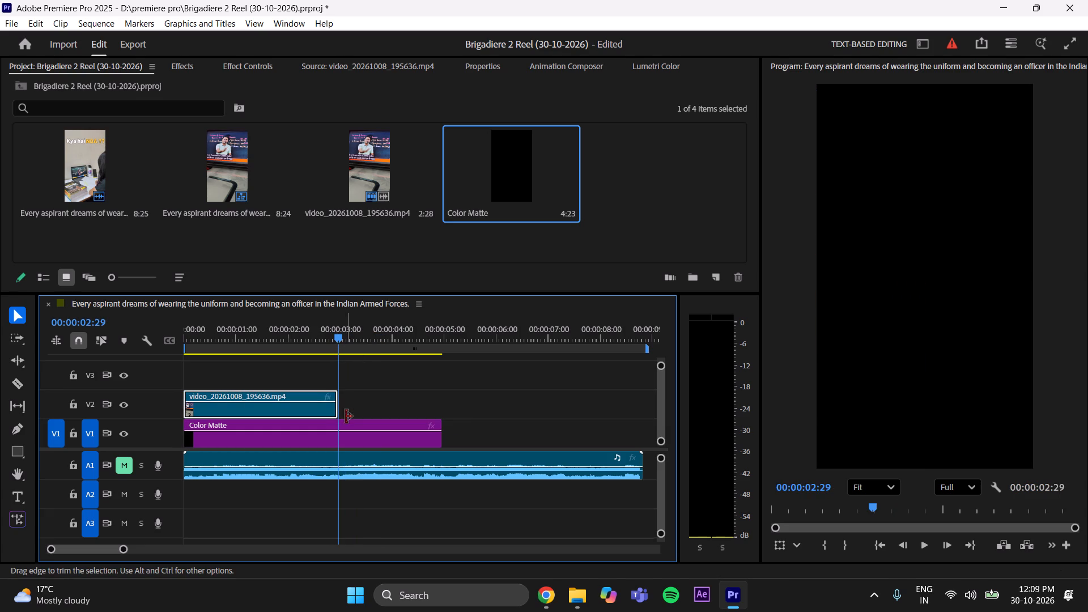
drag(337, 411, 438, 431)
click(386, 362)
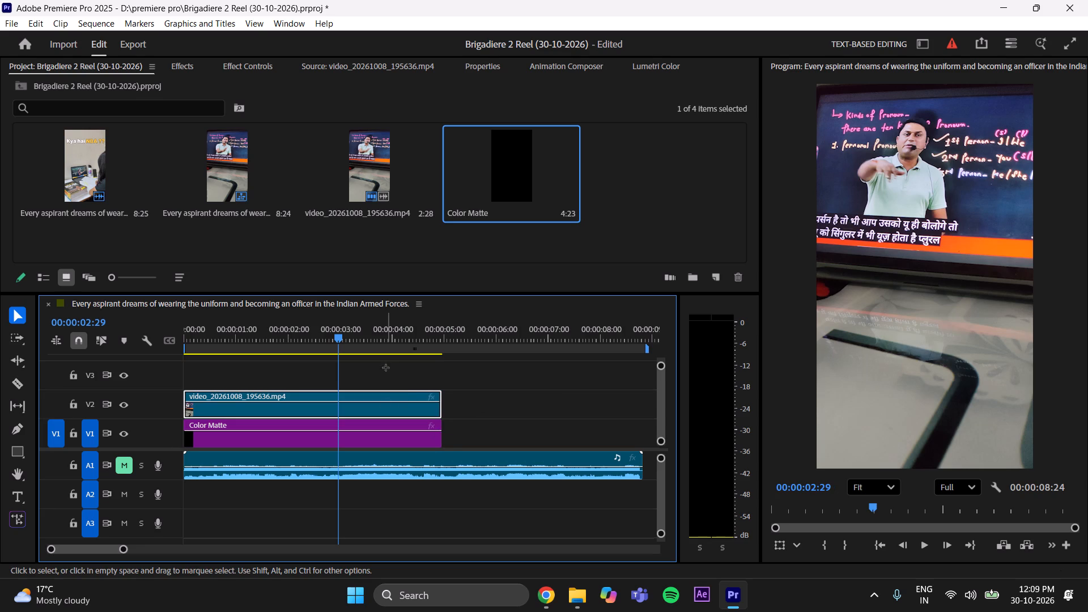
Lower the V2 clip in the frame by setting its vertical Position to 748.0, and save the project.
click(382, 412)
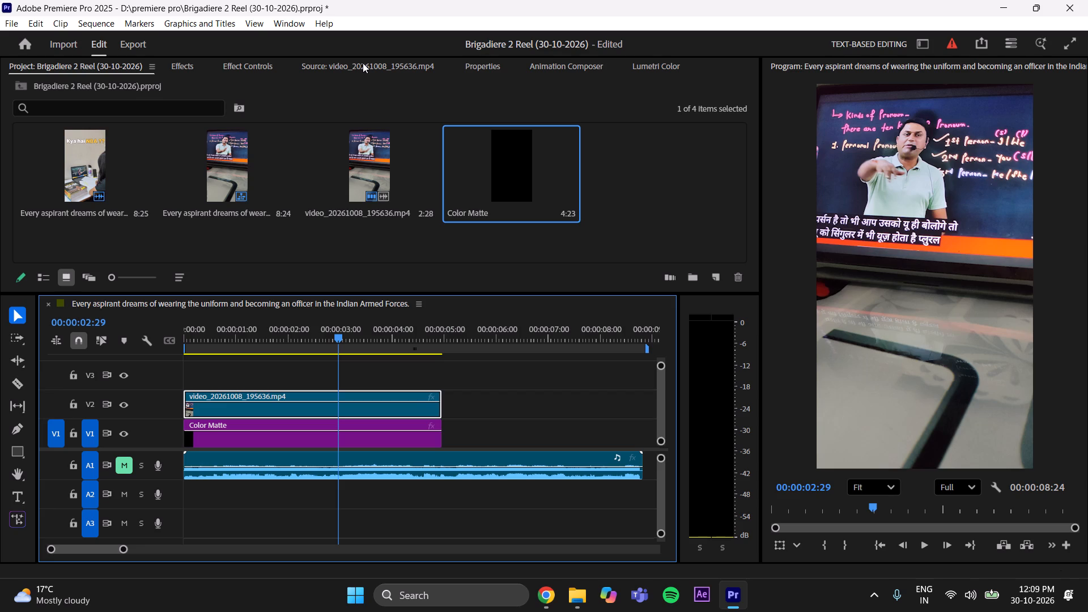
click(246, 70)
drag(326, 142, 408, 131)
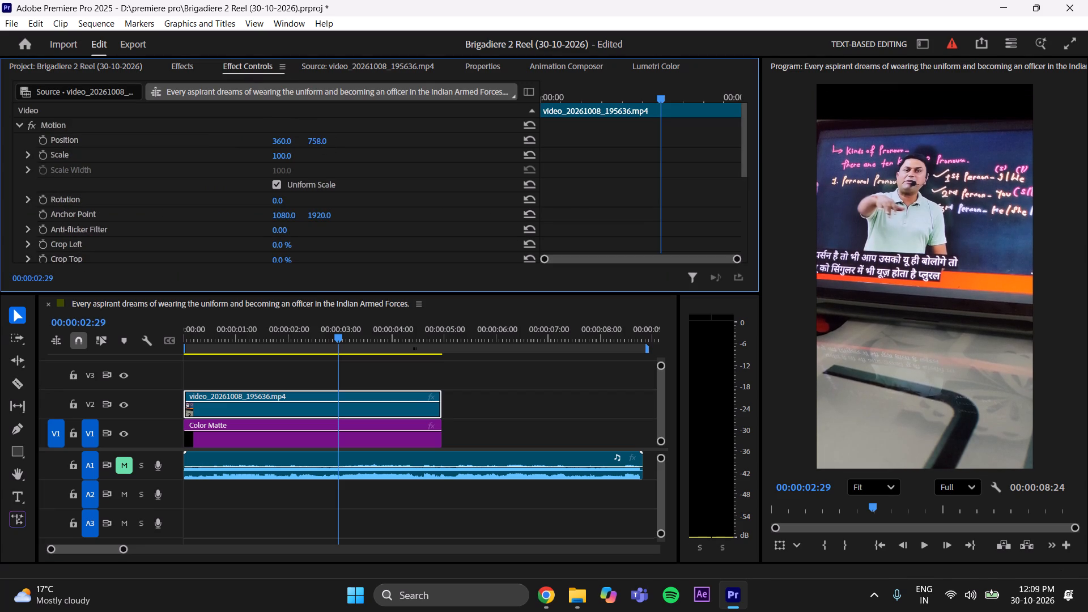
drag(408, 131, 408, 126)
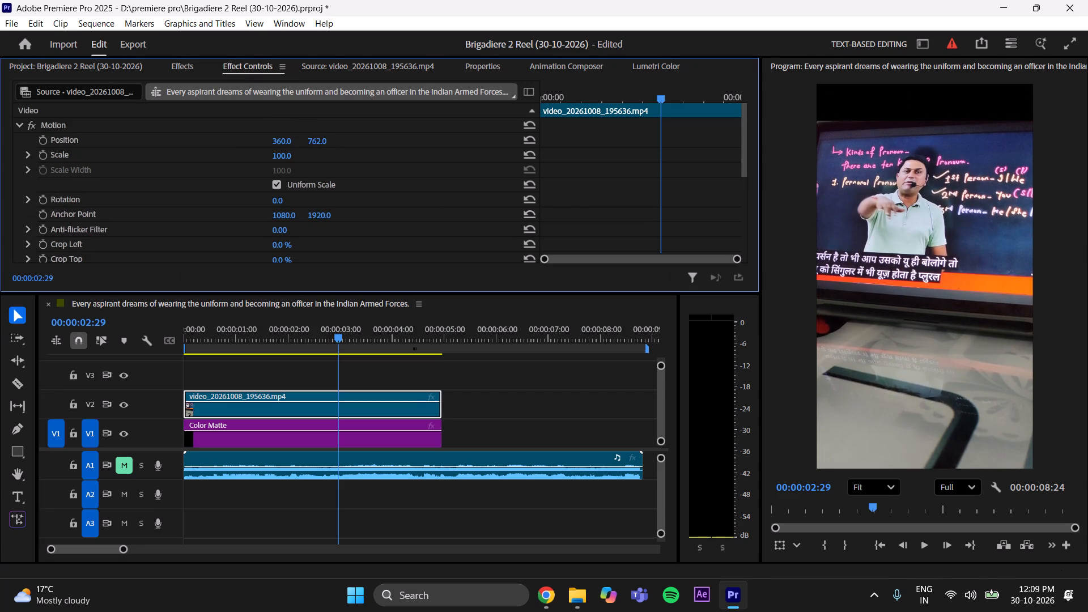
drag(408, 126, 410, 126)
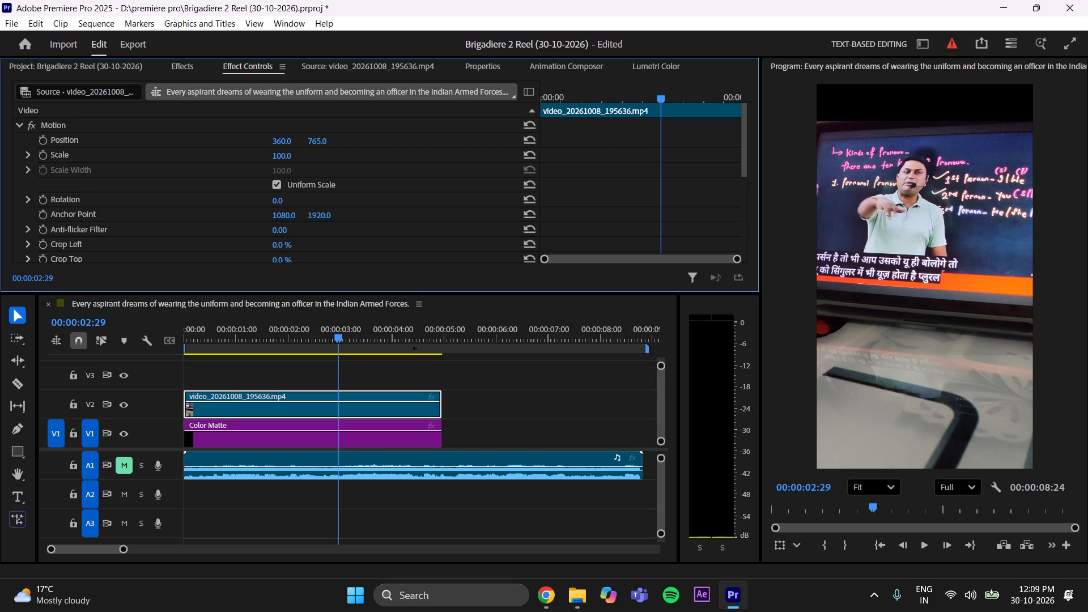
drag(410, 126, 407, 127)
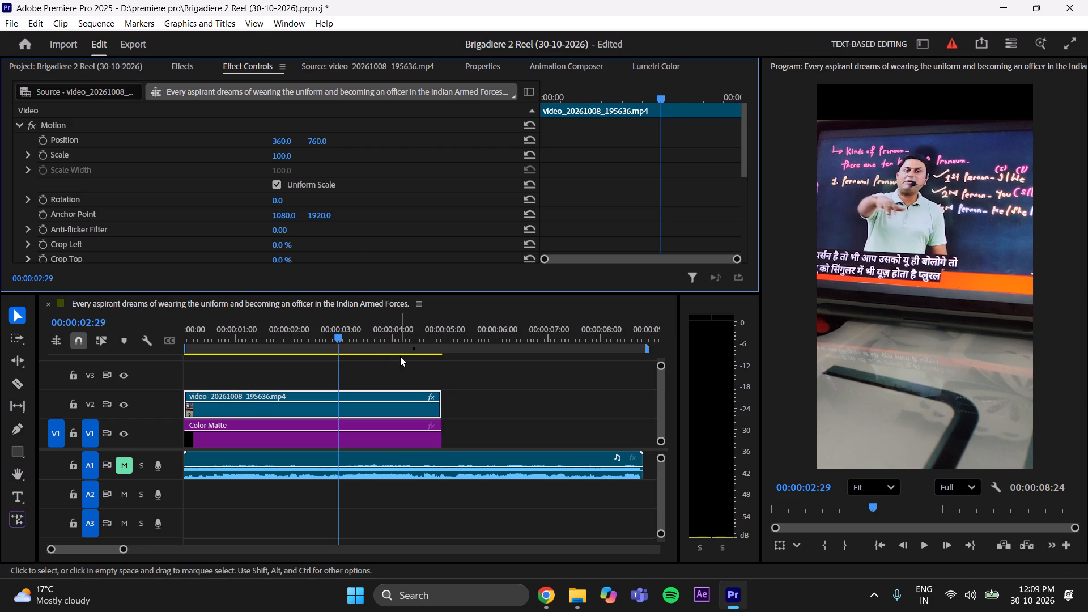
key(ctrl+s)
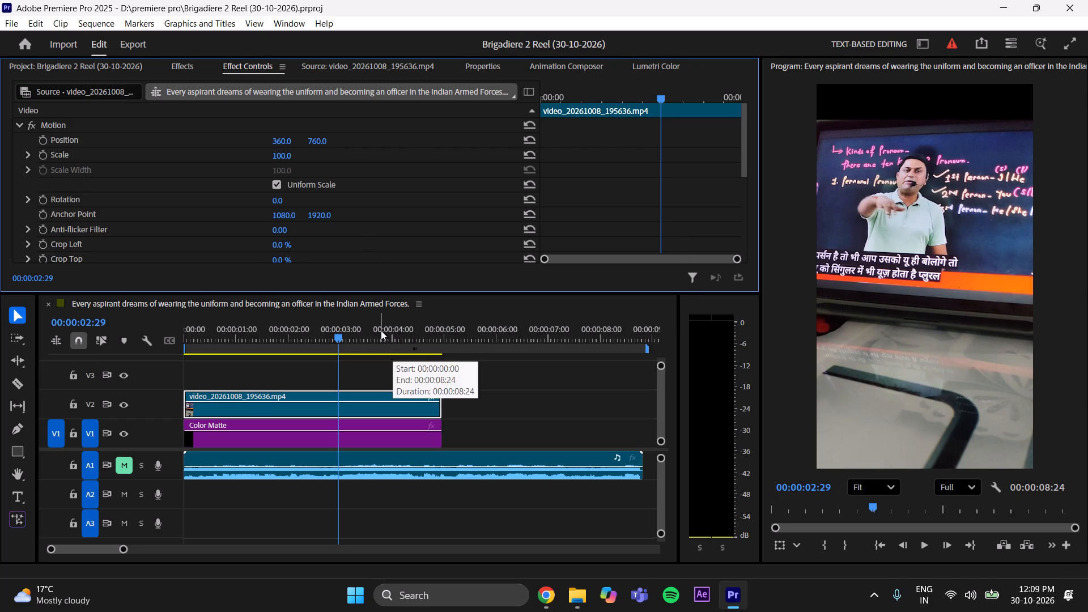
drag(317, 139, 311, 143)
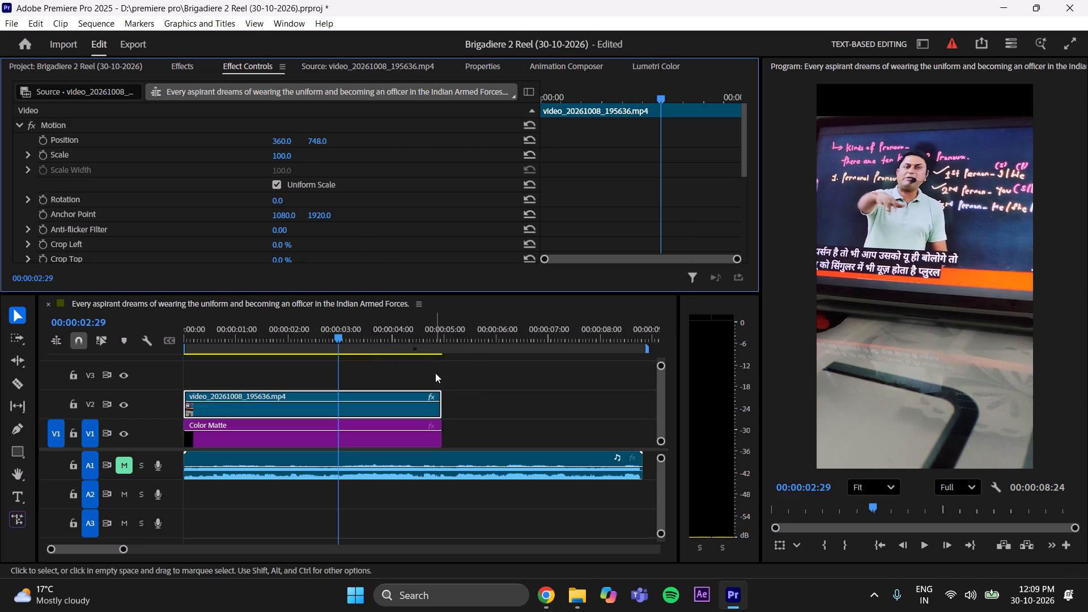
click(471, 393)
key(ctrl+s)
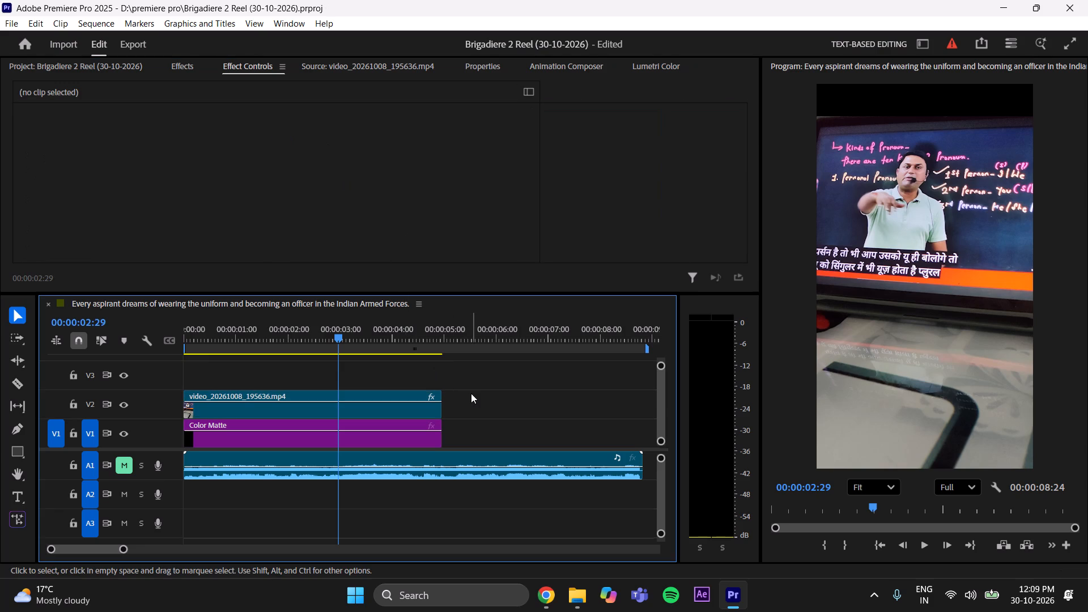
Nest the V2 video clip and the V1 Color Matte together, keeping the default sequence name.
drag(458, 365, 420, 436)
right_click(406, 403)
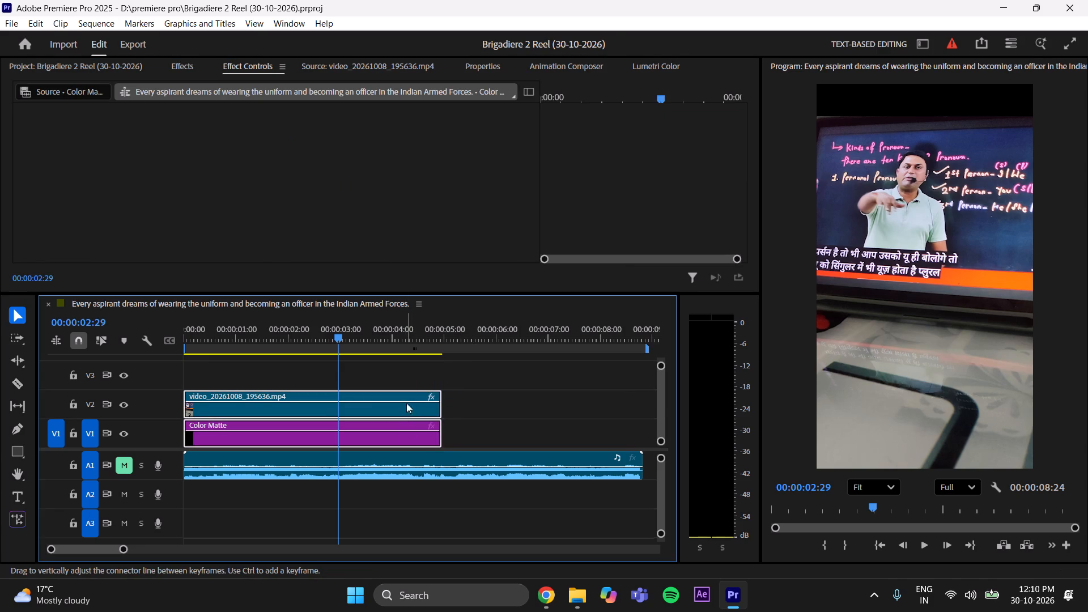
click(439, 343)
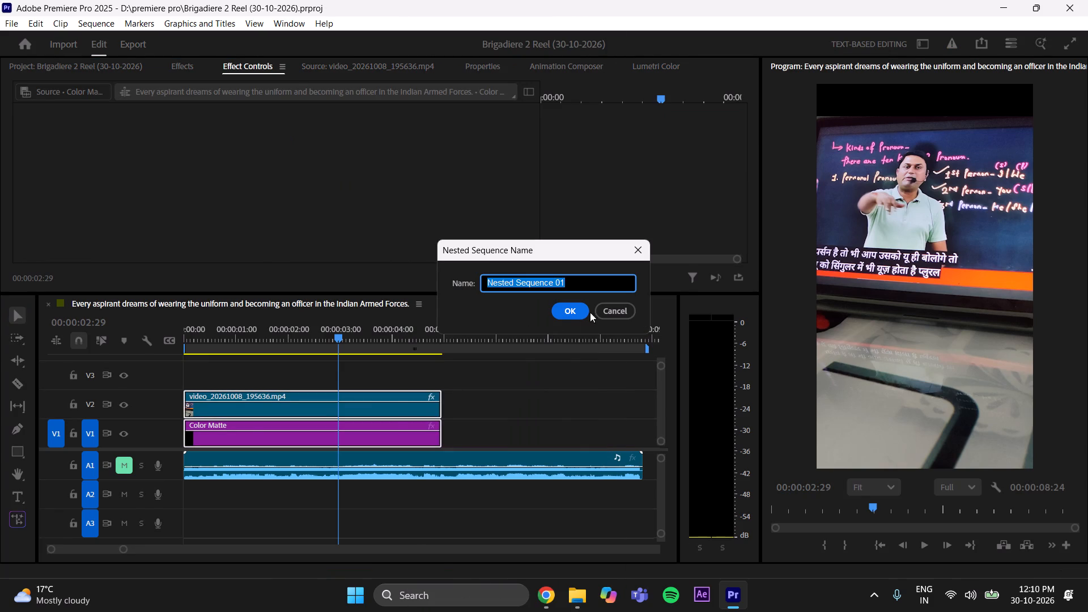
click(569, 310)
Trim the end of the nested clip back to the playhead at 00:00:02:29 and save the project.
drag(445, 440, 440, 440)
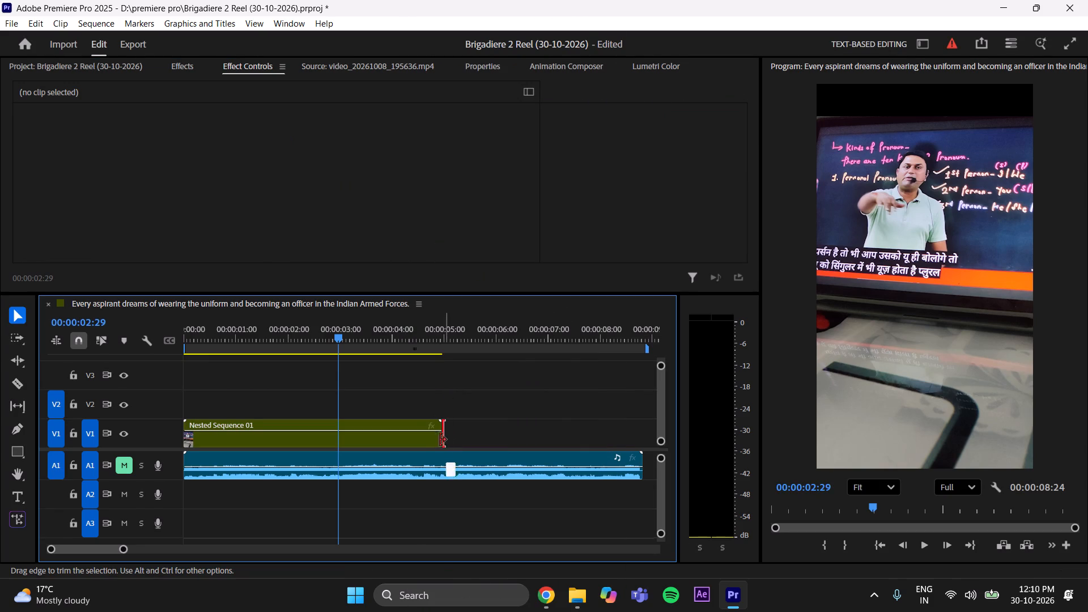
drag(440, 440, 346, 436)
click(394, 406)
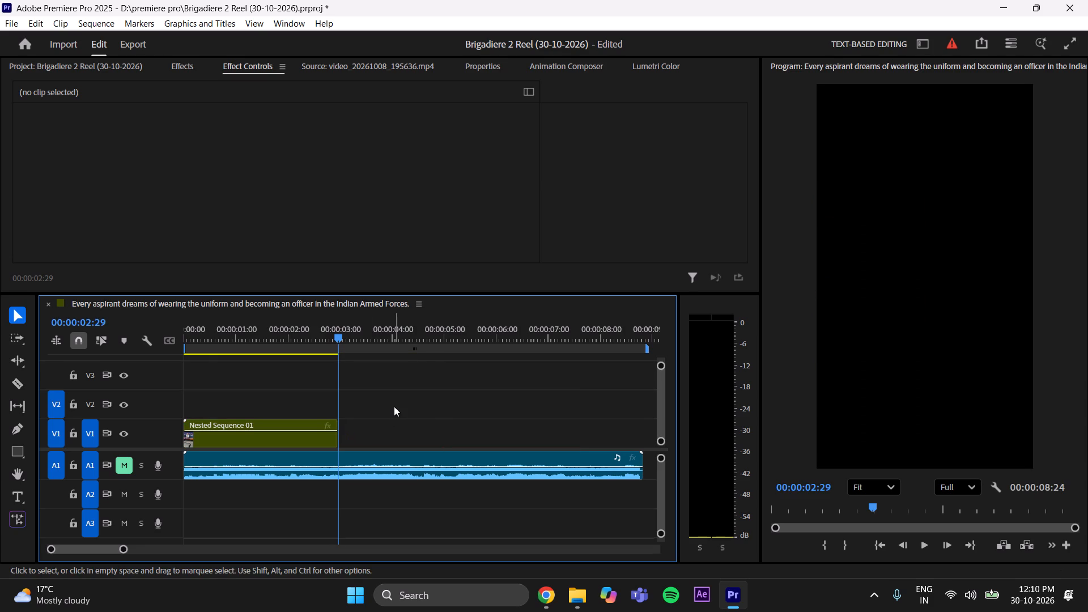
key(ctrl+s)
Review the nested clip's footage on the timeline, save the project, and examine the shots of the NDA reference reel in the Source Monitor.
drag(333, 331, 303, 358)
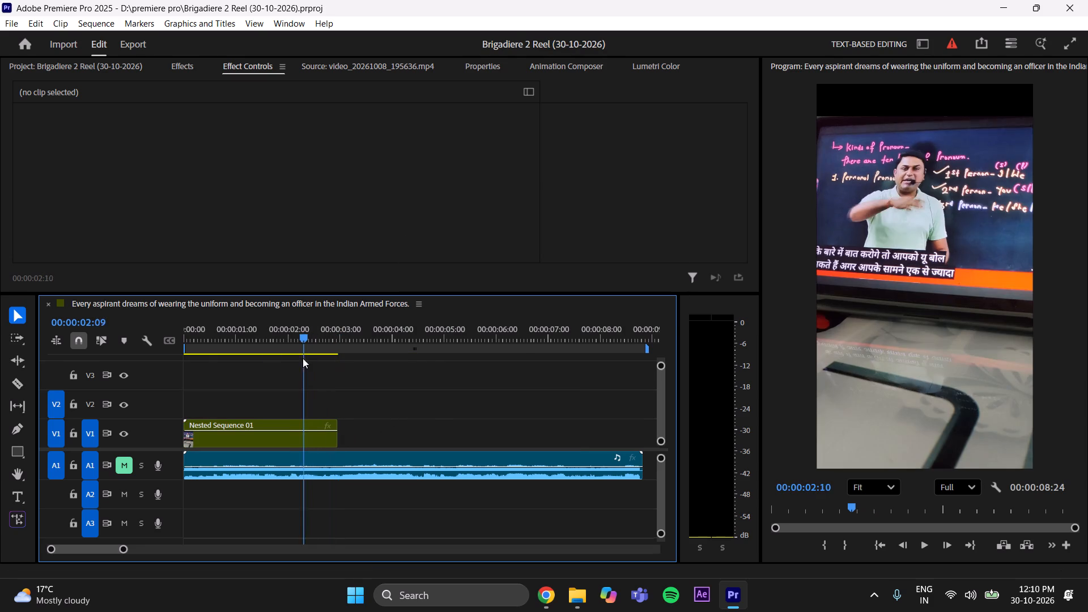
drag(303, 358, 300, 360)
click(372, 401)
click(405, 68)
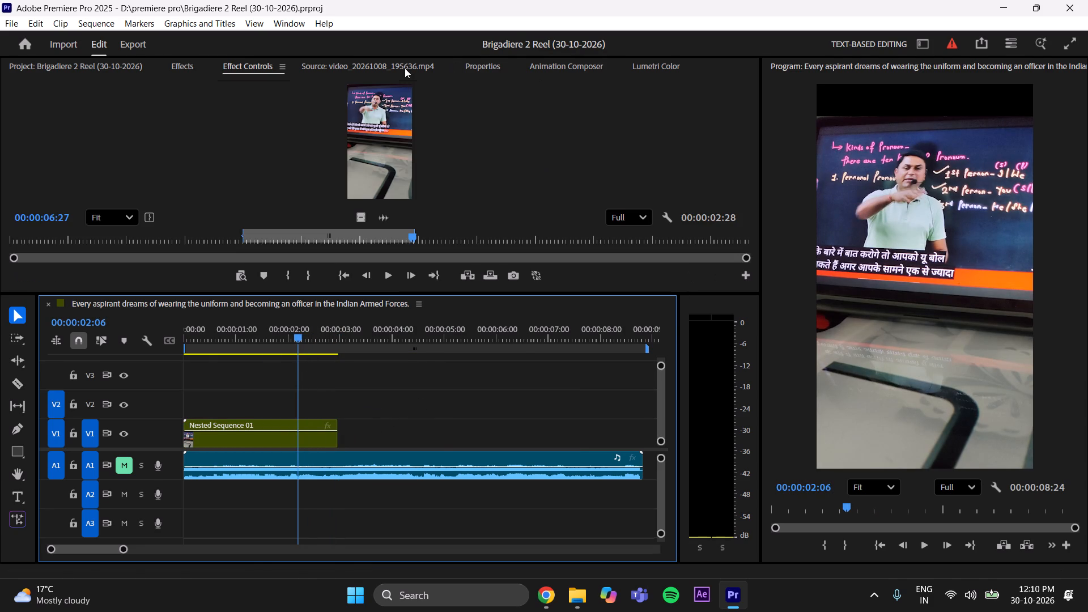
key(ctrl+s)
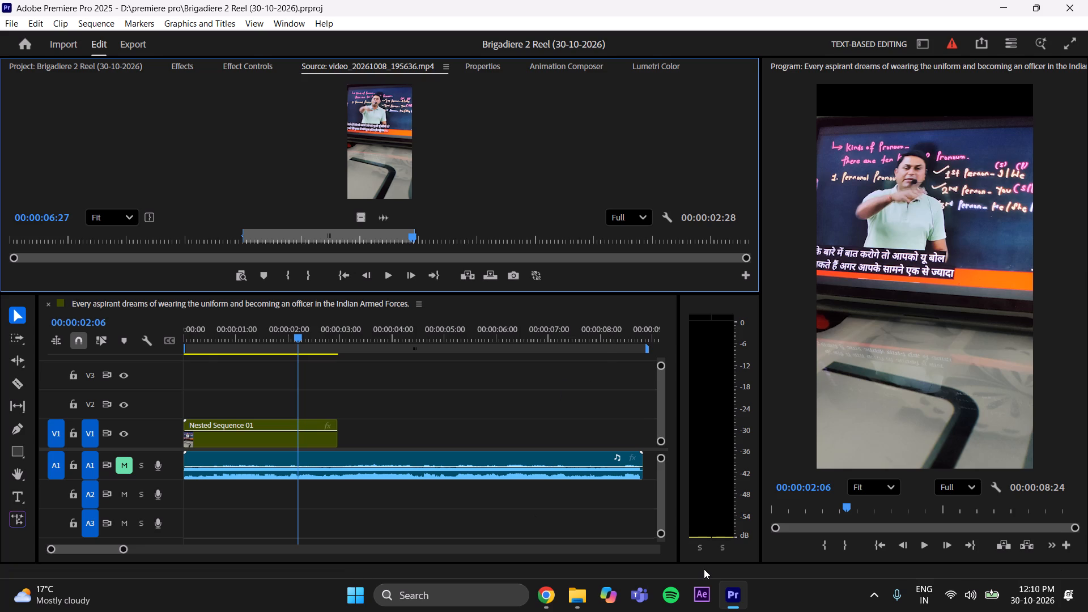
click(93, 58)
double_click(102, 188)
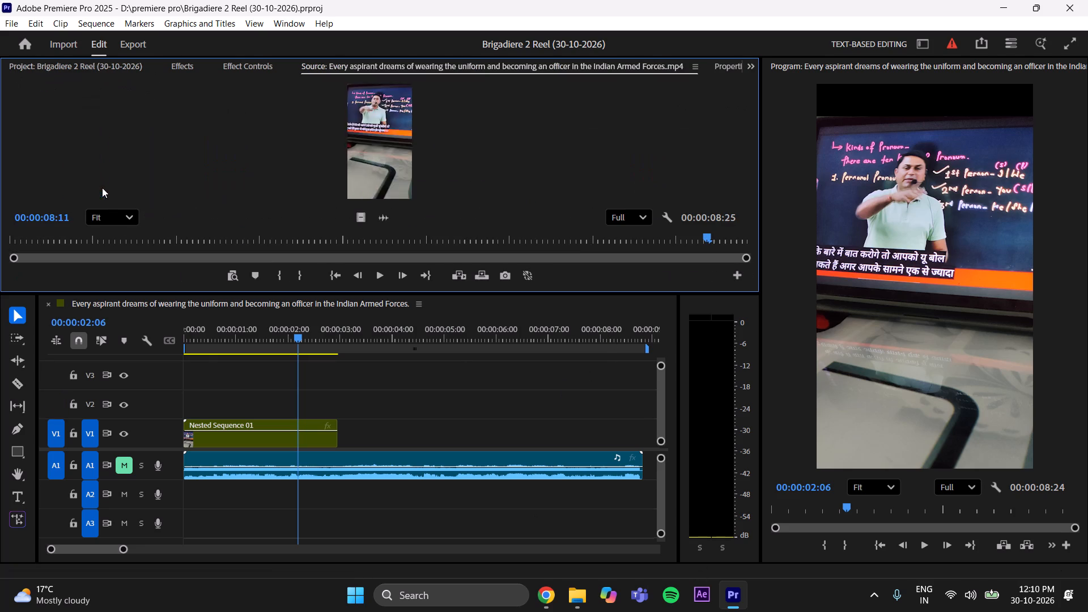
drag(66, 237, 327, 272)
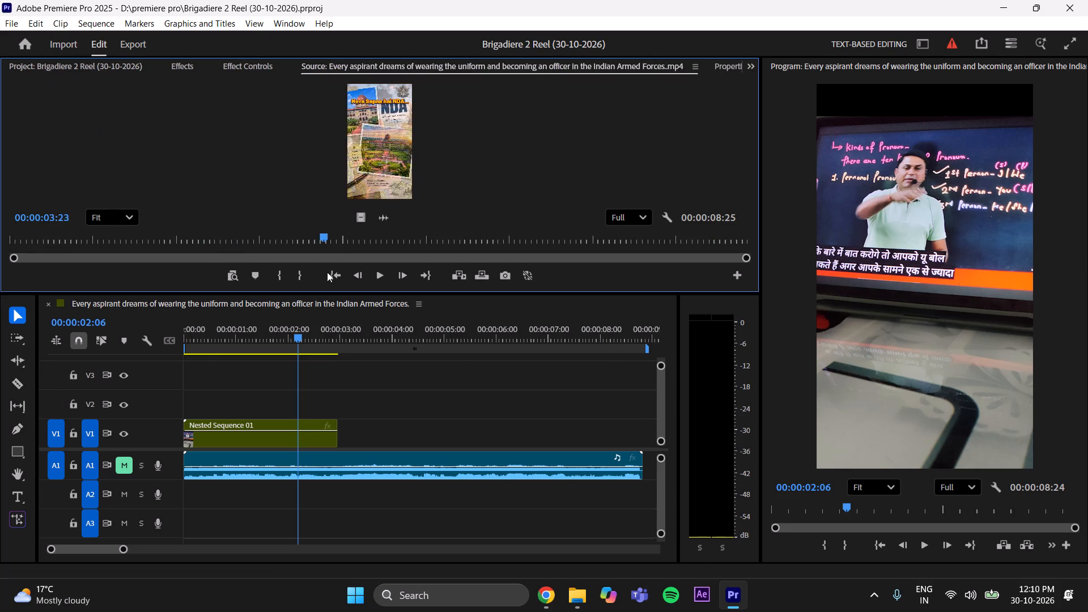
drag(327, 272, 528, 293)
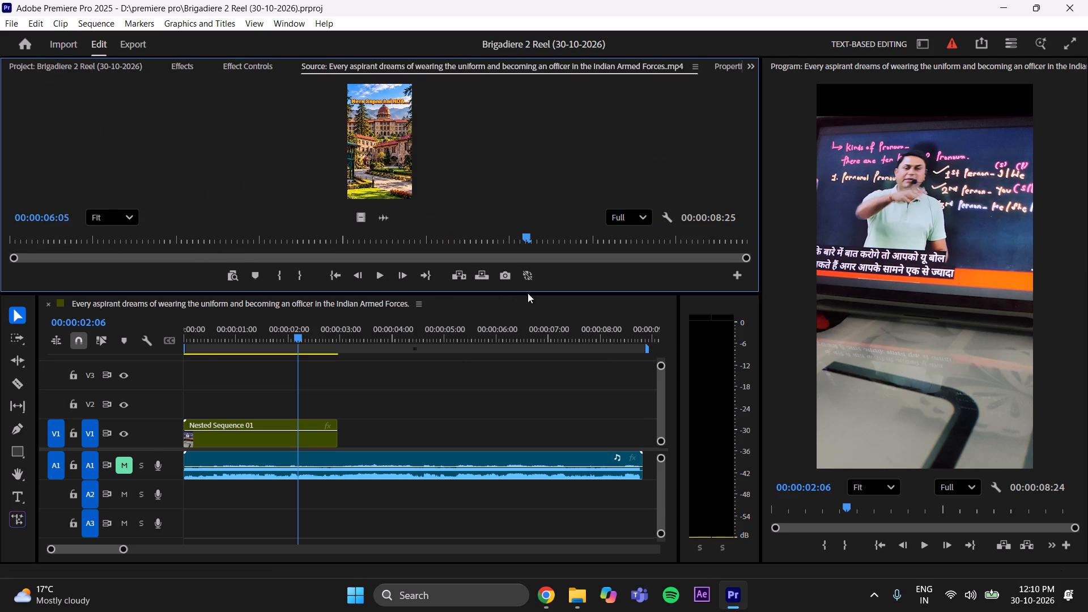
drag(528, 293, 703, 325)
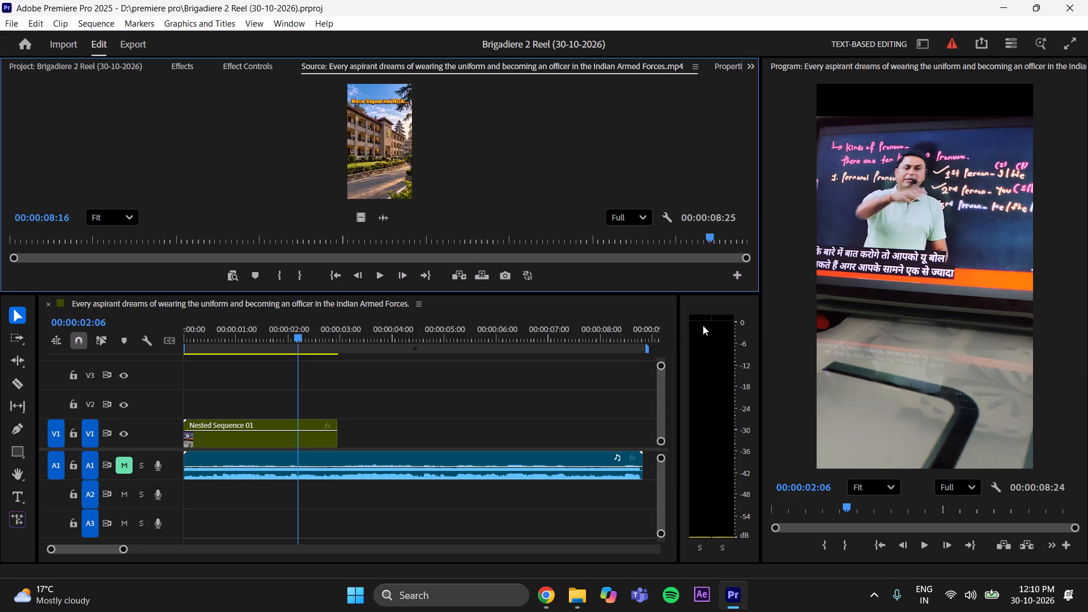
drag(703, 325, 337, 312)
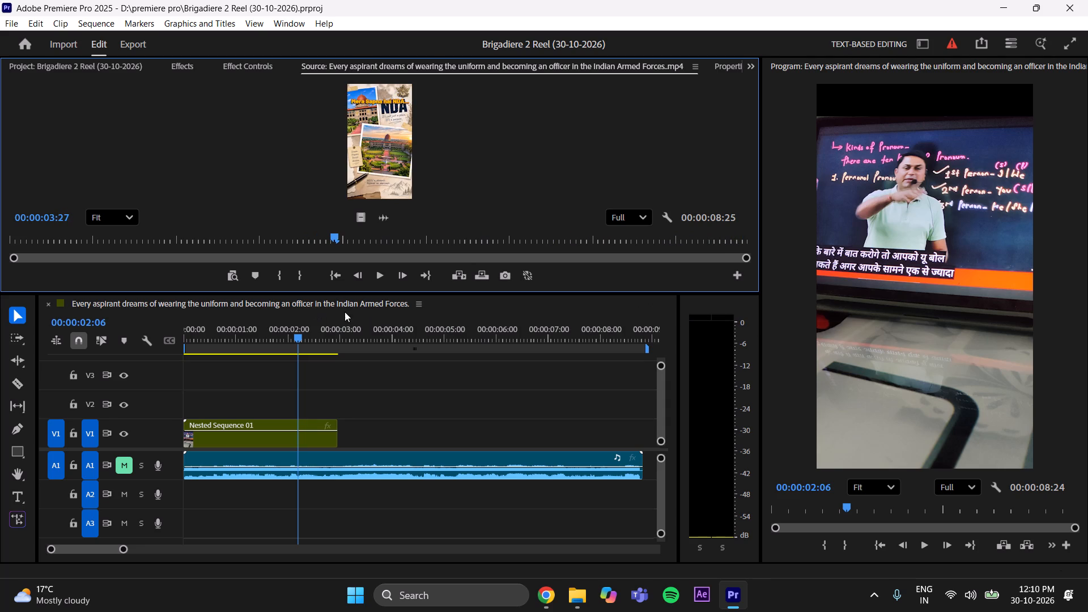
Switch to Chrome, return to the Pinterest "ima video" results, and examine the 10-second IMA parade-ground video and its related pins.
click(550, 606)
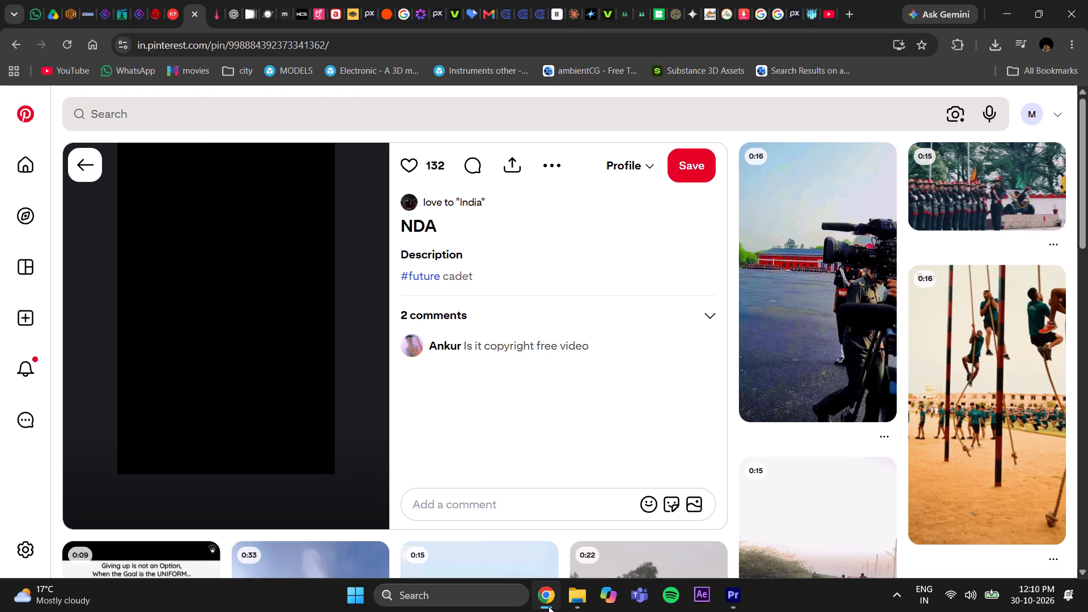
click(0, 41)
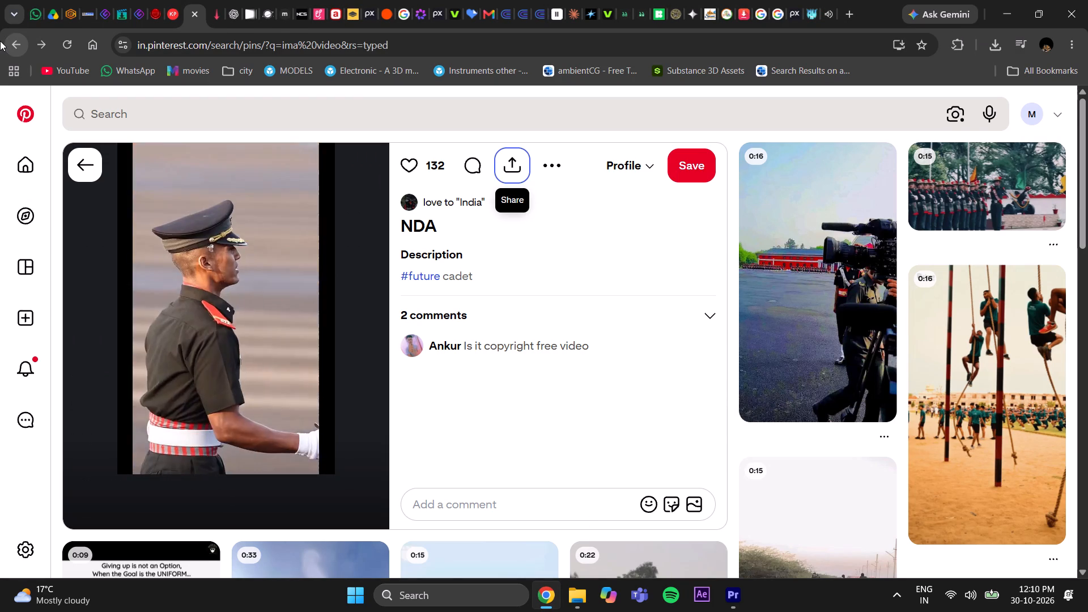
scroll(485, 450, up, 2)
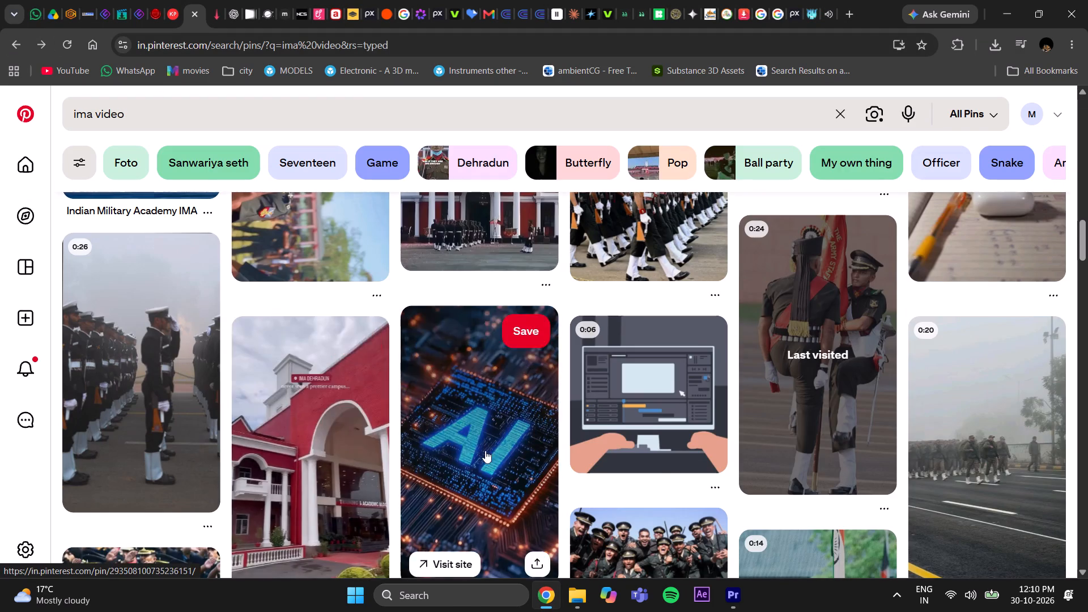
scroll(485, 450, up, 16)
scroll(488, 452, up, 13)
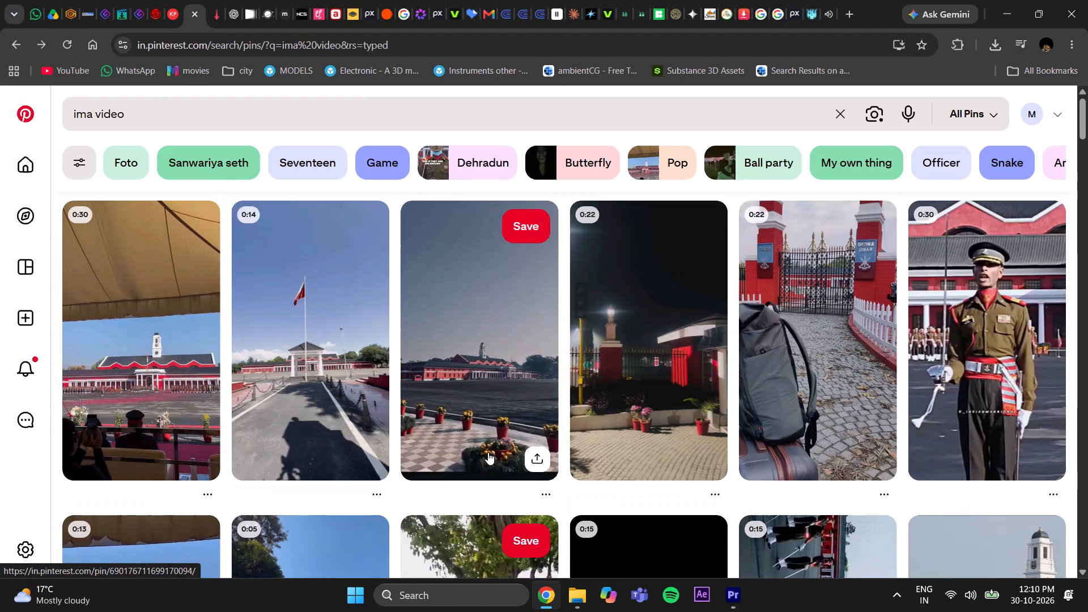
click(462, 367)
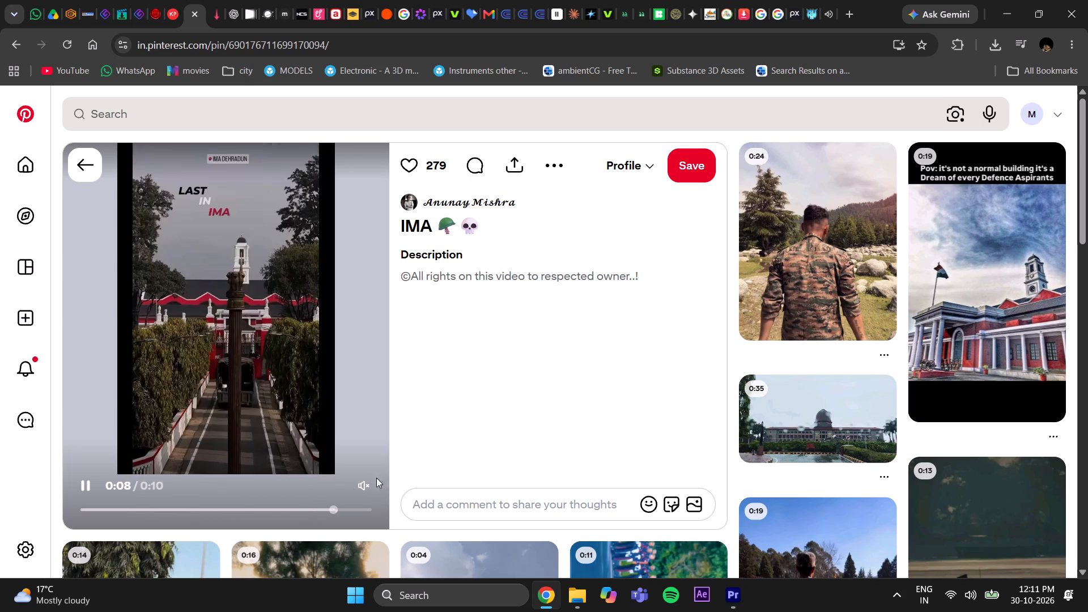
click(1, 44)
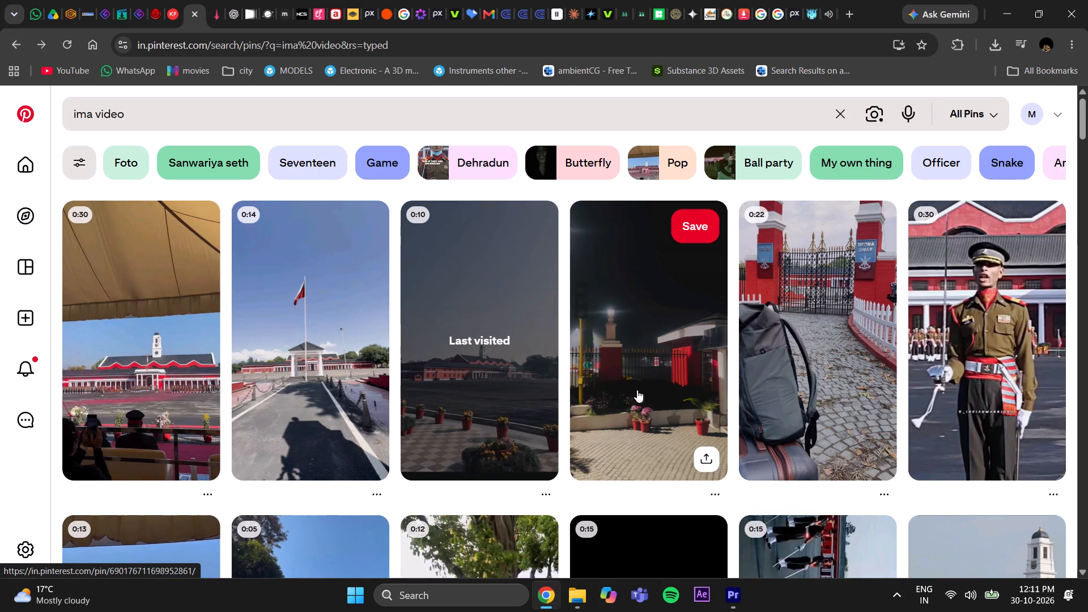
click(468, 409)
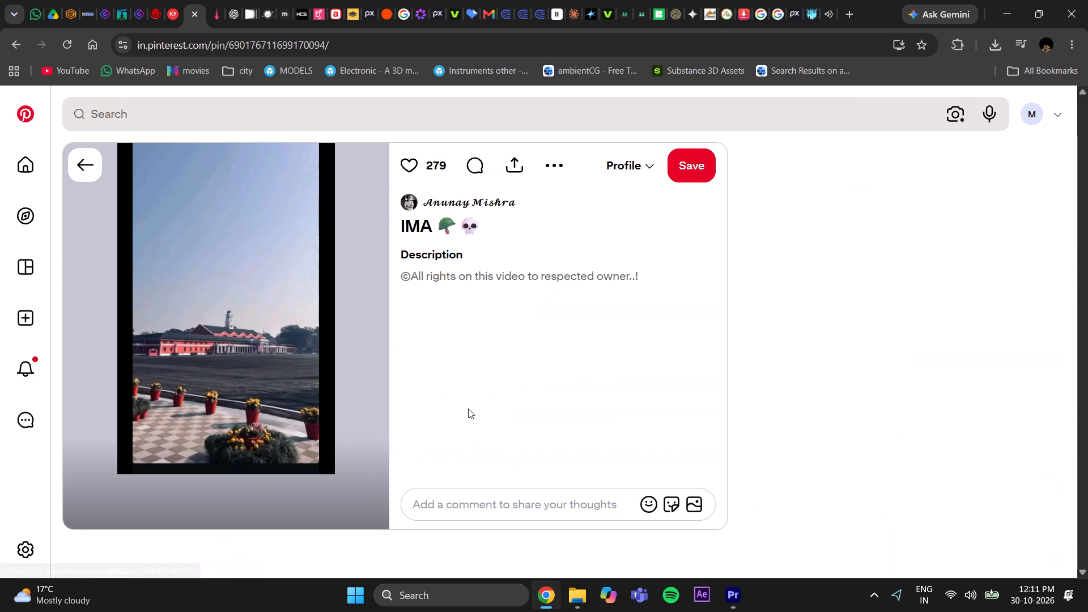
scroll(468, 409, down, 8)
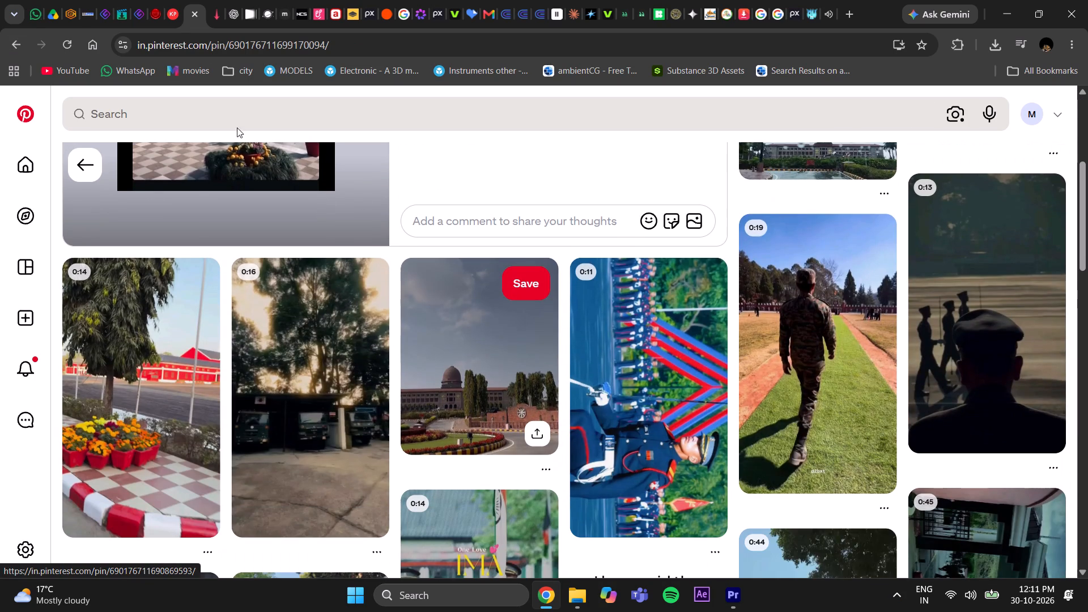
click(9, 55)
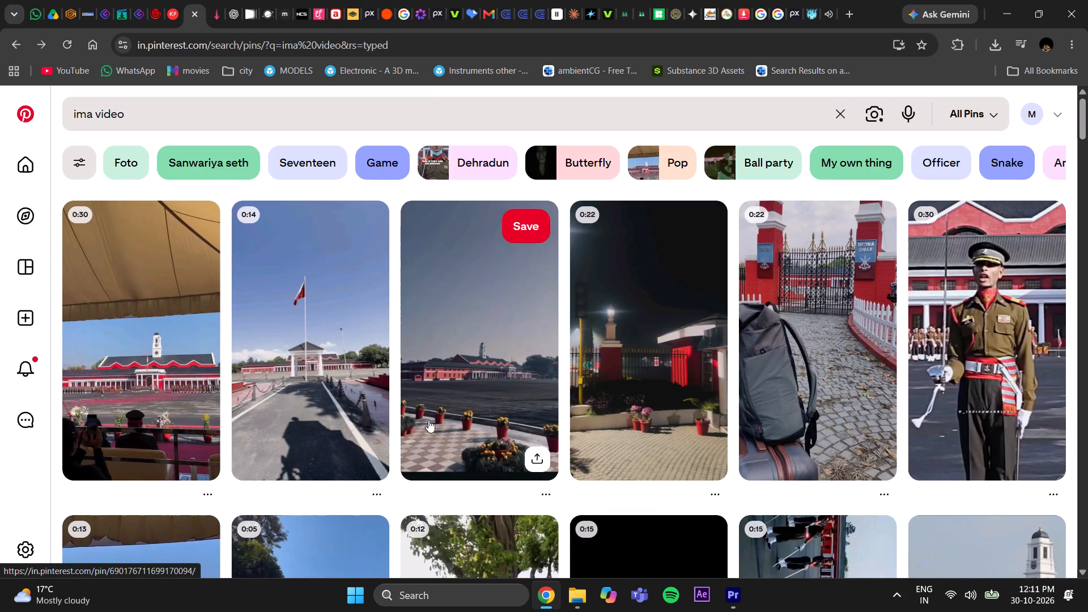
Examine the "IMA" clock-tower parade pin and its related pins, and return to the "ima video" results.
scroll(428, 420, down, 4)
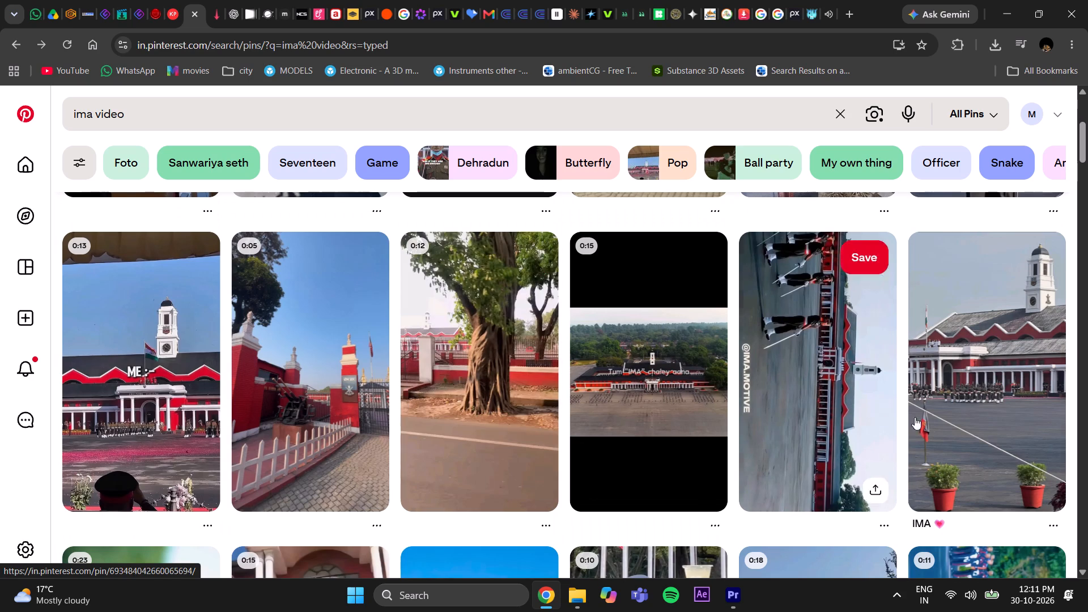
click(1048, 429)
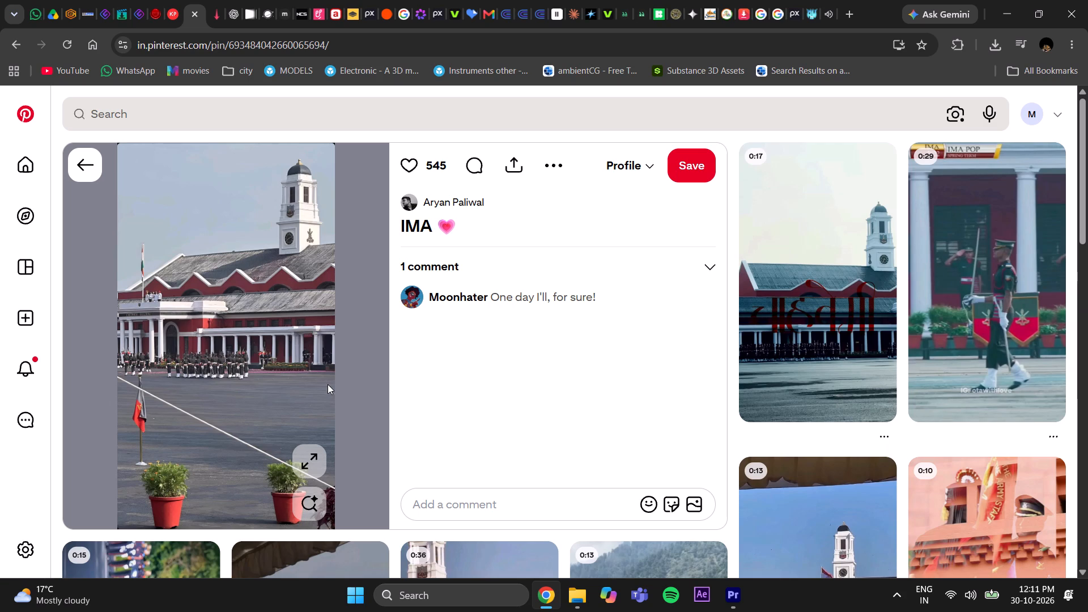
scroll(328, 384, down, 1)
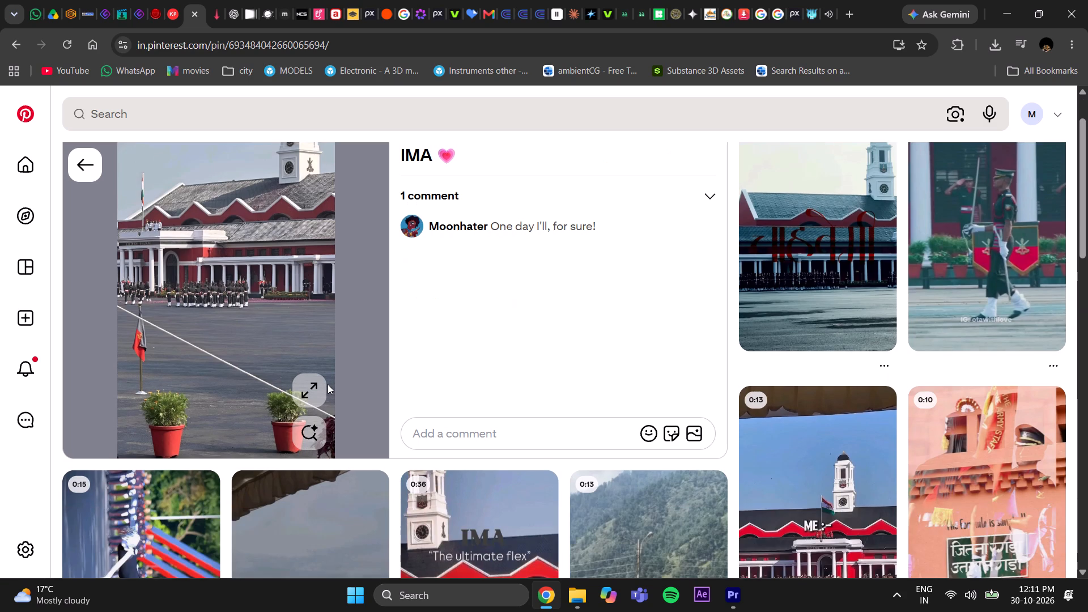
scroll(328, 384, down, 3)
scroll(328, 384, up, 5)
click(19, 48)
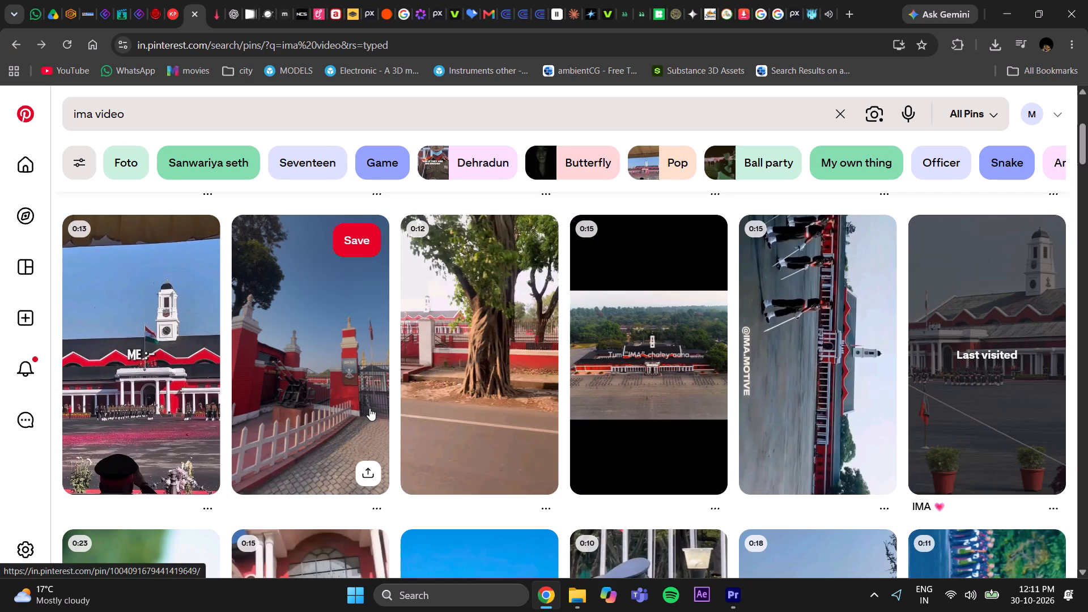
Find the study-desk laptop video "This IMA love" in the "ima video" results and copy its share link.
scroll(369, 408, down, 5)
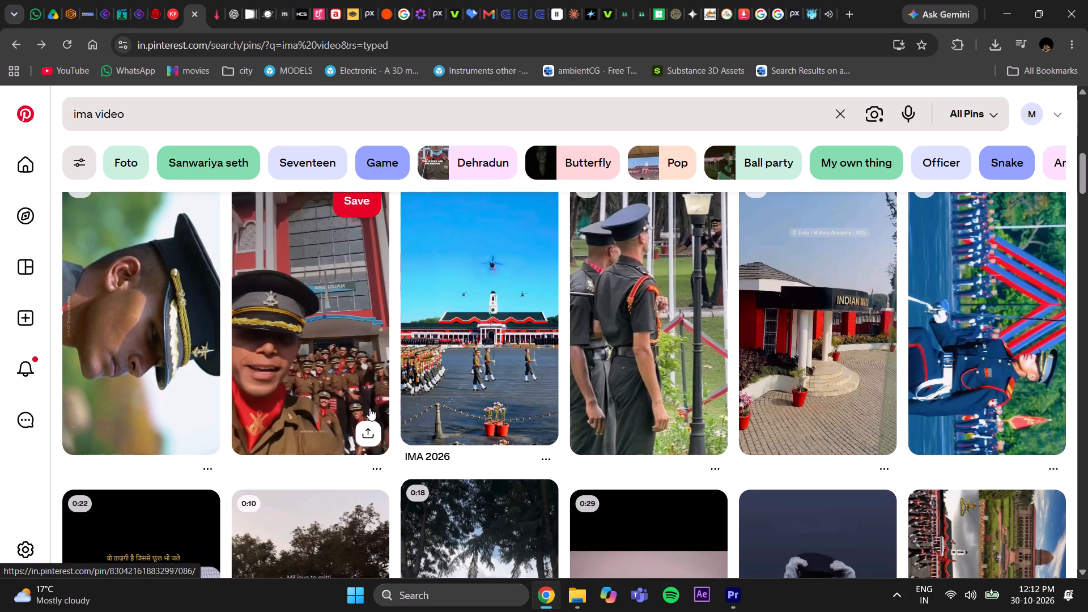
scroll(369, 408, up, 2)
scroll(369, 408, down, 2)
scroll(553, 464, down, 2)
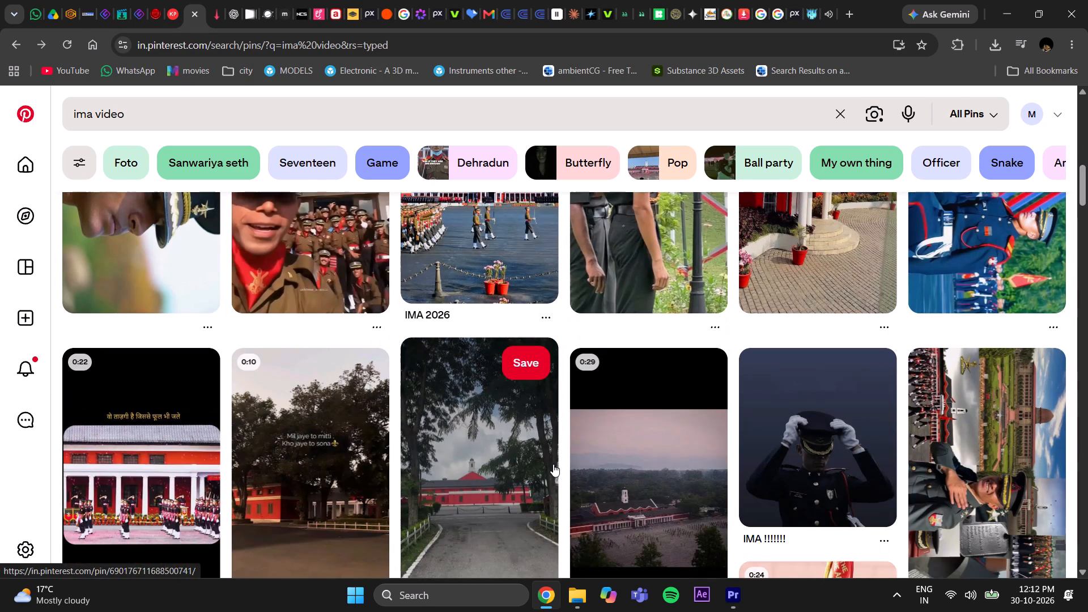
scroll(553, 464, down, 2)
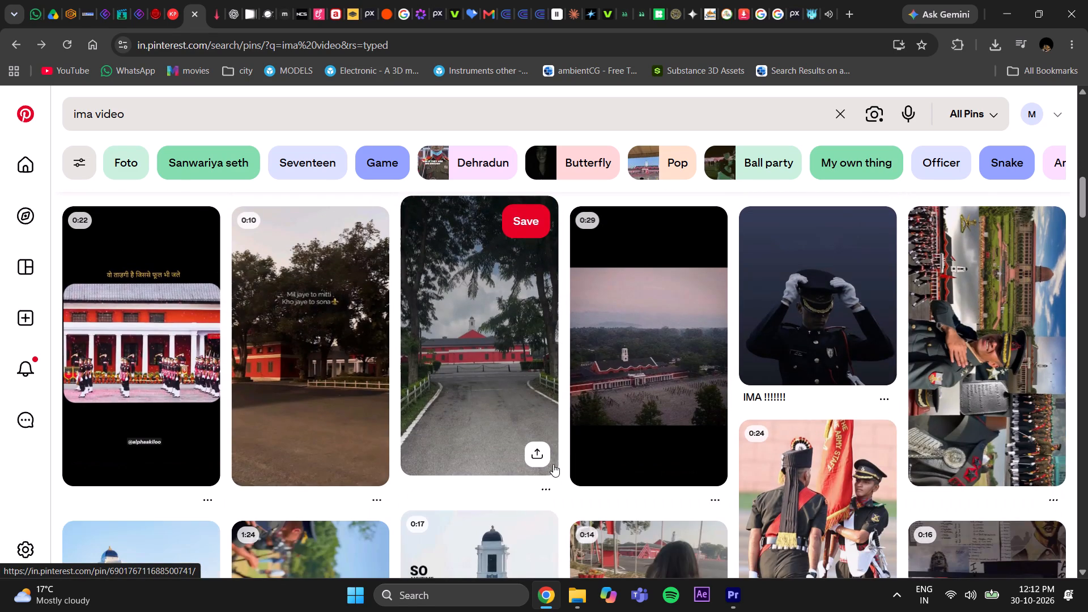
scroll(553, 464, down, 4)
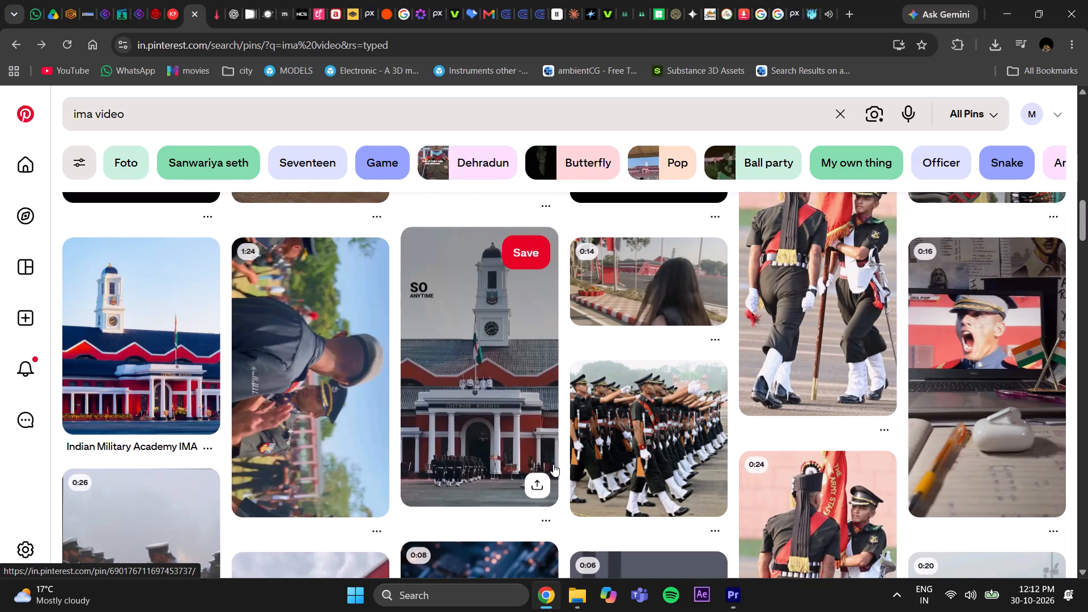
click(1016, 433)
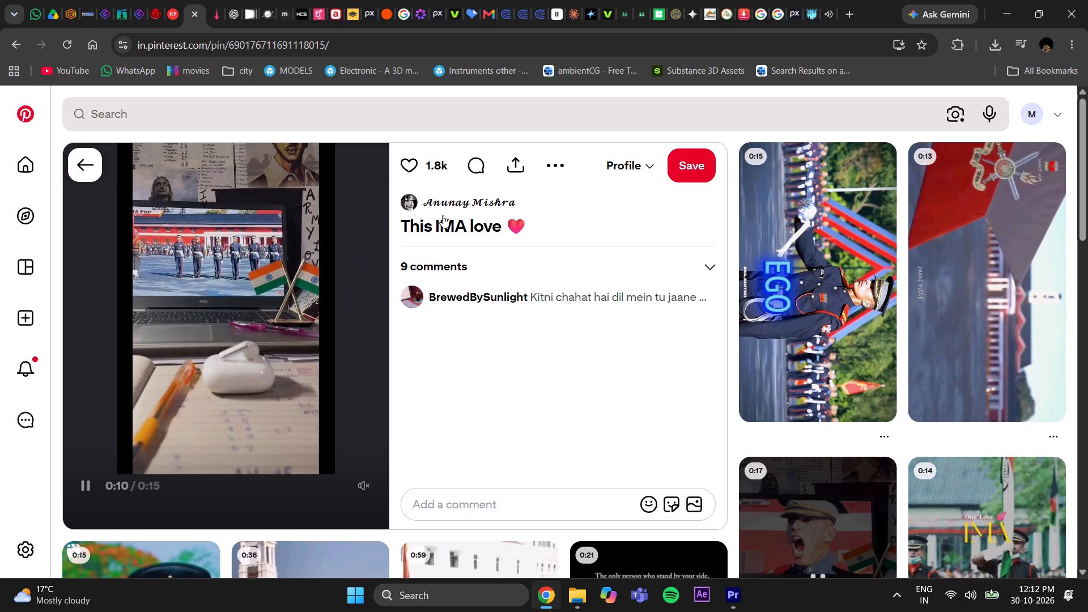
click(552, 169)
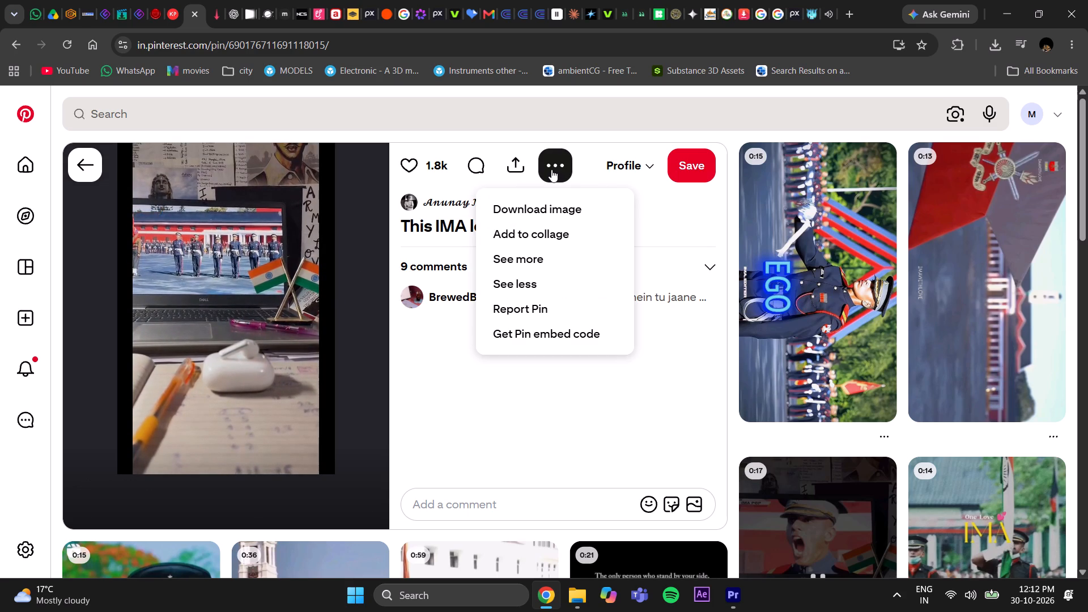
click(518, 170)
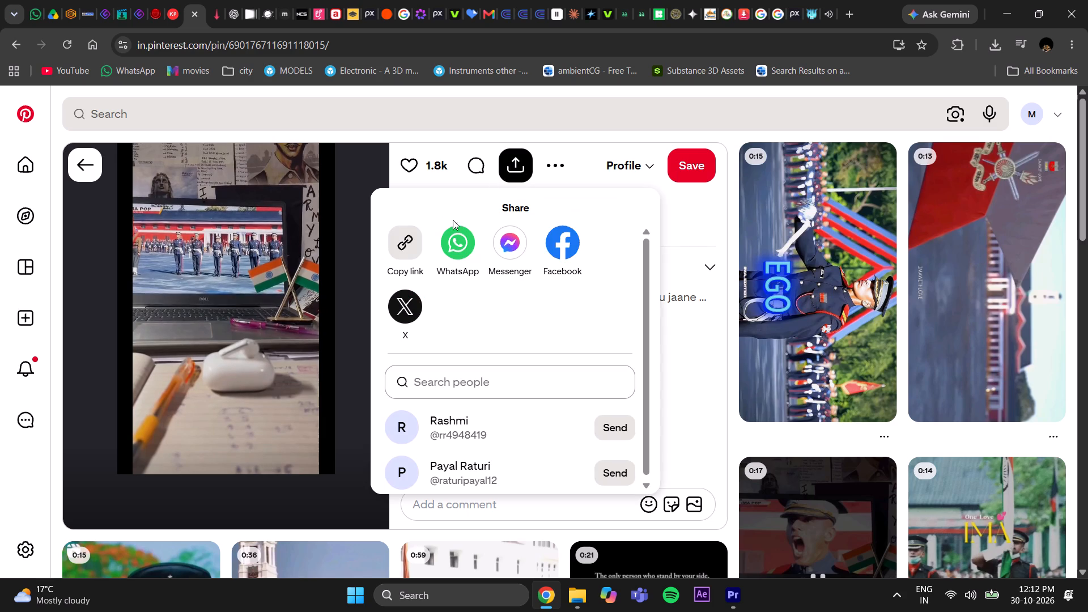
click(397, 244)
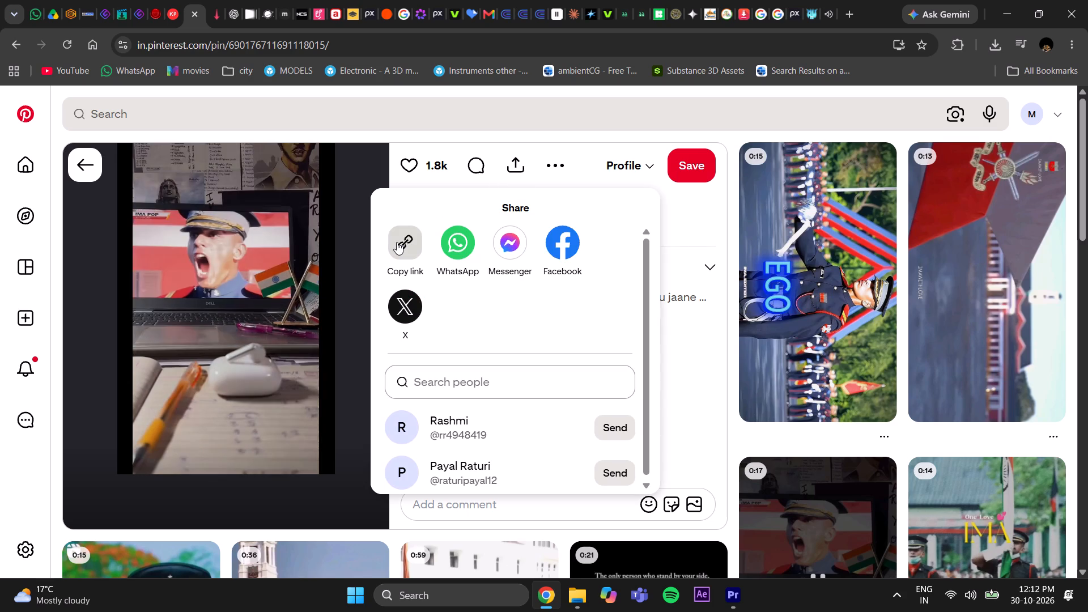
Submit the copied pin link to the already open Pinterest Downloader page and download the video as mp4 720p.
click(218, 7)
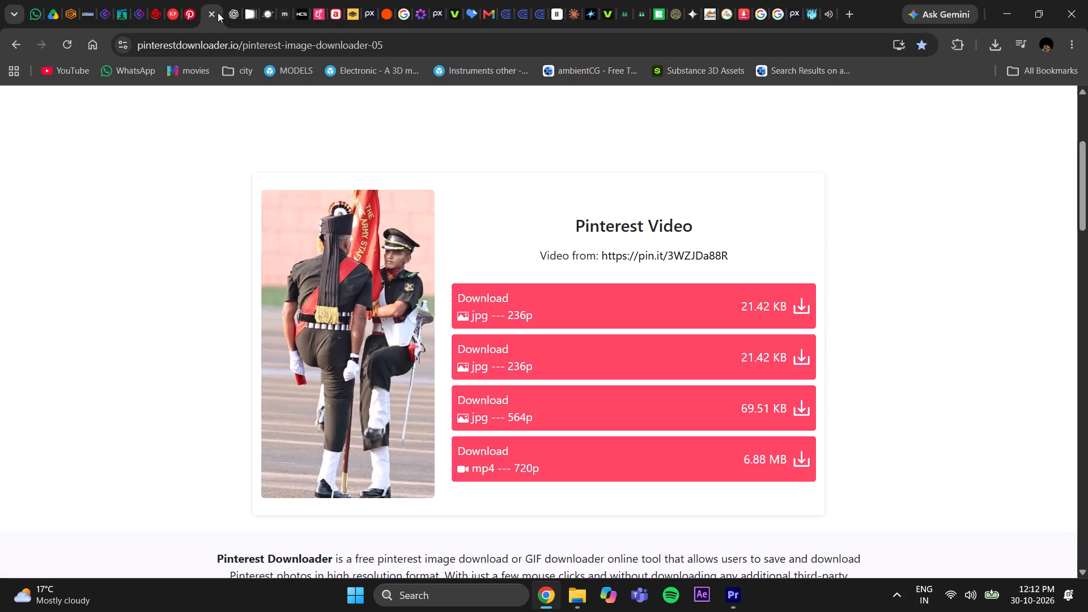
scroll(460, 319, up, 6)
click(454, 284)
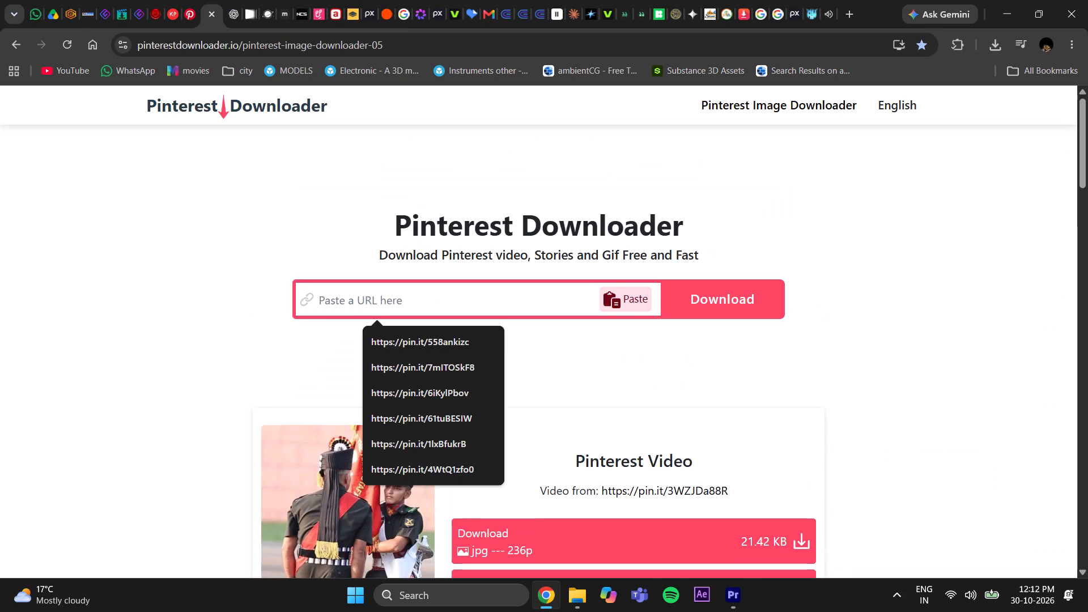
key(ctrl+v)
key(Return)
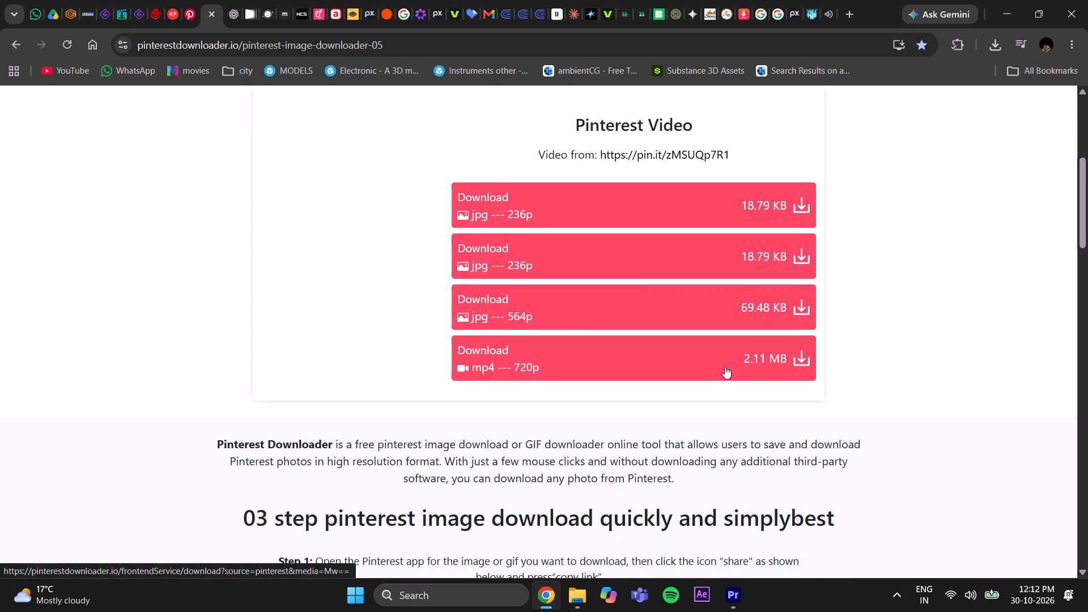
scroll(423, 330, up, 6)
scroll(423, 330, down, 6)
scroll(423, 332, up, 4)
scroll(423, 333, down, 2)
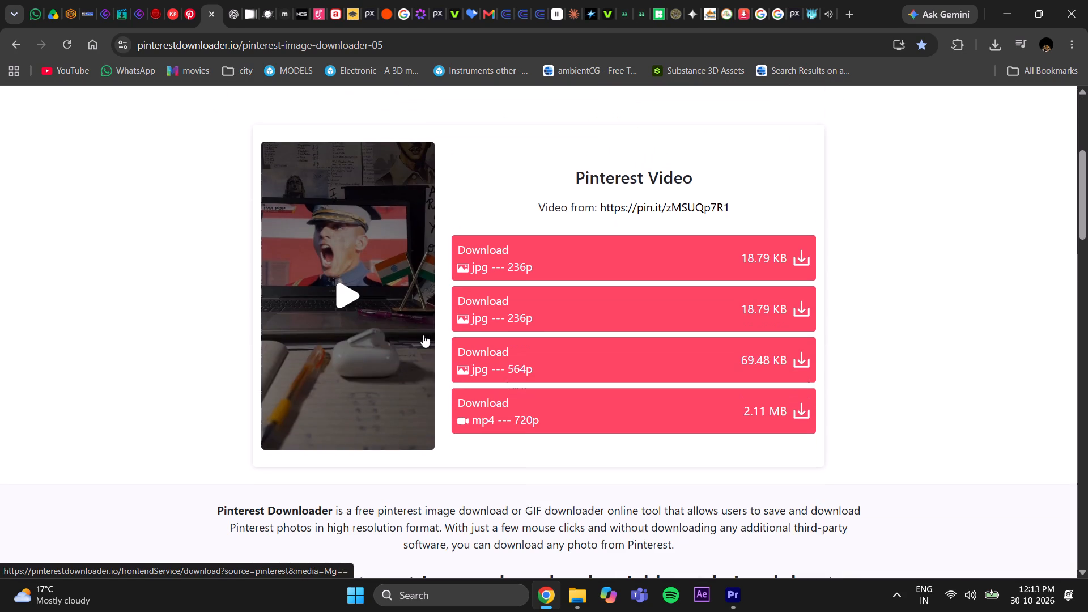
click(615, 422)
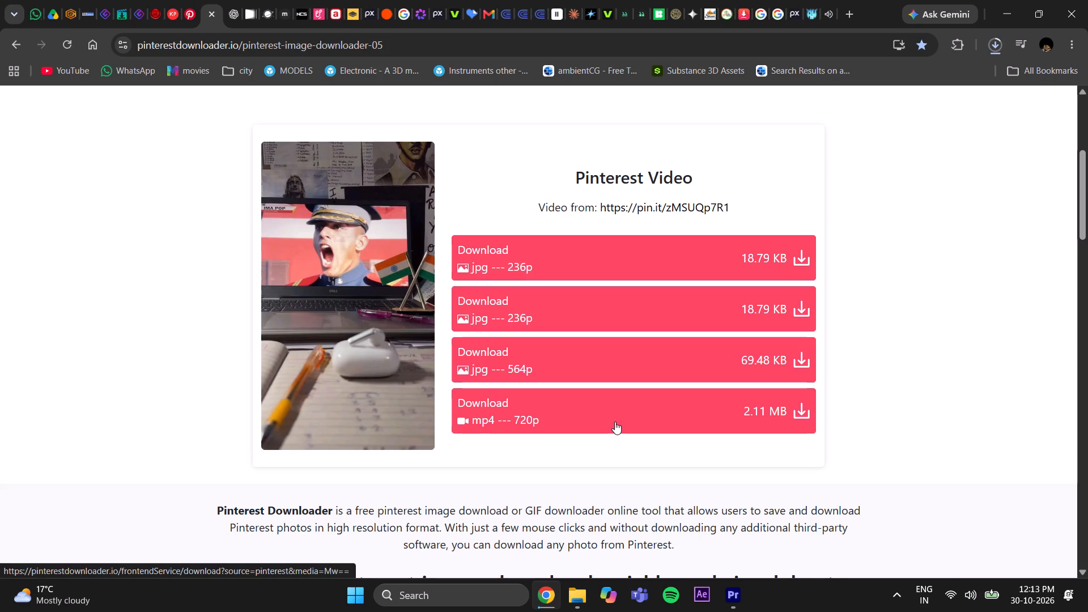
Return to the Pinterest "ima video" results and briefly check the open reel sequence in Premiere Pro before coming back to Chrome.
click(195, 13)
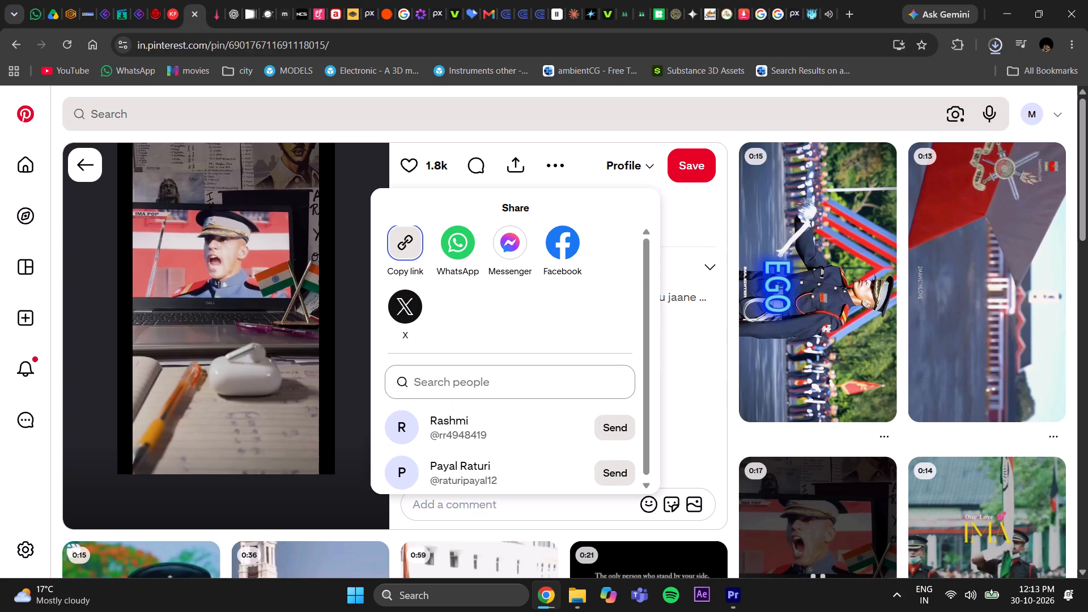
click(9, 41)
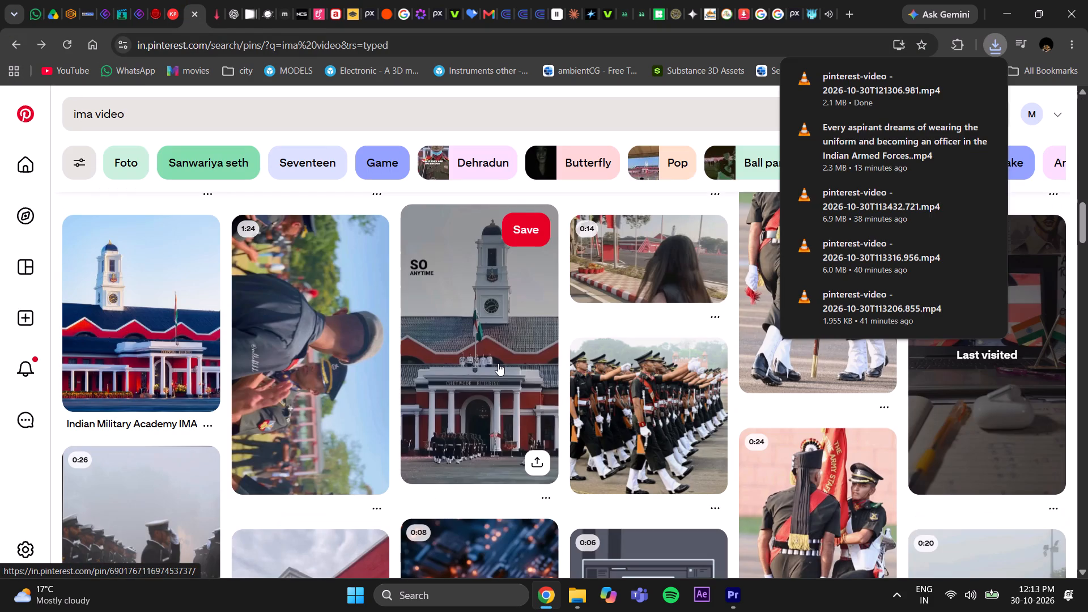
click(22, 501)
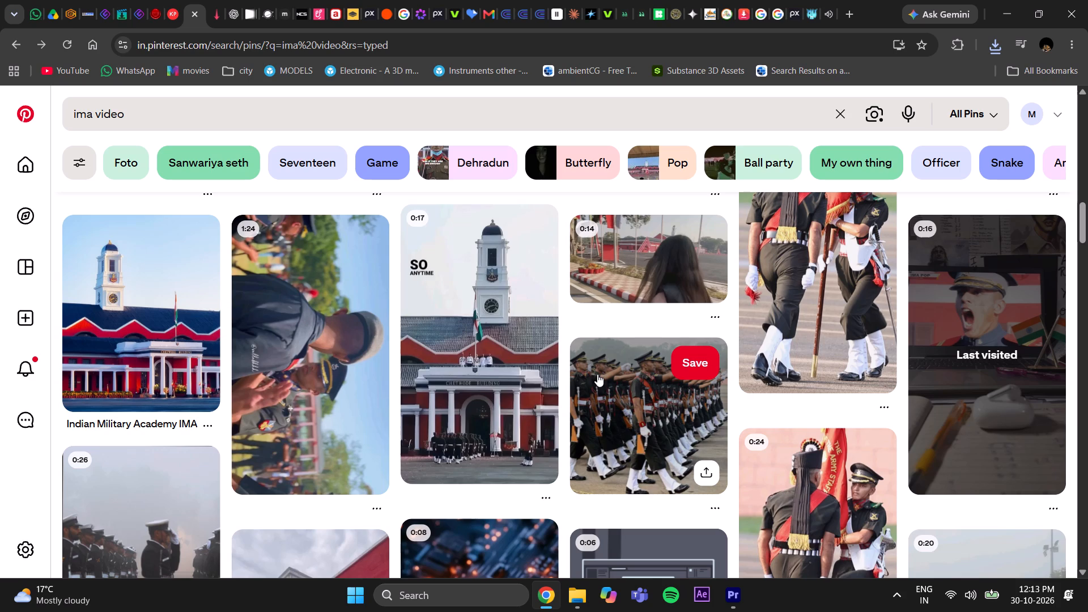
click(724, 590)
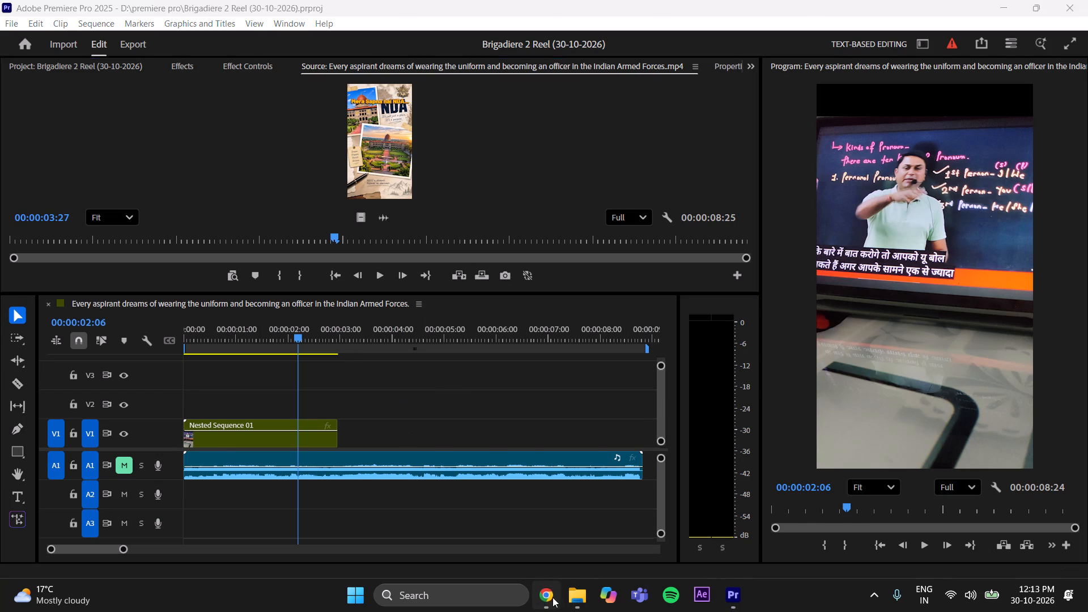
click(552, 597)
Replace the Pinterest search text and search for "nda video".
click(172, 122)
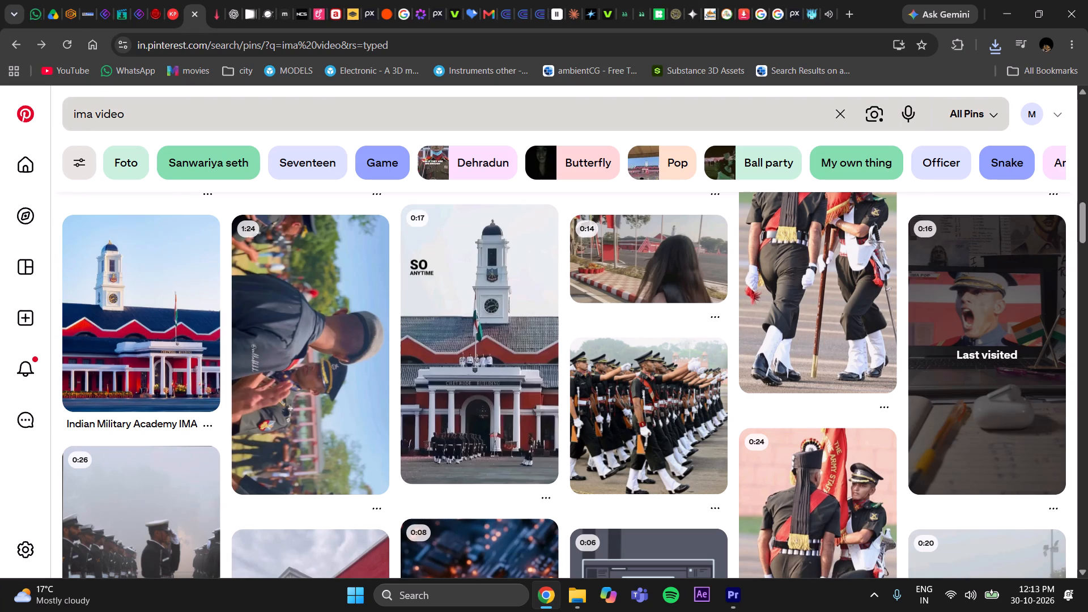
key(BackSpace)
key(BackSpace)
key(BackSpace)
key(BackSpace)
key(BackSpace)
key(BackSpace)
key(BackSpace)
key(BackSpace)
key(BackSpace)
key(BackSpace)
key(BackSpace)
key(BackSpace)
key(BackSpace)
key(BackSpace)
key(BackSpace)
key(BackSpace)
key(BackSpace)
key(BackSpace)
key(BackSpace)
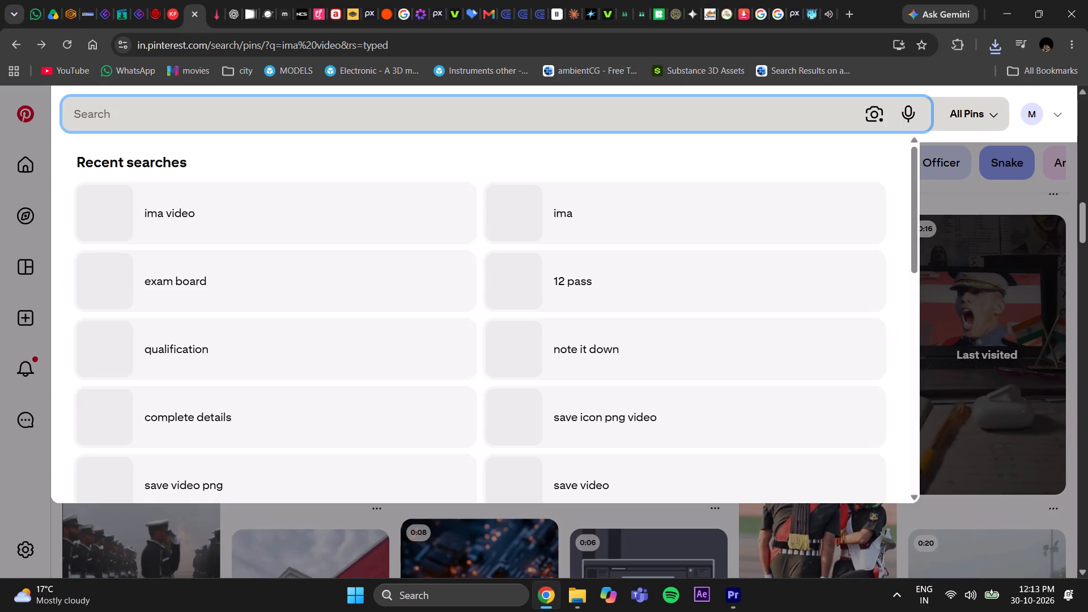
text(nda video)
key(Return)
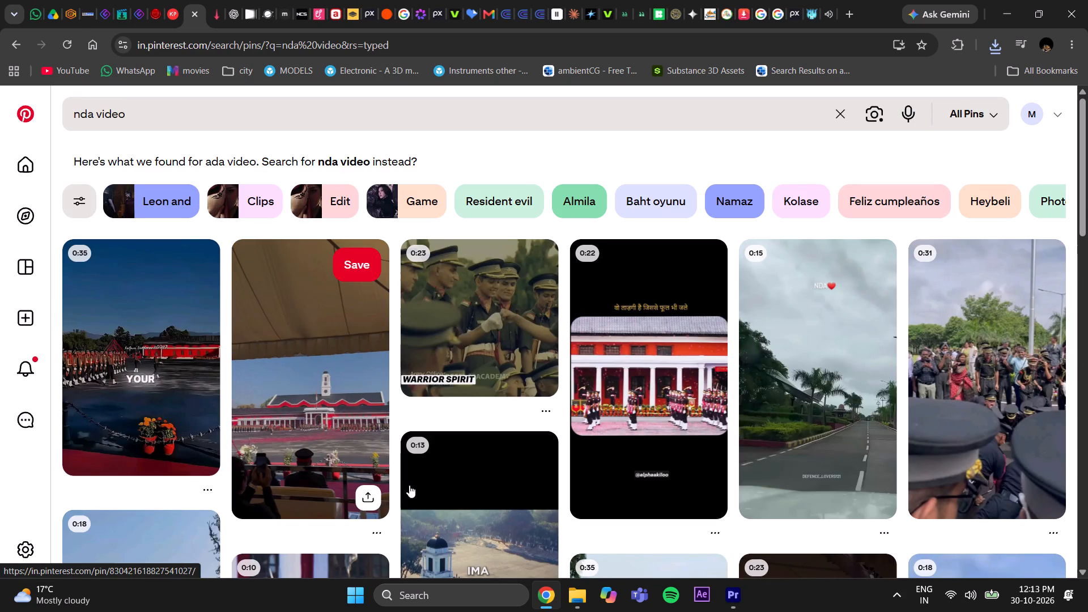
Open the "Indian Military Academy IMA Dehradun Passing Out Parade POP" video from the results and copy its share link.
click(341, 434)
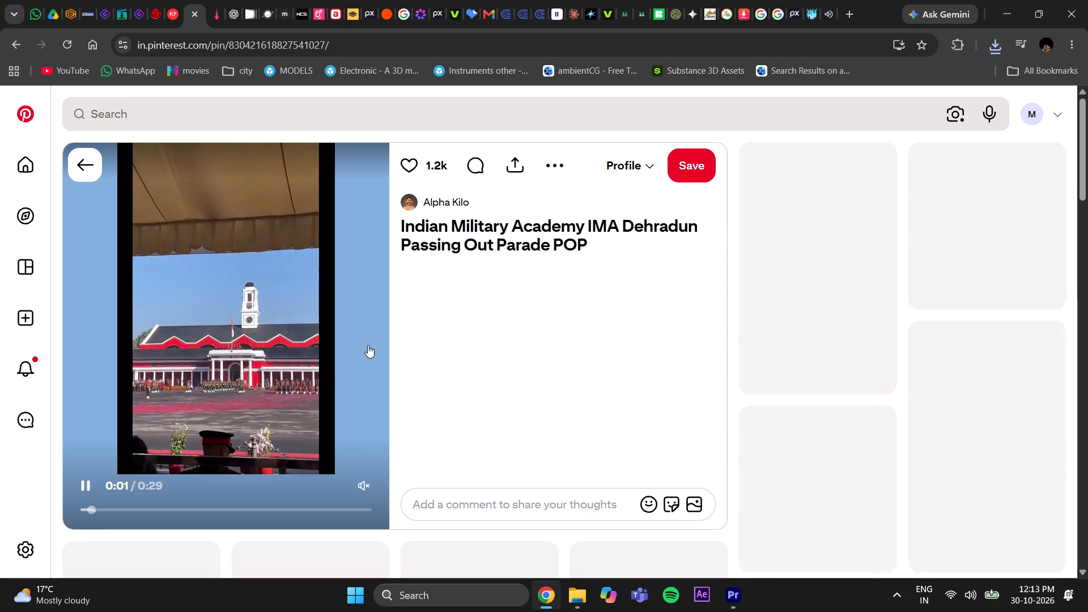
click(515, 161)
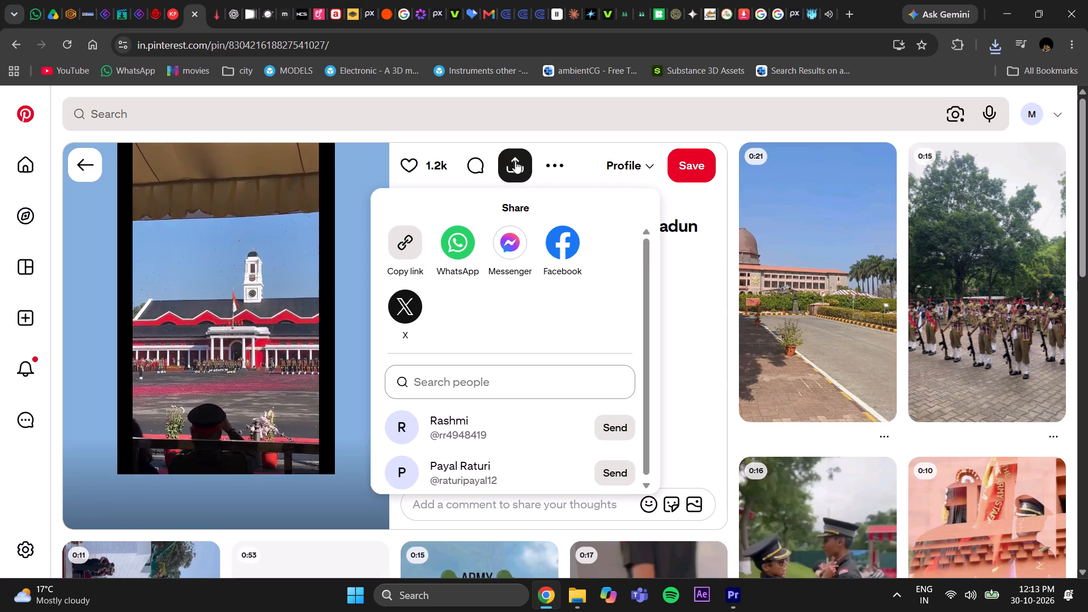
click(401, 253)
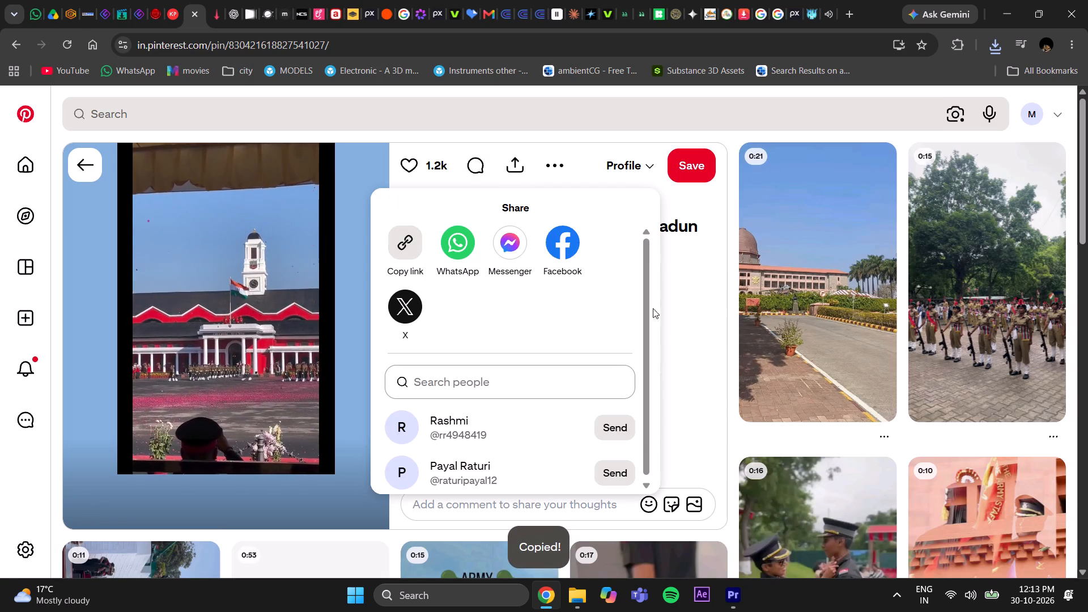
Examine the related pins below the IMA Dehradun passing out parade video for more usable clips.
click(731, 326)
scroll(651, 389, down, 5)
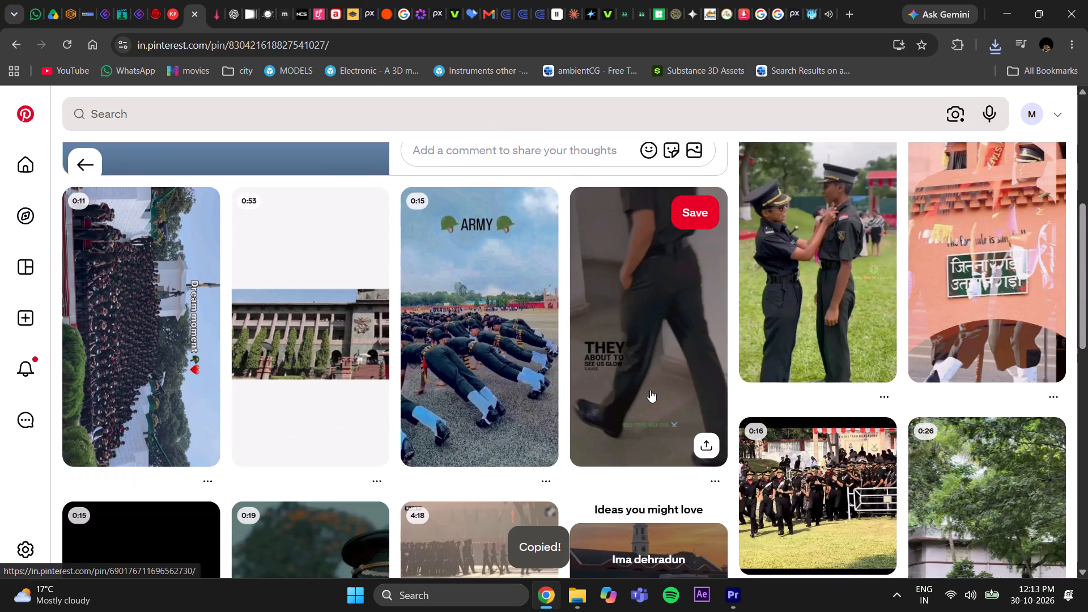
scroll(650, 390, down, 4)
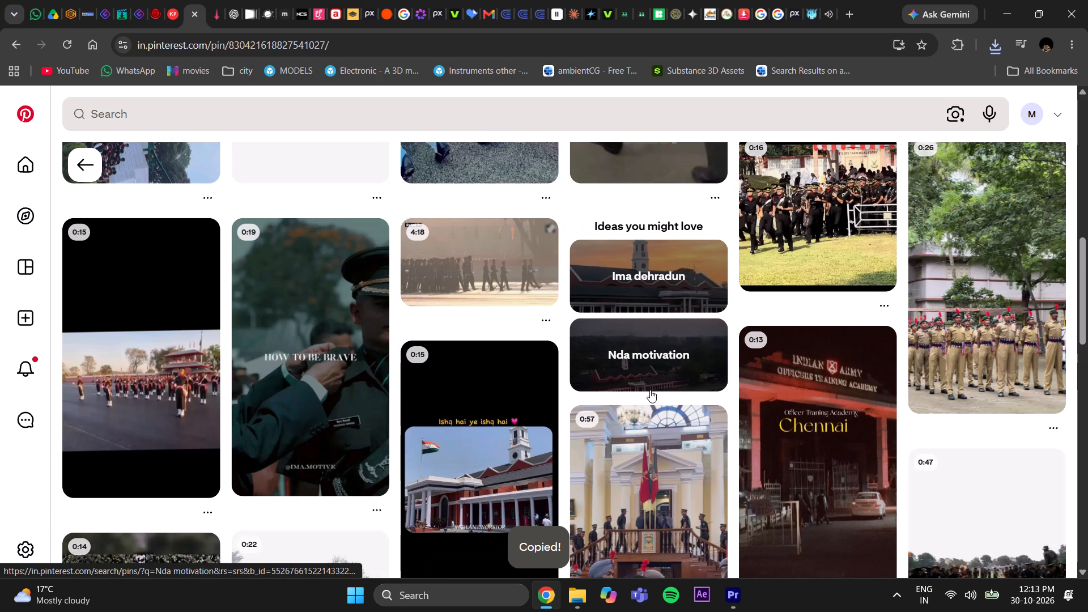
scroll(650, 390, down, 3)
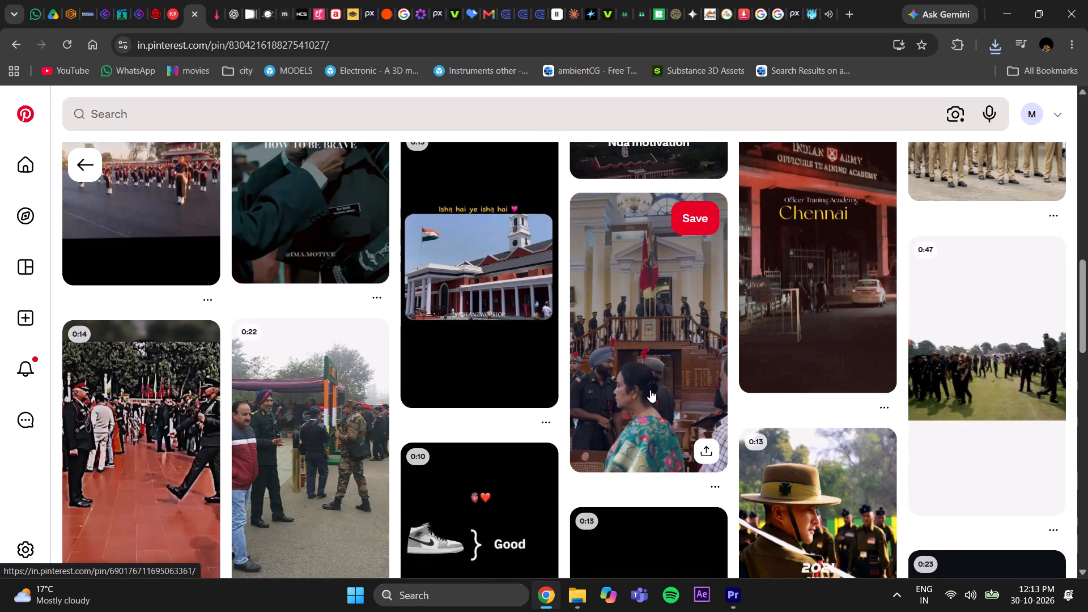
scroll(650, 390, down, 3)
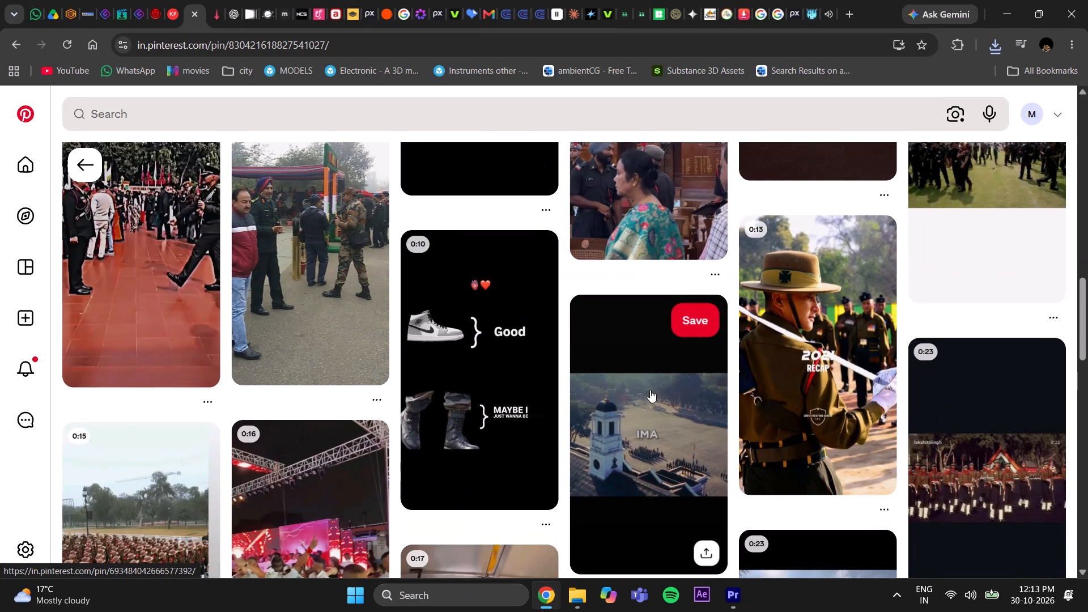
scroll(650, 390, down, 3)
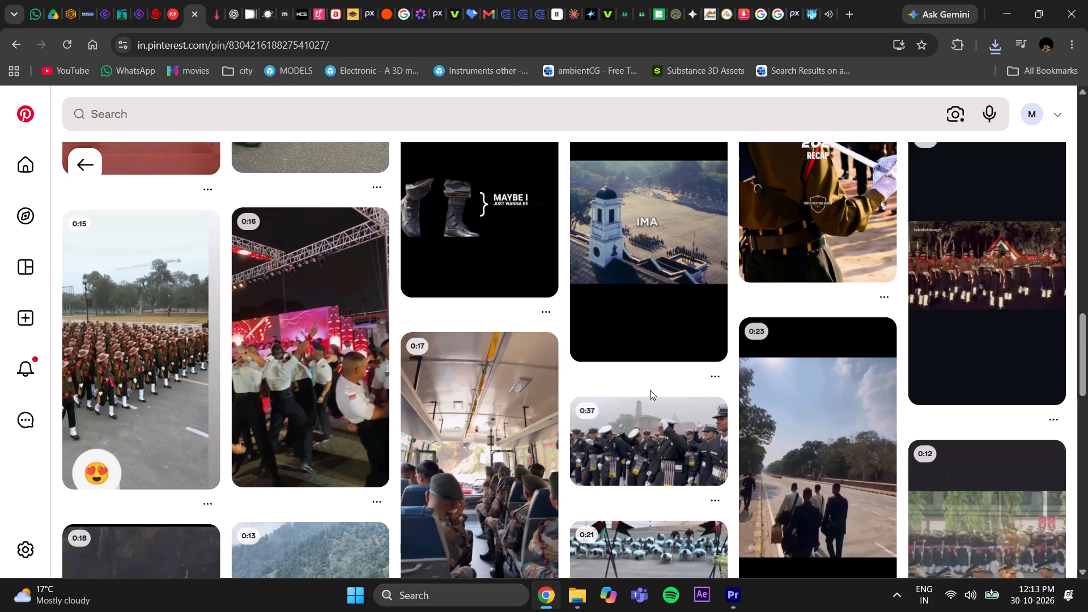
scroll(650, 390, up, 12)
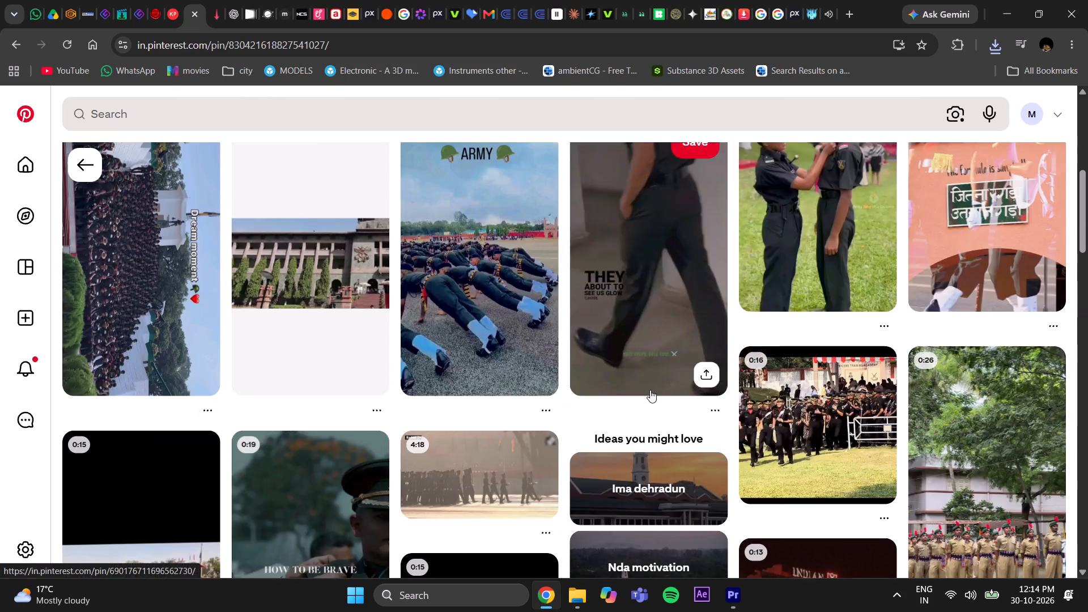
scroll(650, 390, up, 7)
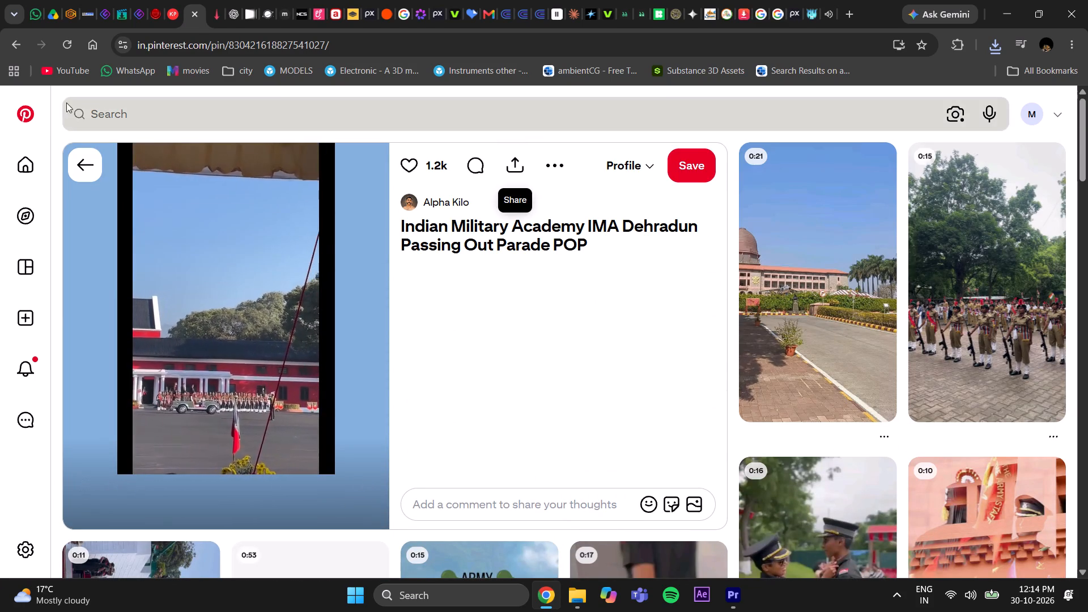
Copy the passing out parade pin's share link again, submit it to the Pinterest Downloader page and download the video as mp4 720p.
click(527, 161)
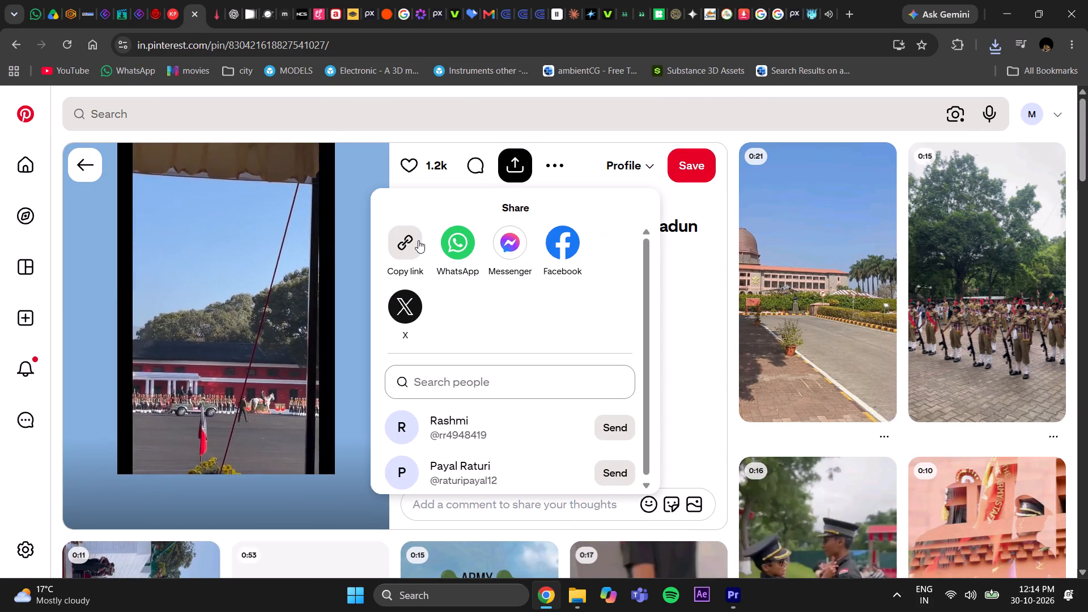
click(417, 241)
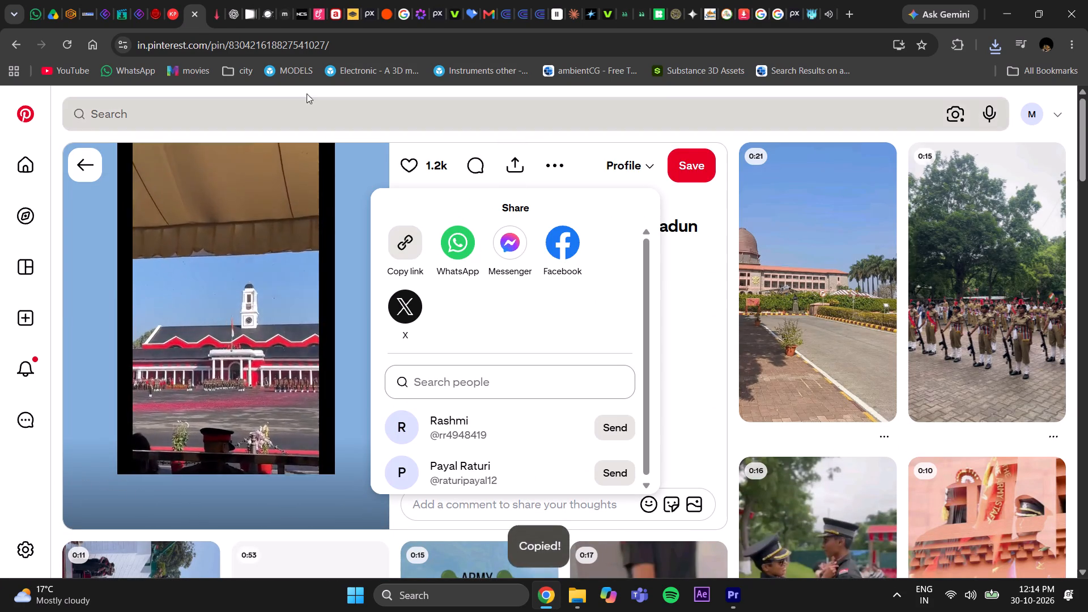
click(211, 9)
scroll(508, 263, up, 5)
click(495, 300)
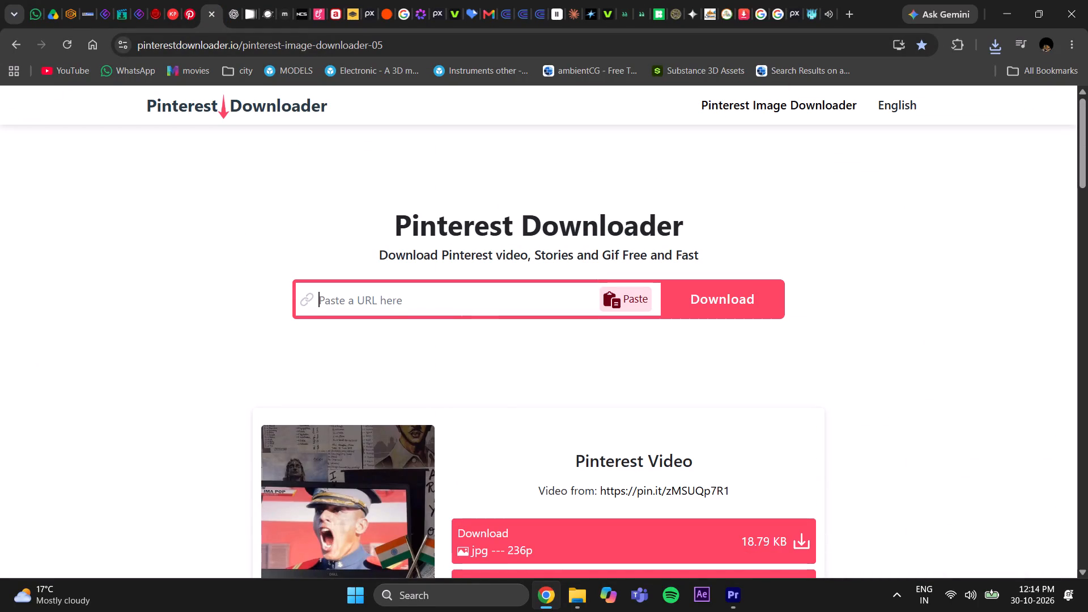
key(ctrl+v)
key(Return)
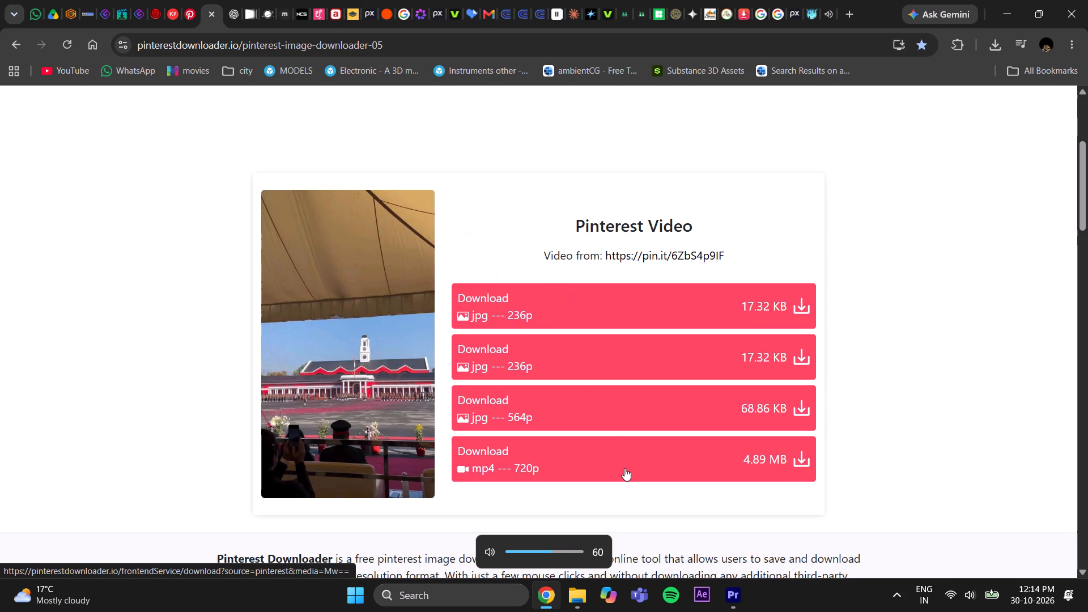
click(624, 468)
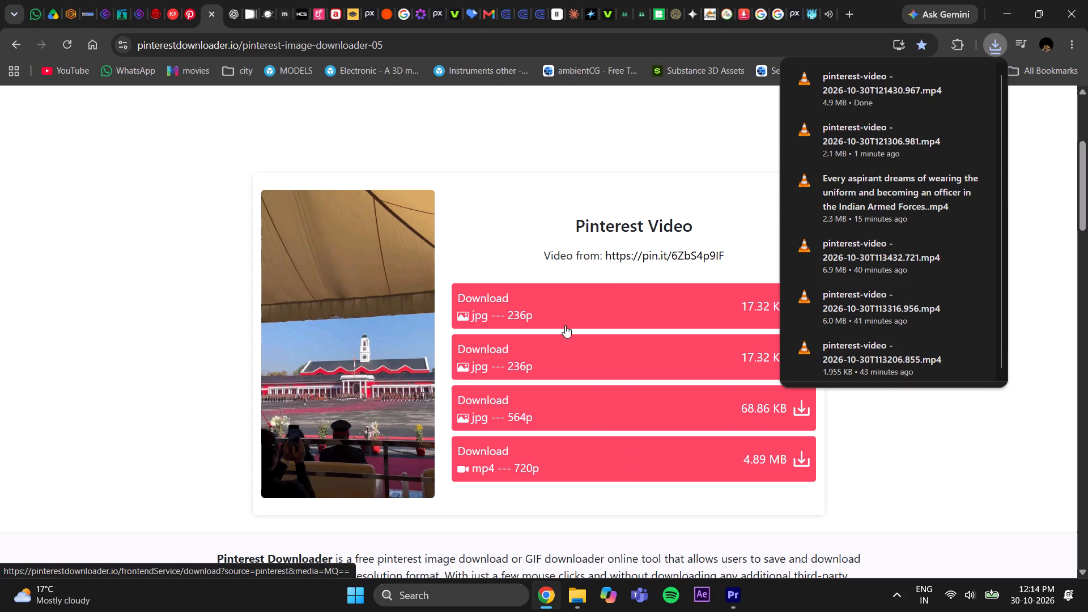
Return to the Pinterest "nda video" results and examine them for more usable NDA and IMA clips.
click(192, 14)
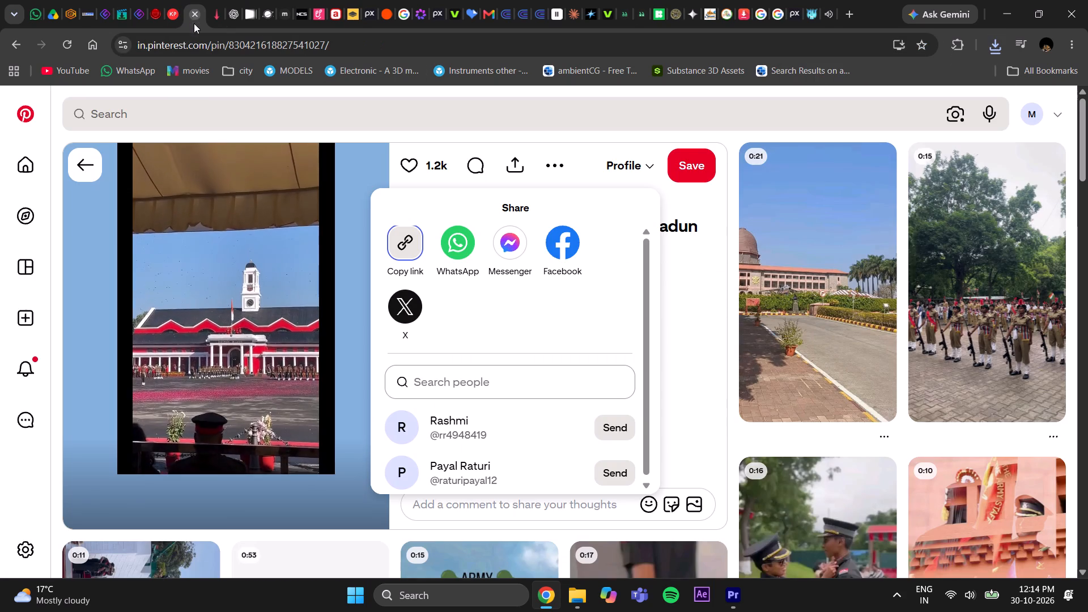
click(693, 427)
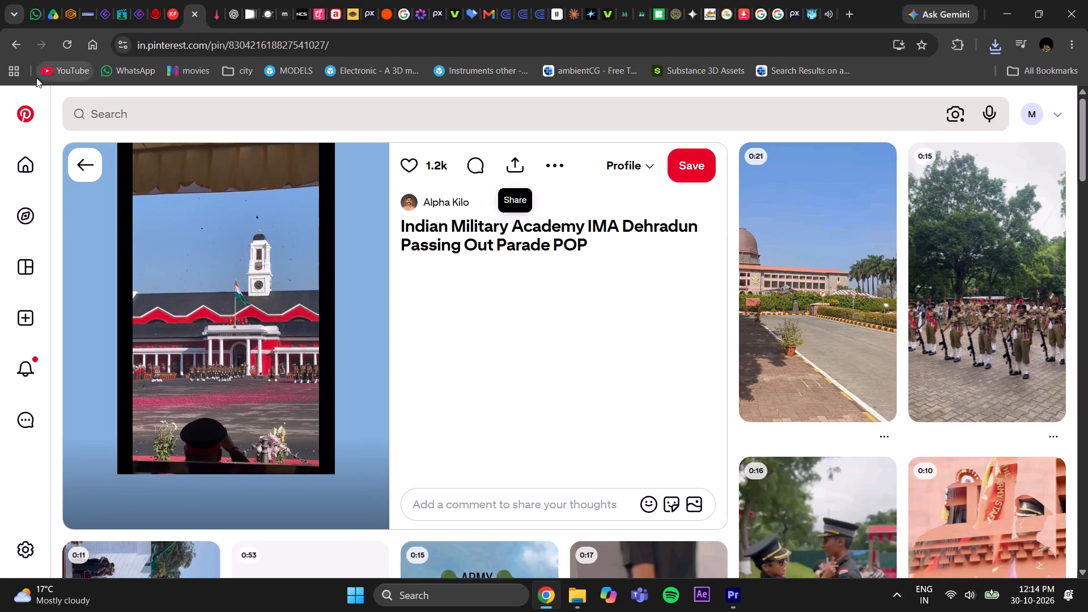
click(17, 41)
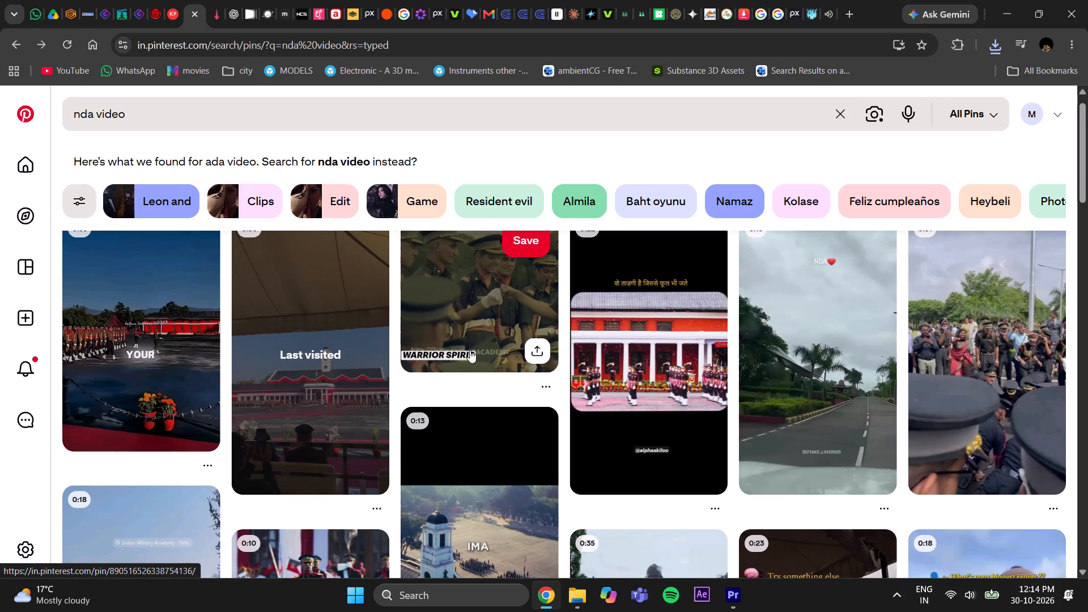
scroll(470, 350, down, 2)
scroll(470, 350, up, 4)
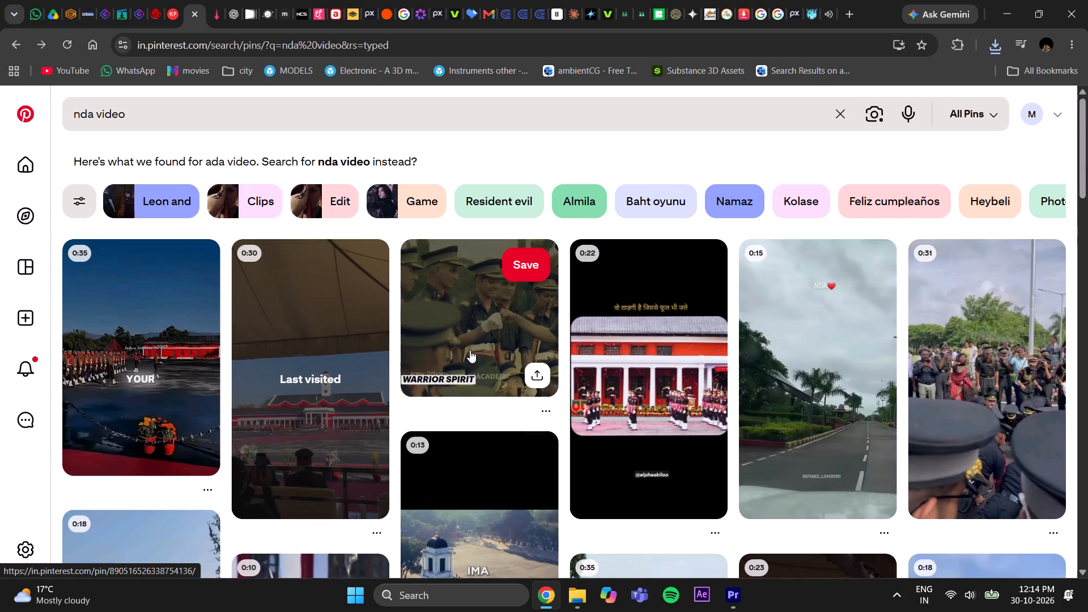
scroll(470, 350, down, 2)
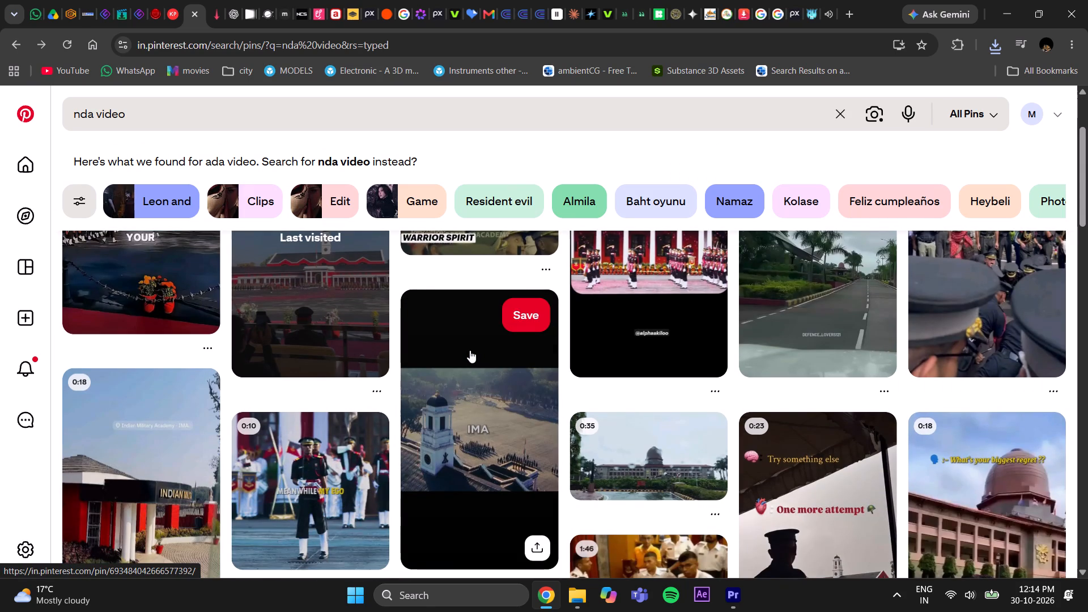
scroll(470, 350, down, 2)
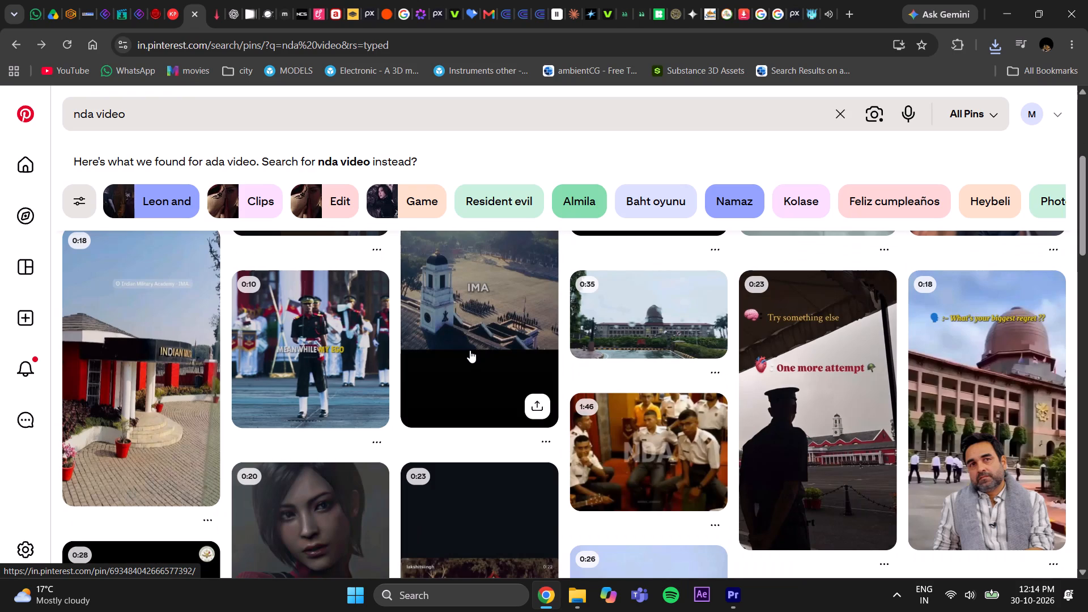
scroll(470, 350, down, 2)
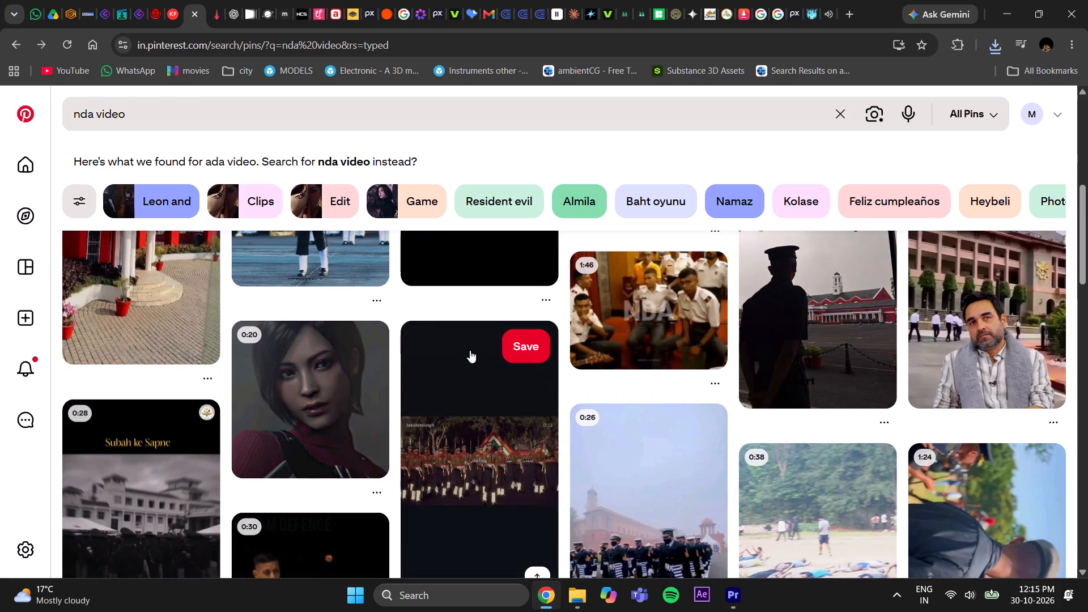
scroll(470, 350, down, 2)
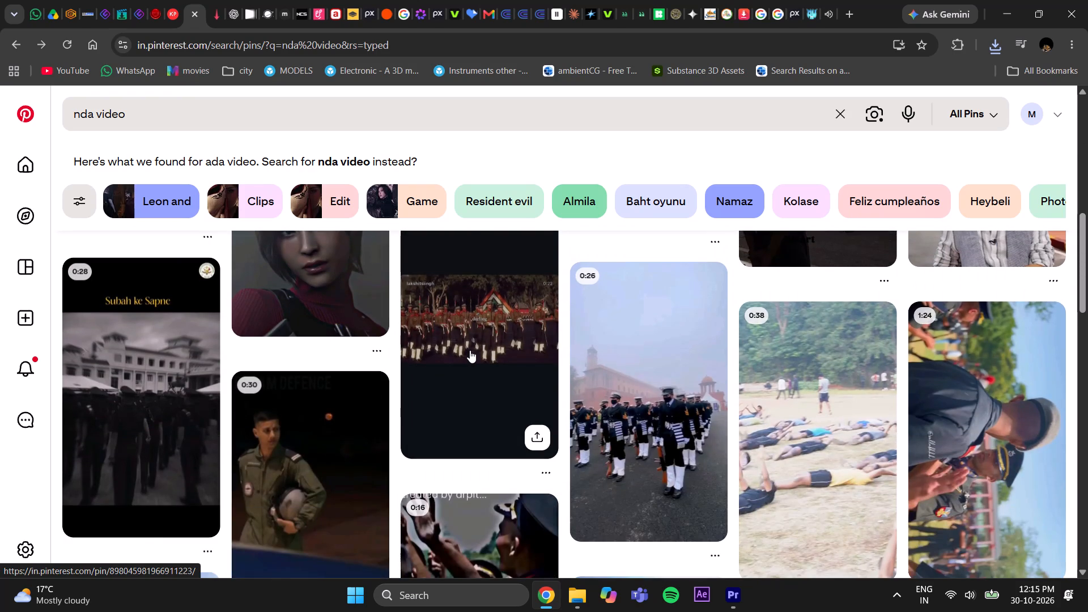
scroll(470, 350, down, 6)
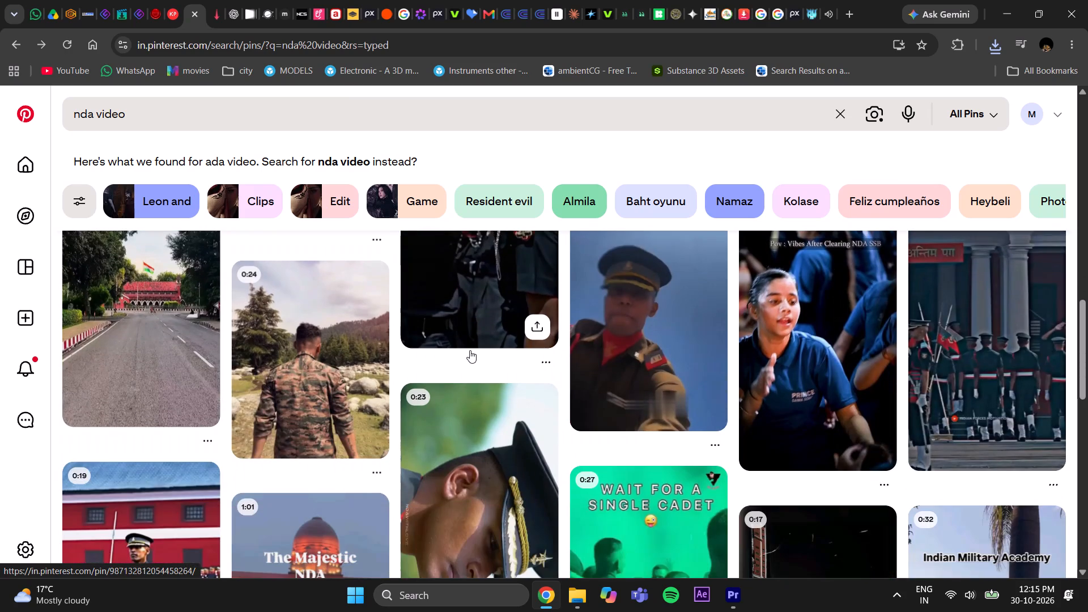
scroll(470, 350, up, 2)
scroll(470, 350, down, 4)
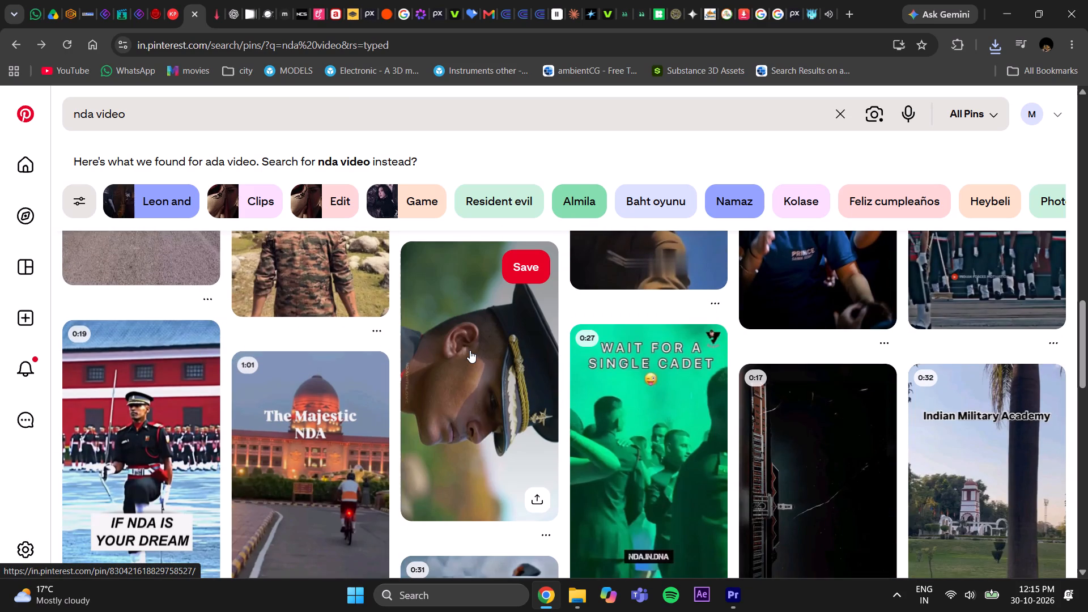
scroll(470, 350, down, 2)
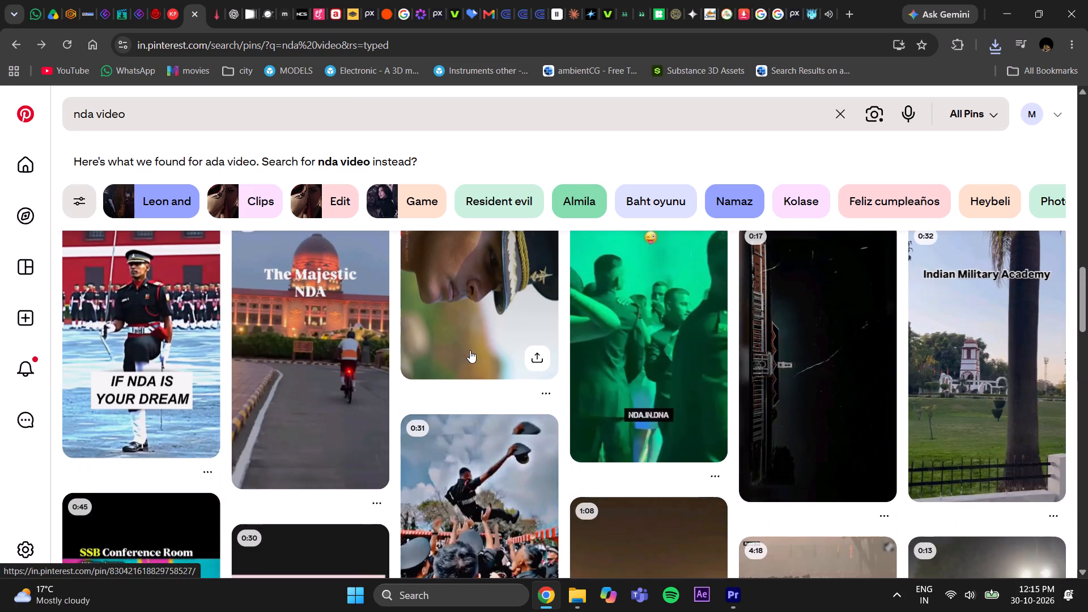
scroll(470, 354, down, 3)
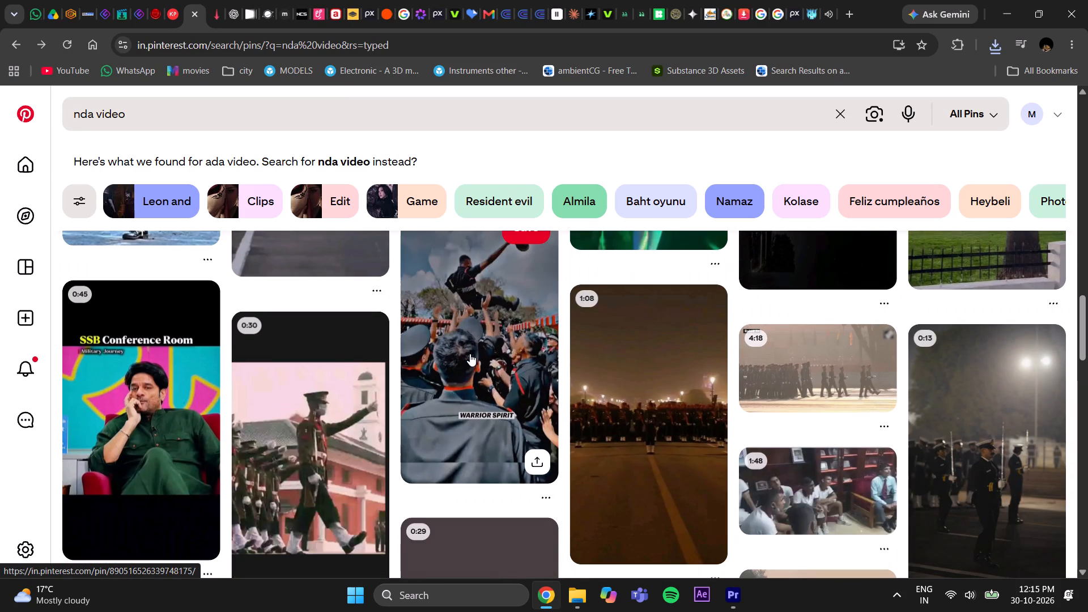
scroll(470, 354, down, 7)
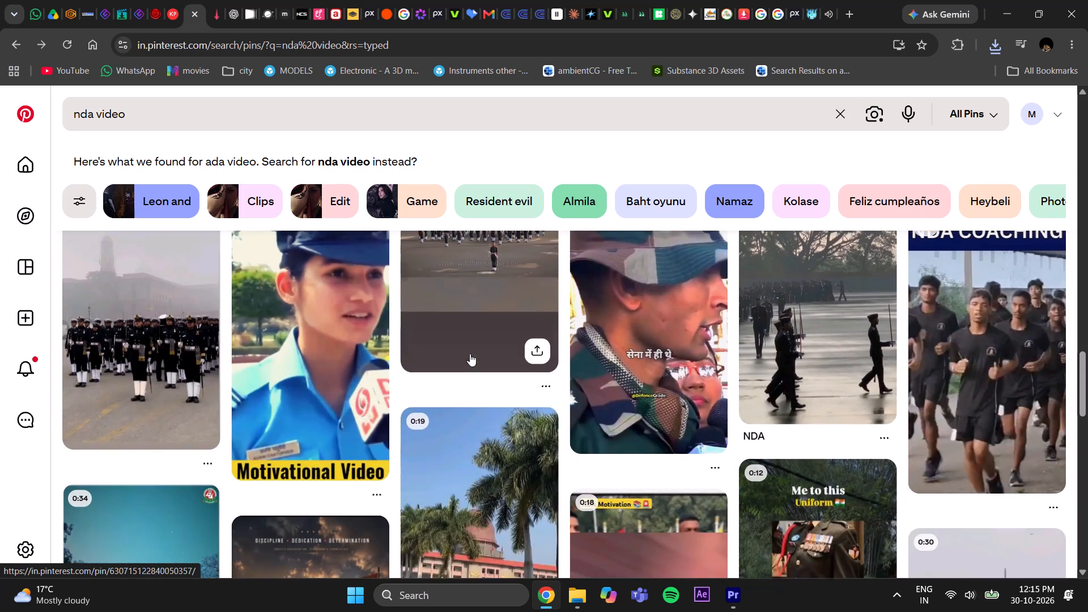
scroll(470, 354, down, 2)
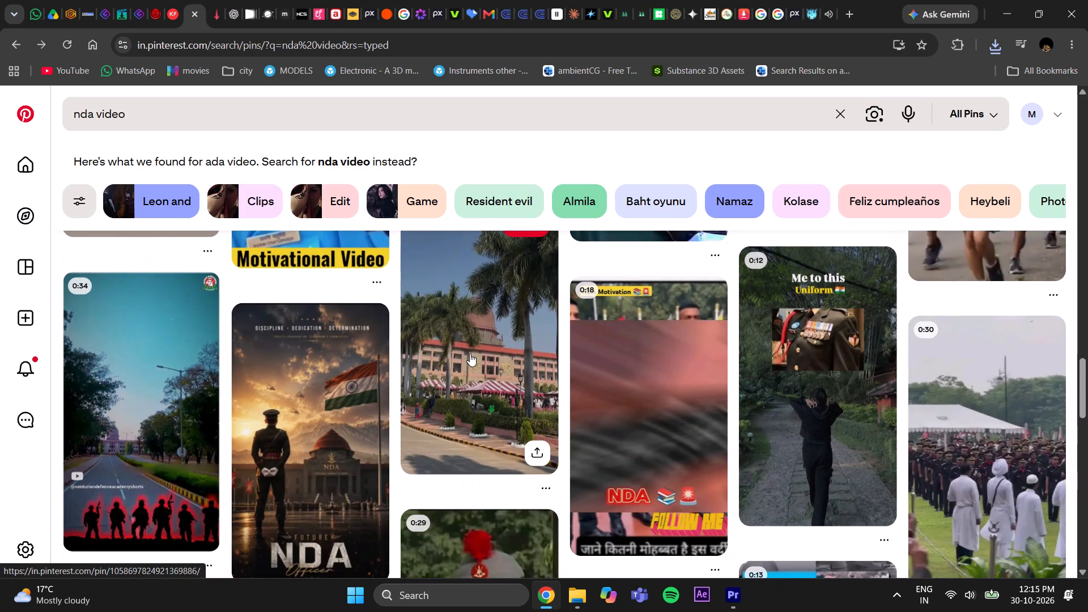
scroll(470, 354, down, 7)
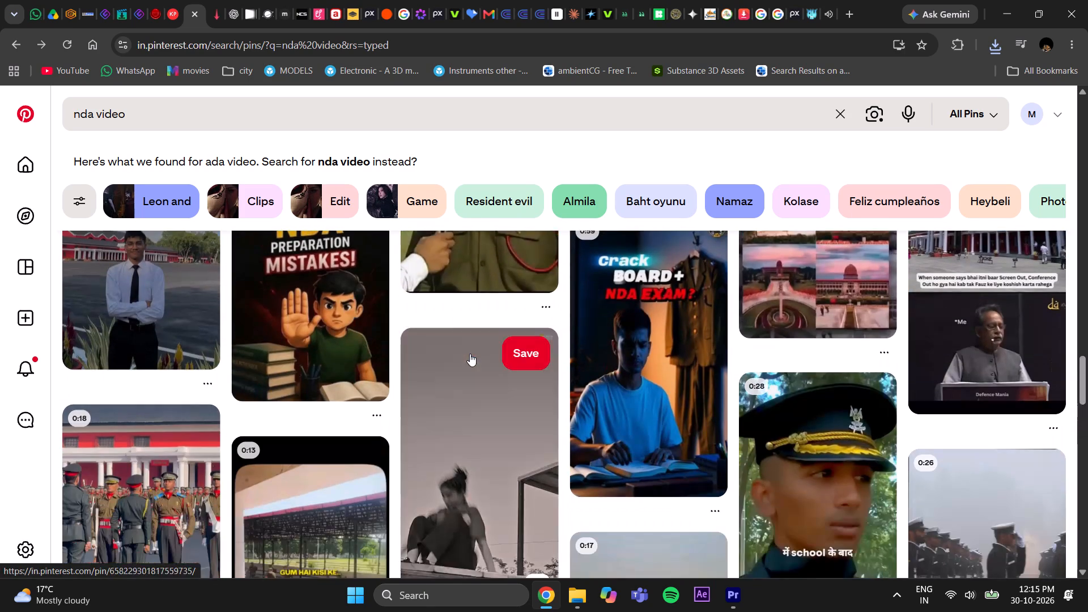
scroll(470, 354, down, 7)
scroll(470, 354, up, 3)
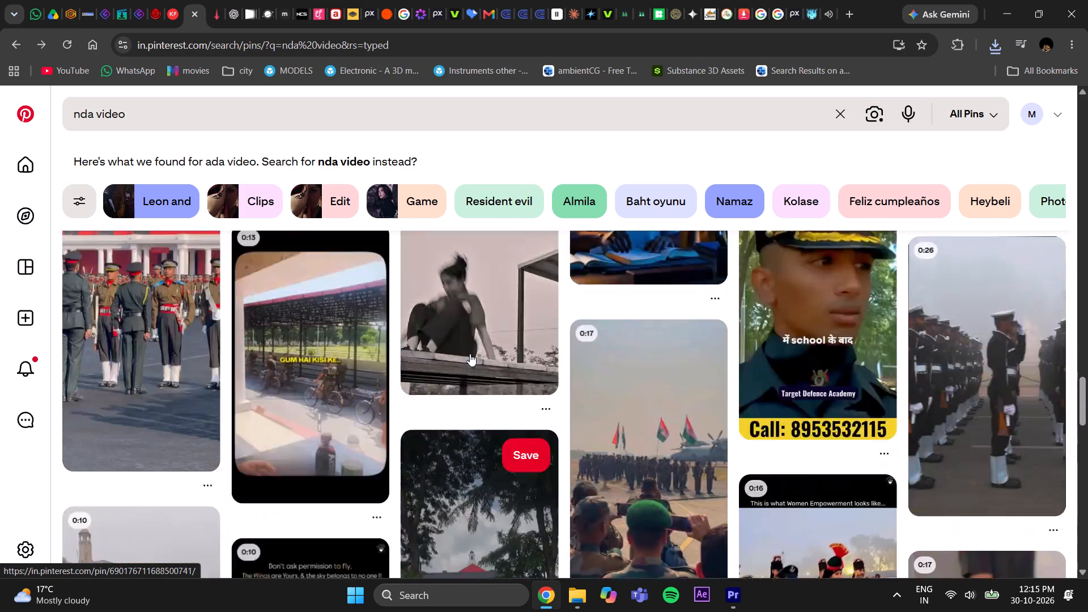
scroll(470, 354, up, 4)
scroll(470, 354, down, 4)
scroll(470, 354, up, 2)
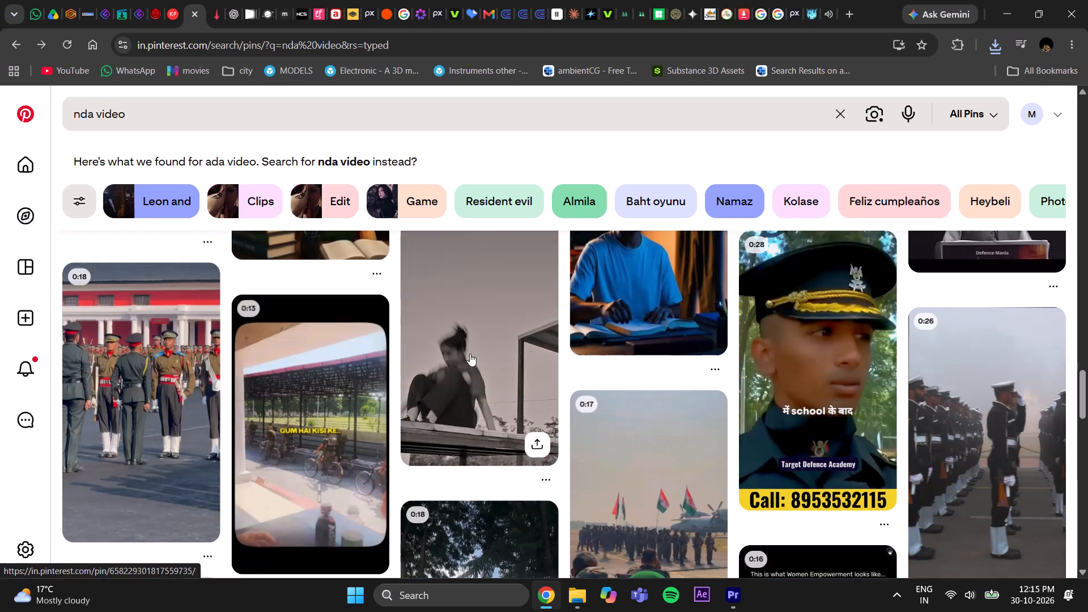
Open the "credit form friendly foreign country" parade pin and examine its related pins for usable academy and parade clips.
click(156, 371)
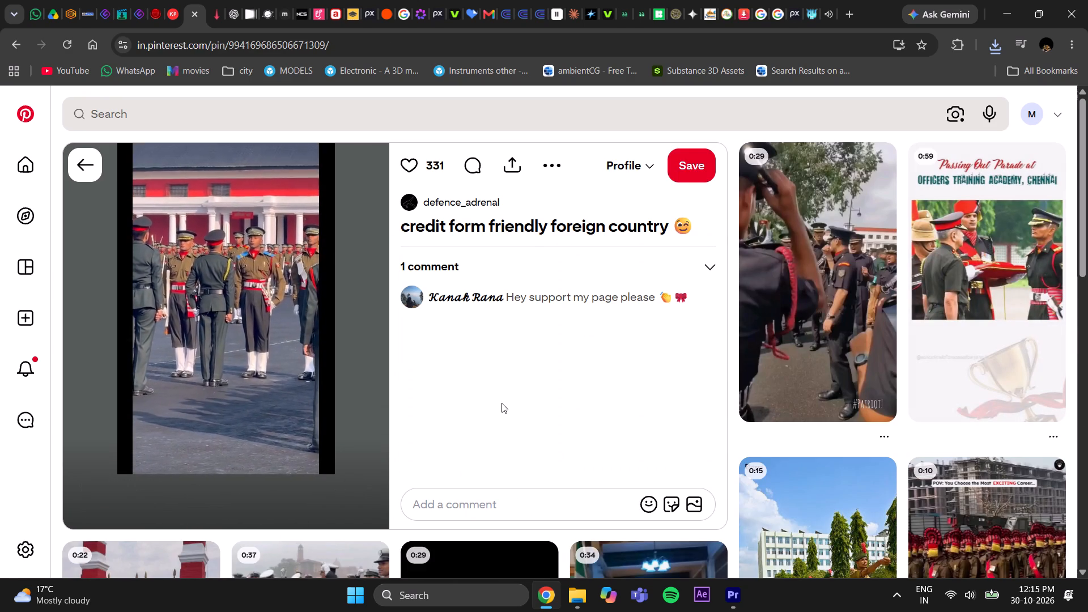
scroll(501, 403, down, 4)
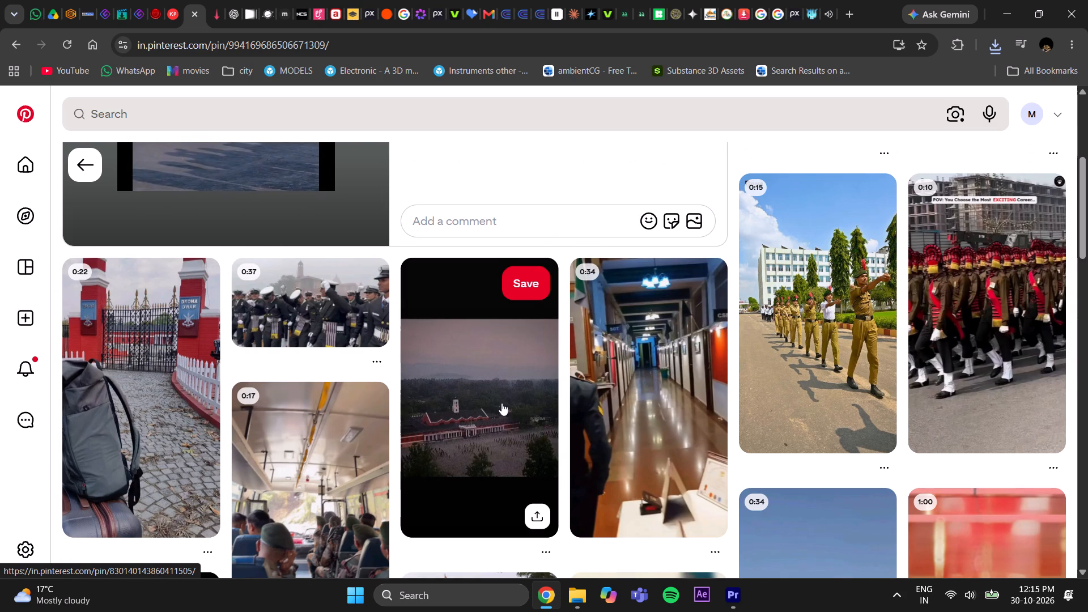
scroll(501, 403, down, 1)
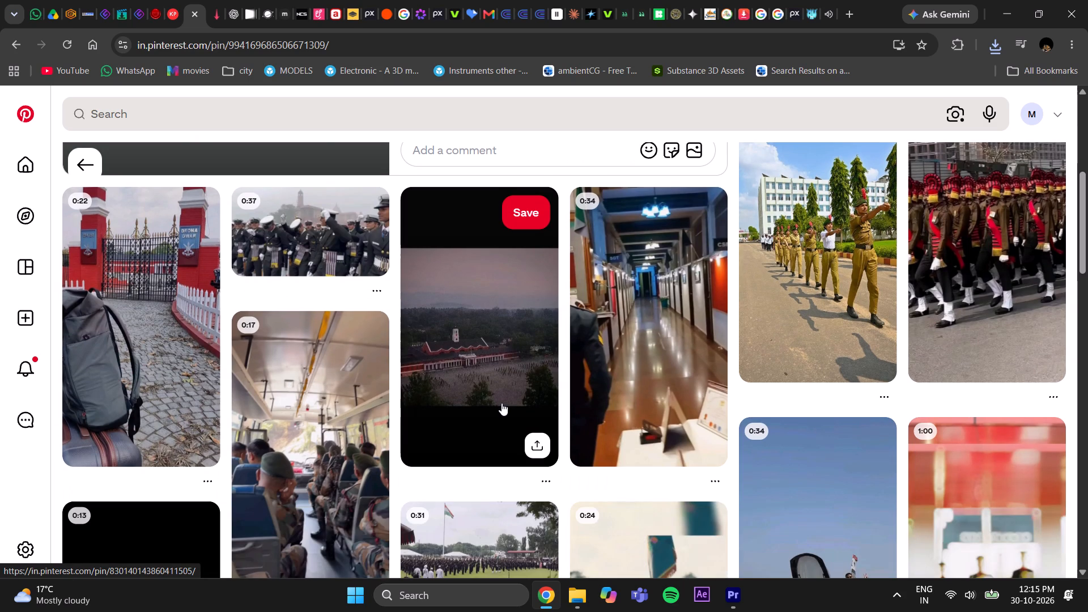
scroll(501, 403, down, 5)
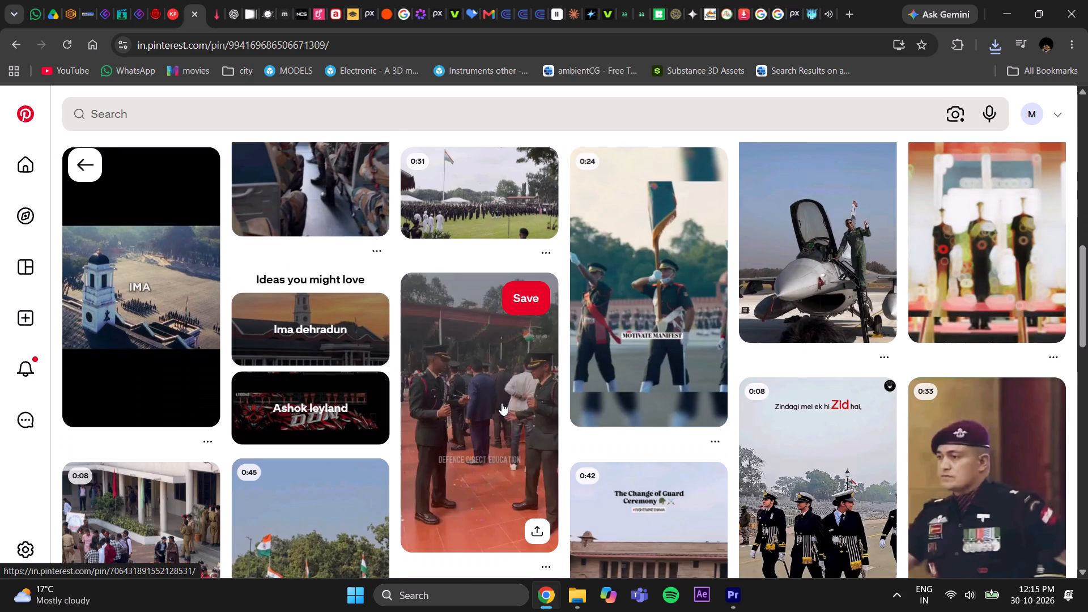
scroll(501, 403, down, 3)
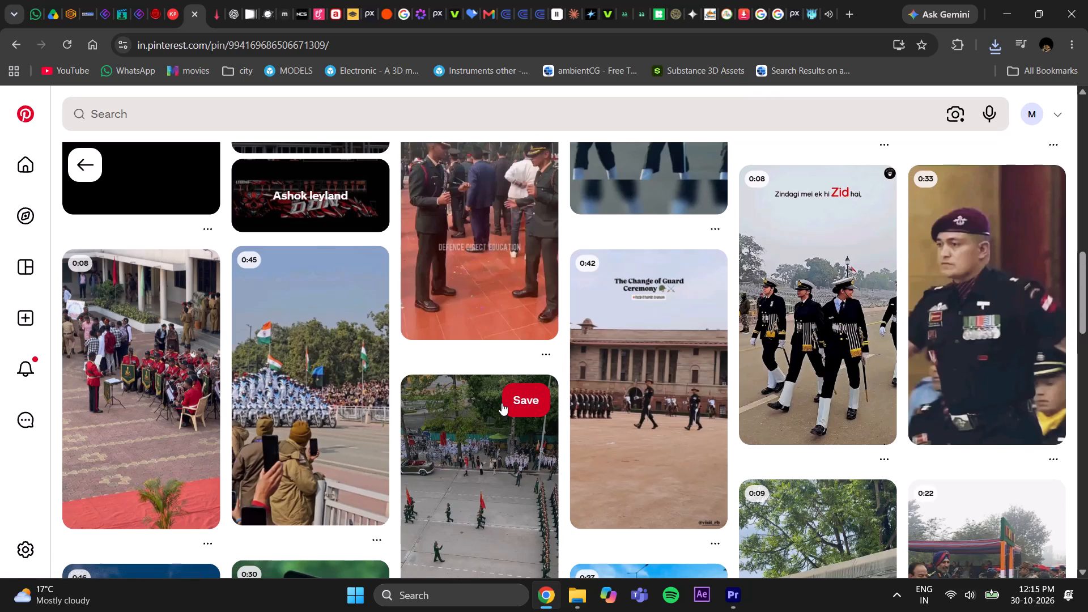
scroll(501, 403, down, 3)
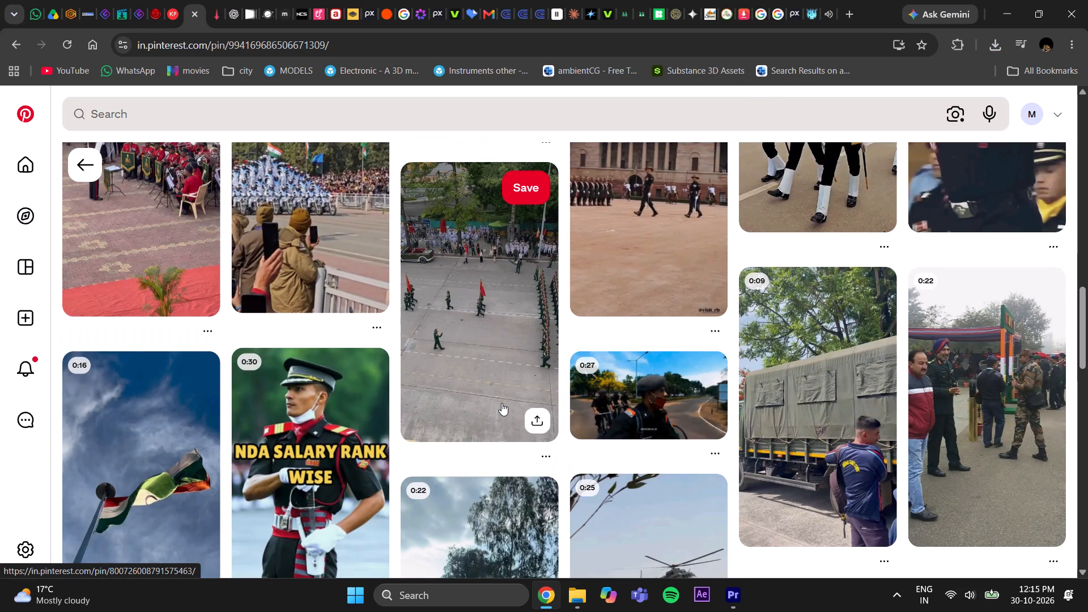
scroll(501, 403, down, 3)
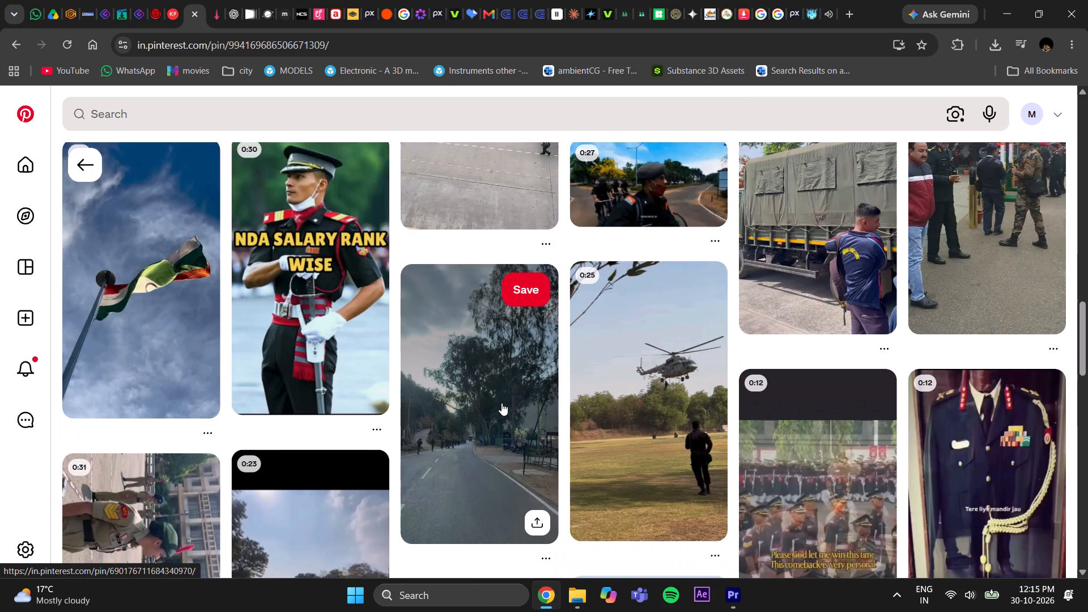
scroll(501, 403, down, 5)
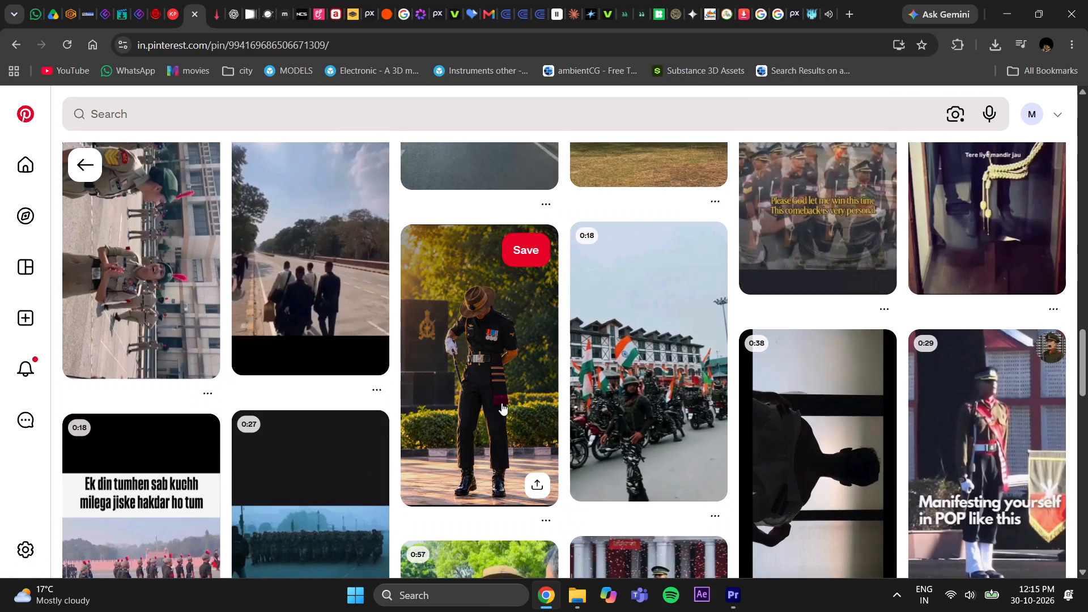
scroll(501, 403, down, 4)
Go back to the "nda video" results and examine further pins for usable academy footage.
click(15, 40)
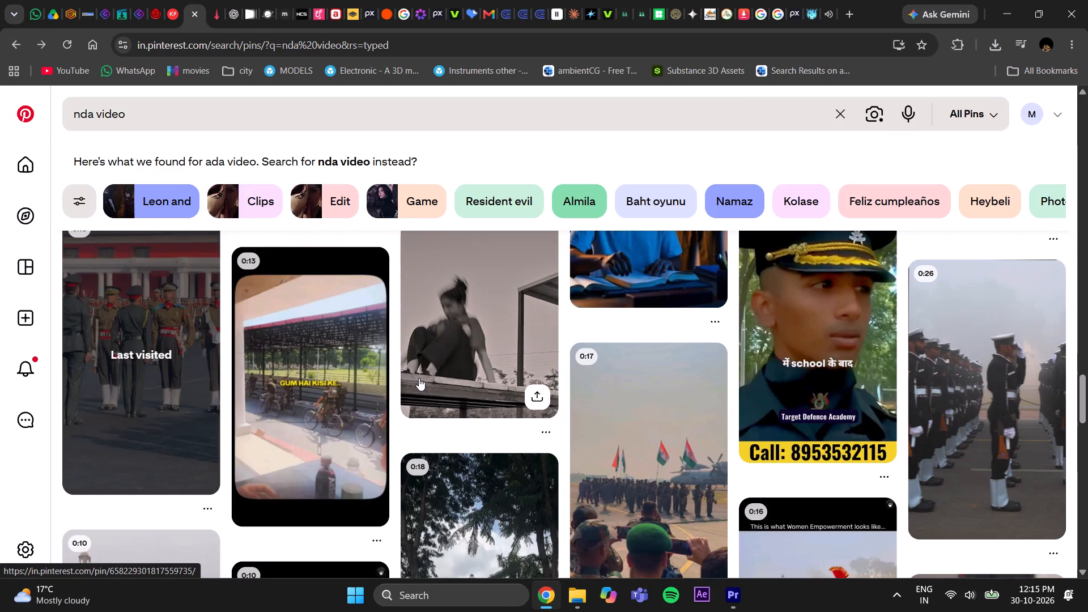
click(31, 478)
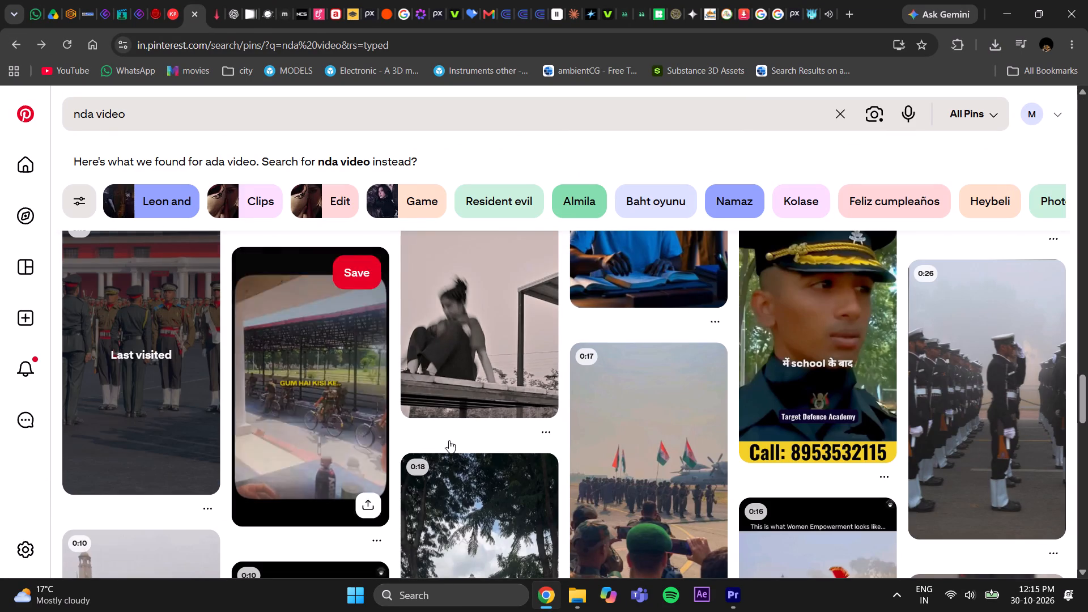
scroll(522, 430, down, 2)
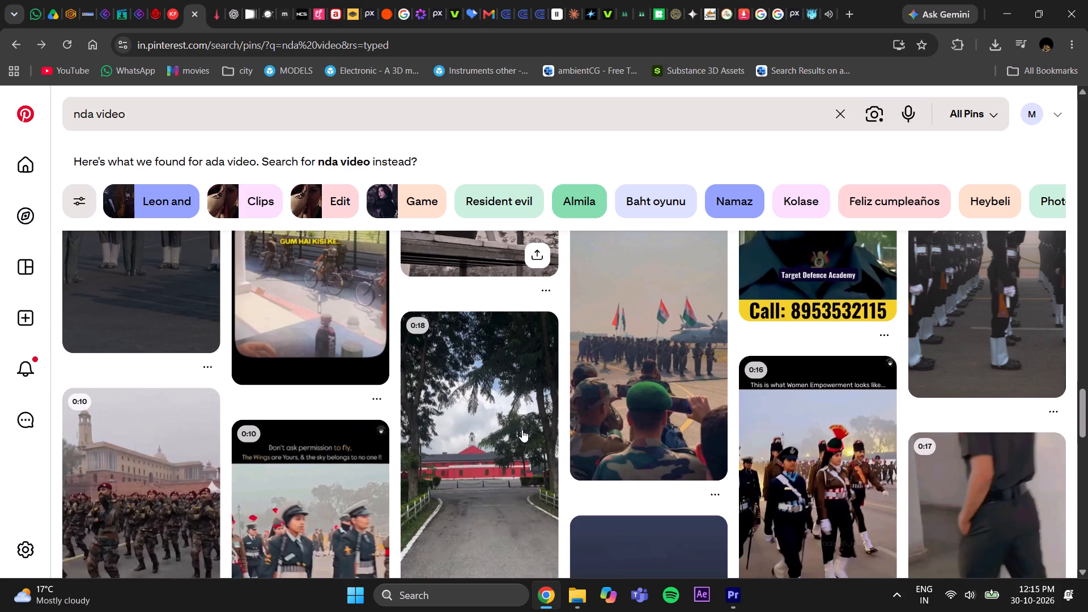
scroll(522, 430, down, 3)
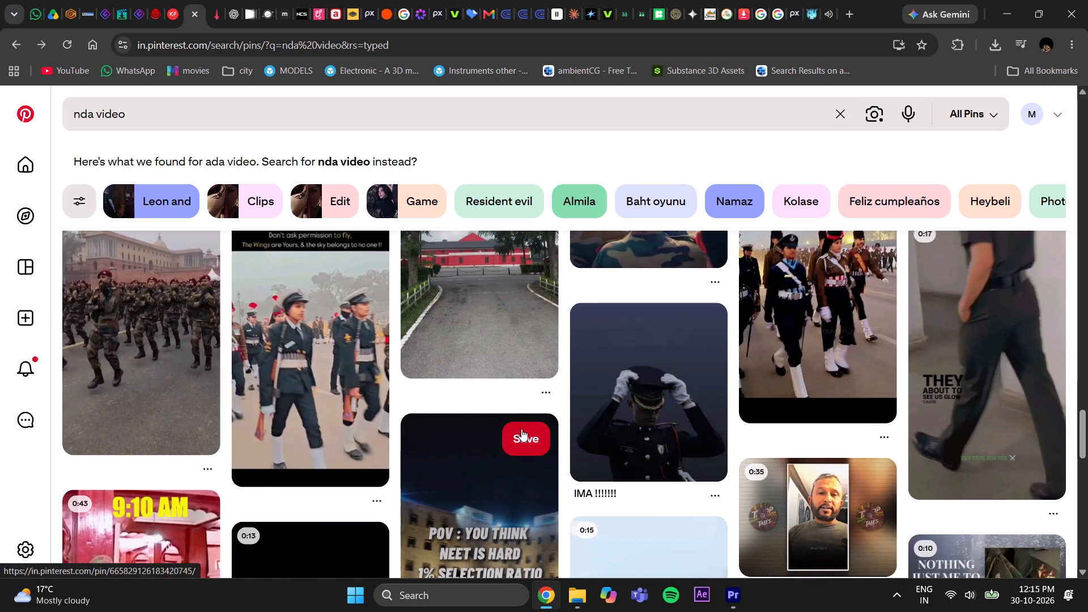
scroll(521, 429, down, 2)
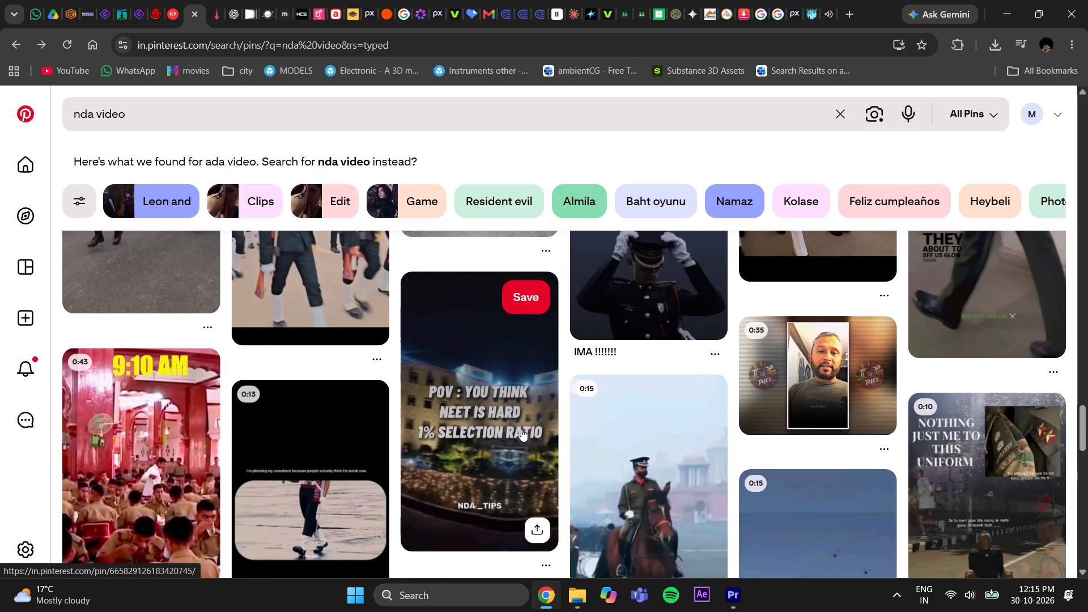
scroll(521, 429, down, 2)
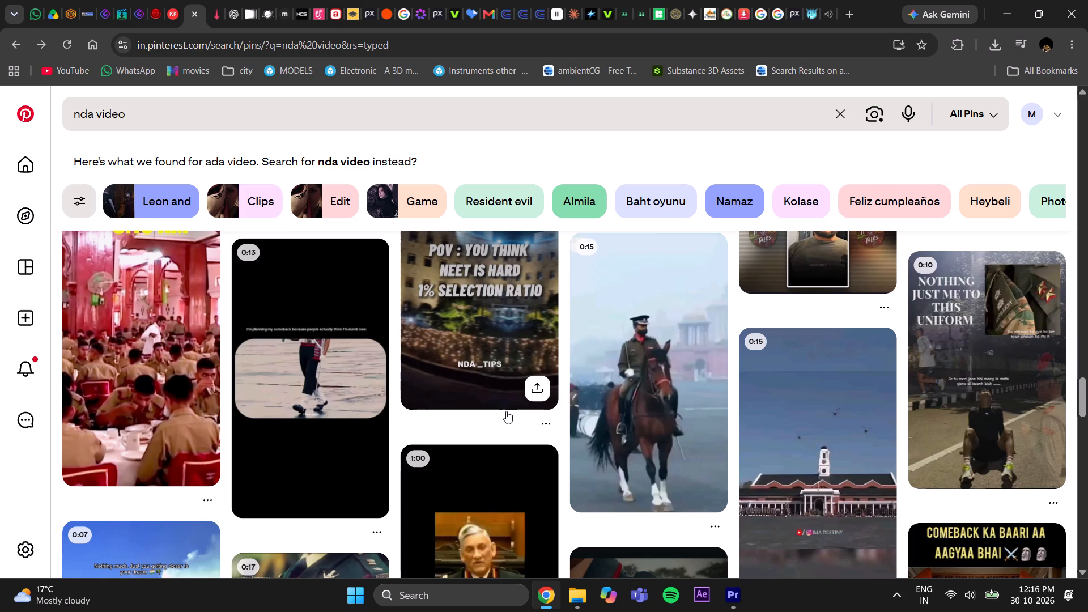
Switch to the YouTube mix, play "Travis Scott - SICKO MODE (Official Video) ft. Drake", and return to Pinterest.
click(824, 6)
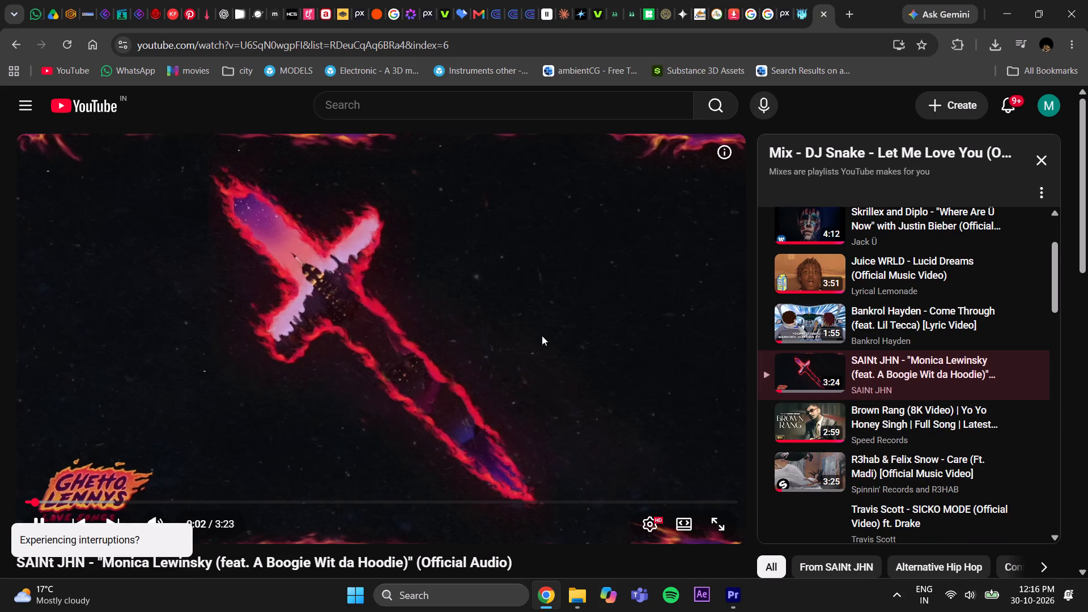
scroll(807, 431, down, 2)
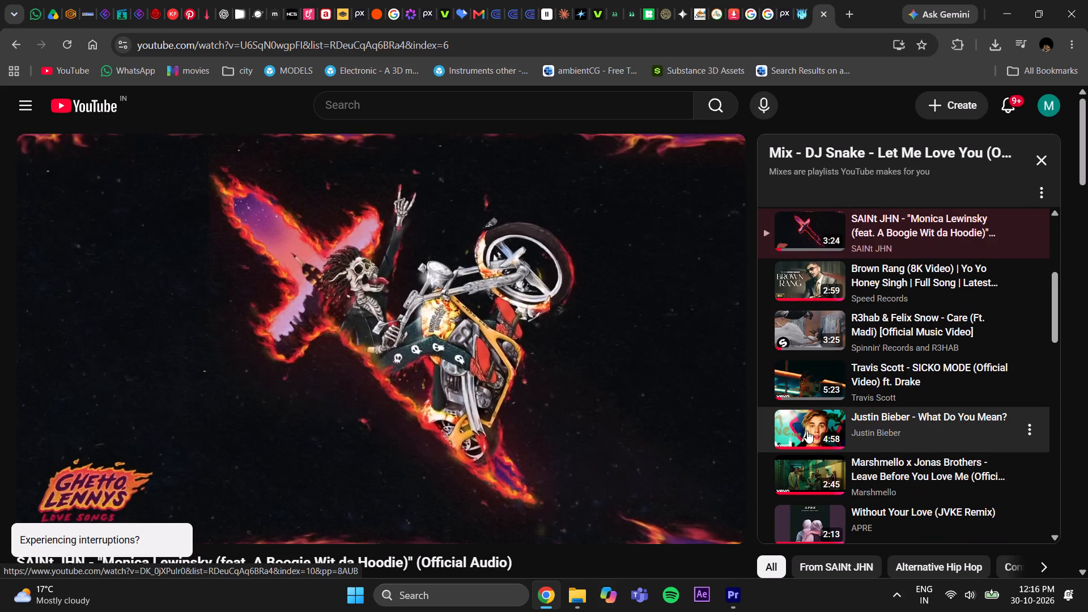
click(799, 378)
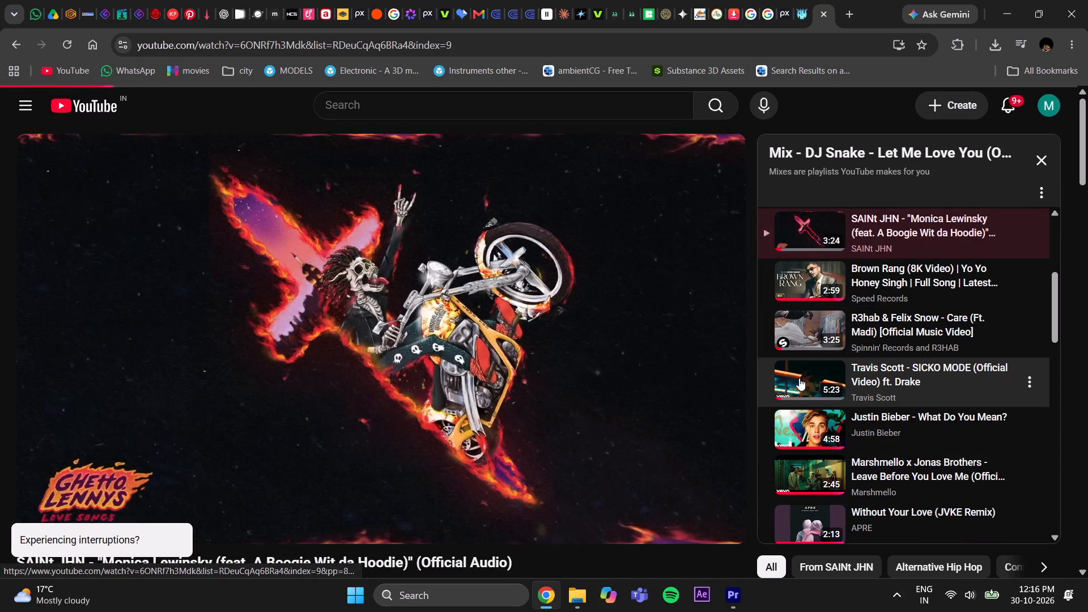
click(193, 20)
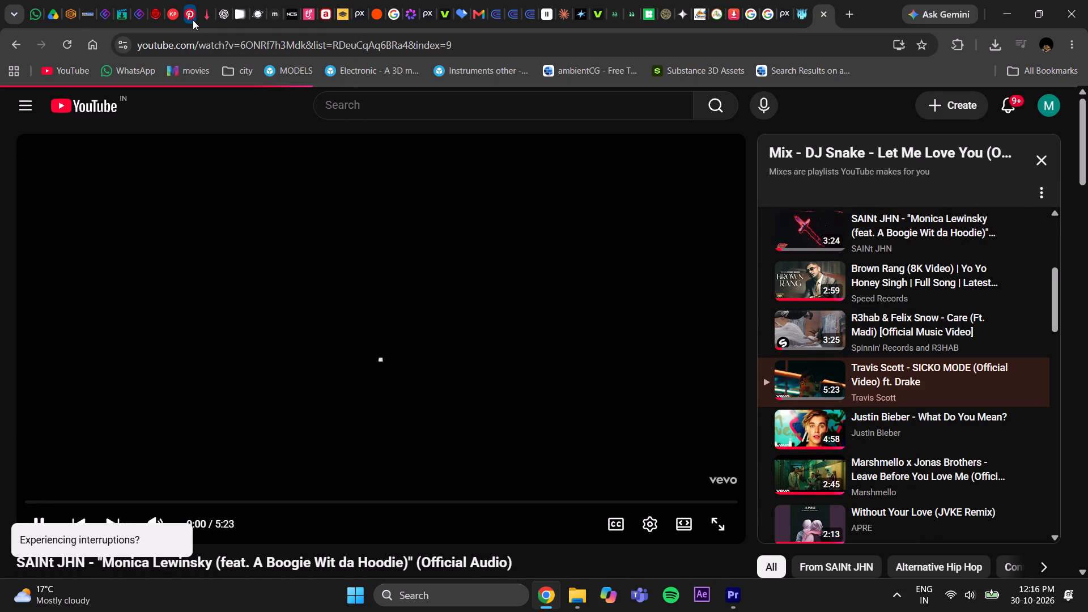
Examine further "nda video" results on Pinterest for usable NDA and IMA clips.
scroll(452, 376, down, 1)
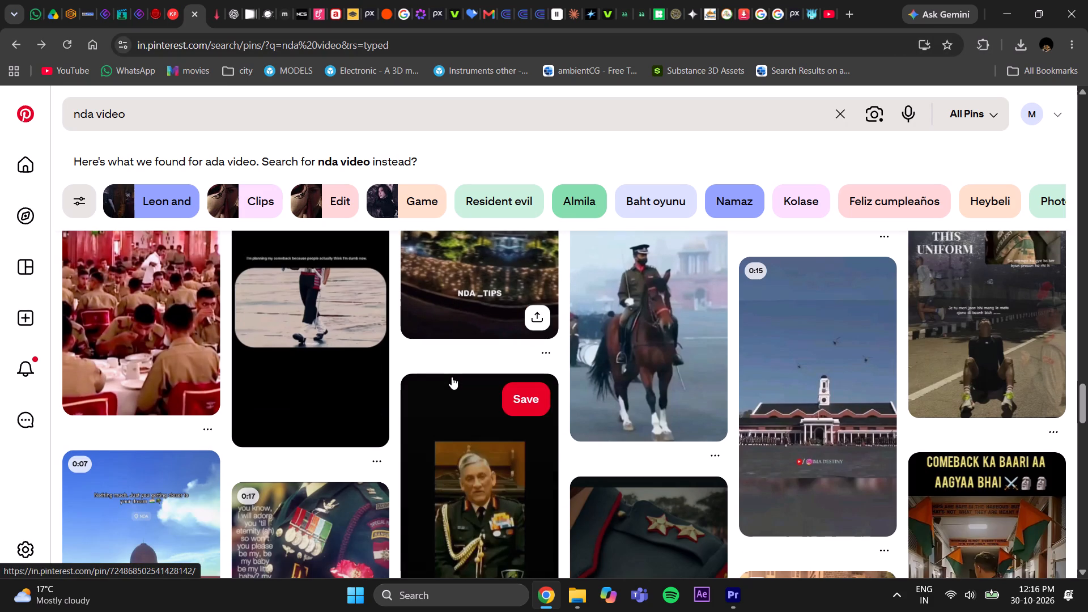
scroll(452, 377, up, 1)
scroll(452, 377, down, 2)
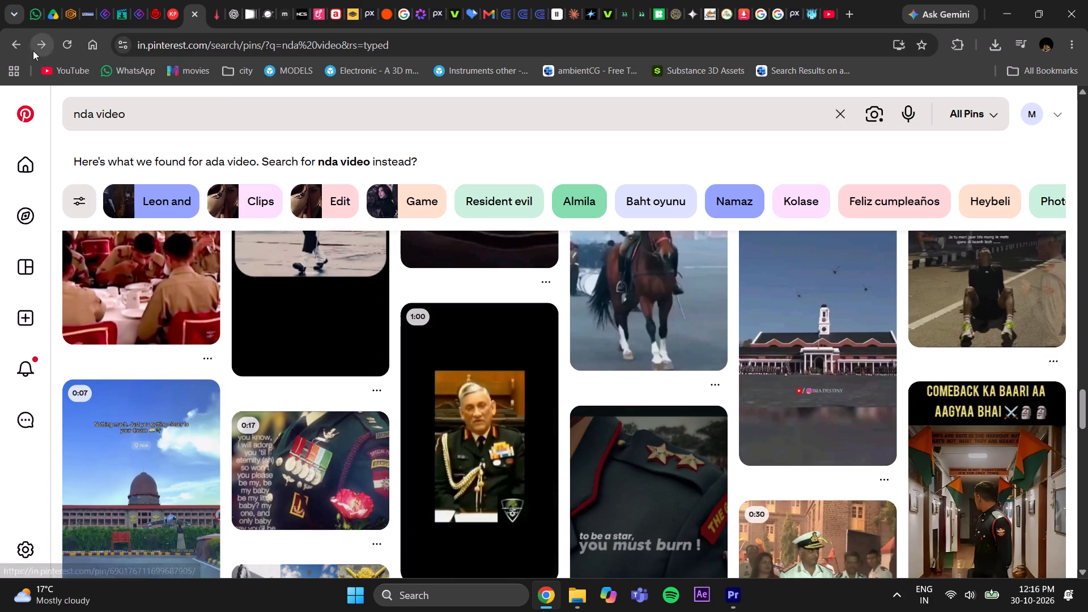
scroll(449, 408, down, 4)
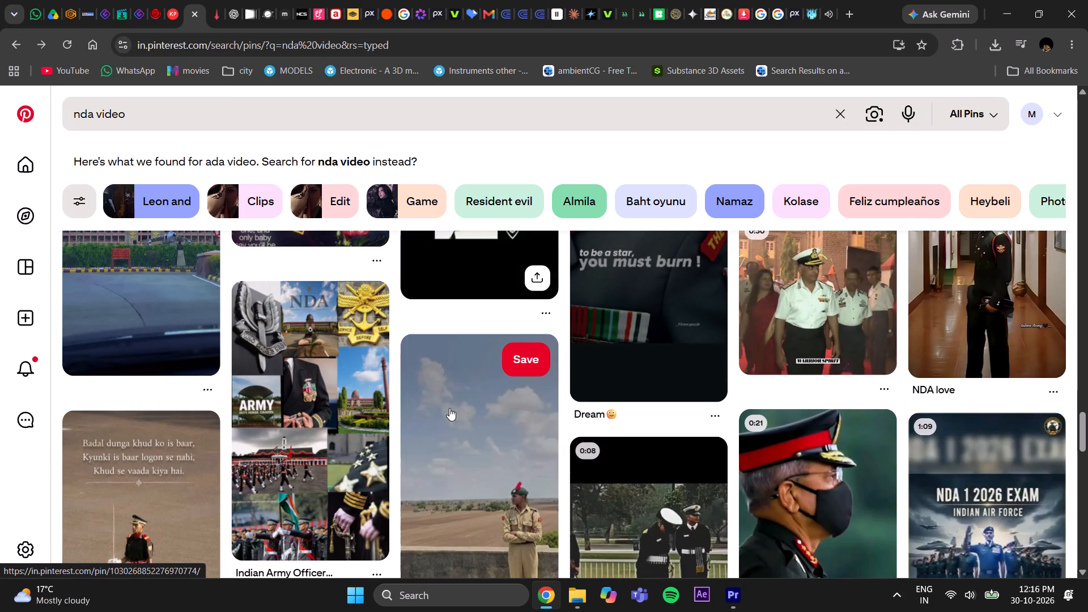
scroll(449, 408, down, 4)
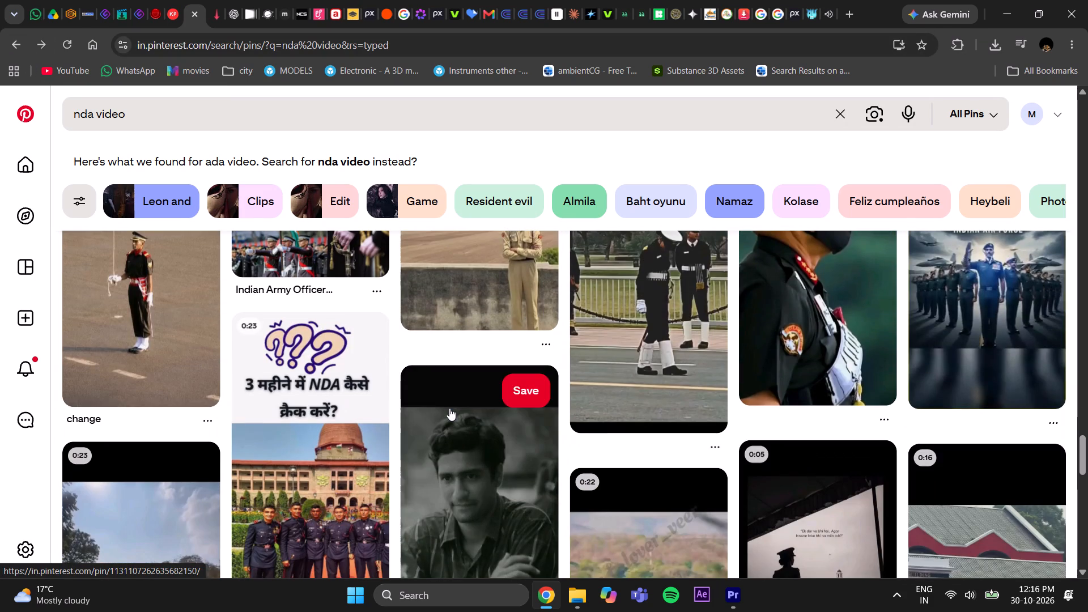
scroll(449, 408, down, 3)
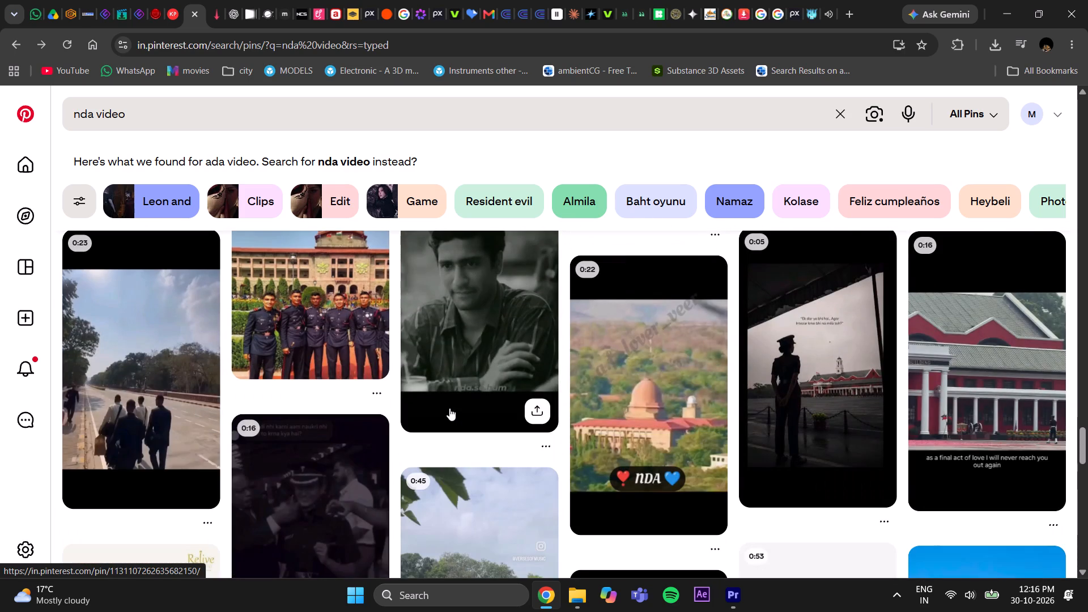
scroll(449, 408, up, 20)
scroll(449, 408, up, 18)
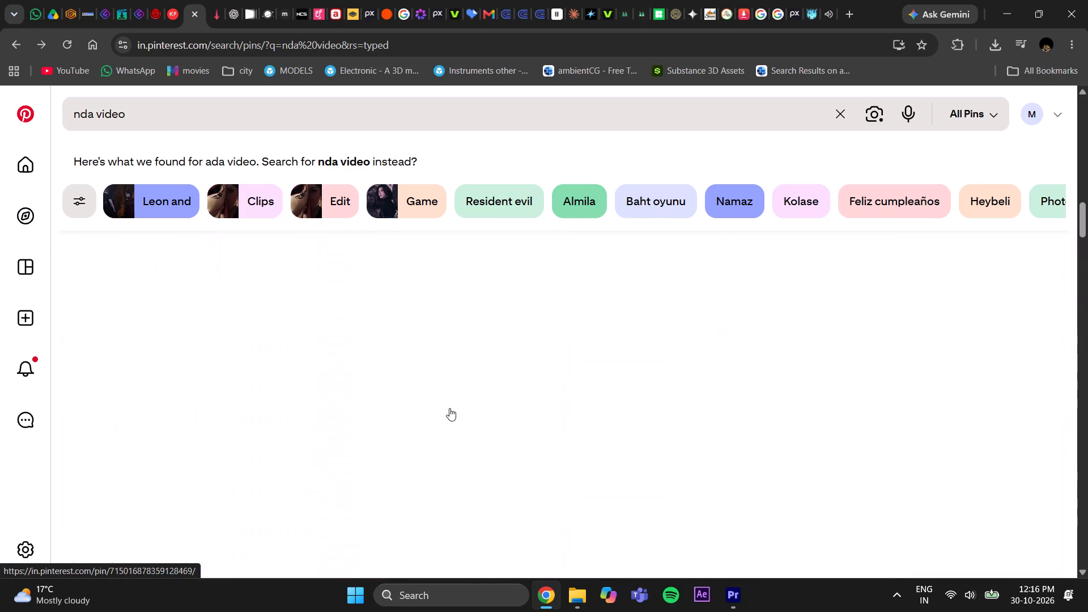
scroll(449, 408, up, 20)
scroll(449, 408, up, 18)
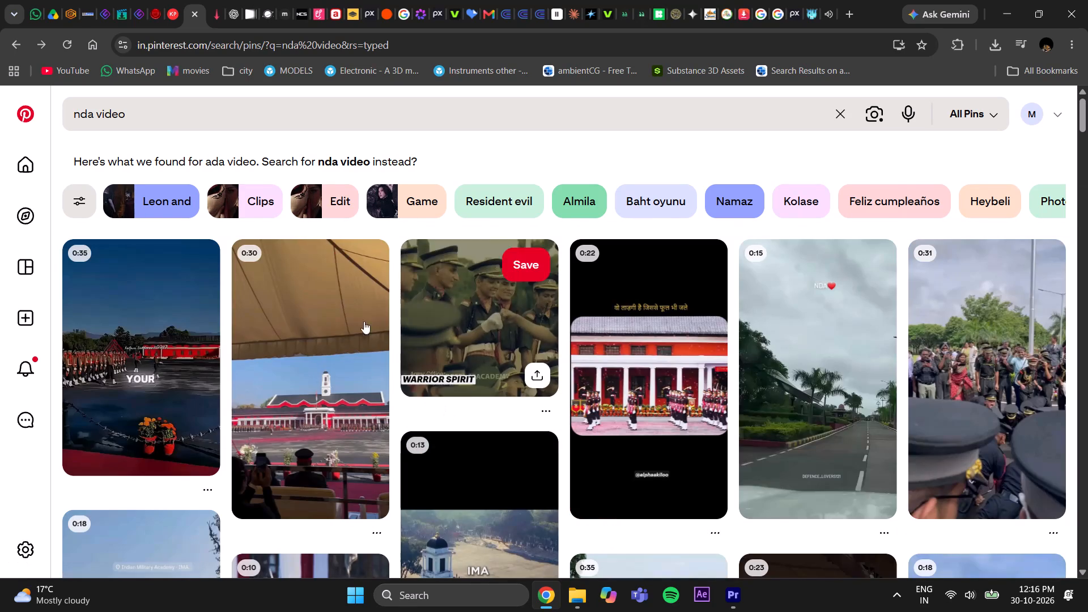
Search Pinterest for "nda officer video".
click(192, 118)
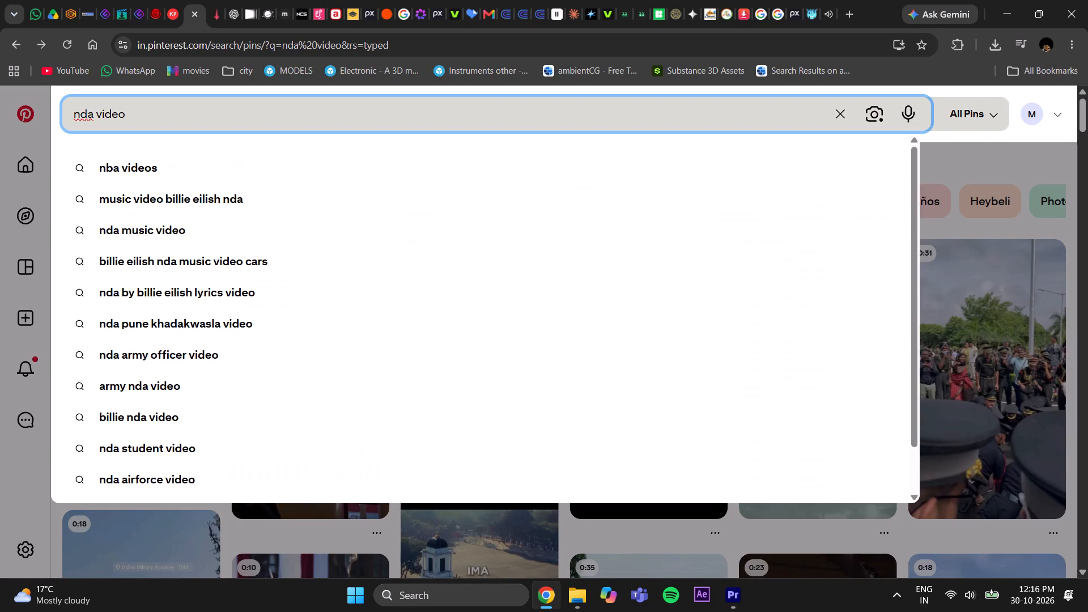
key(BackSpace)
key(BackSpace)
key(BackSpace)
key(BackSpace)
key(BackSpace)
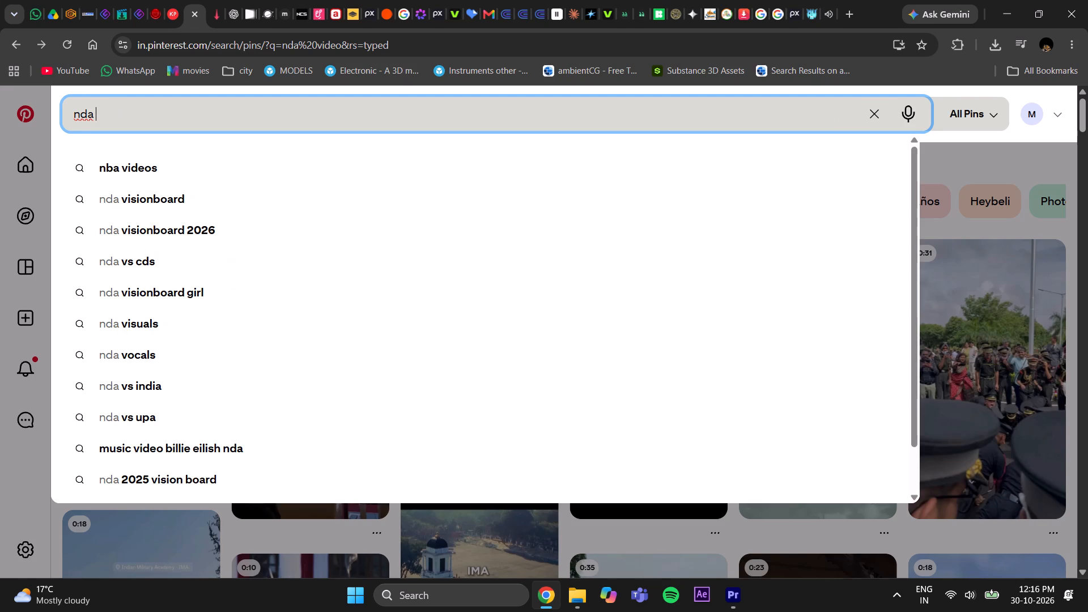
text(officer)
key(space)
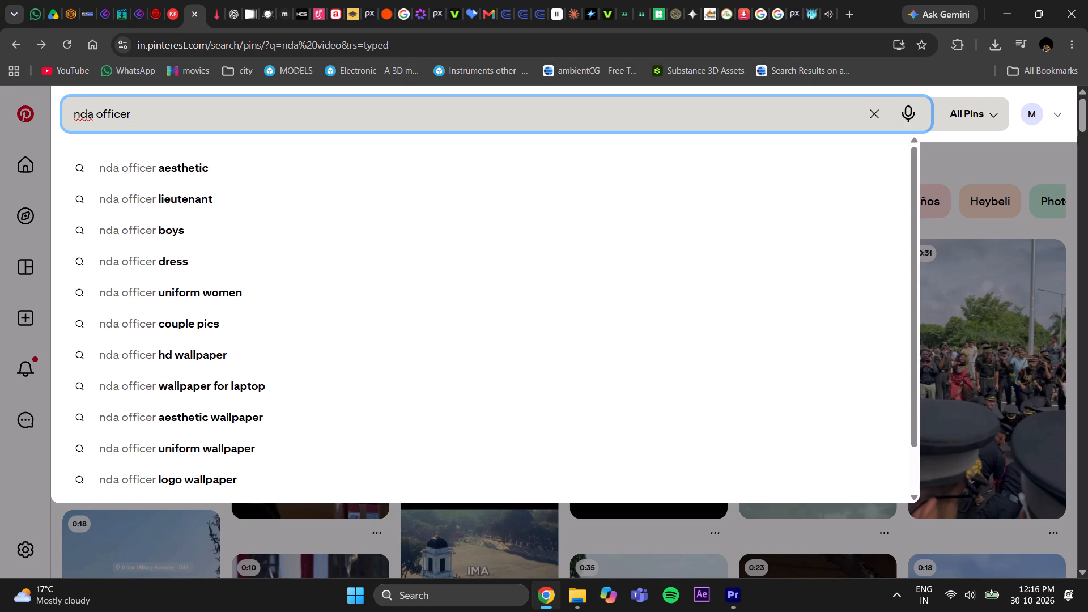
text(vide)
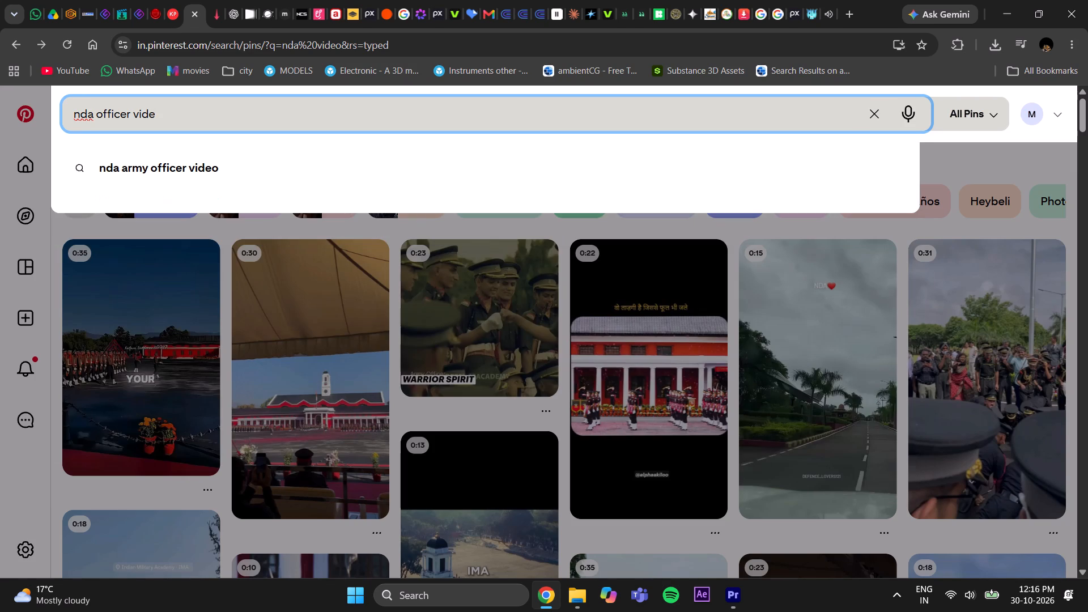
key(o)
key(Return)
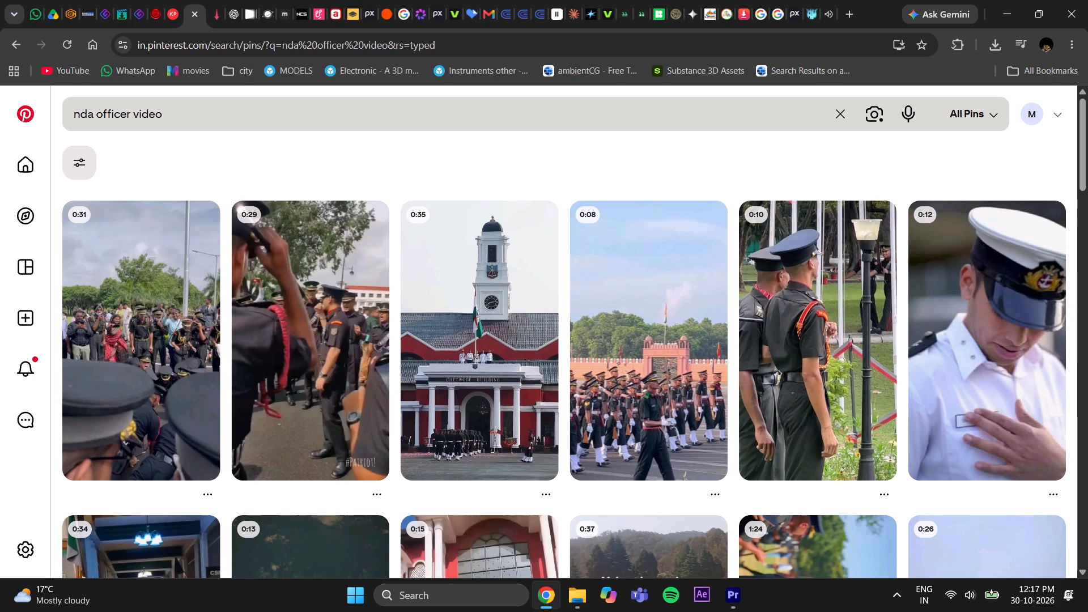
Open the OTA Chennai pin of officers doing push-ups, watch its clip, and return to the search results.
click(192, 347)
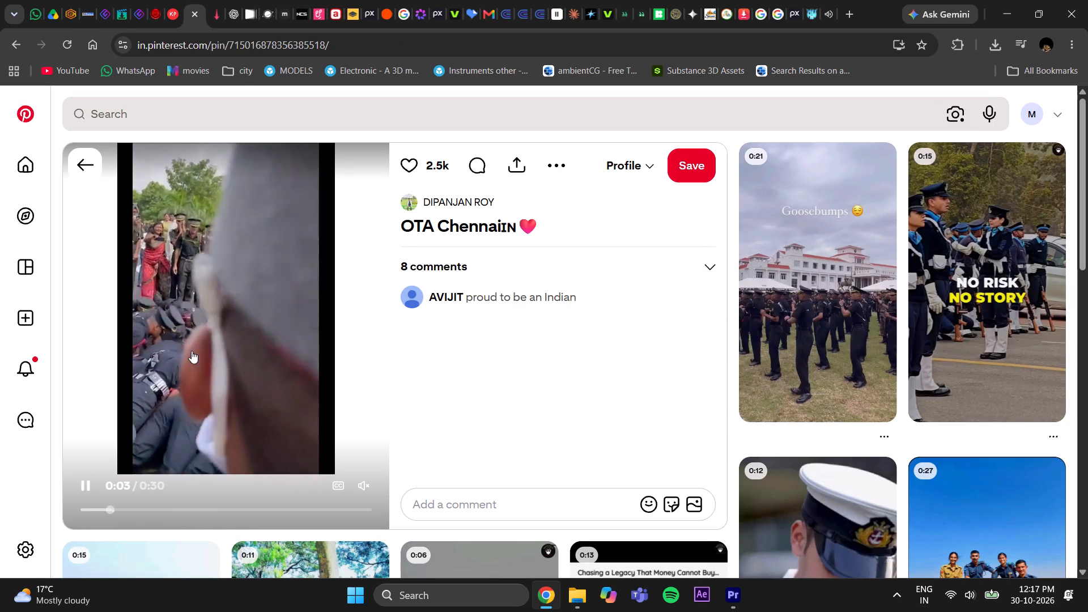
click(14, 45)
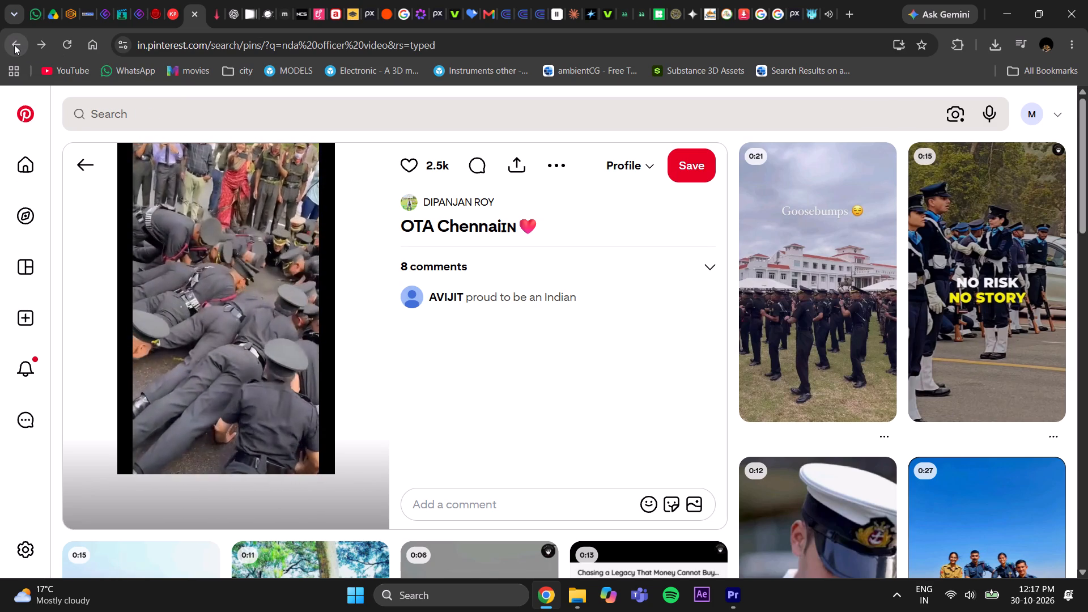
Open the "One last step..." pin showing the Chetwode Building parade and copy its share link.
click(509, 383)
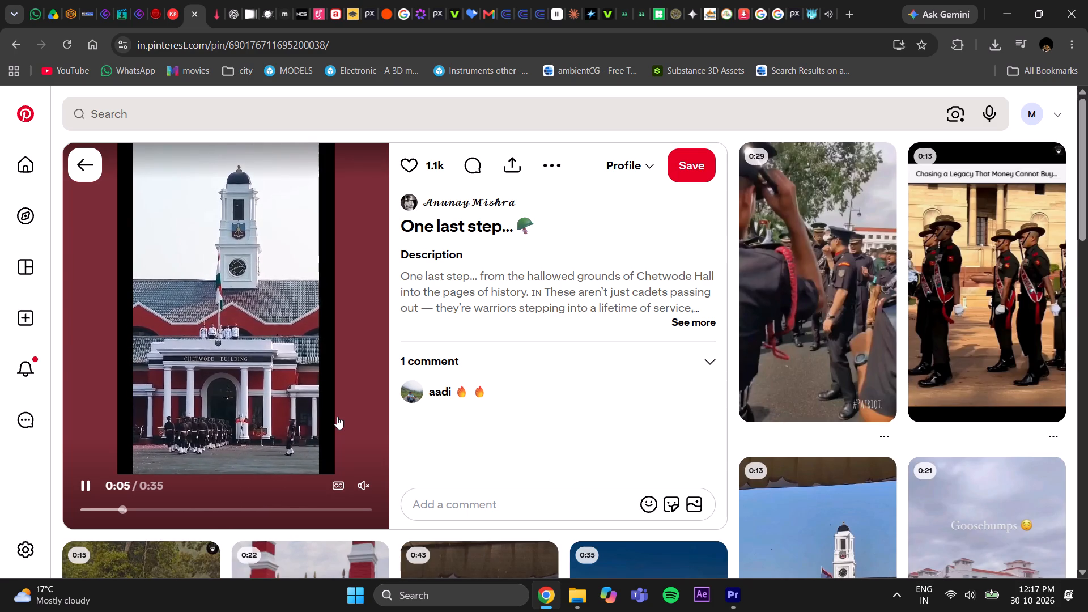
click(509, 164)
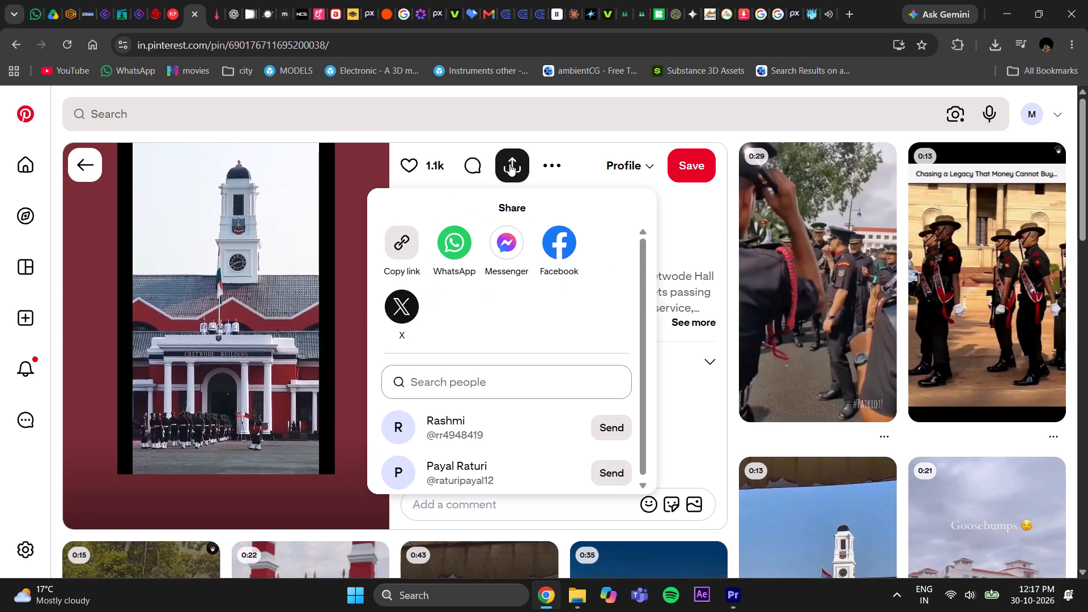
click(391, 254)
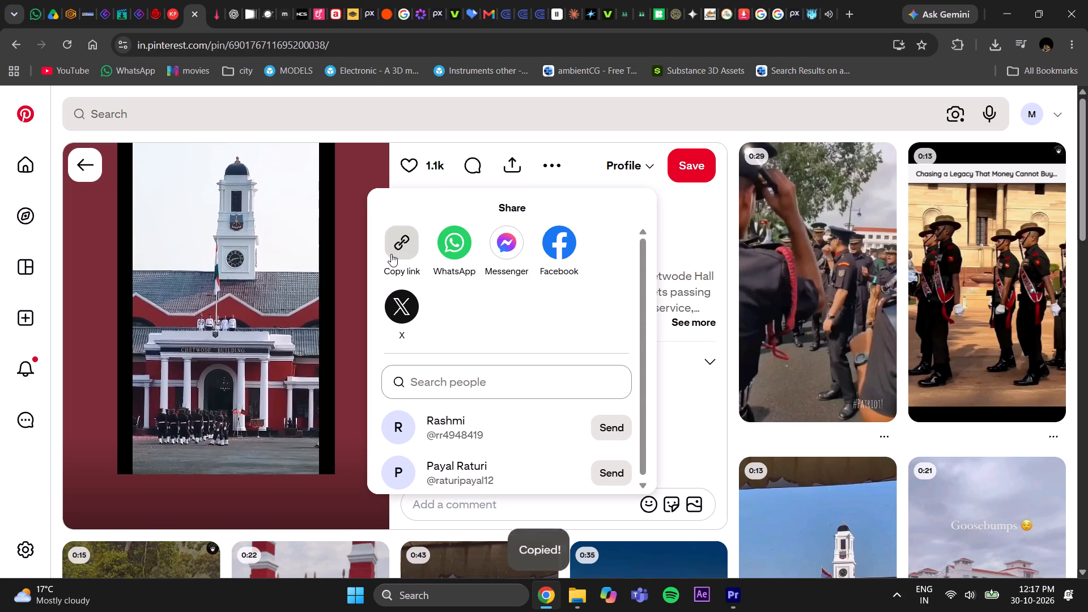
click(699, 403)
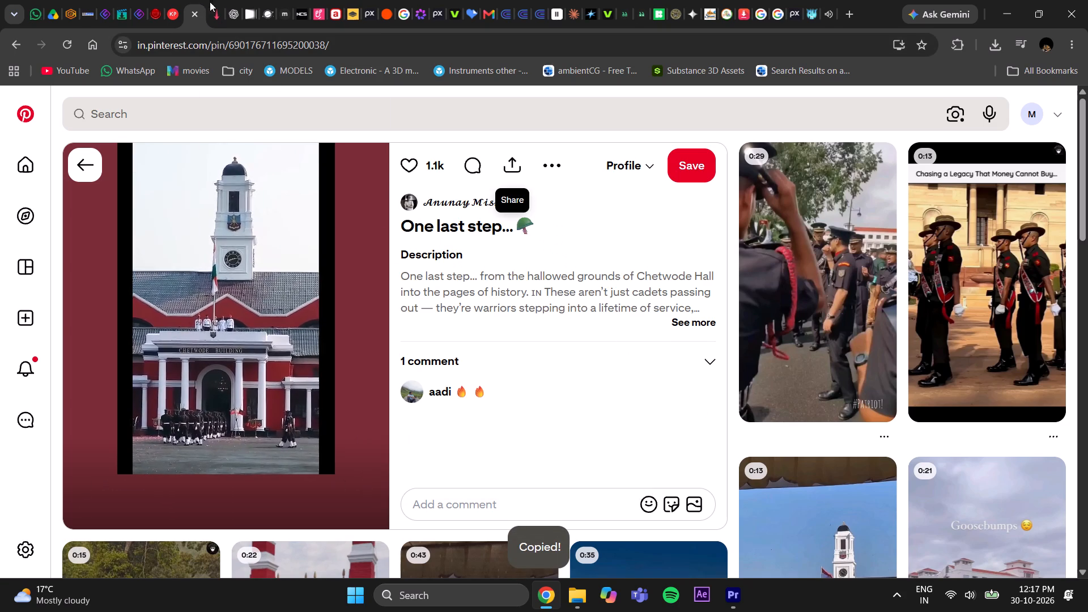
Switch to Pinterest Downloader, submit the copied pin link, and download the video as the 1080p mp4.
click(220, 6)
scroll(470, 333, up, 5)
click(459, 291)
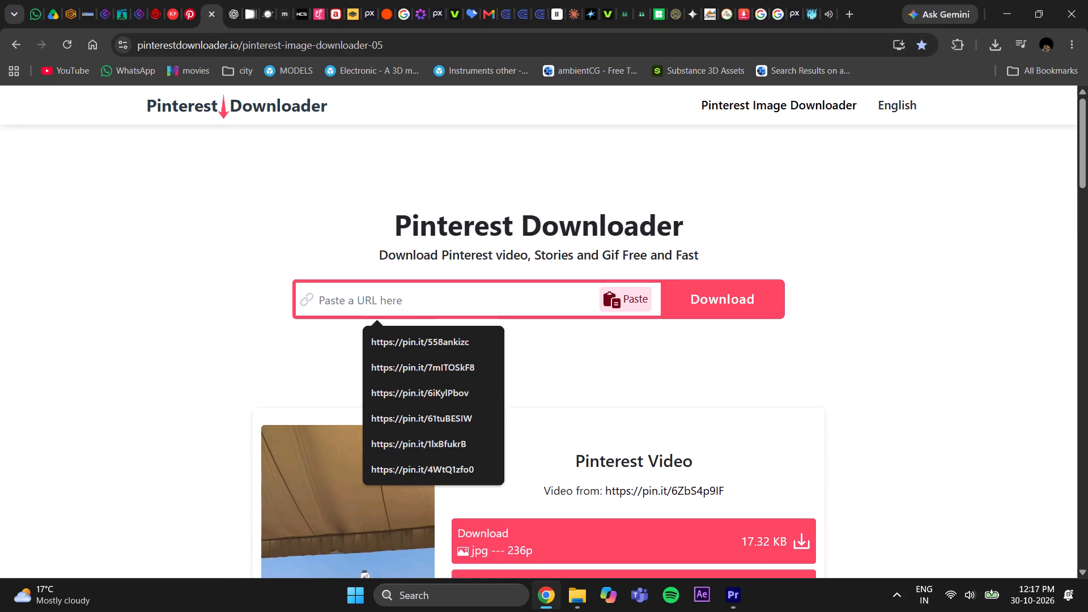
key(ctrl+v)
key(Return)
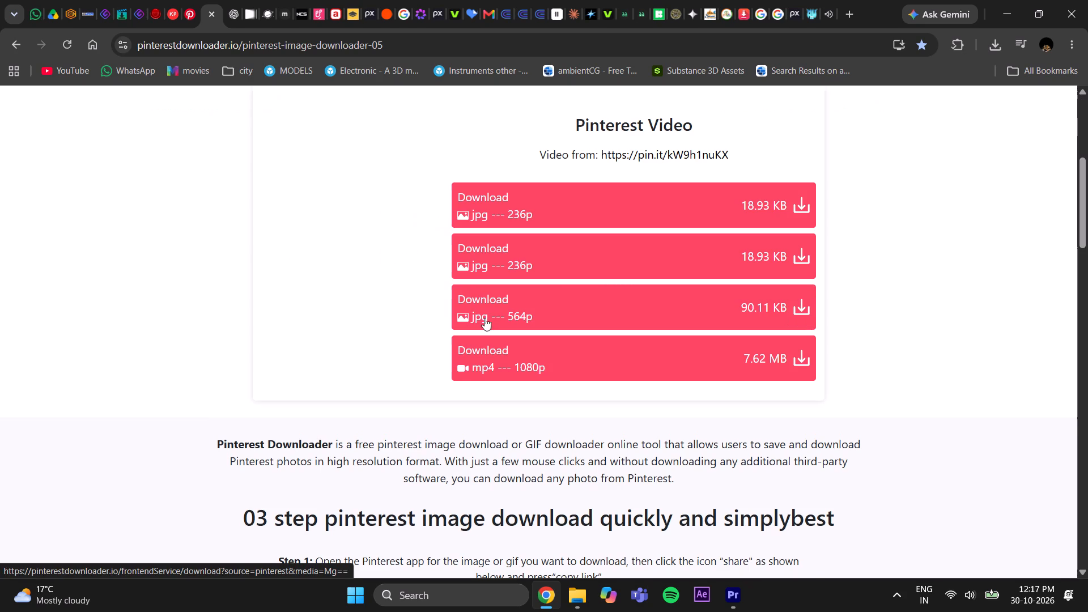
scroll(537, 378, up, 3)
scroll(548, 426, down, 2)
click(550, 436)
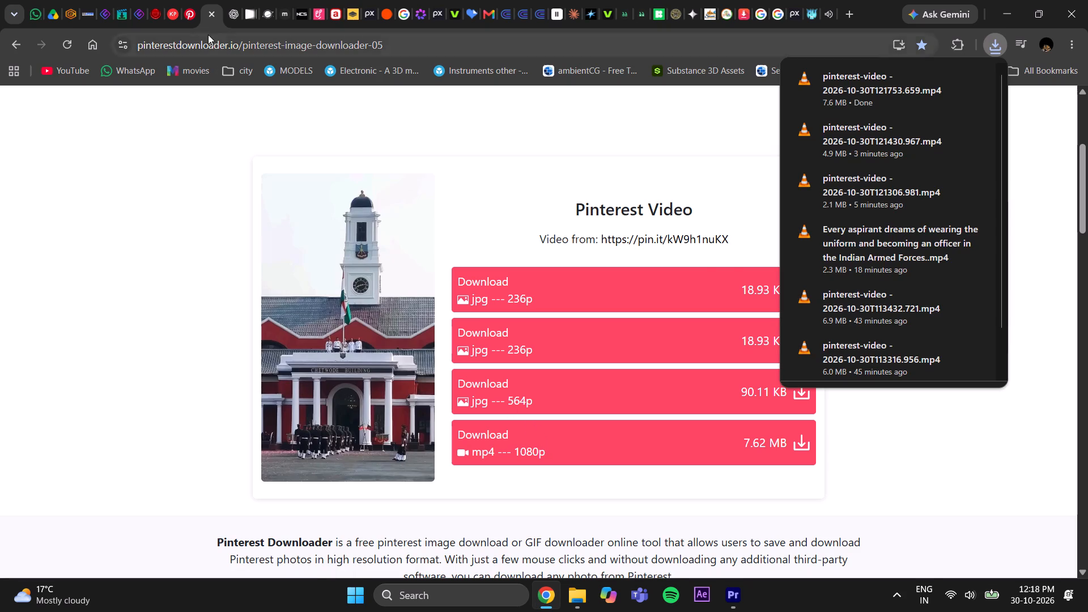
Return to Pinterest, browse the related pins under "One last step..." for usable academy footage, and go back to the search results.
click(191, 15)
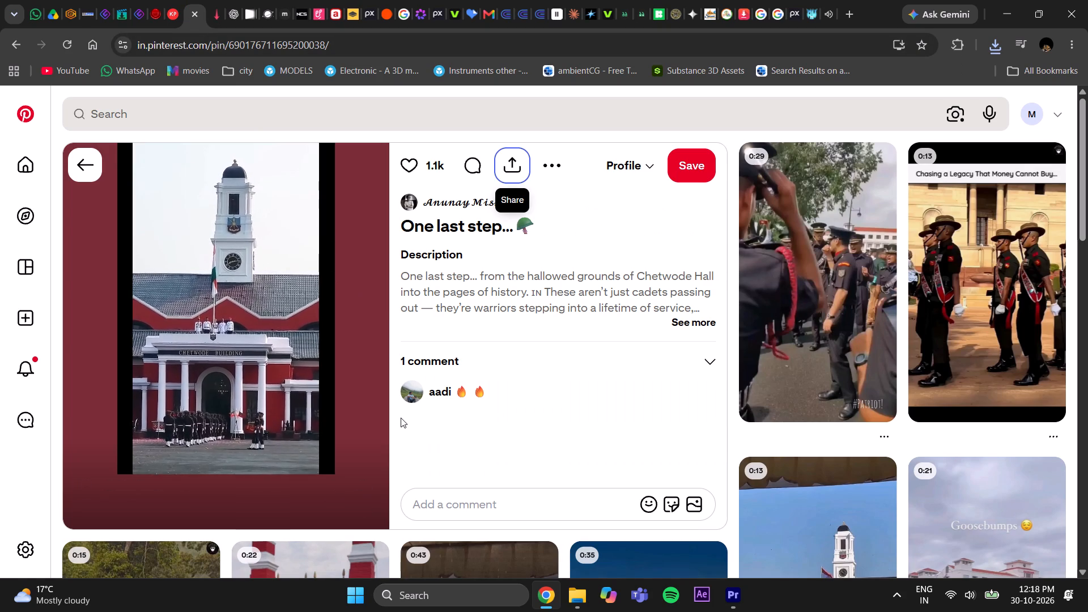
scroll(561, 425, down, 4)
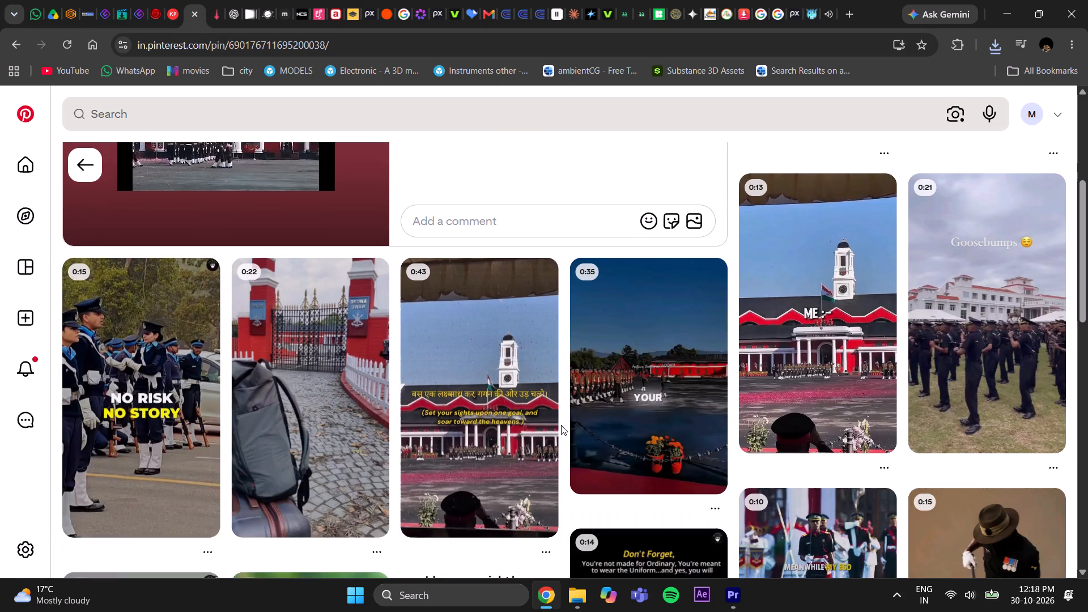
scroll(561, 425, down, 1)
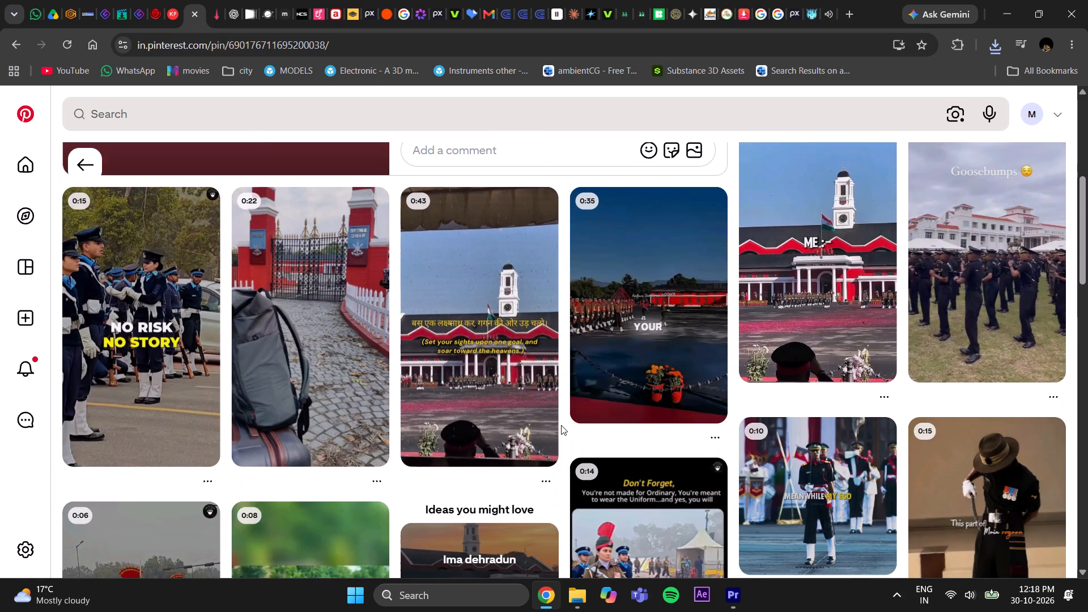
scroll(561, 425, down, 3)
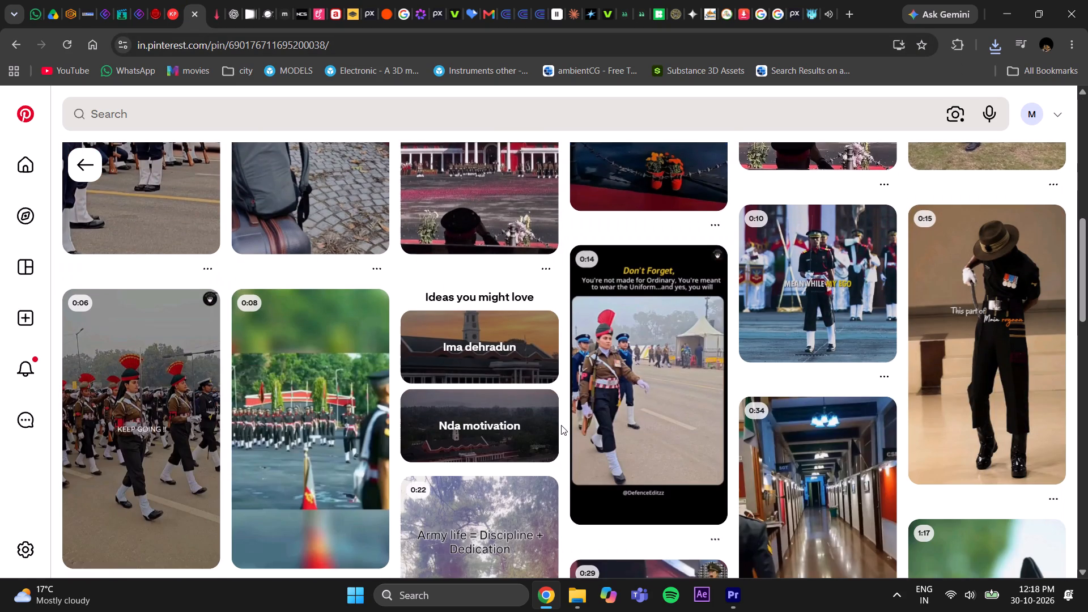
scroll(561, 425, down, 4)
scroll(560, 429, up, 6)
scroll(560, 429, down, 6)
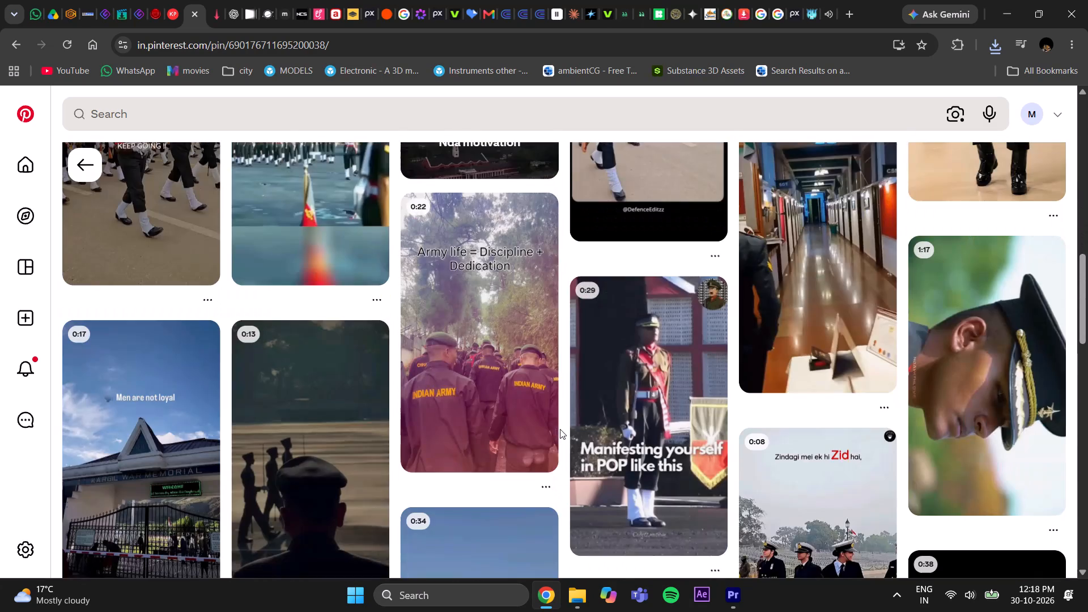
scroll(560, 429, down, 6)
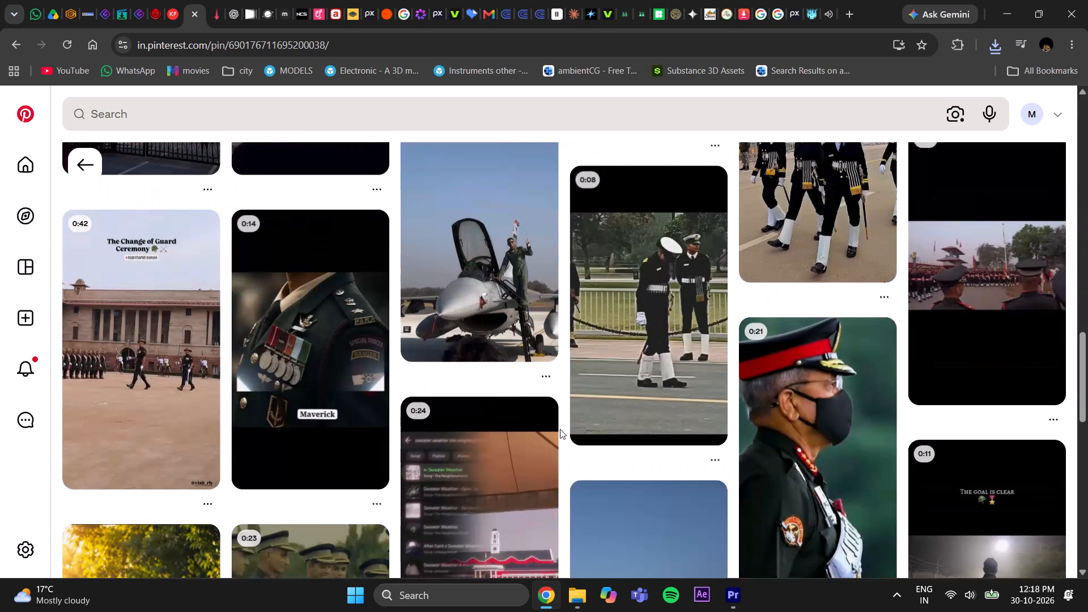
scroll(560, 429, down, 3)
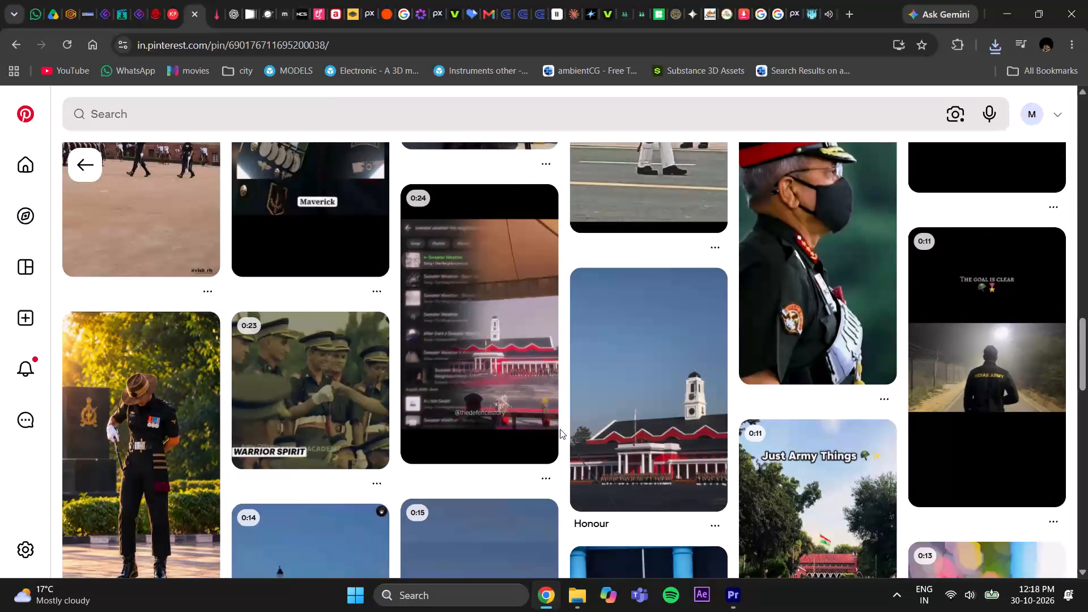
scroll(560, 429, down, 3)
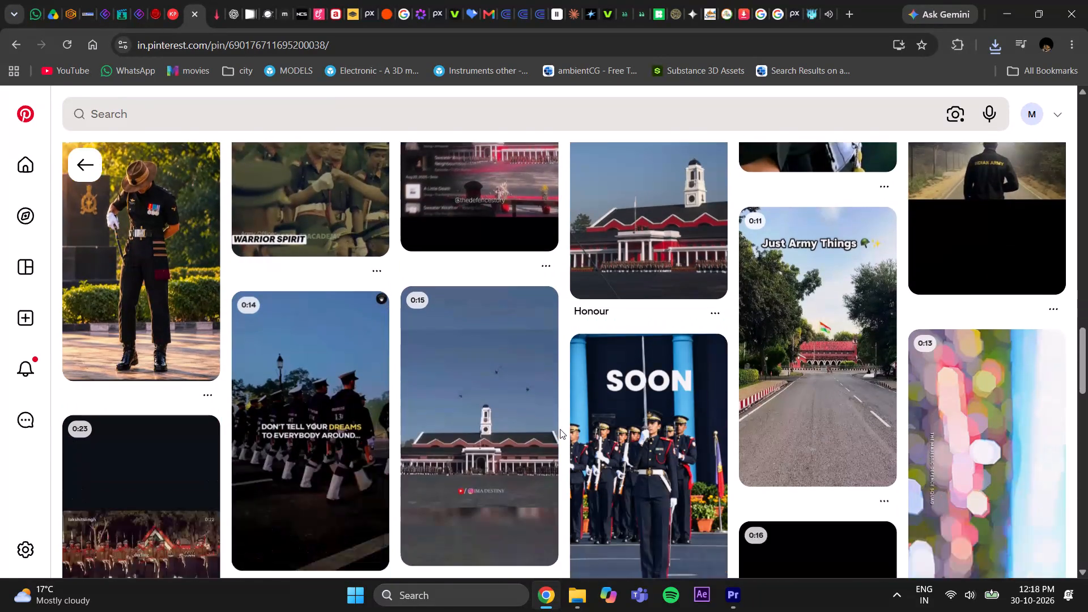
scroll(560, 429, down, 4)
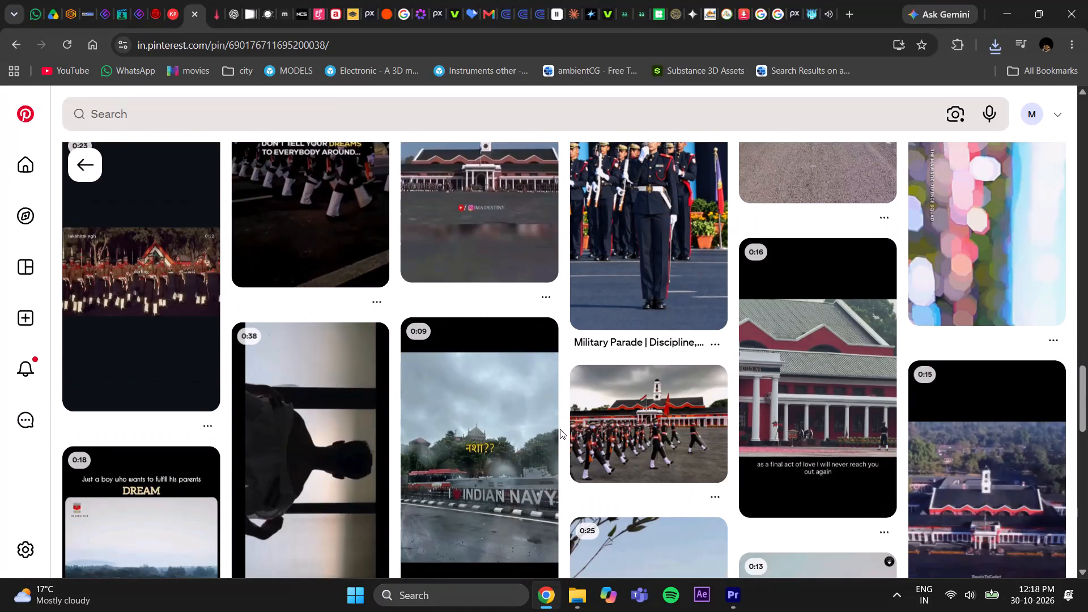
scroll(560, 429, down, 4)
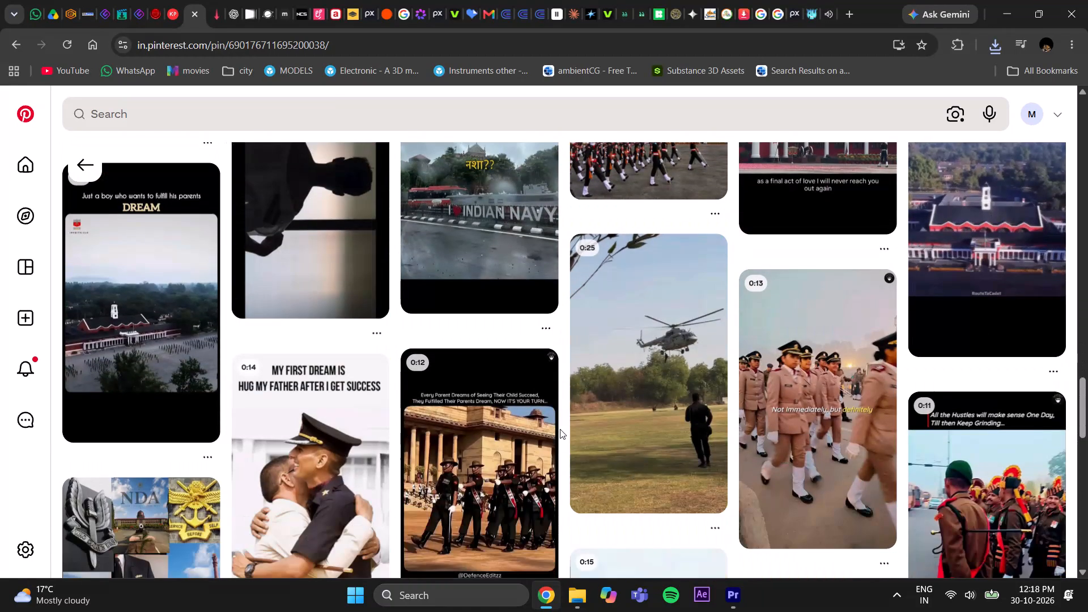
scroll(560, 429, down, 3)
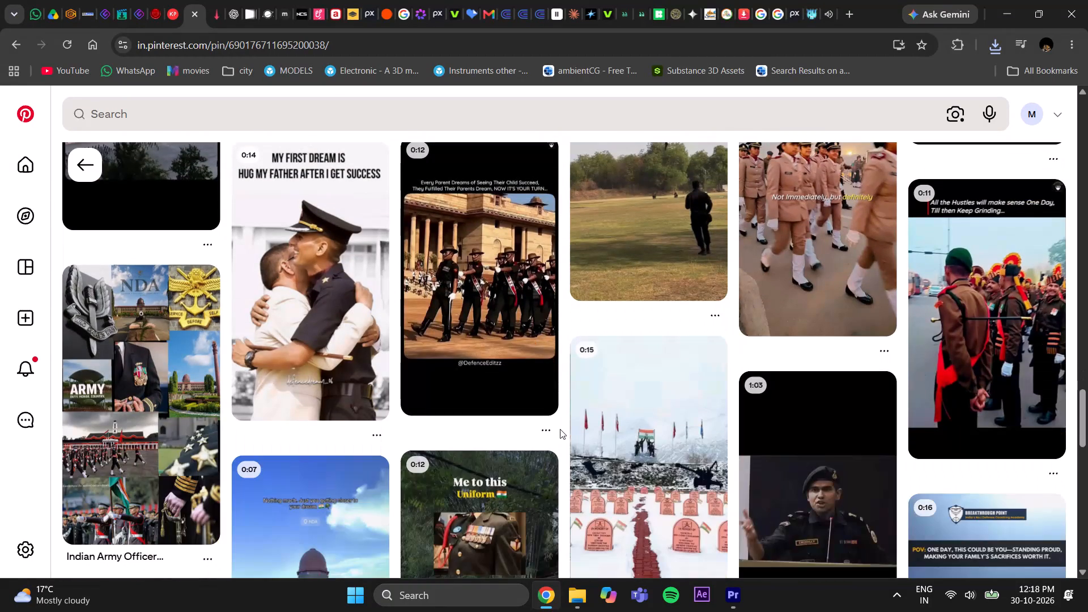
scroll(560, 429, down, 5)
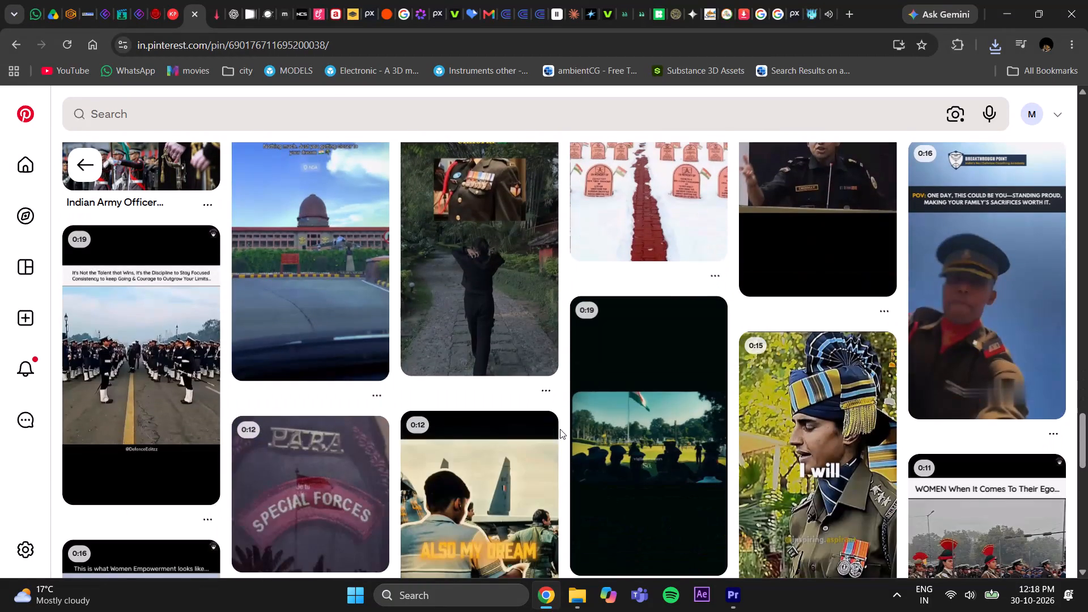
scroll(560, 429, down, 6)
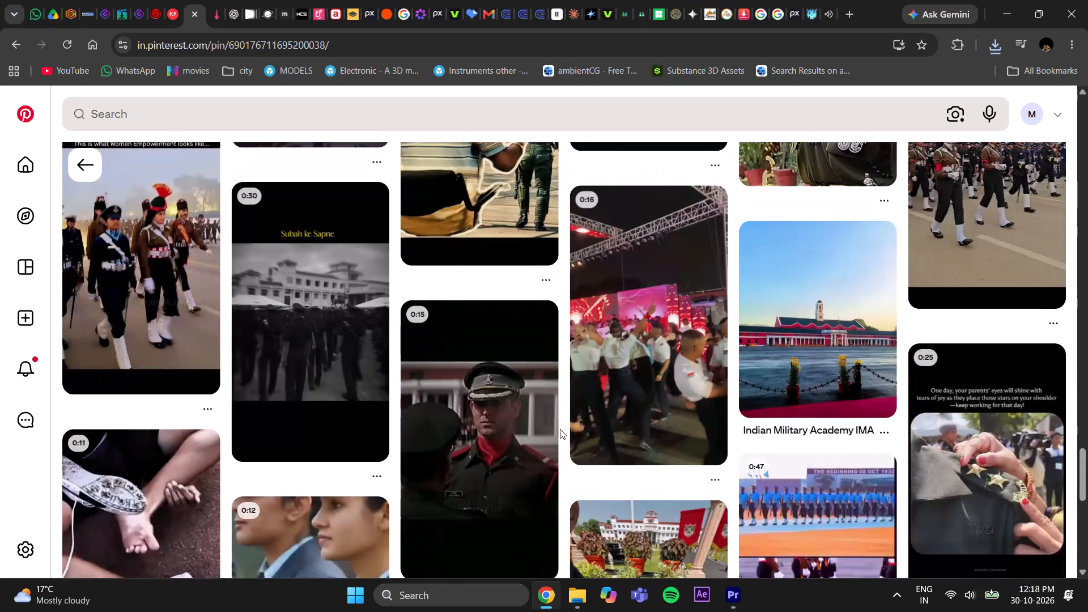
scroll(560, 429, down, 4)
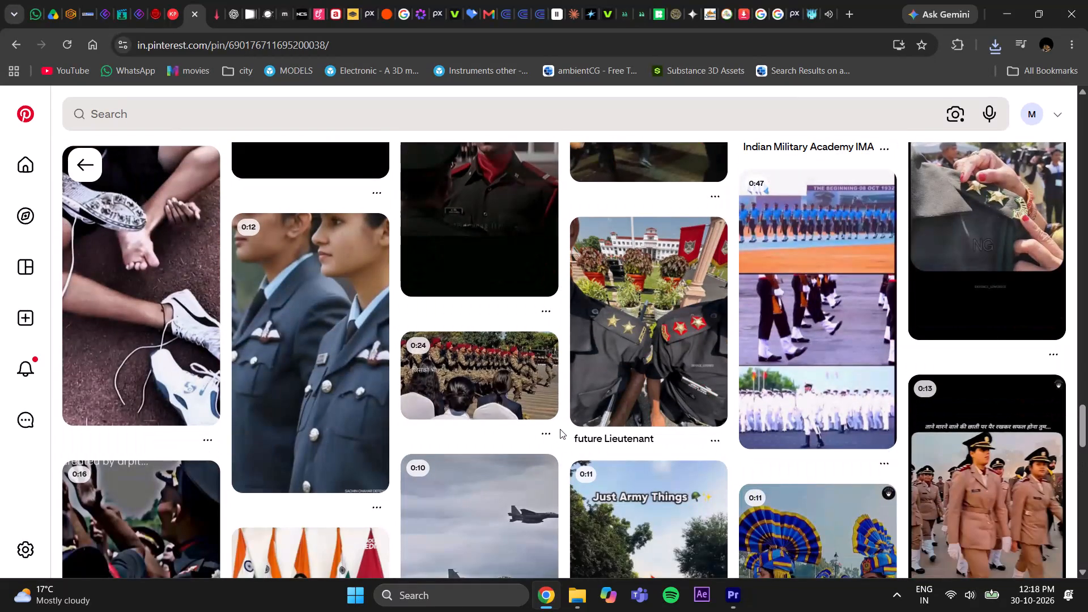
scroll(560, 429, down, 5)
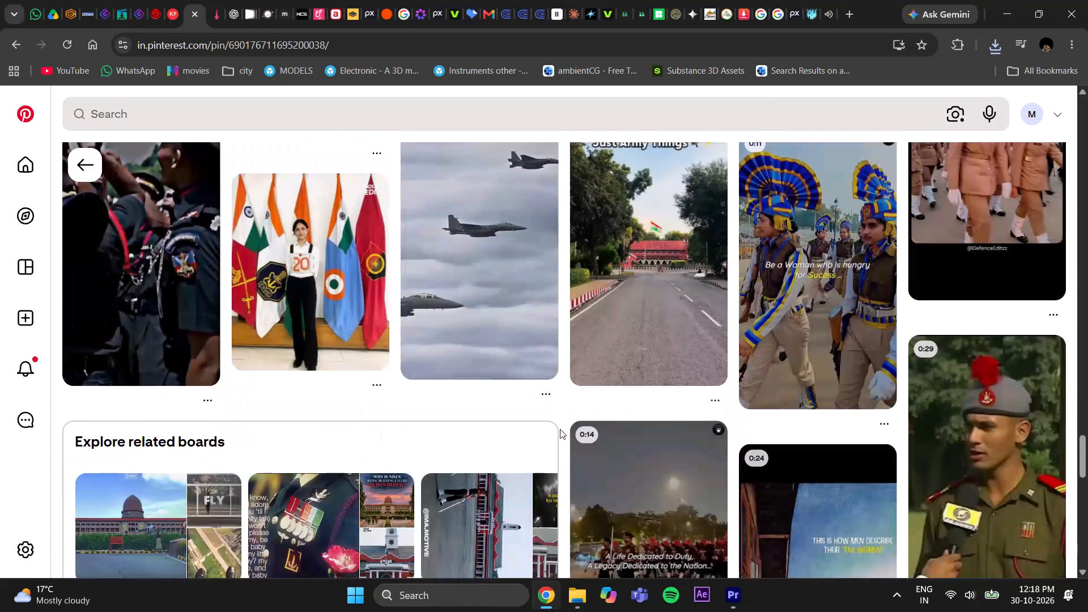
scroll(560, 429, down, 7)
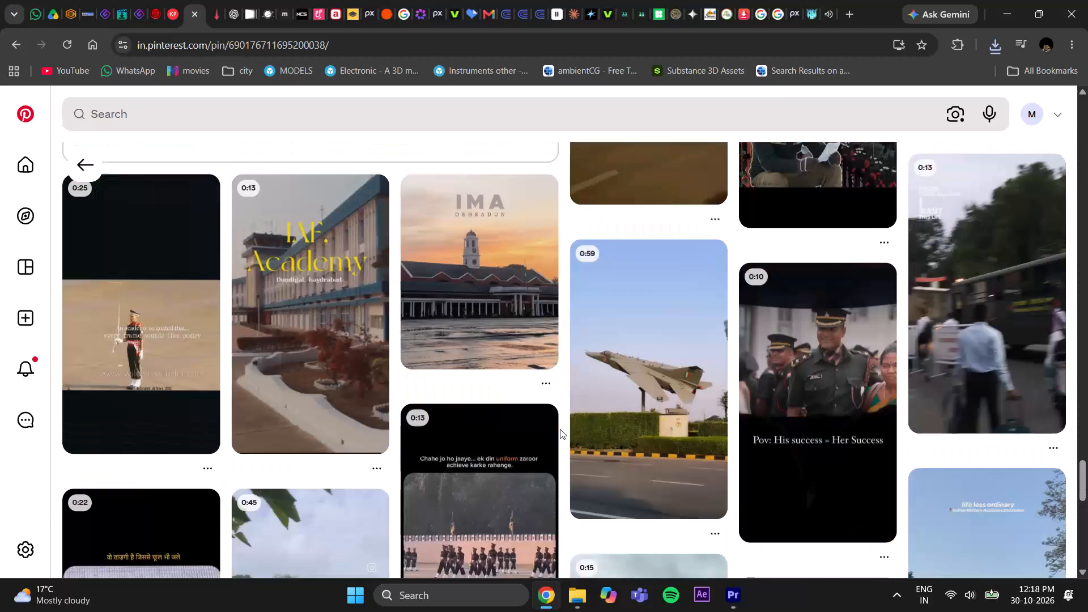
scroll(560, 429, down, 5)
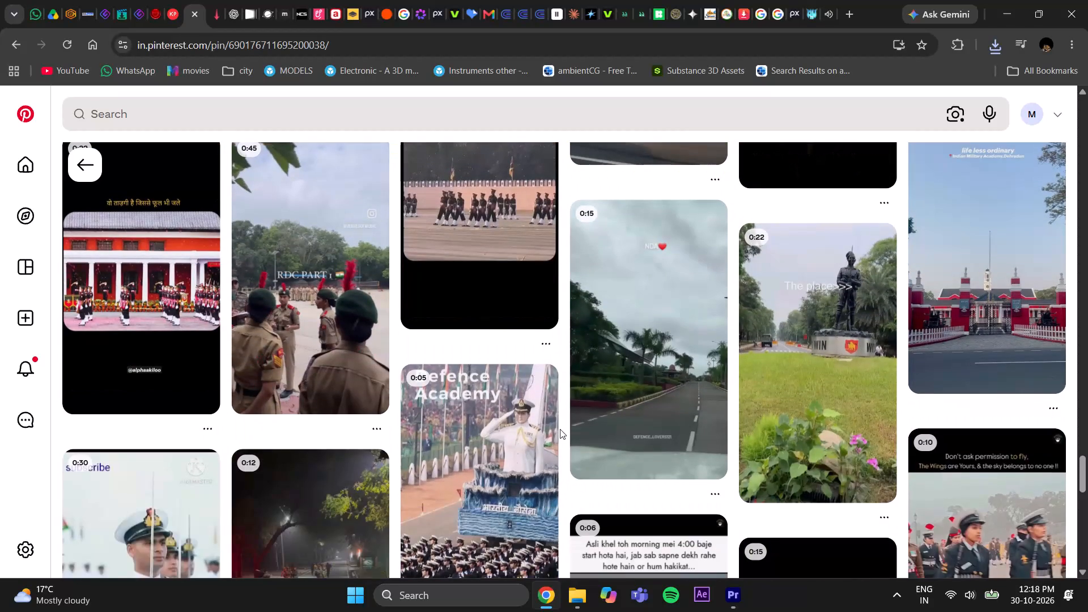
scroll(560, 429, down, 3)
scroll(560, 429, up, 4)
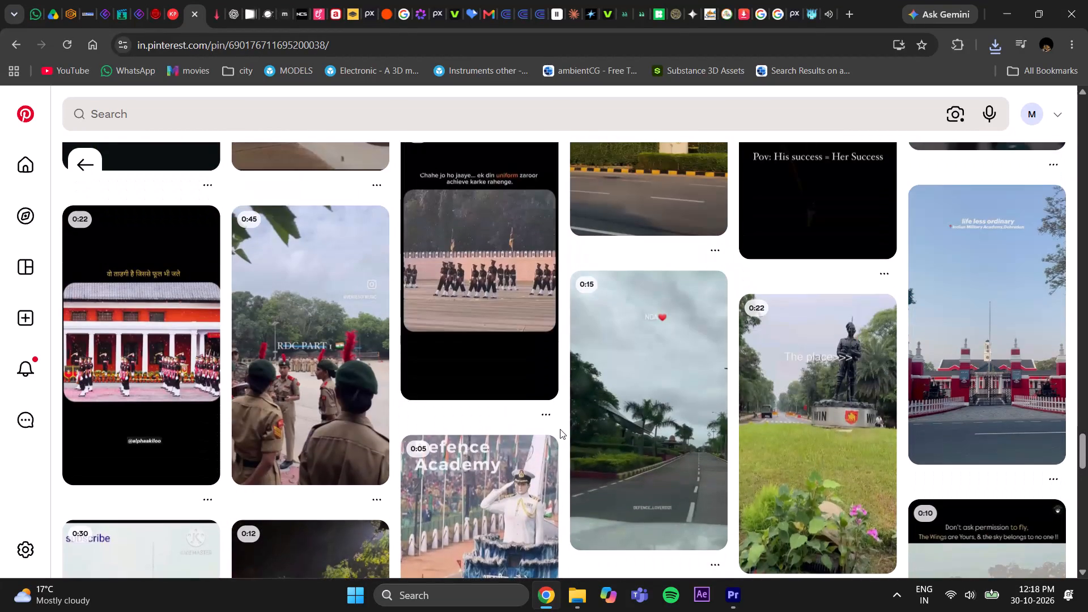
scroll(560, 429, down, 7)
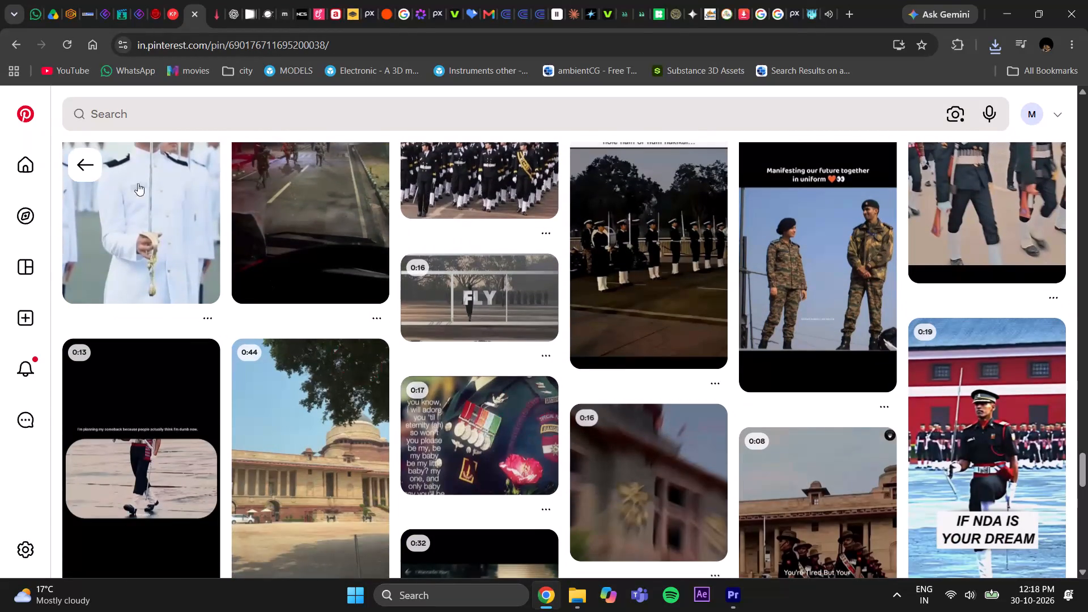
click(14, 44)
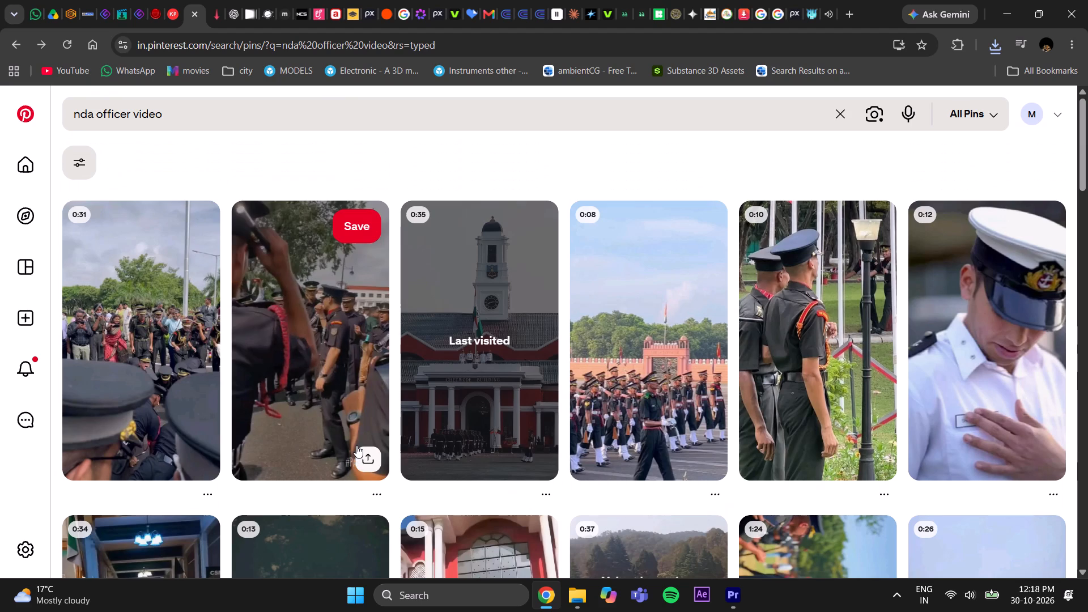
Open the 8-second marching parade pin, watch its clip, examine its related pins, and return to the "nda officer video" results.
click(647, 388)
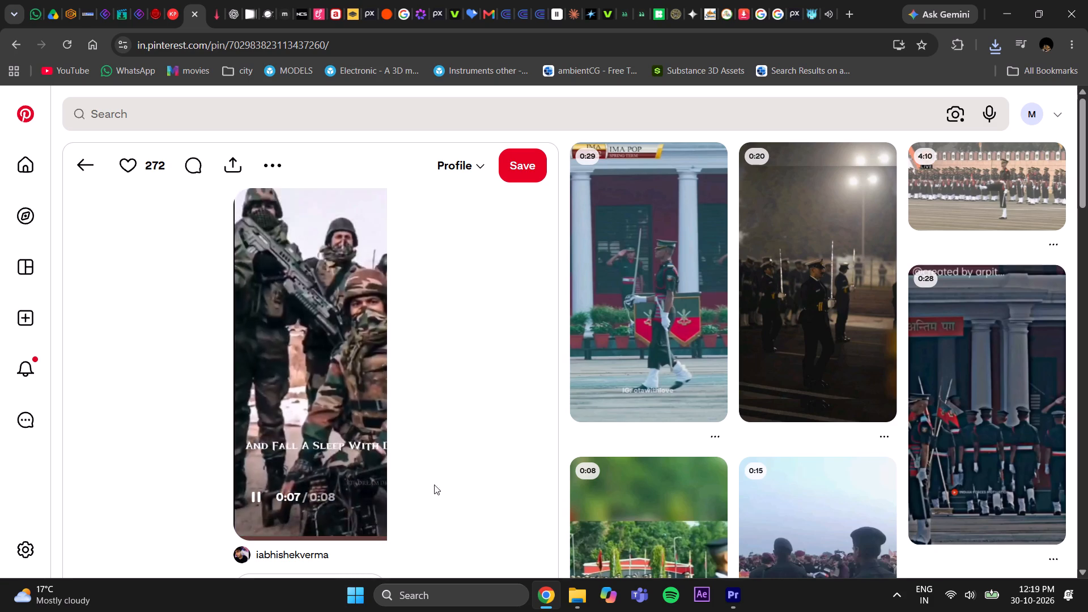
scroll(510, 492, down, 4)
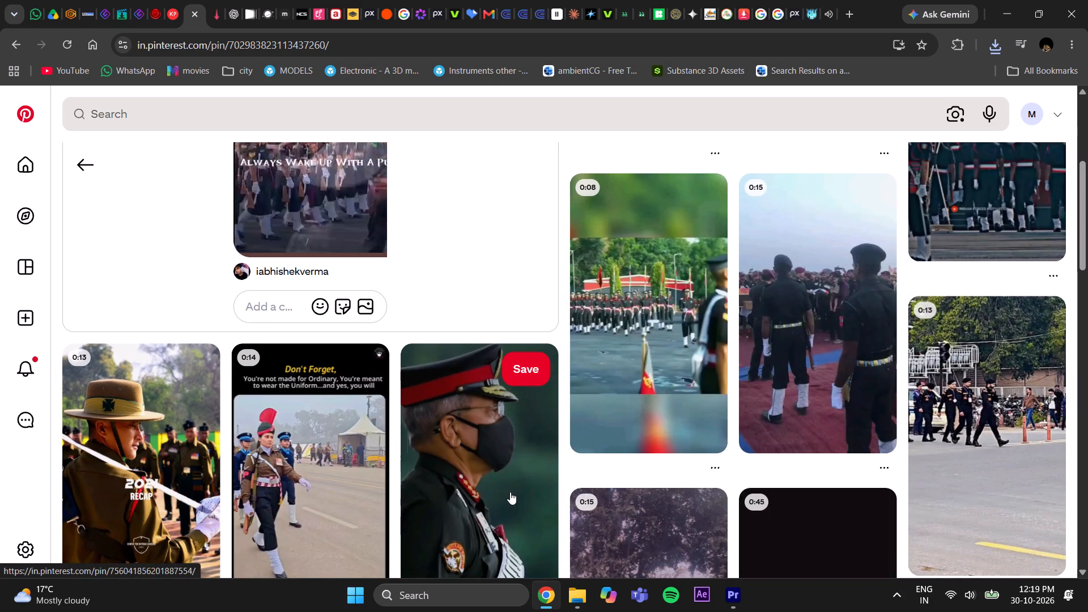
scroll(510, 492, down, 1)
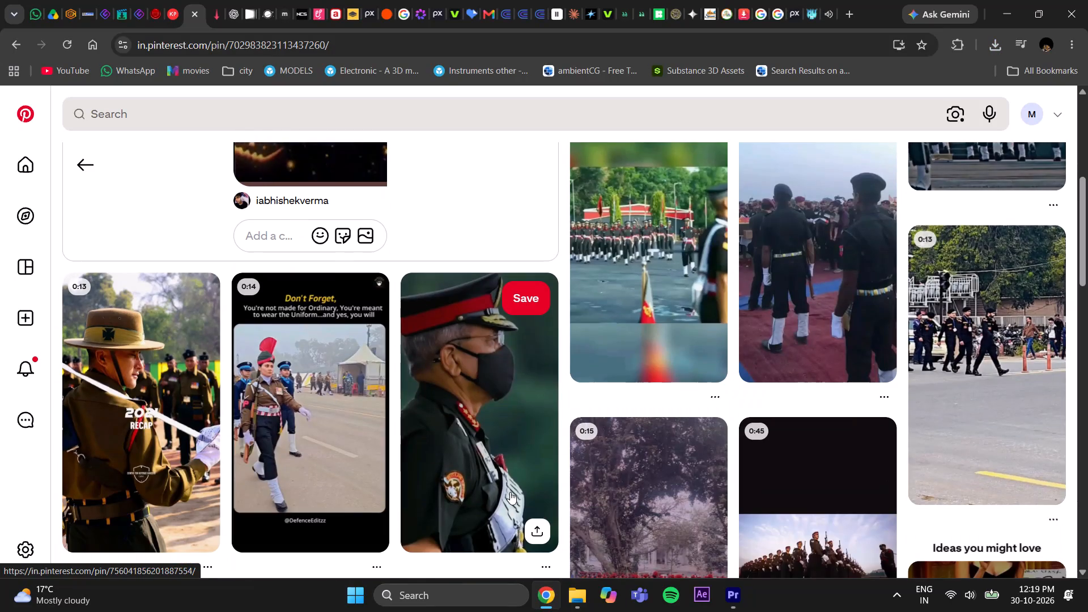
scroll(510, 492, down, 5)
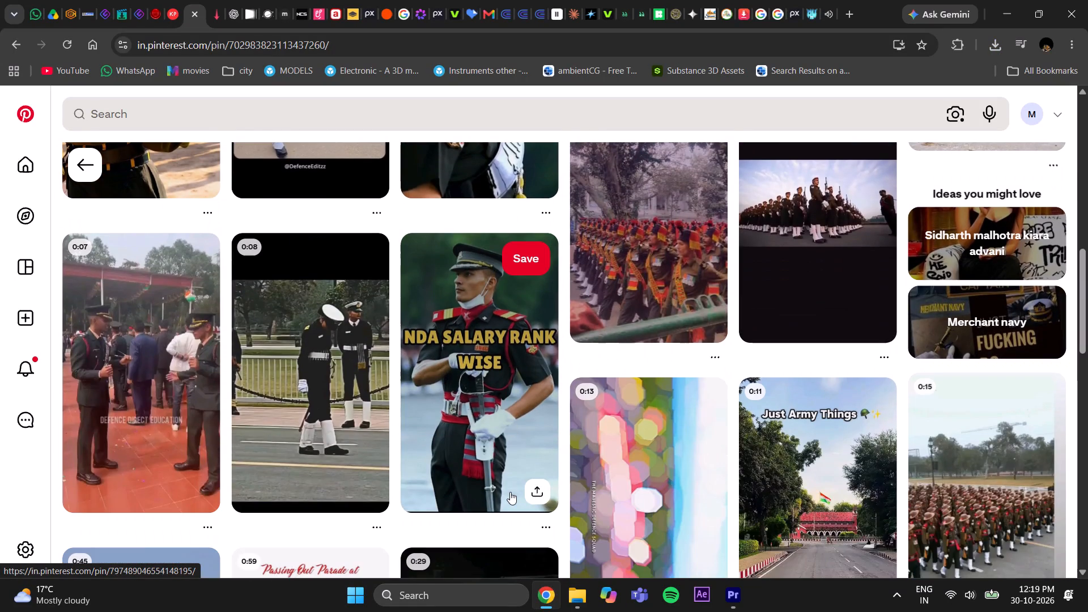
scroll(510, 492, up, 2)
scroll(510, 492, down, 4)
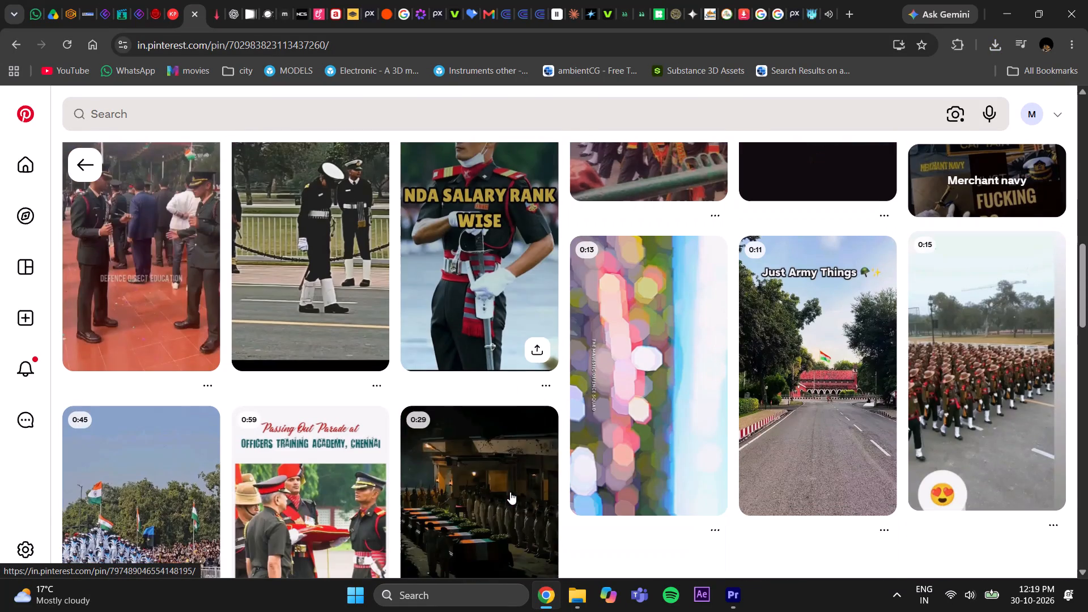
scroll(510, 492, down, 4)
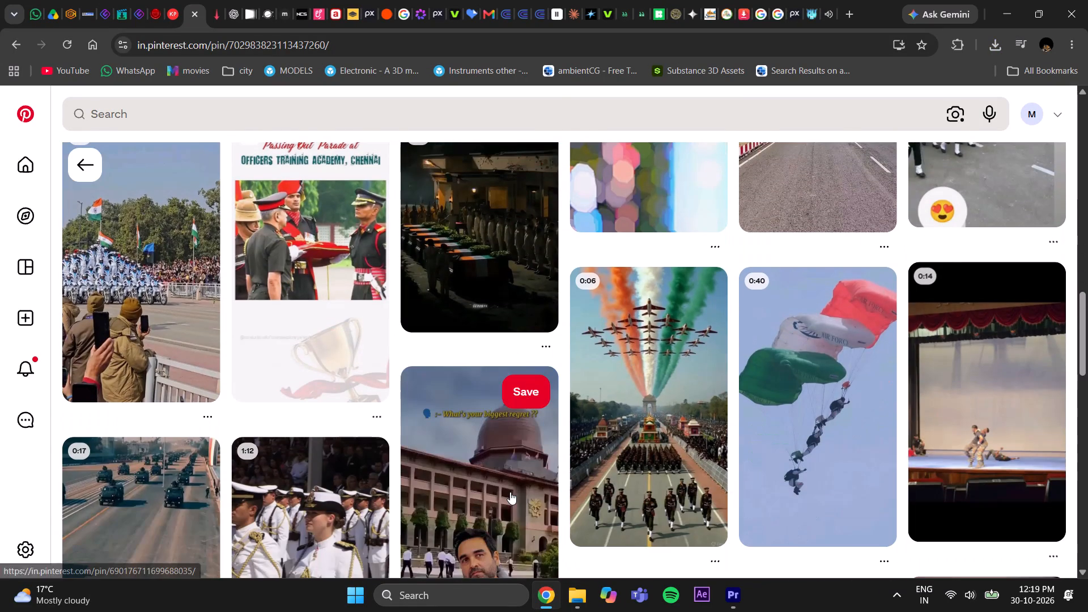
scroll(510, 492, down, 1)
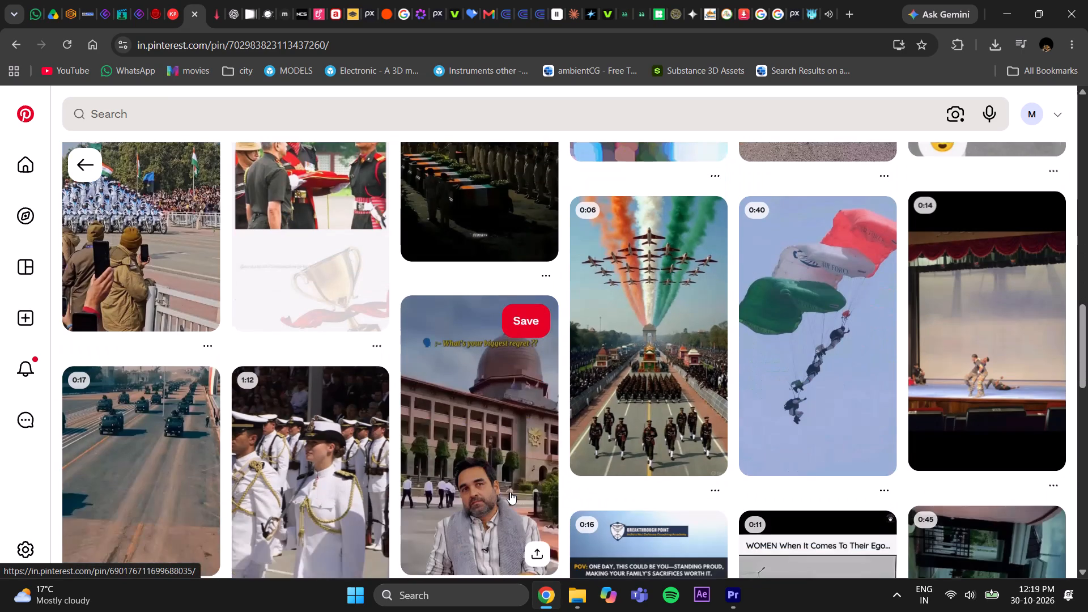
scroll(510, 492, down, 2)
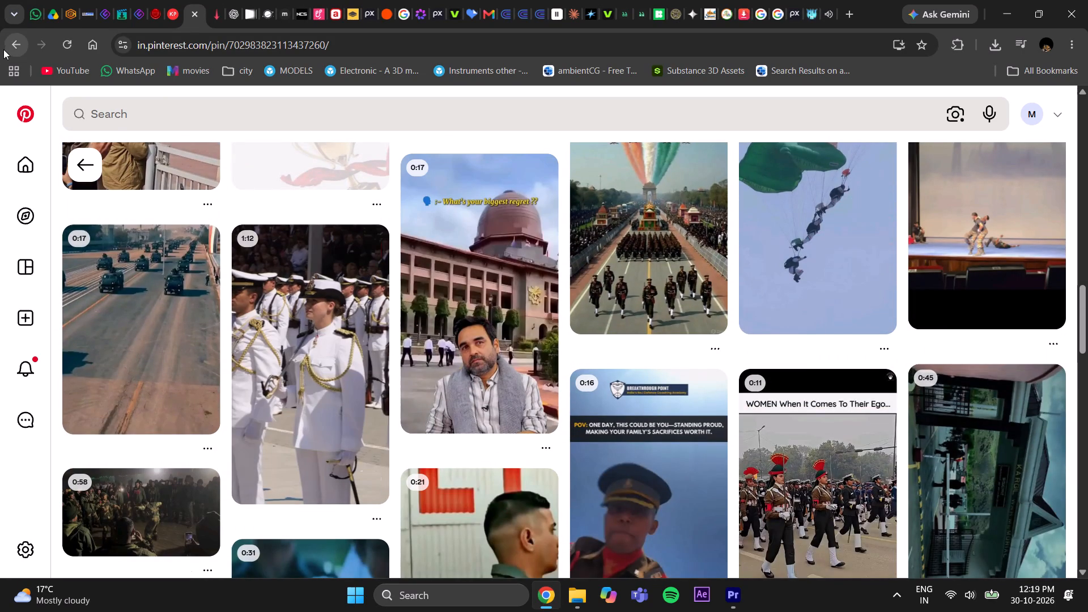
click(3, 44)
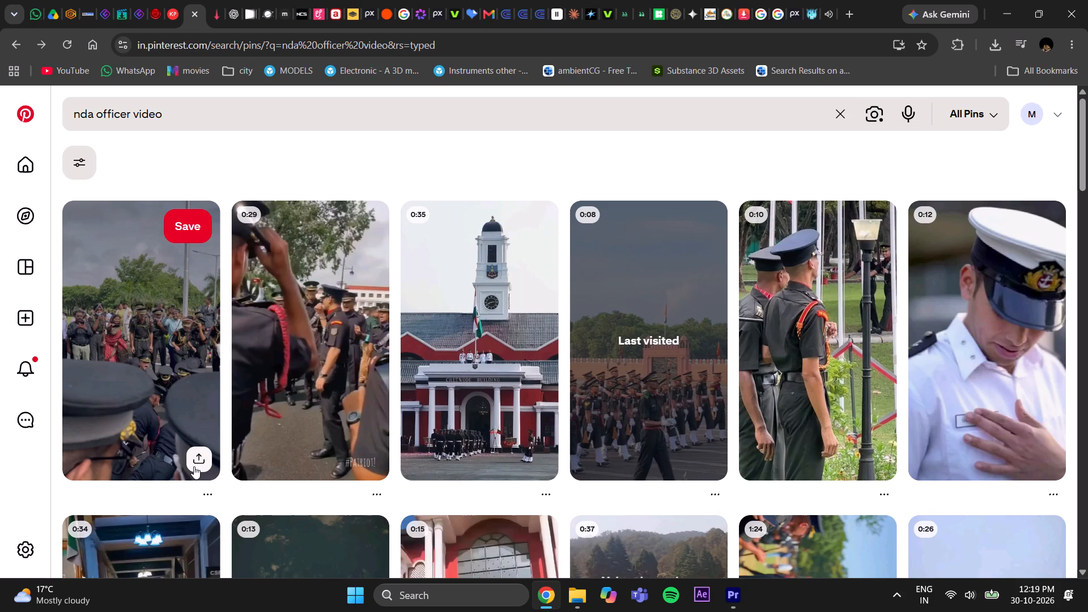
Examine the "nda officer video" search results for further officer and parade clips suitable for the reel.
scroll(194, 466, down, 4)
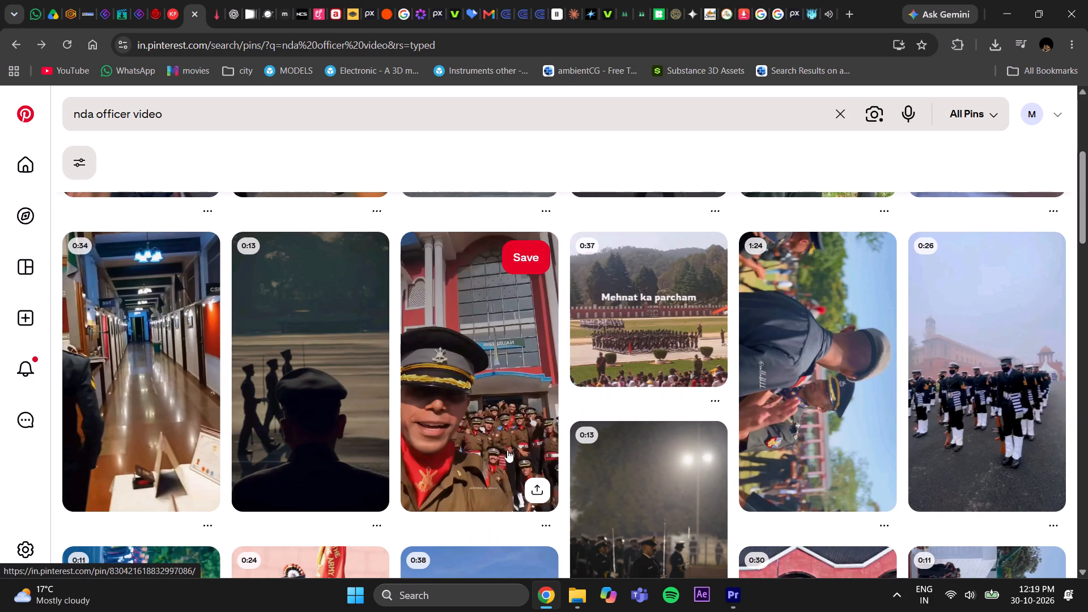
scroll(508, 450, up, 1)
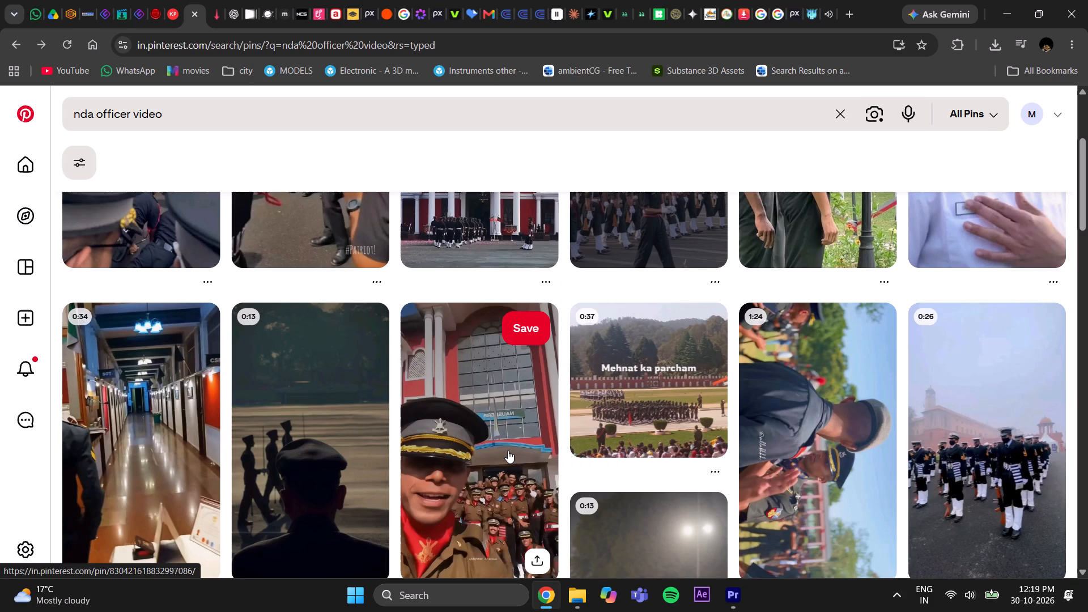
scroll(508, 450, down, 1)
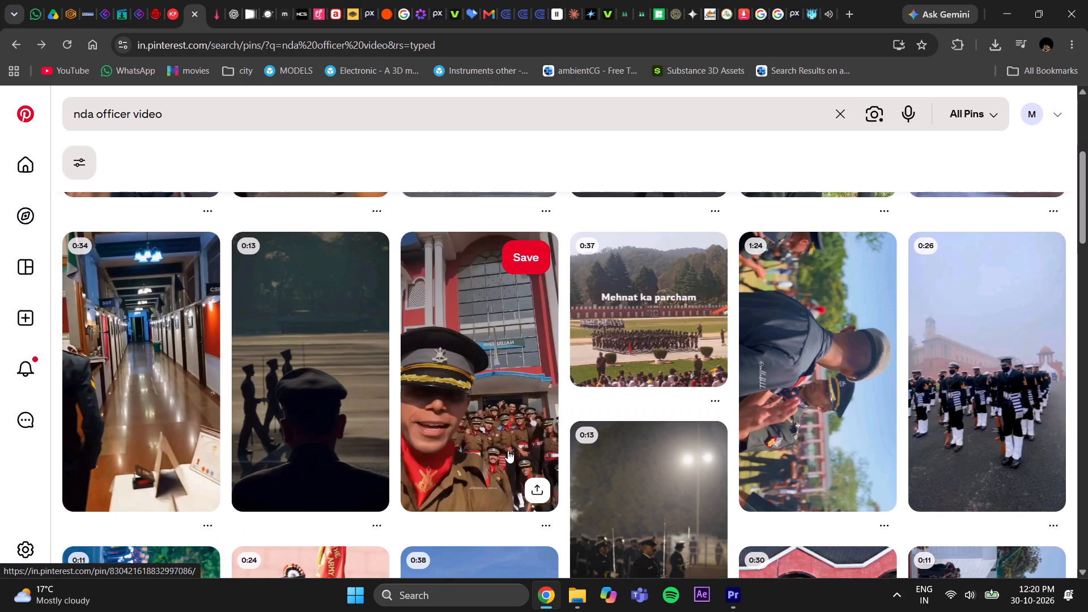
scroll(508, 450, up, 1)
scroll(508, 450, down, 2)
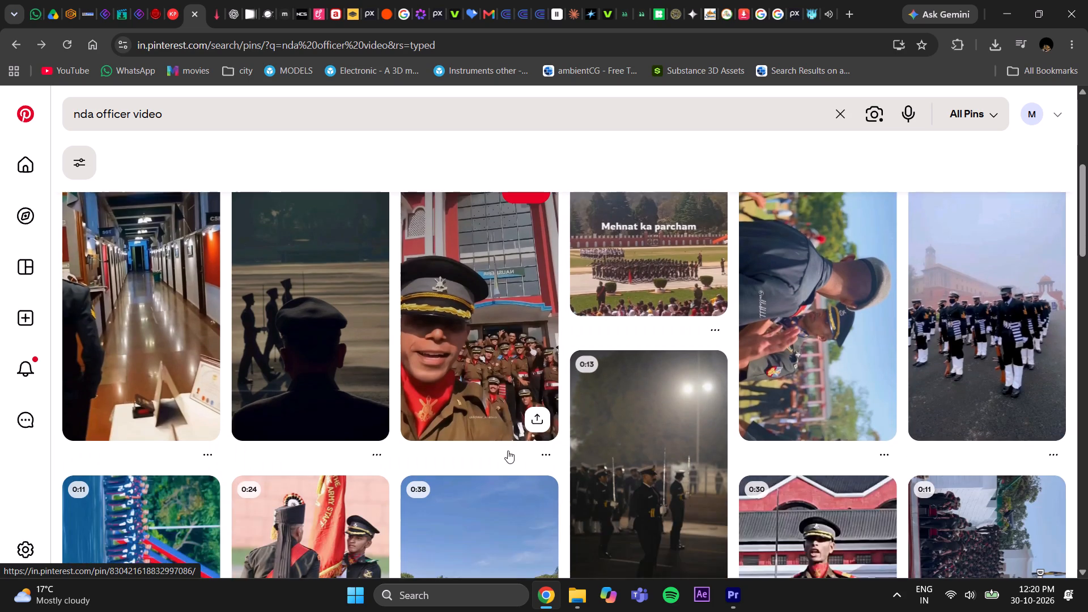
scroll(508, 450, down, 2)
scroll(508, 450, up, 3)
scroll(508, 450, down, 4)
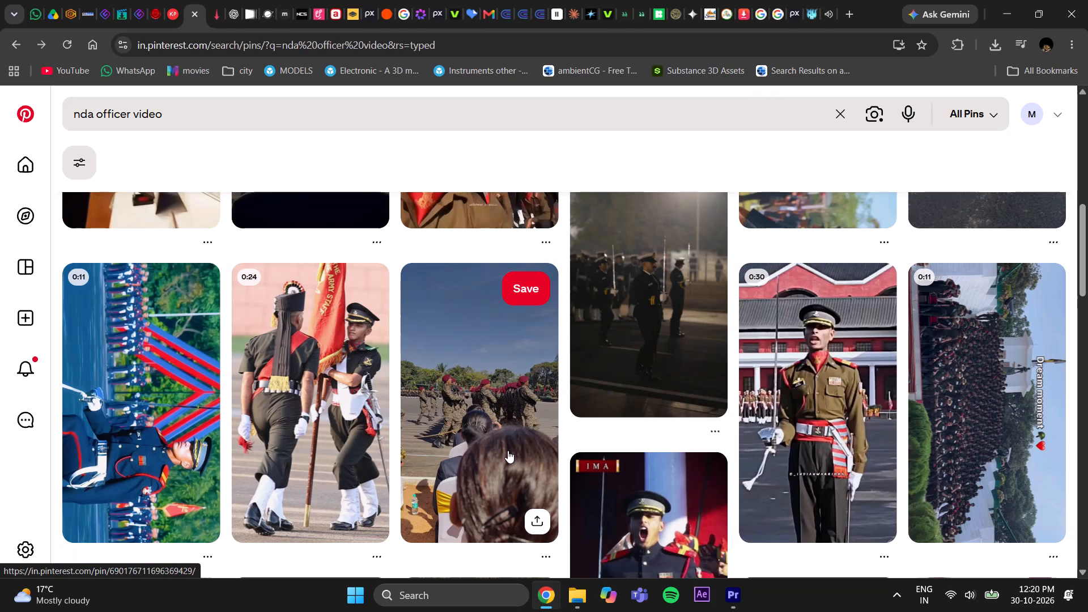
scroll(508, 450, down, 3)
scroll(508, 450, up, 14)
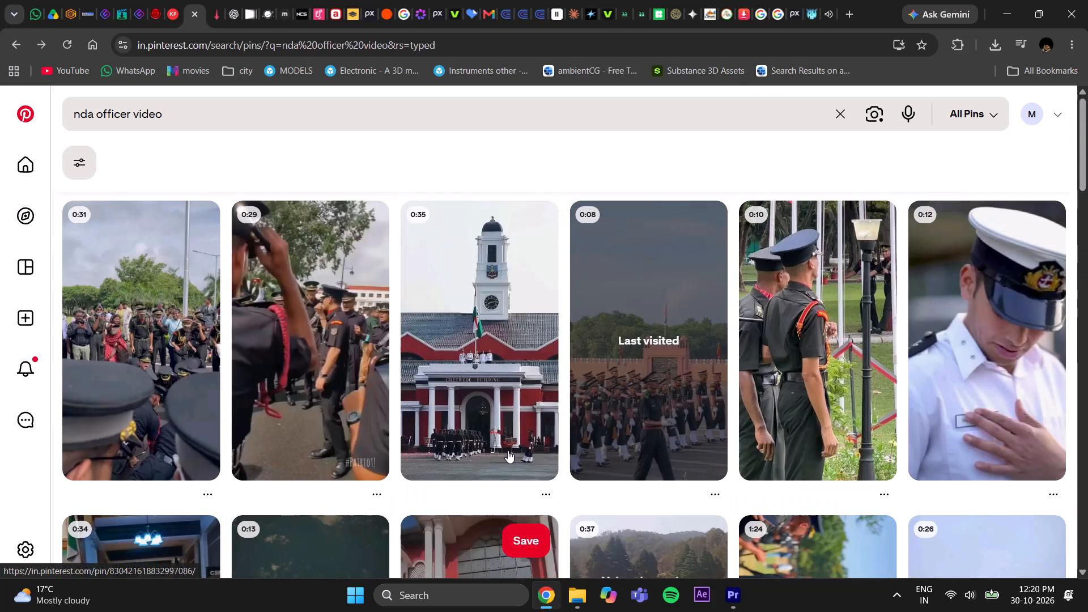
Open the 10-second pin of uniformed officers beside a lamp post and examine its related pins for usable academy footage.
scroll(508, 450, up, 6)
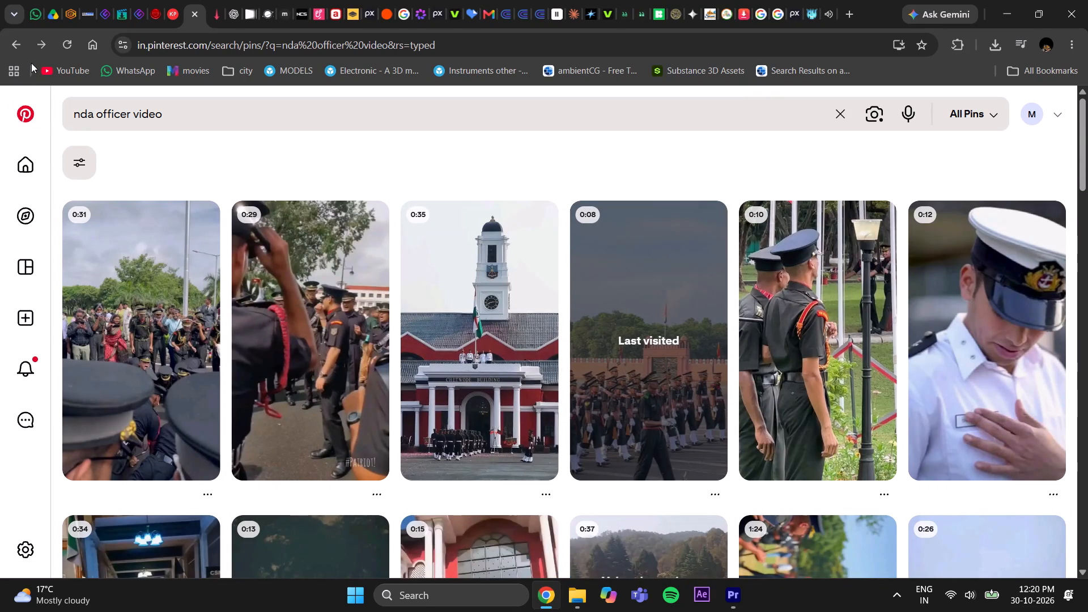
click(836, 384)
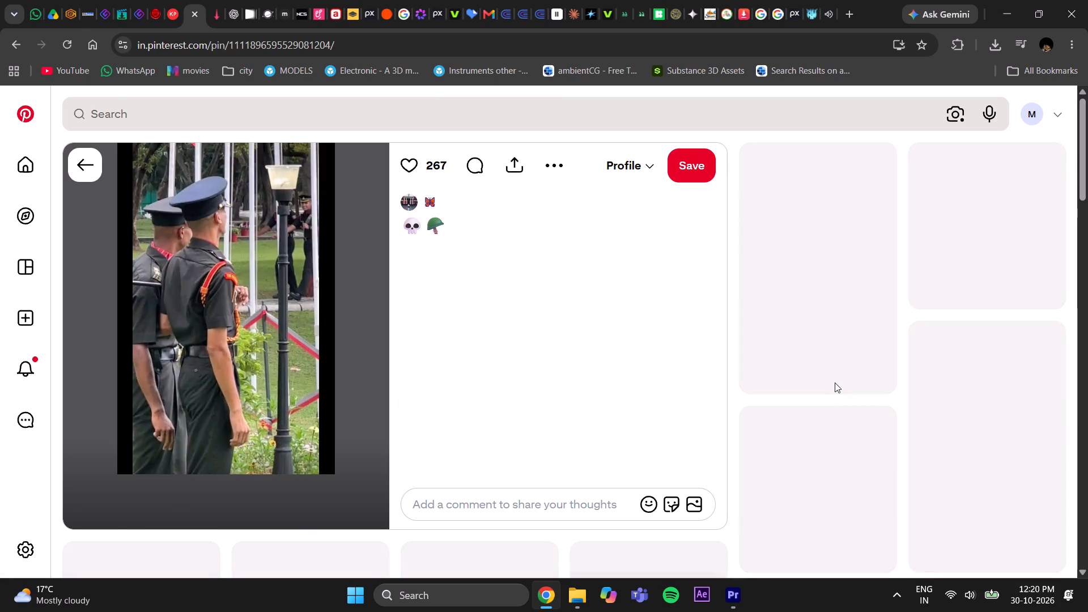
scroll(835, 382, down, 3)
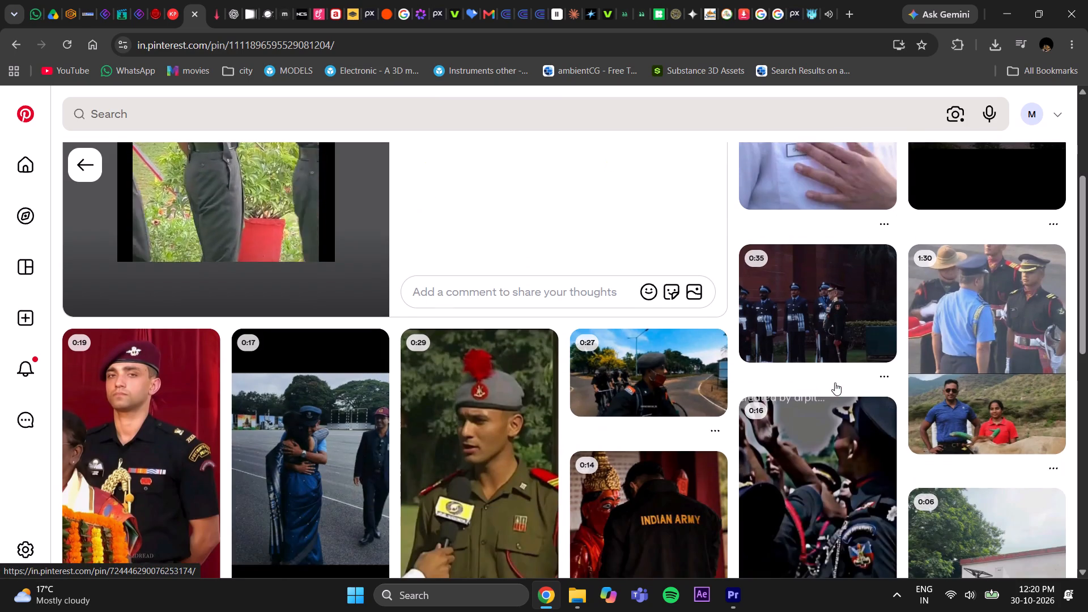
scroll(835, 382, down, 2)
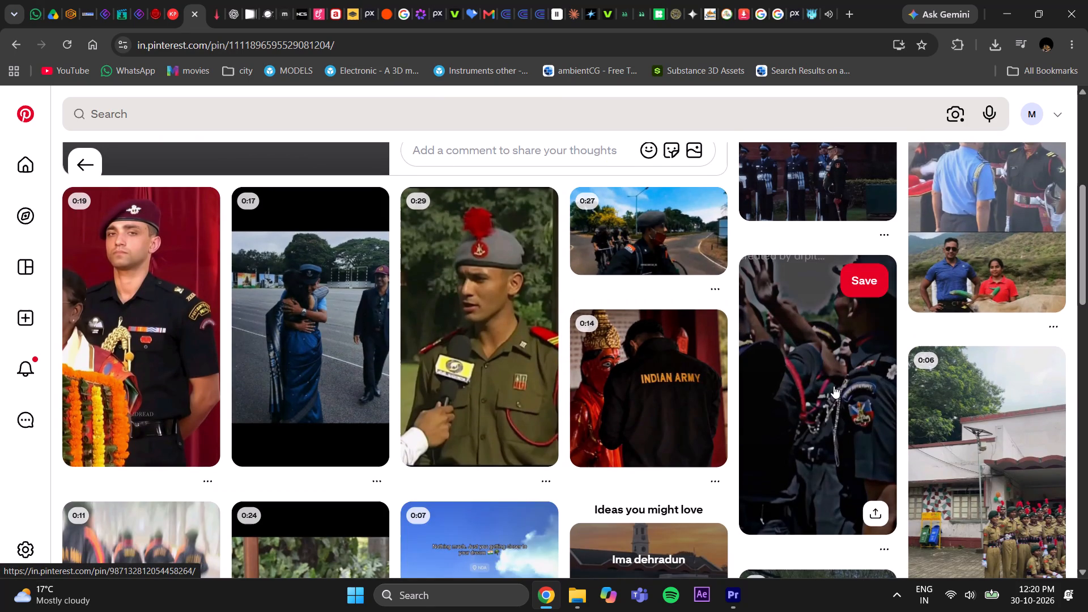
scroll(834, 386, down, 2)
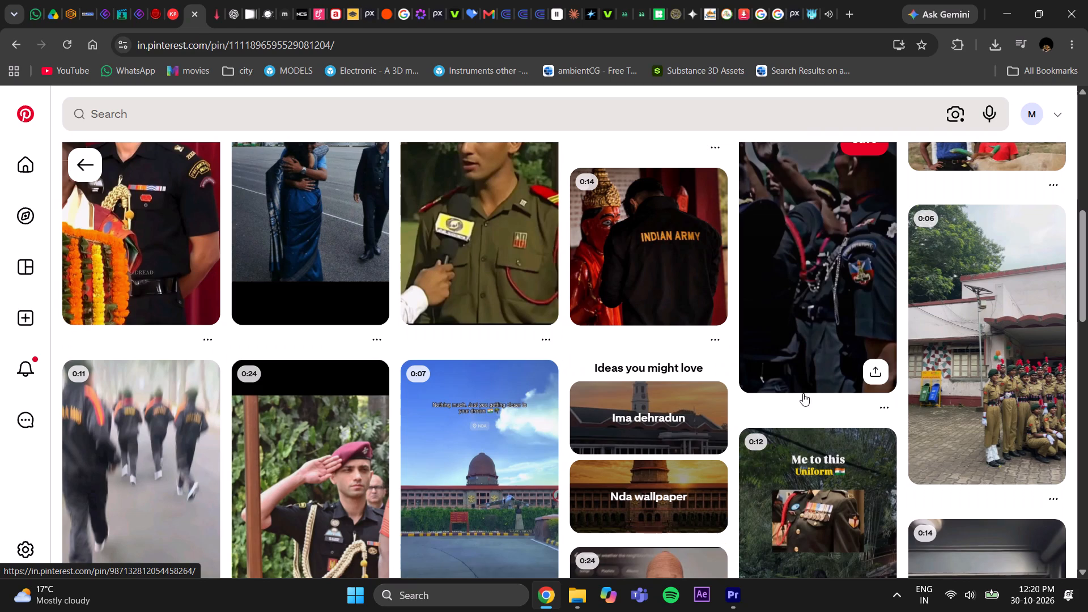
scroll(711, 396, down, 3)
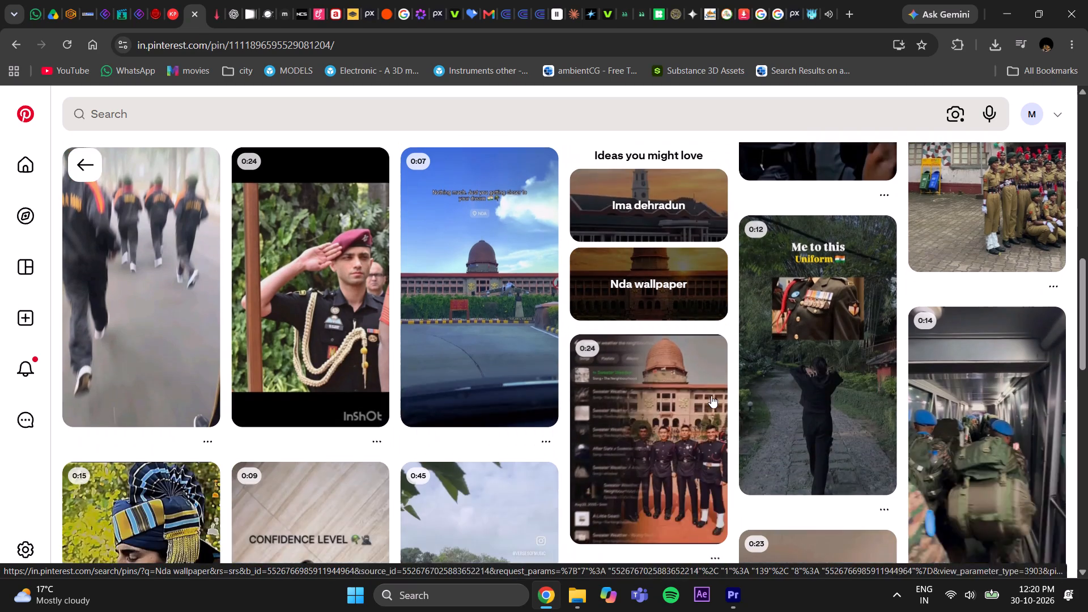
scroll(711, 396, down, 4)
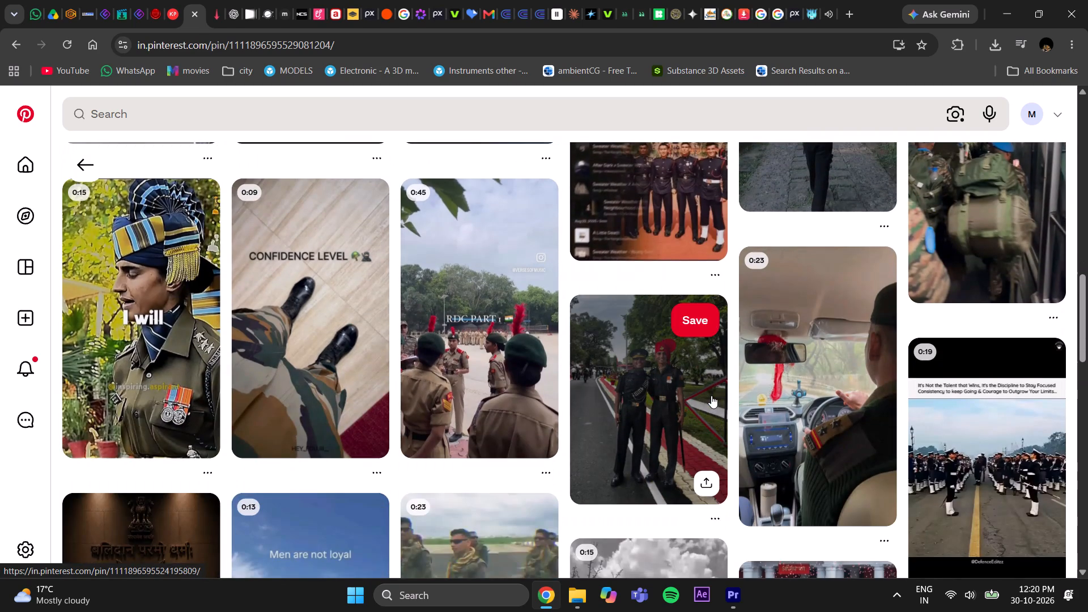
scroll(711, 396, down, 3)
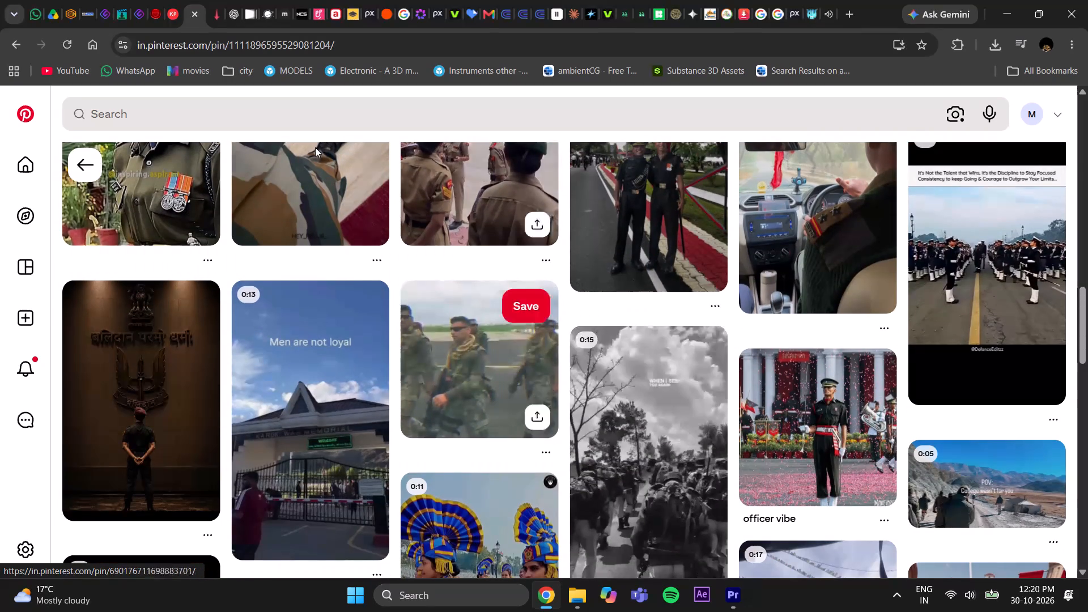
Go back to the "ima video" search results, open the IMA parade-ground video pin with the flower pots, and copy its link.
click(16, 41)
click(16, 41)
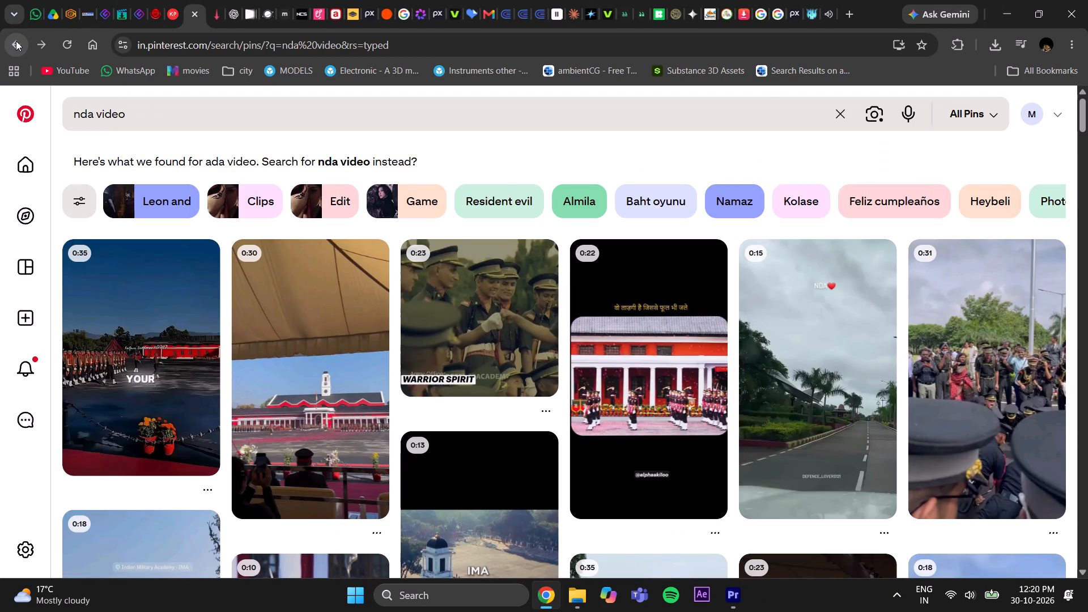
click(16, 41)
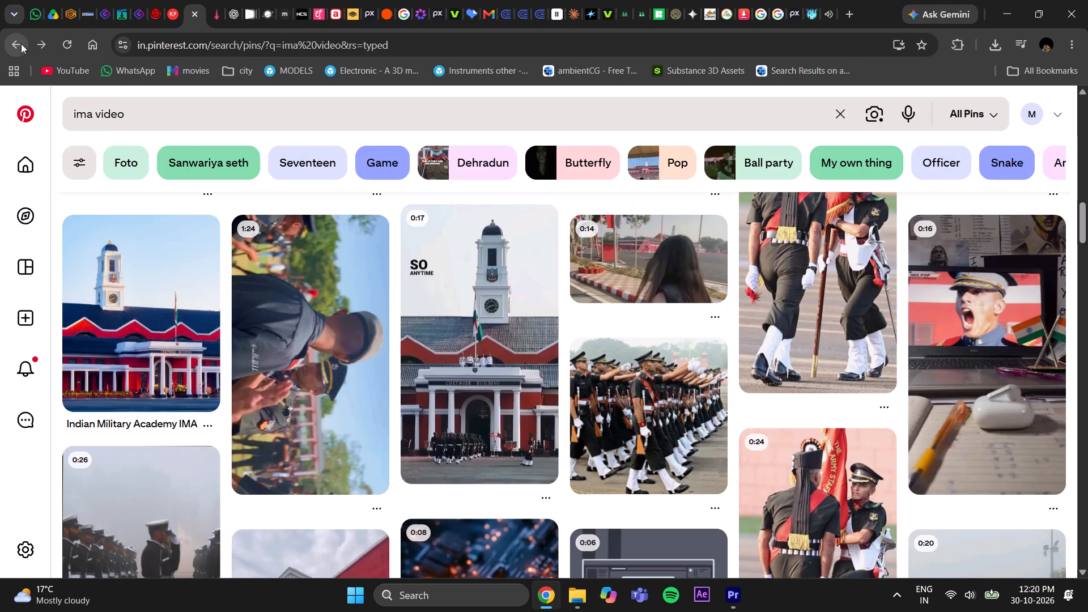
scroll(447, 369, up, 3)
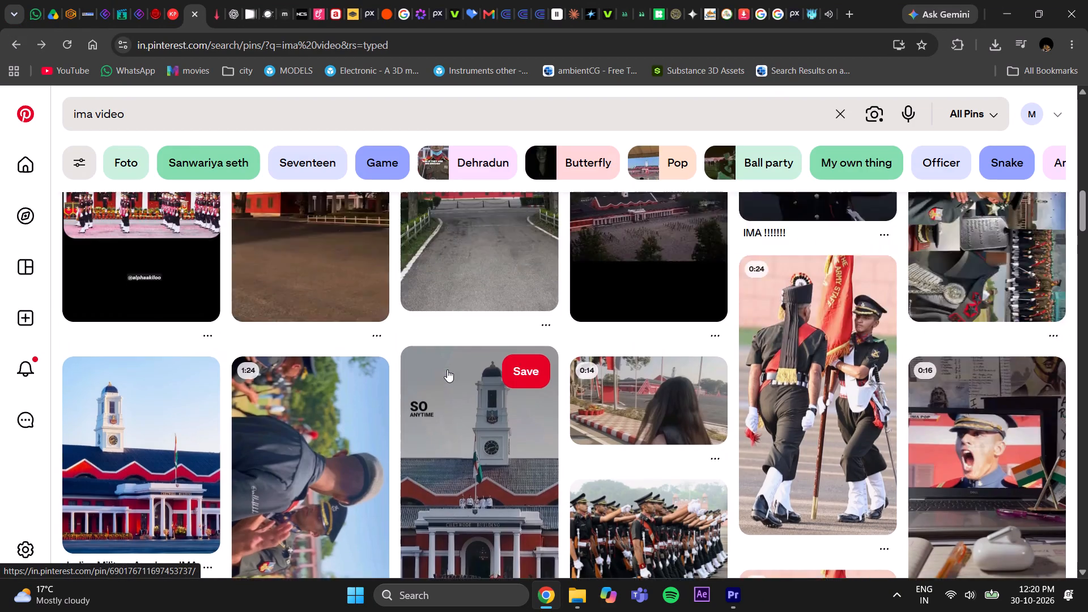
scroll(447, 369, up, 20)
scroll(447, 369, up, 4)
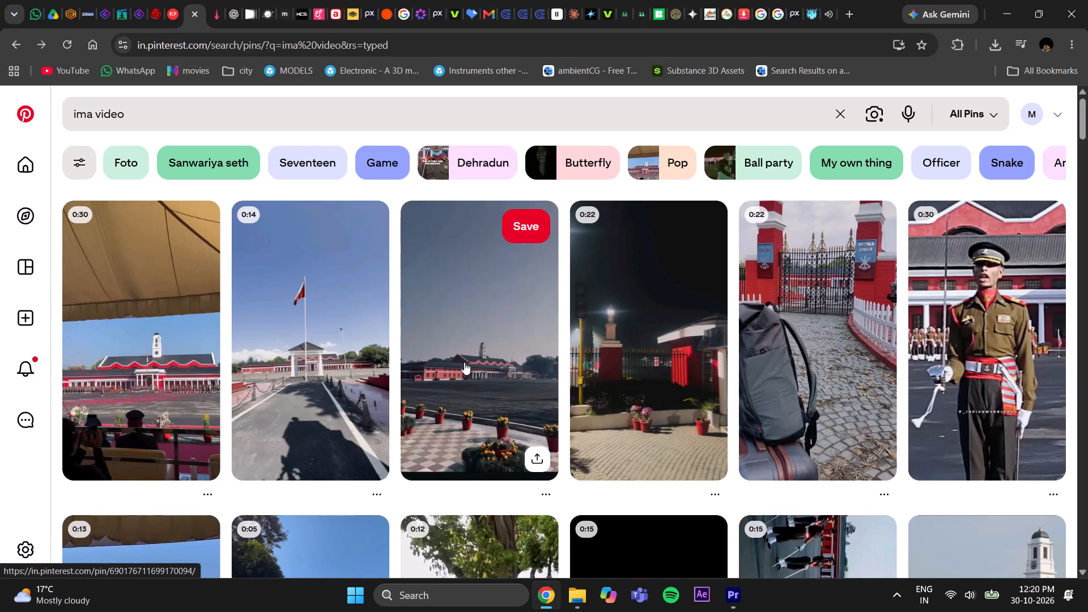
click(469, 362)
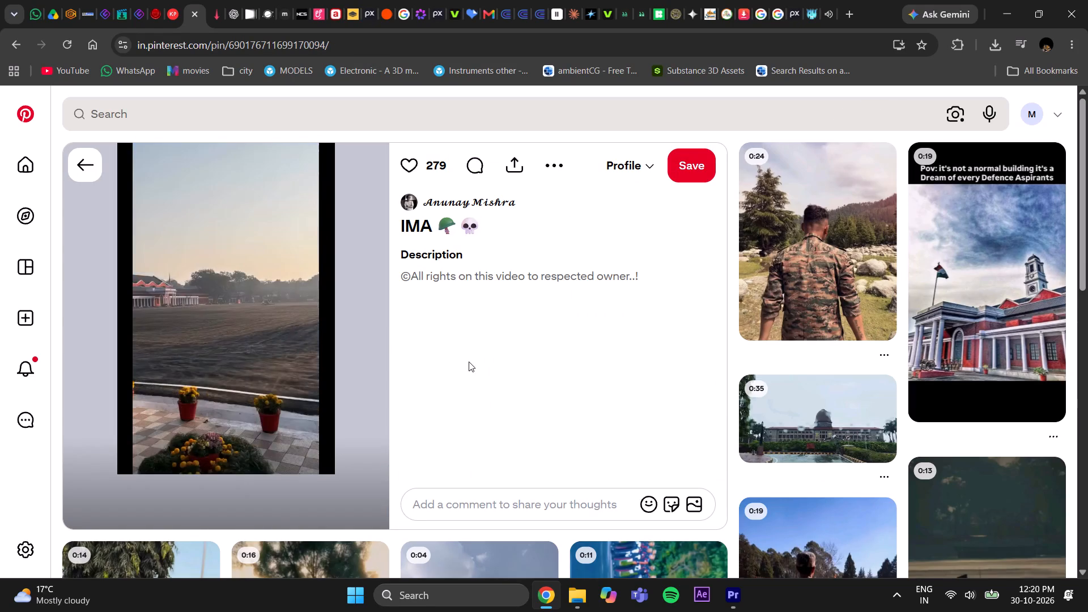
click(502, 173)
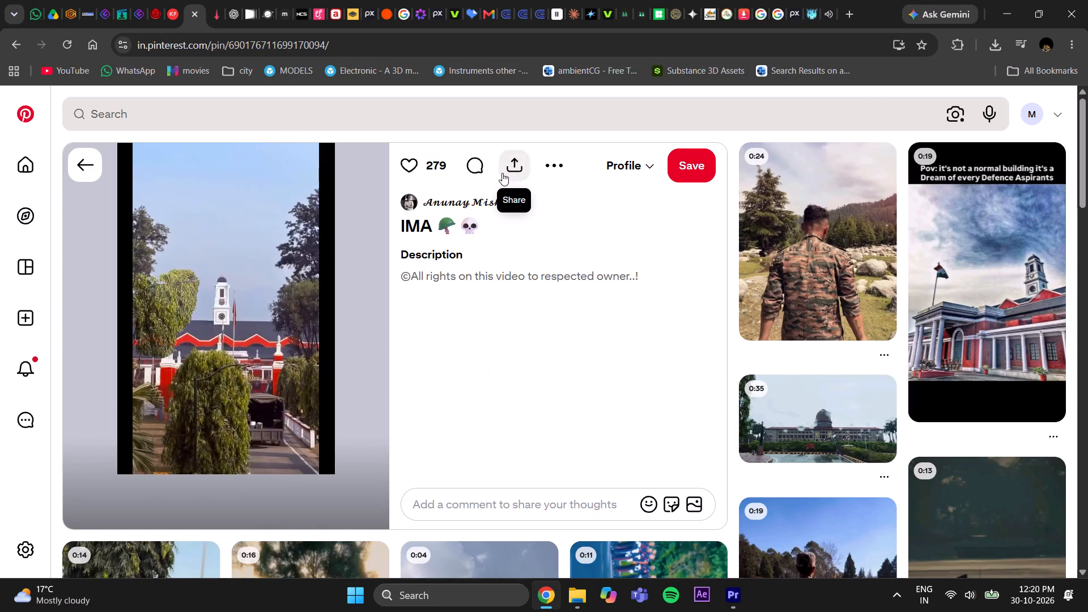
click(398, 244)
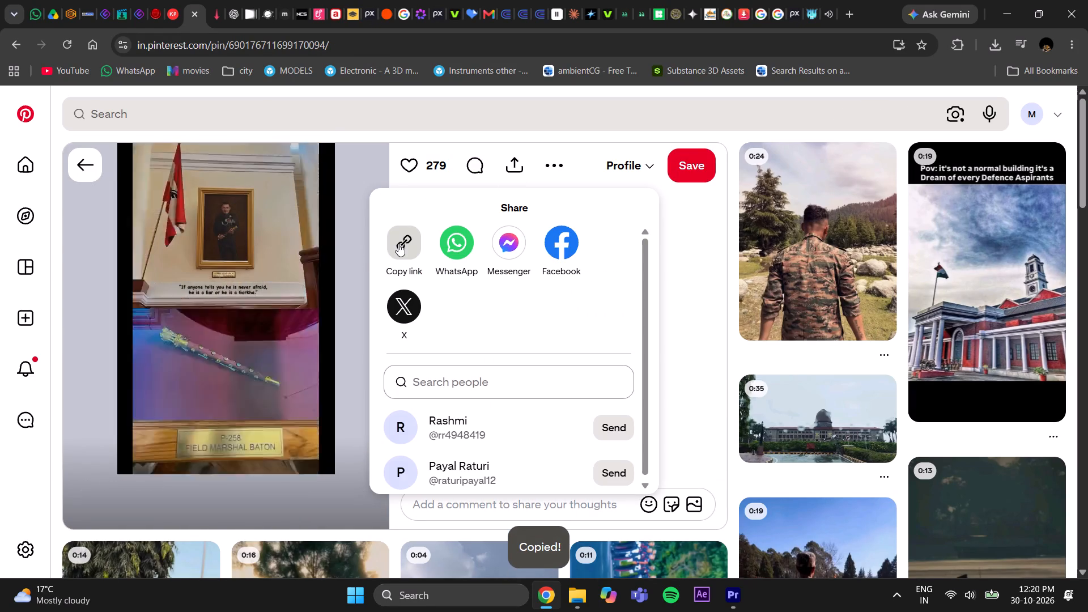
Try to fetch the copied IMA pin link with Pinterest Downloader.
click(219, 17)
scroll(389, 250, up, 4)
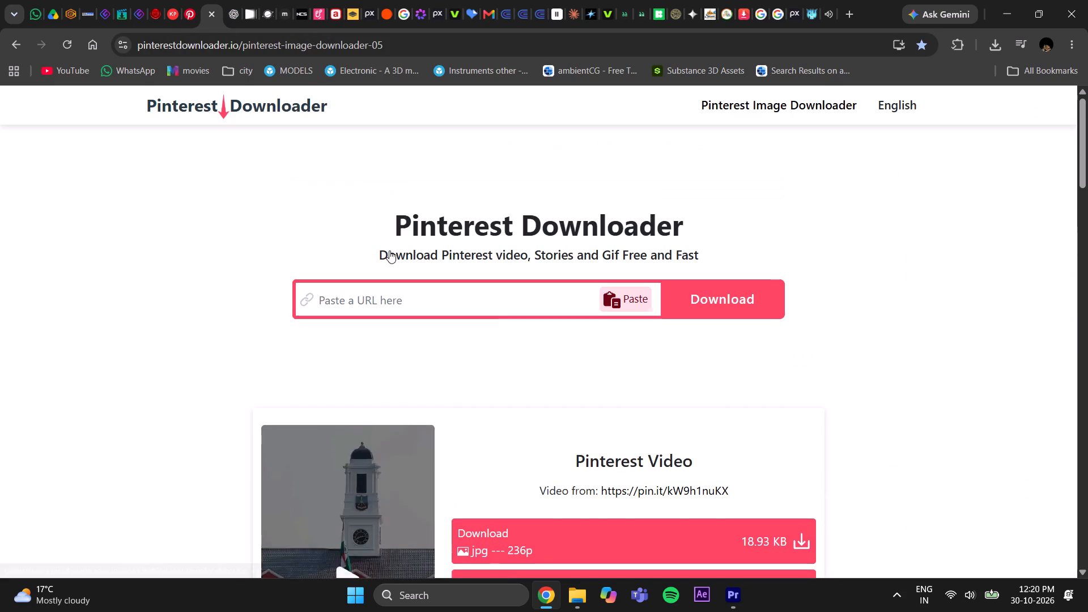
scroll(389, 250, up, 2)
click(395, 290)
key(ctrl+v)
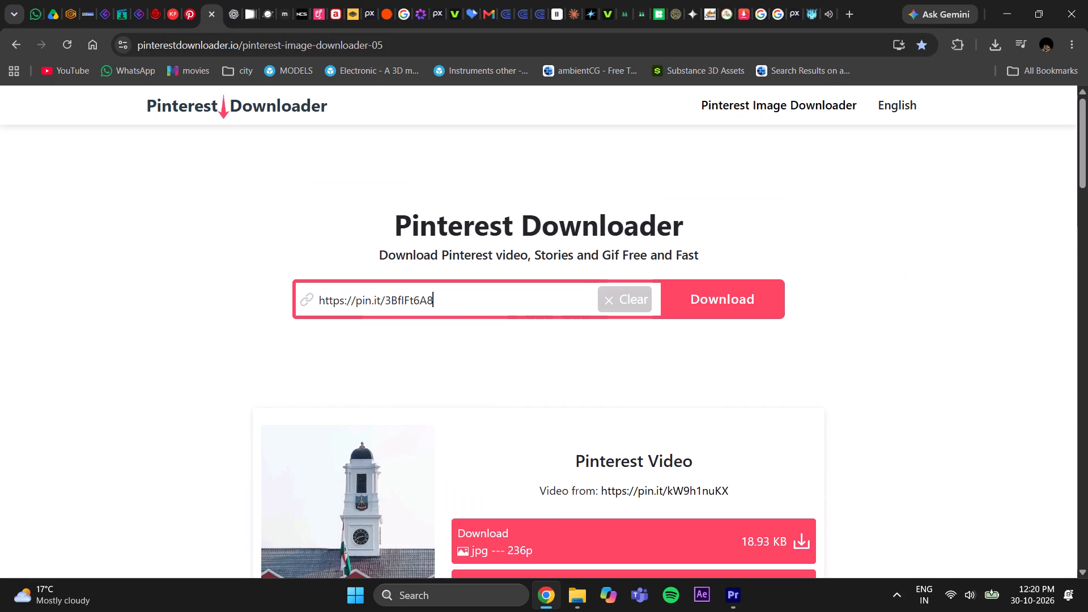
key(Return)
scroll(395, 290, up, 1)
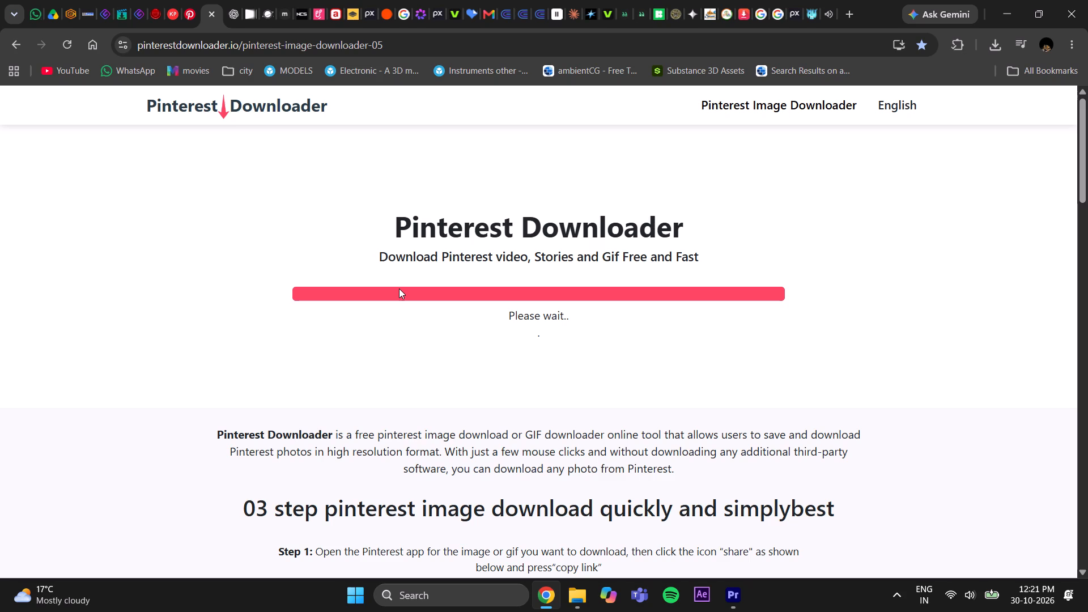
Switch to the KlickPin downloader, submit the copied IMA pin link, and download the video.
click(180, 20)
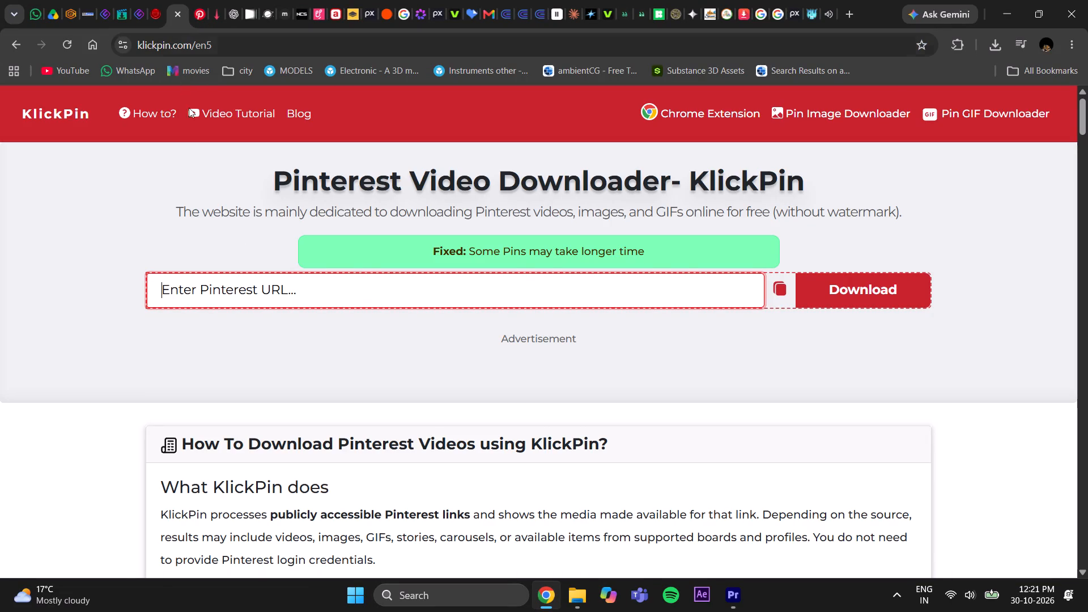
click(291, 304)
key(ctrl+v)
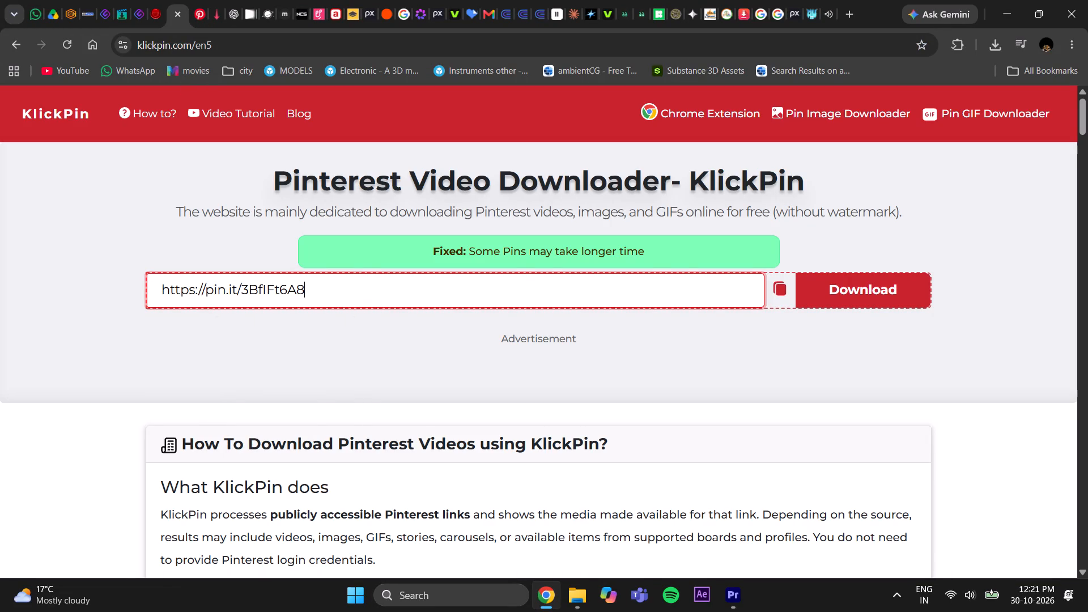
key(Return)
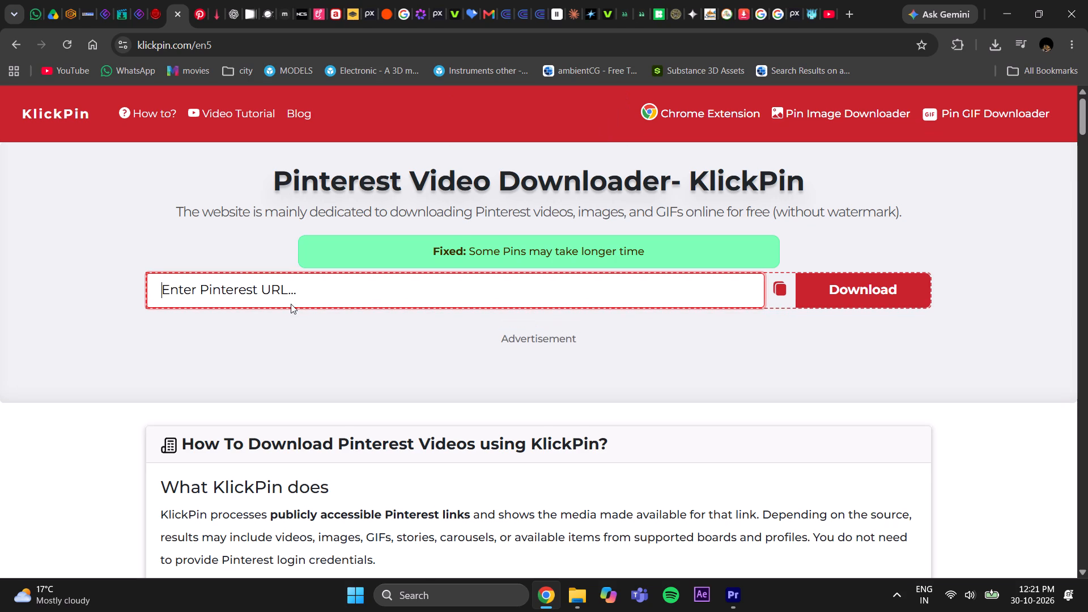
key(ctrl+v)
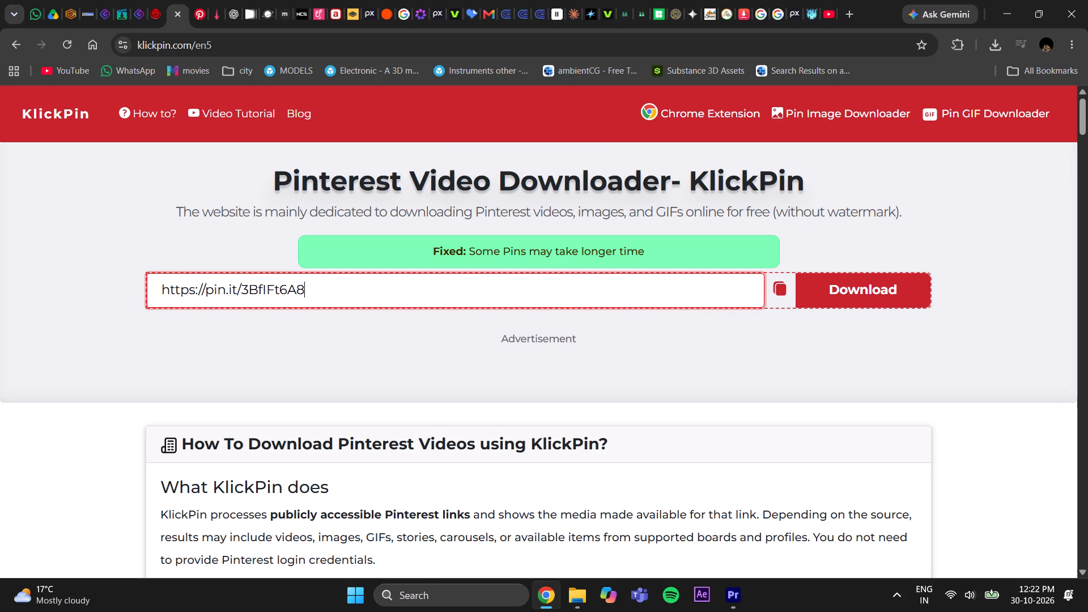
click(857, 288)
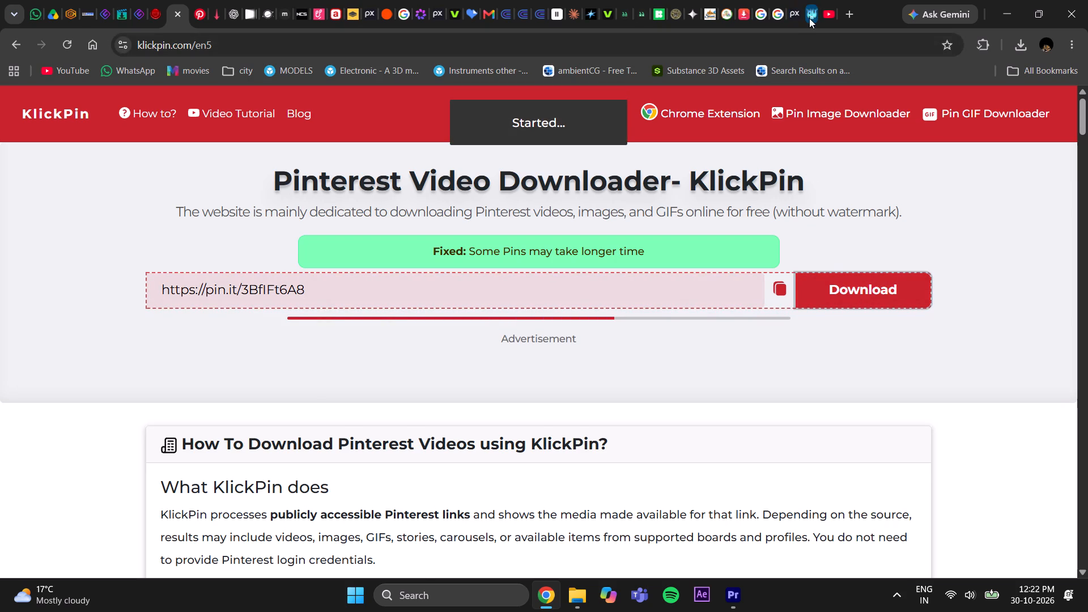
click(827, 18)
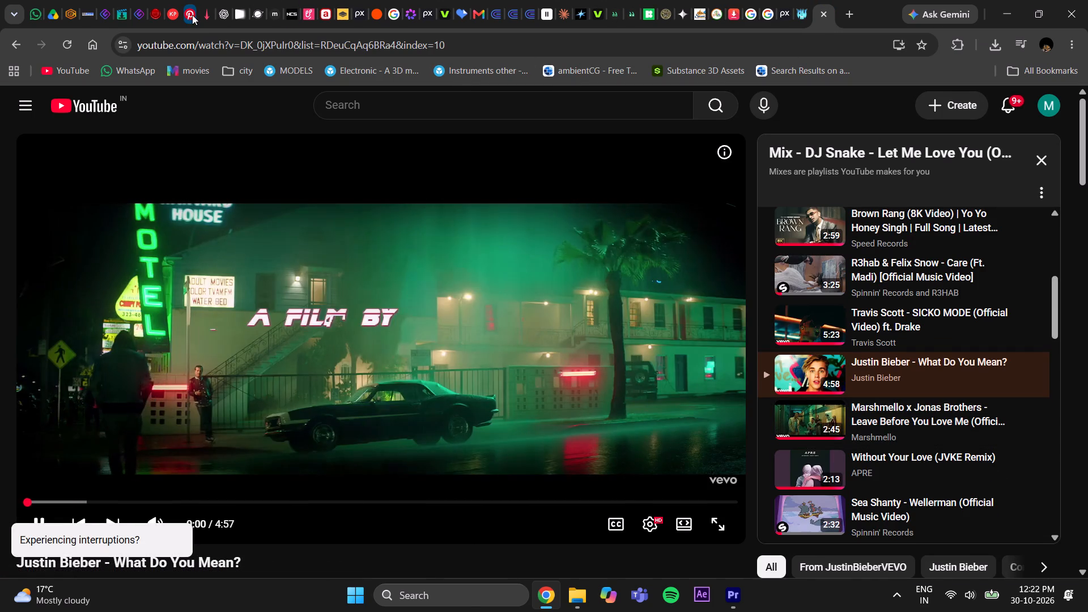
click(192, 15)
click(167, 12)
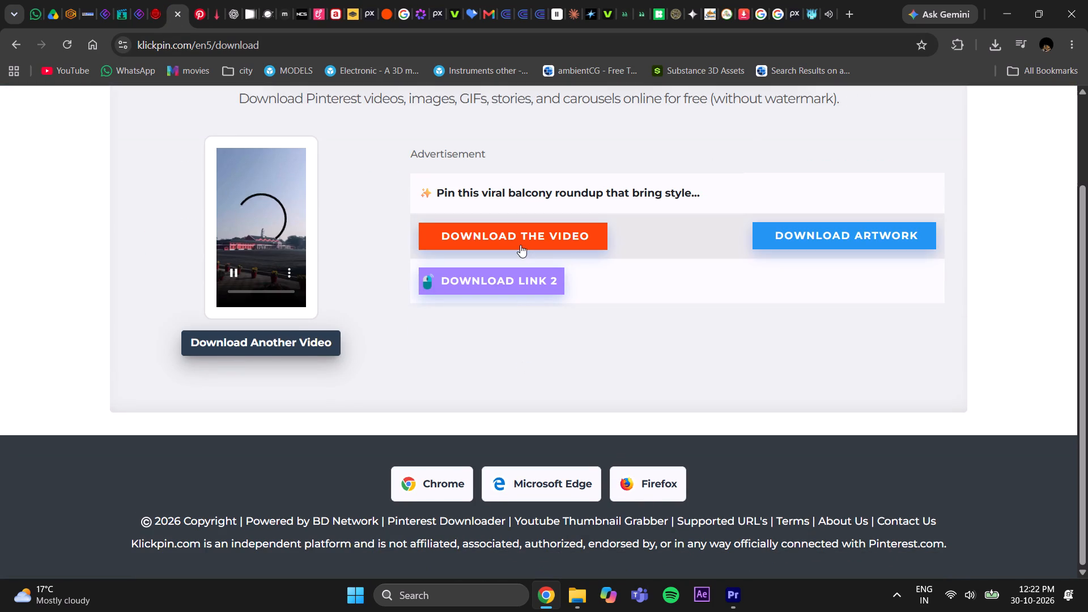
click(526, 238)
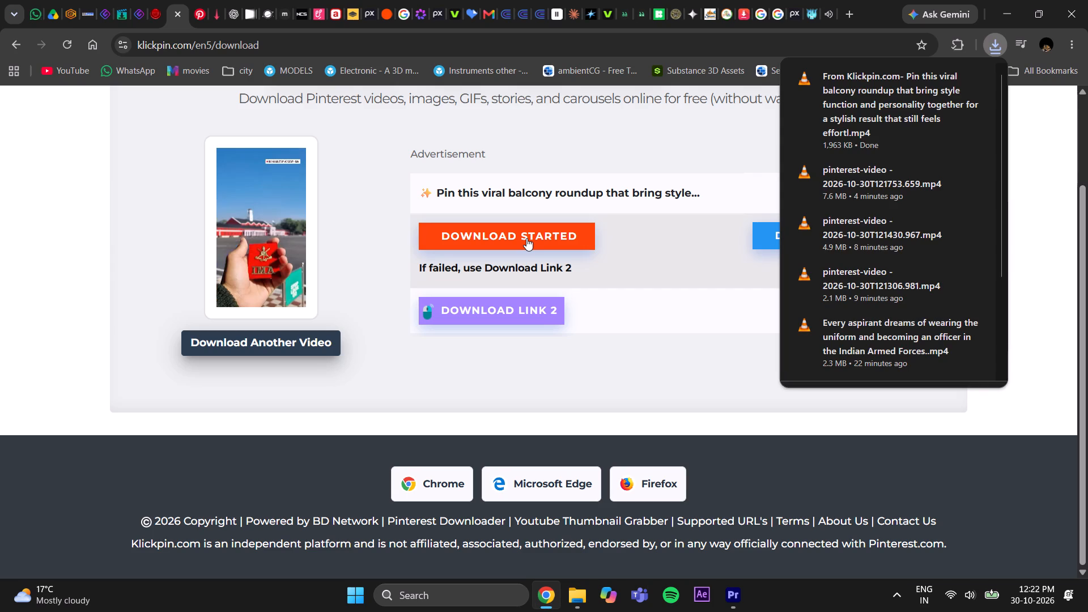
Switch to Premiere Pro, scrub through the NDA reference reel in the source view, and examine its opening "Kya hai NDA ??" caption up close.
click(203, 15)
click(724, 609)
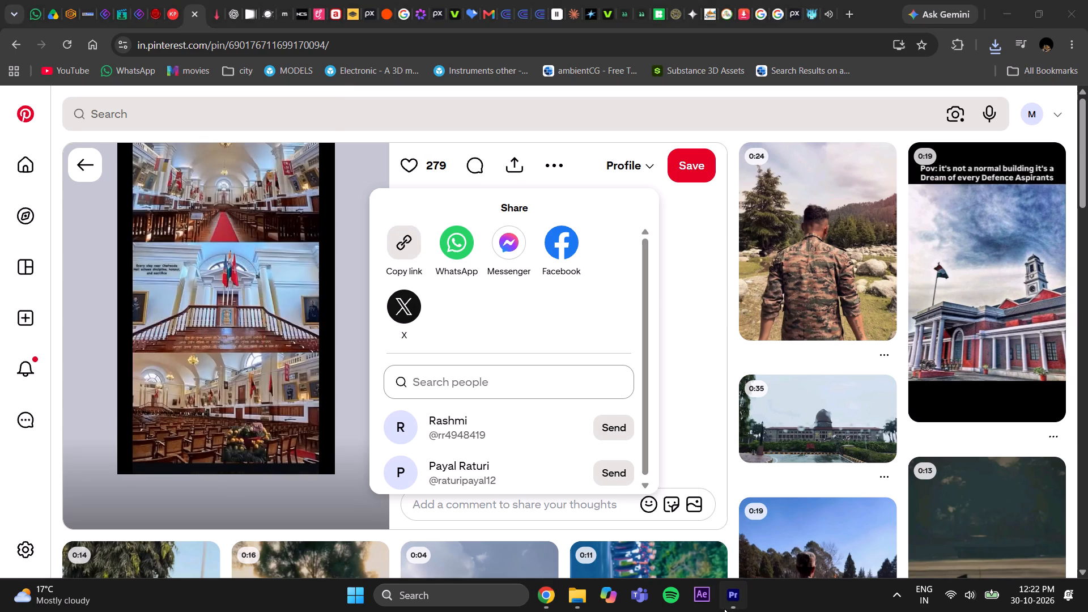
drag(332, 236, 194, 248)
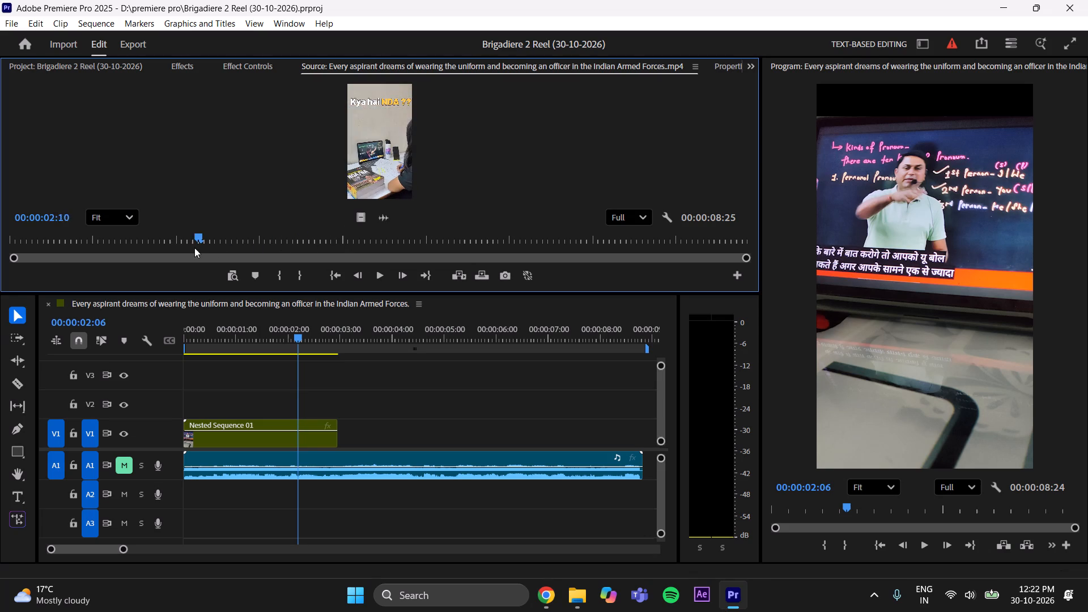
drag(194, 248, 414, 301)
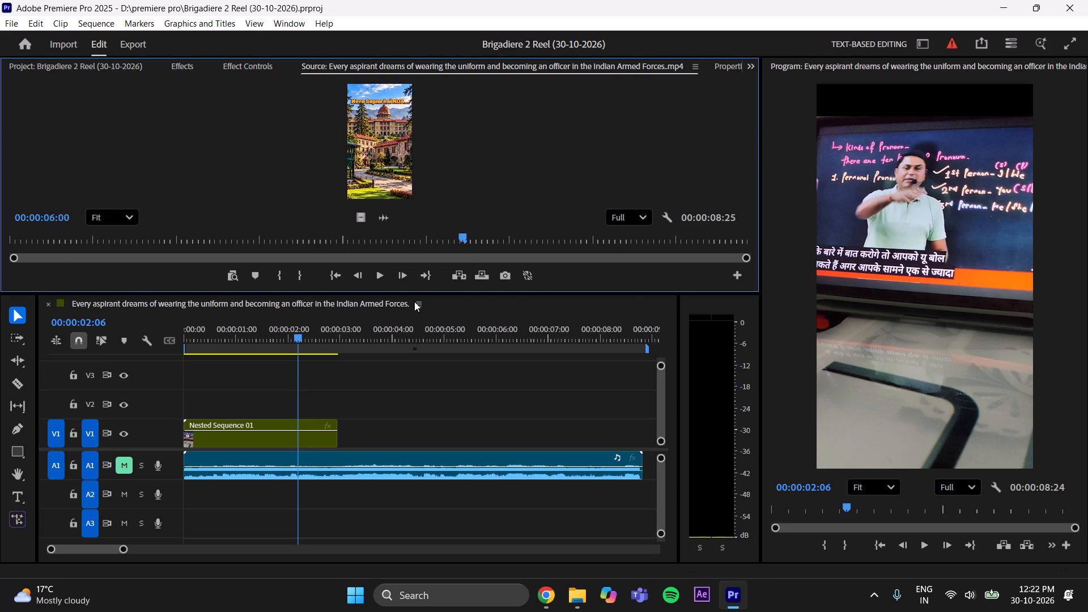
drag(414, 301, 0, 297)
scroll(356, 79, up, 5)
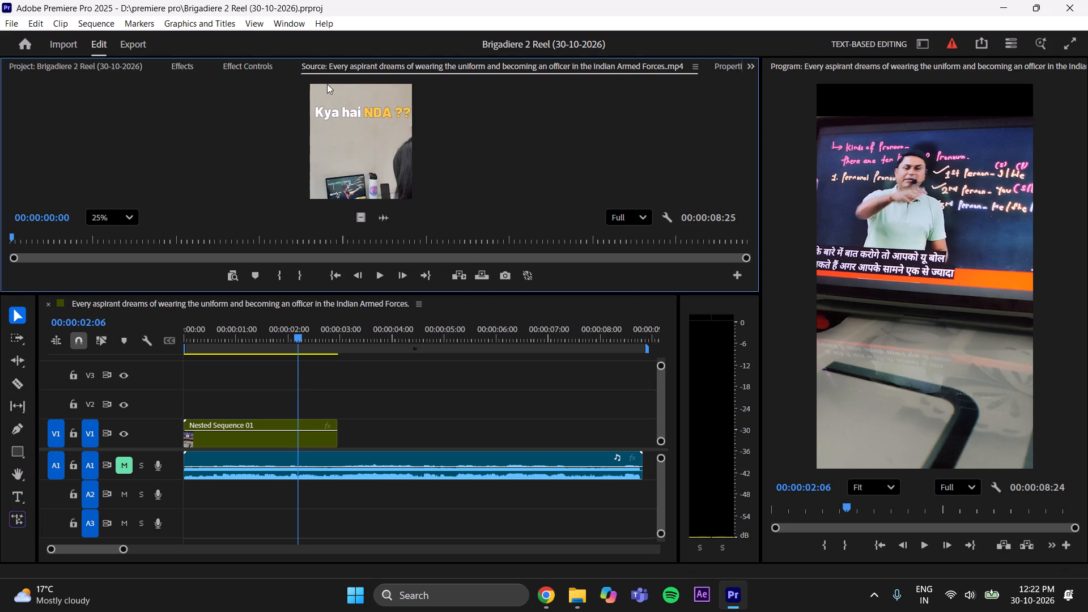
scroll(327, 84, up, 8)
click(273, 66)
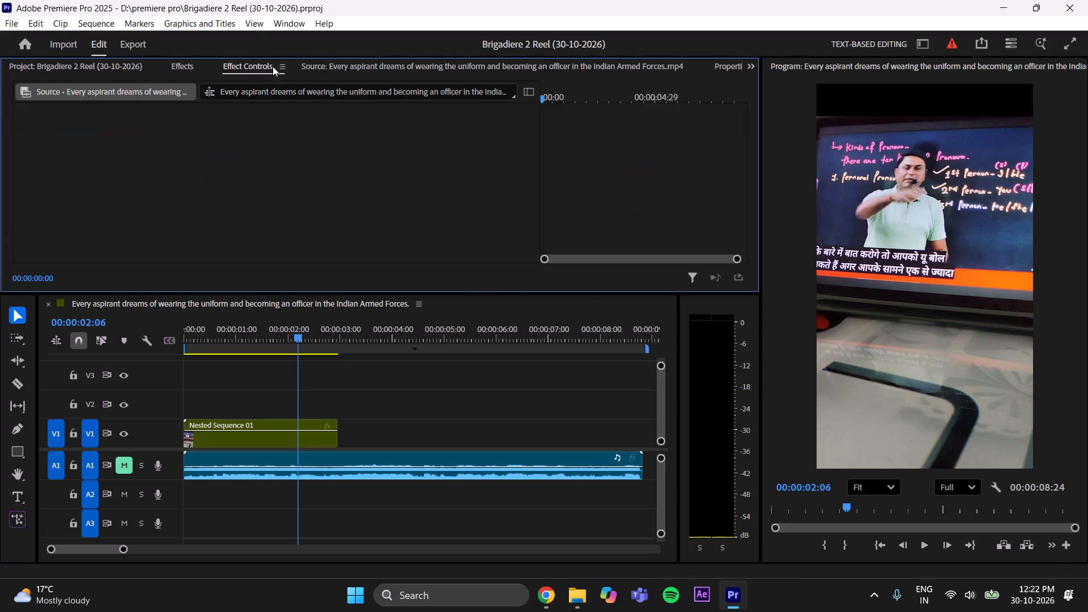
click(332, 70)
scroll(508, 216, down, 2)
scroll(376, 129, down, 3)
scroll(334, 83, up, 2)
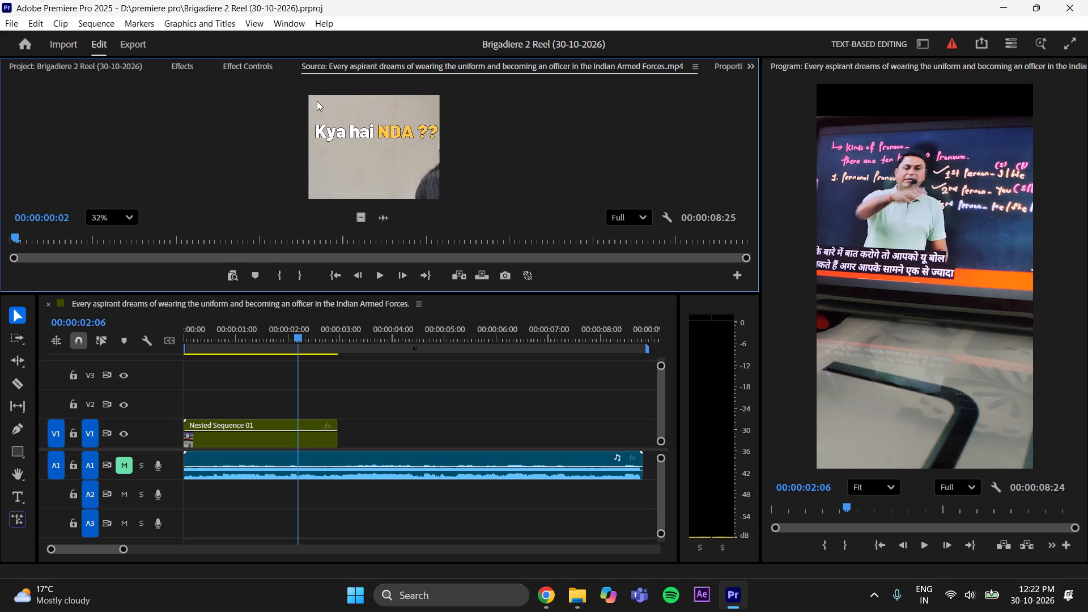
scroll(317, 101, up, 6)
scroll(457, 173, down, 1)
scroll(290, 103, up, 1)
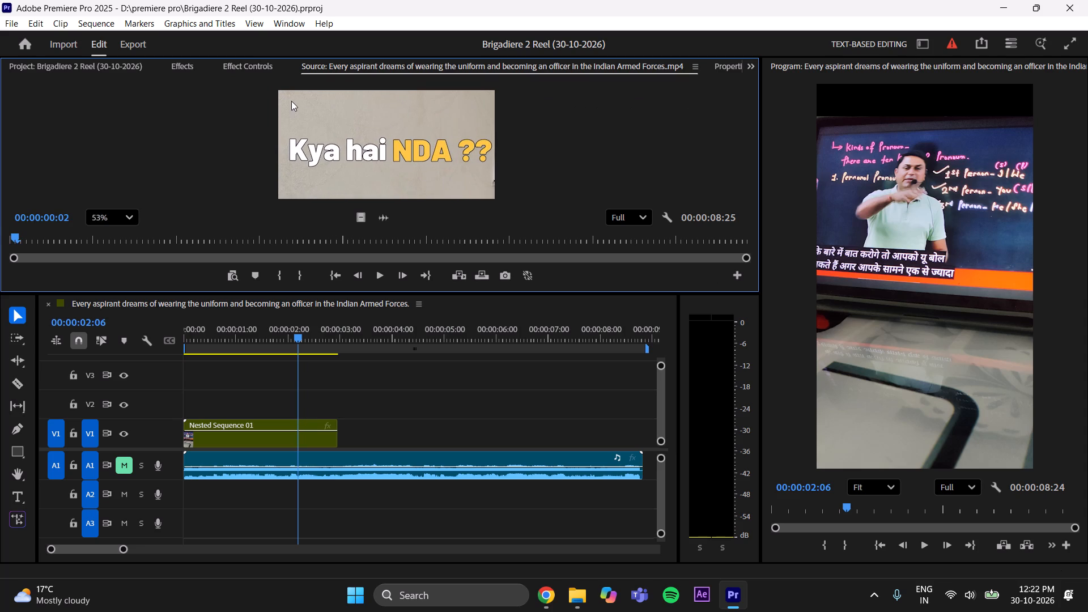
scroll(300, 95, down, 1)
scroll(307, 133, up, 1)
Return the playhead to the start of the sequence and unmute audio track A1.
drag(297, 328, 228, 337)
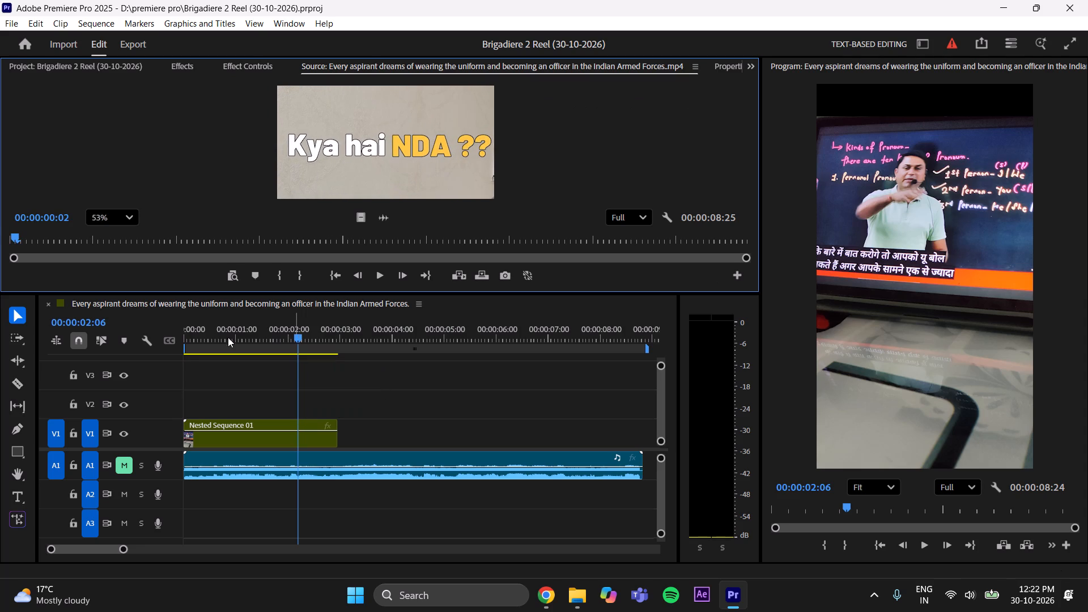
drag(228, 337, 179, 352)
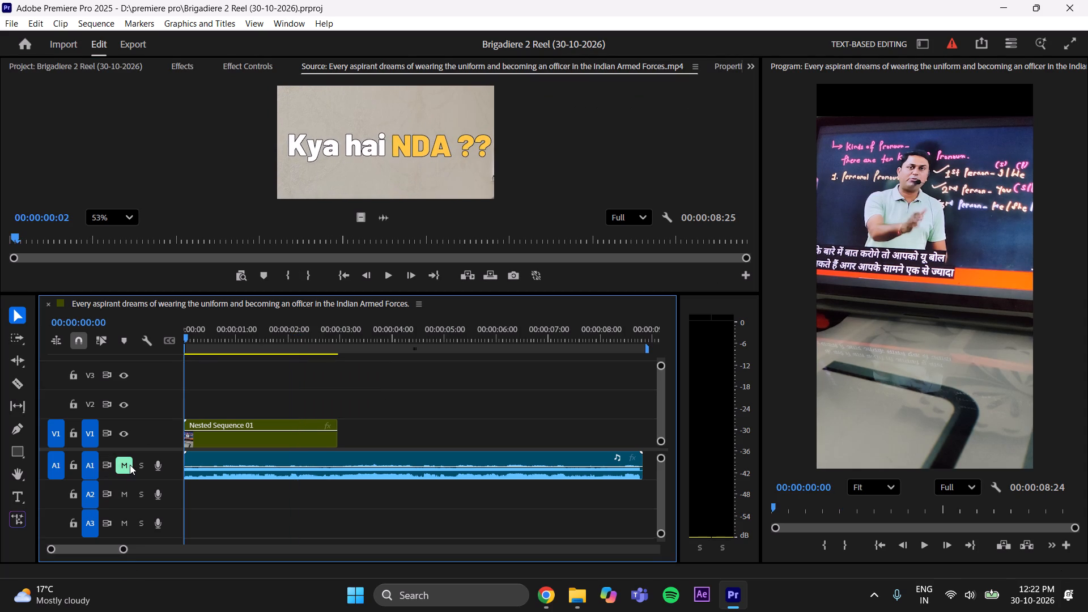
click(128, 465)
Add a text caption reading "Kya Hai NDA?" over the lower part of the video frame at the sequence start.
click(21, 503)
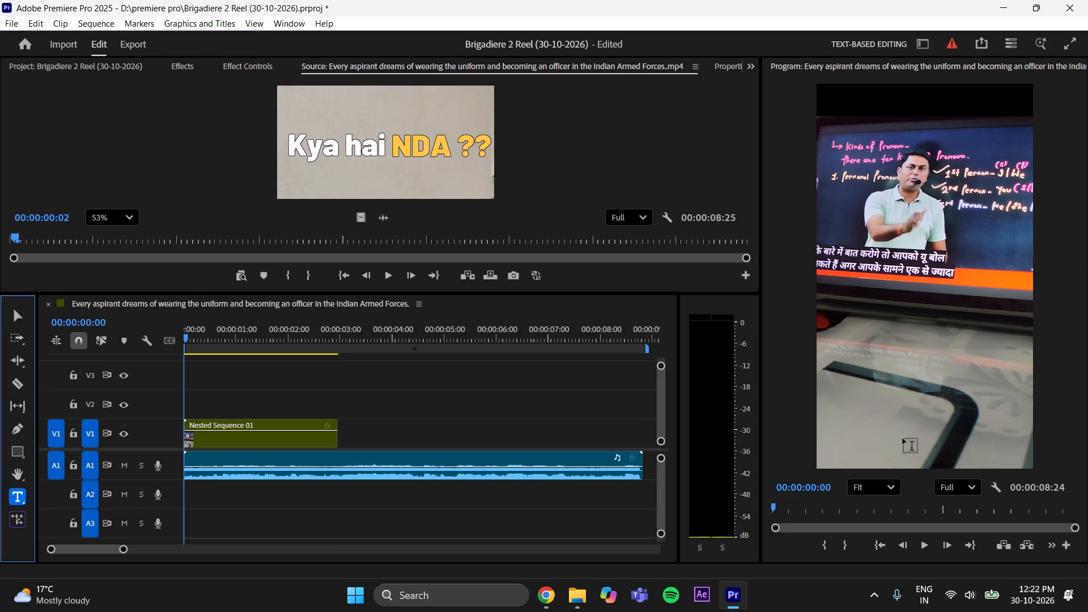
click(838, 382)
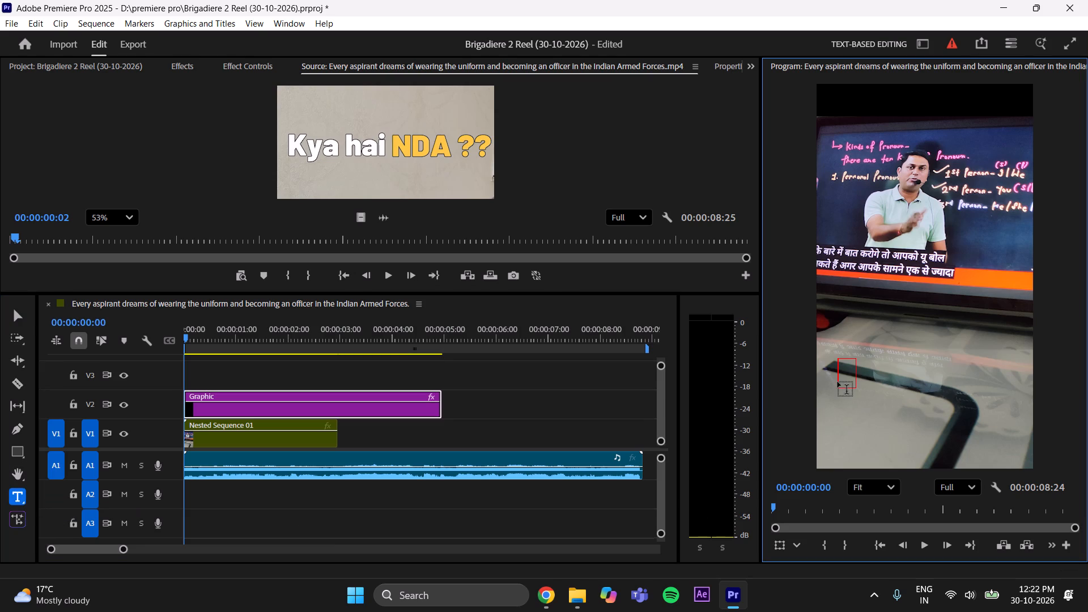
key(shift+k)
text(ya)
key(space)
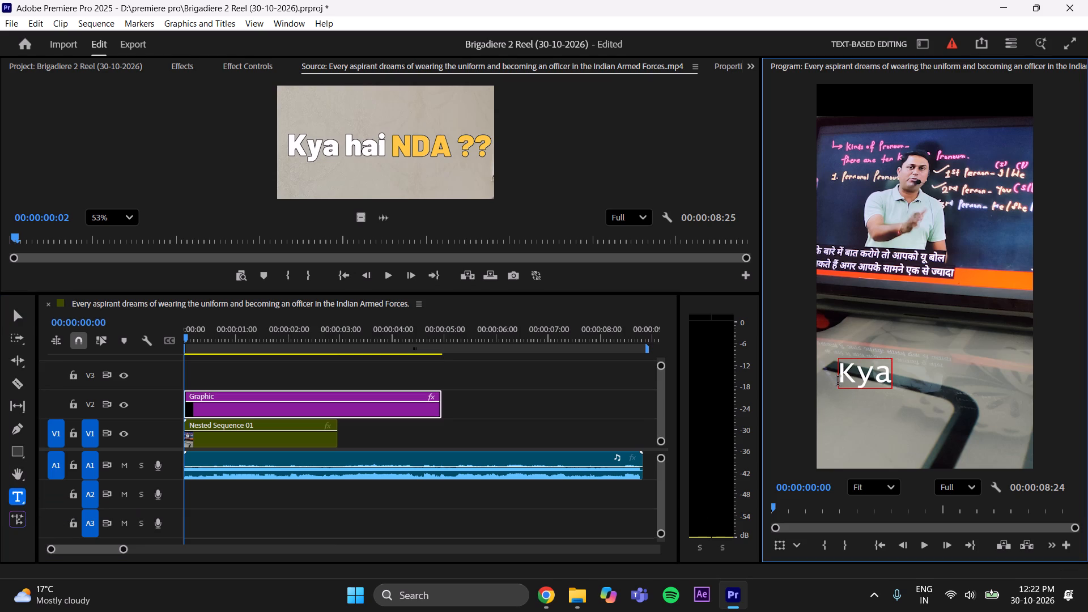
key(shift+h)
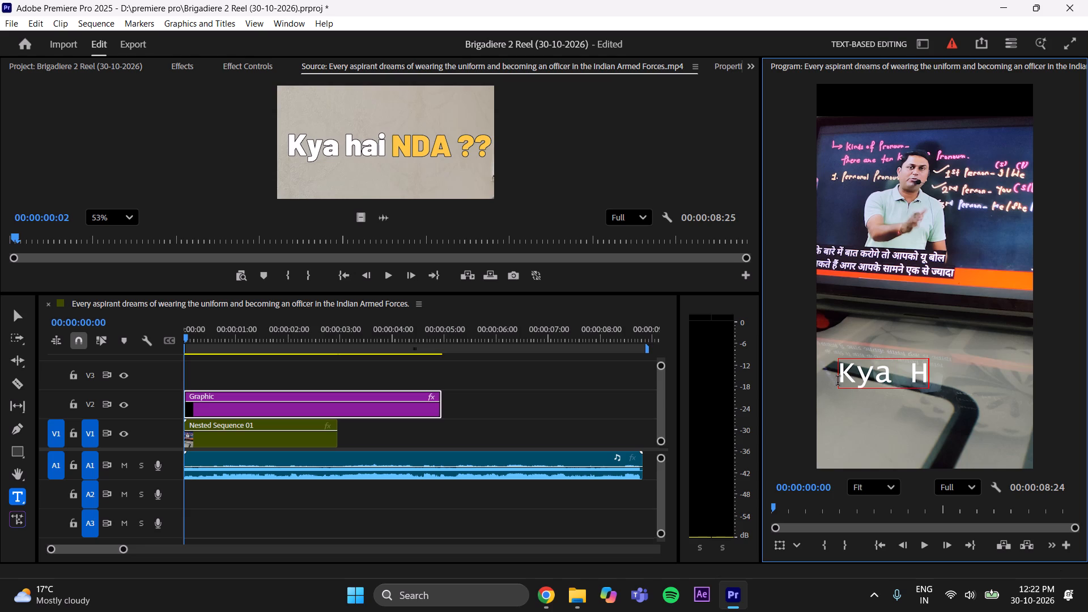
text(au)
key(BackSpace)
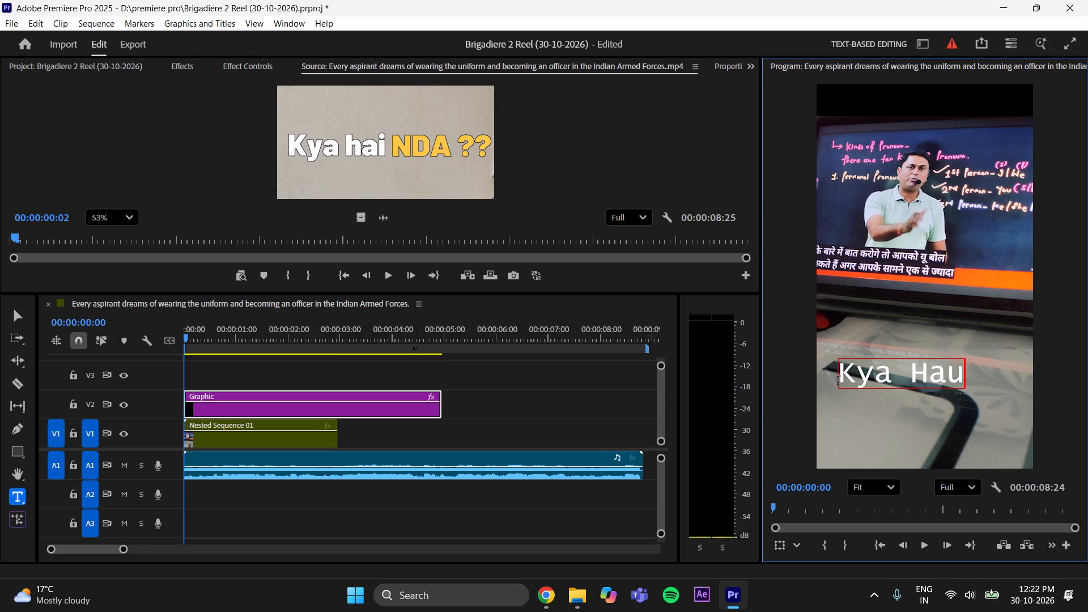
text(i)
key(space)
text(NDA)
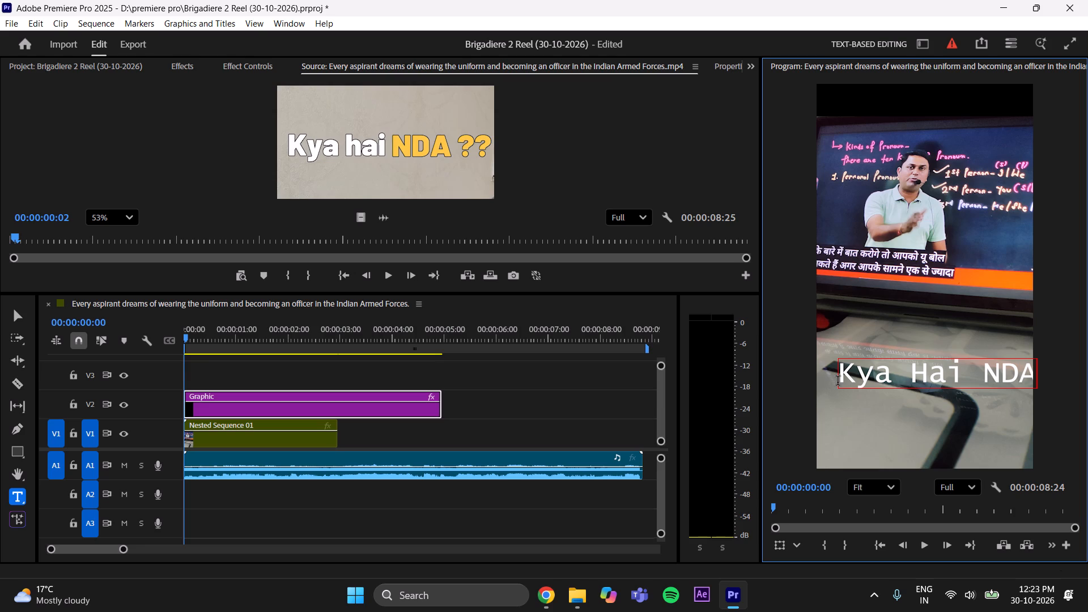
text(??)
key(BackSpace)
click(15, 318)
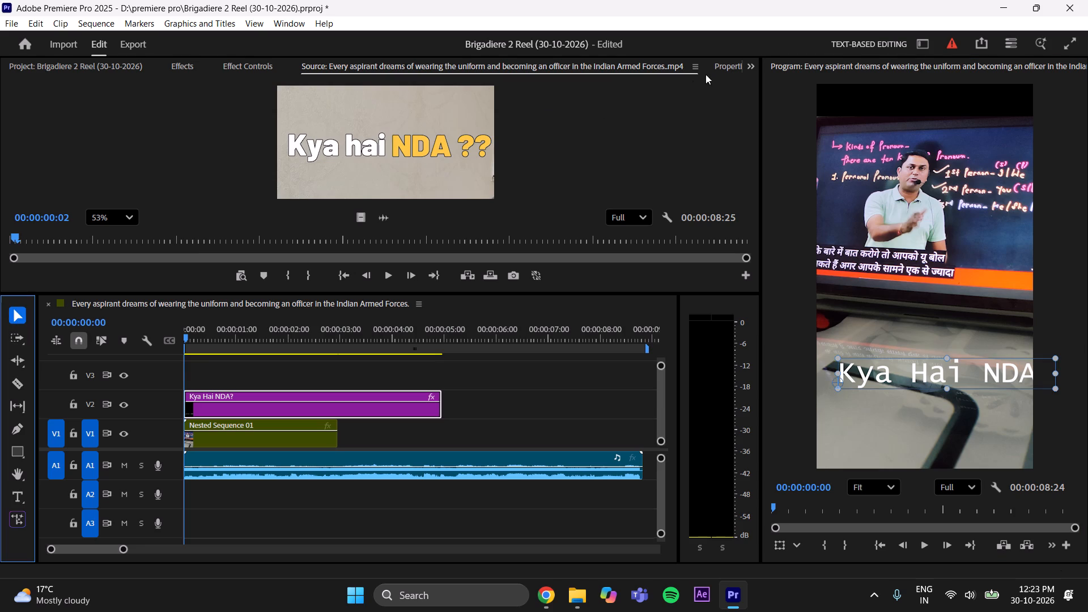
Set the caption's font to Franklin Gothic Heavy and its font size to 78.
click(720, 67)
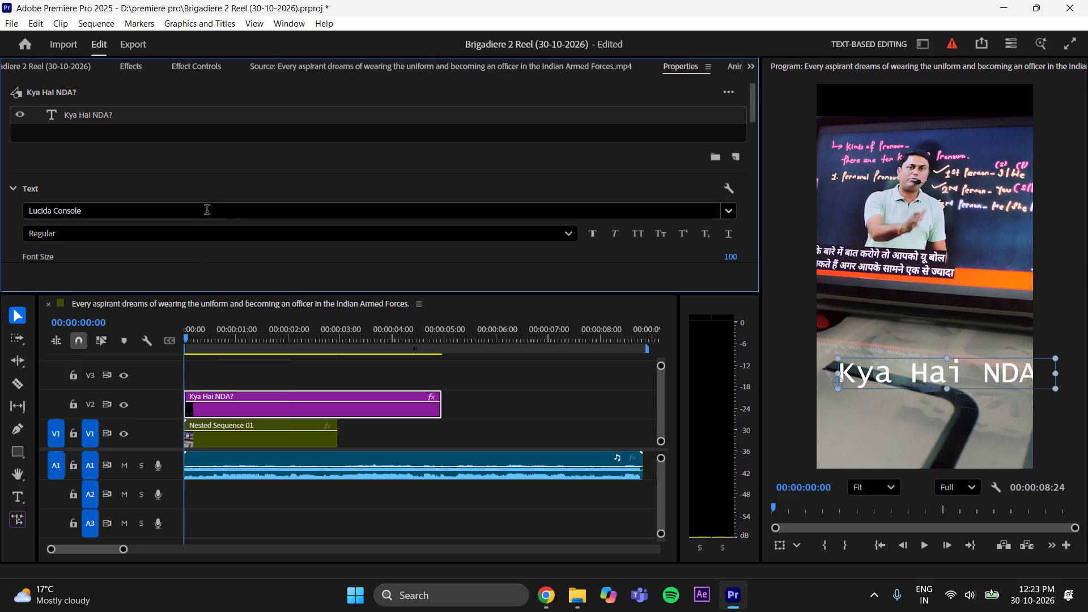
click(207, 211)
key(BackSpace)
text(frankli)
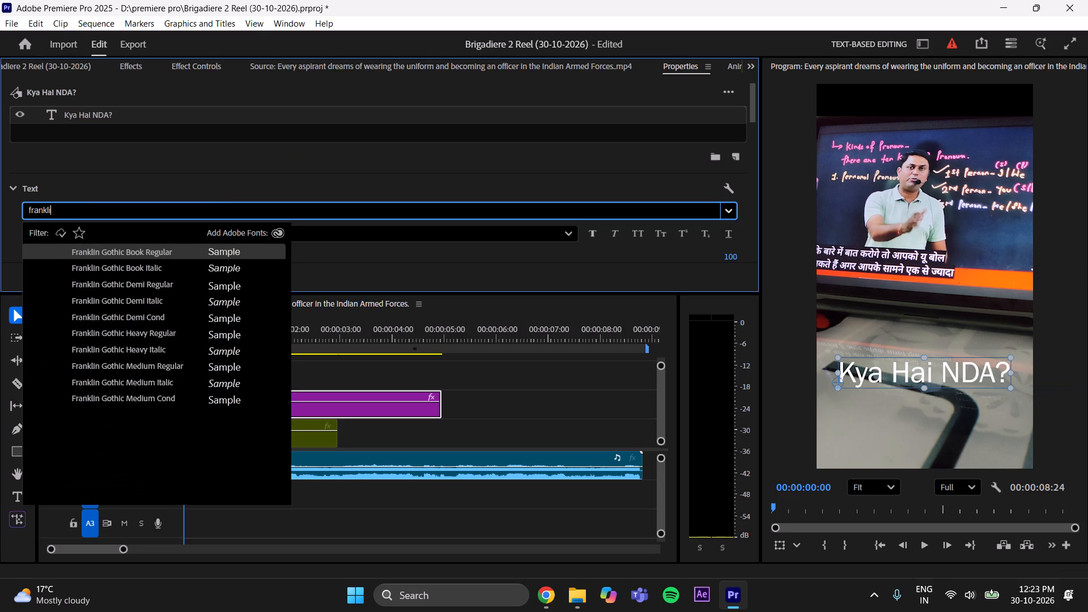
scroll(209, 211, up, 1)
click(157, 330)
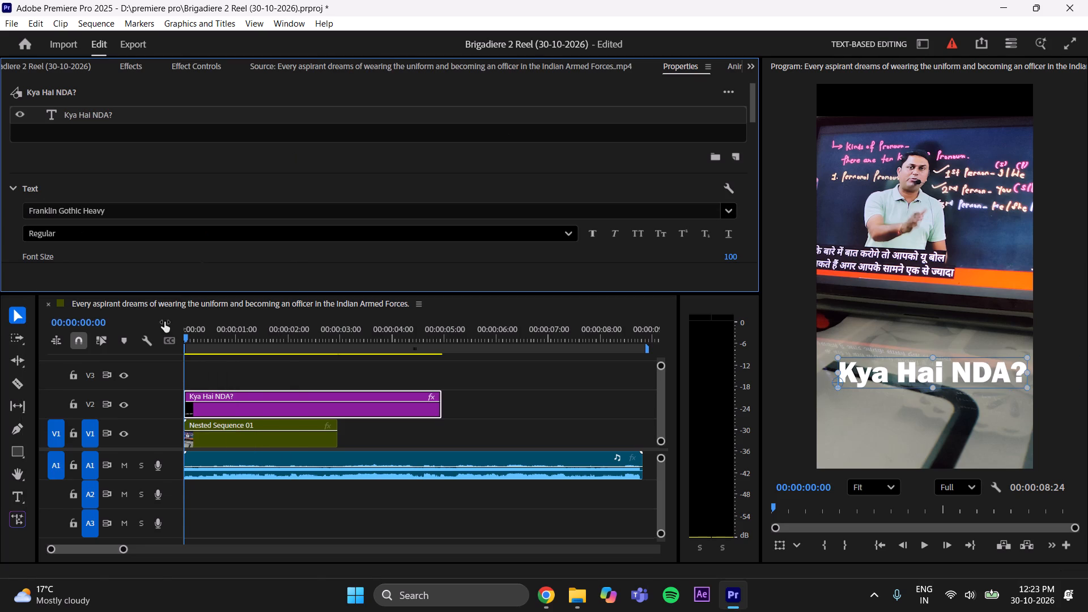
scroll(239, 193, down, 6)
drag(203, 180, 189, 187)
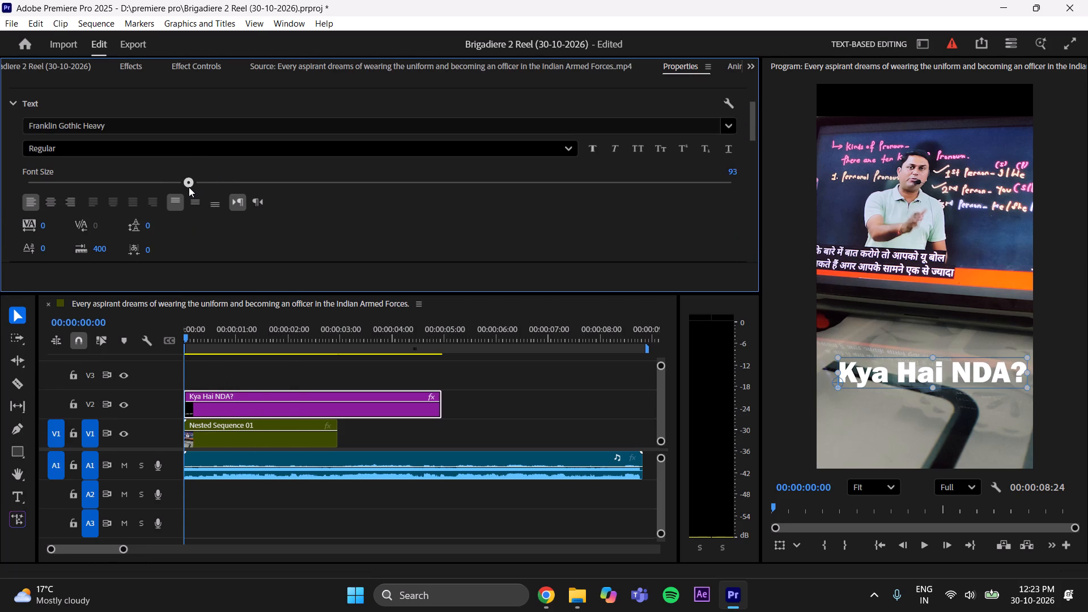
drag(189, 187, 168, 198)
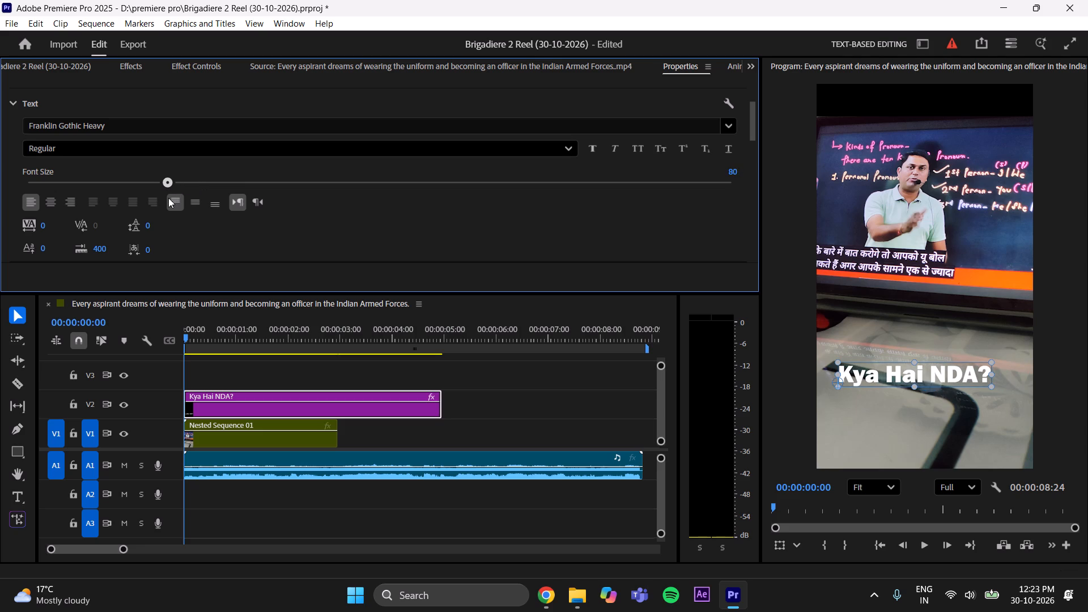
drag(168, 198, 164, 206)
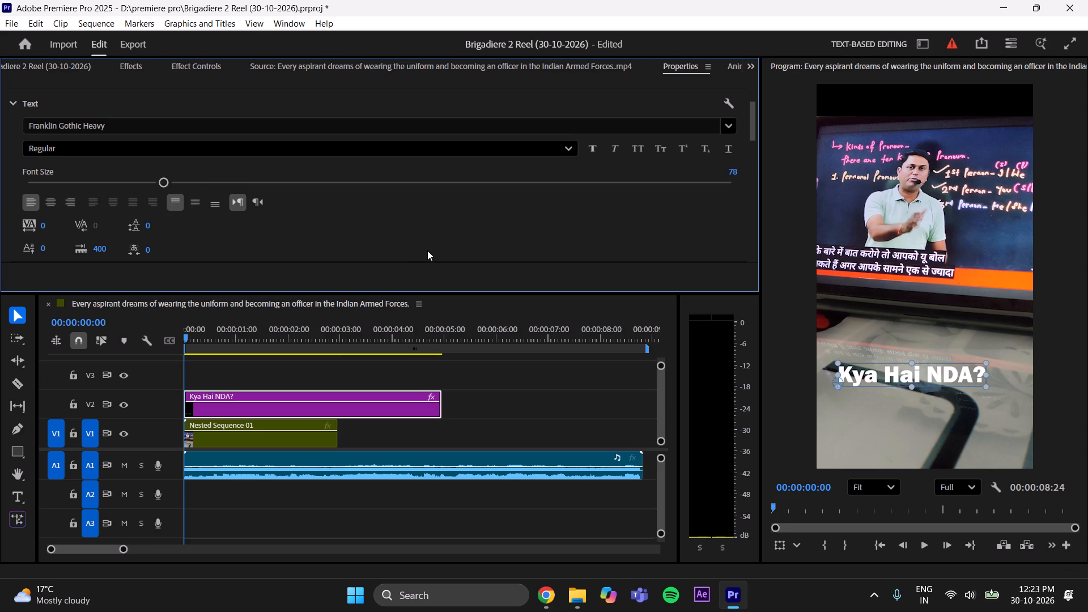
Centre the caption horizontally in the frame and raise it to a Y position of 918.
scroll(409, 241, down, 12)
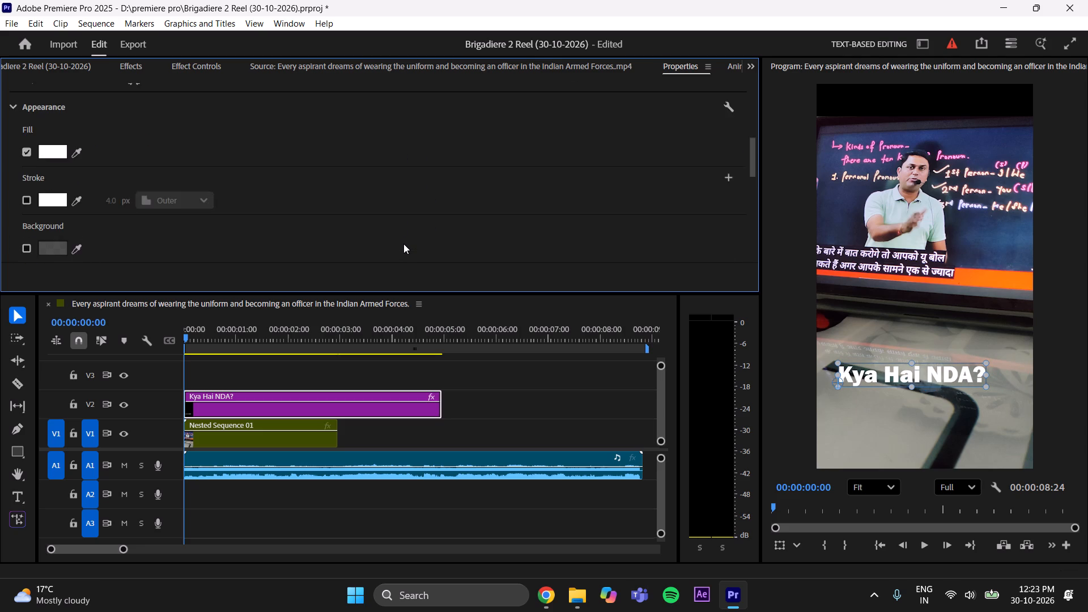
scroll(403, 244, down, 18)
click(339, 117)
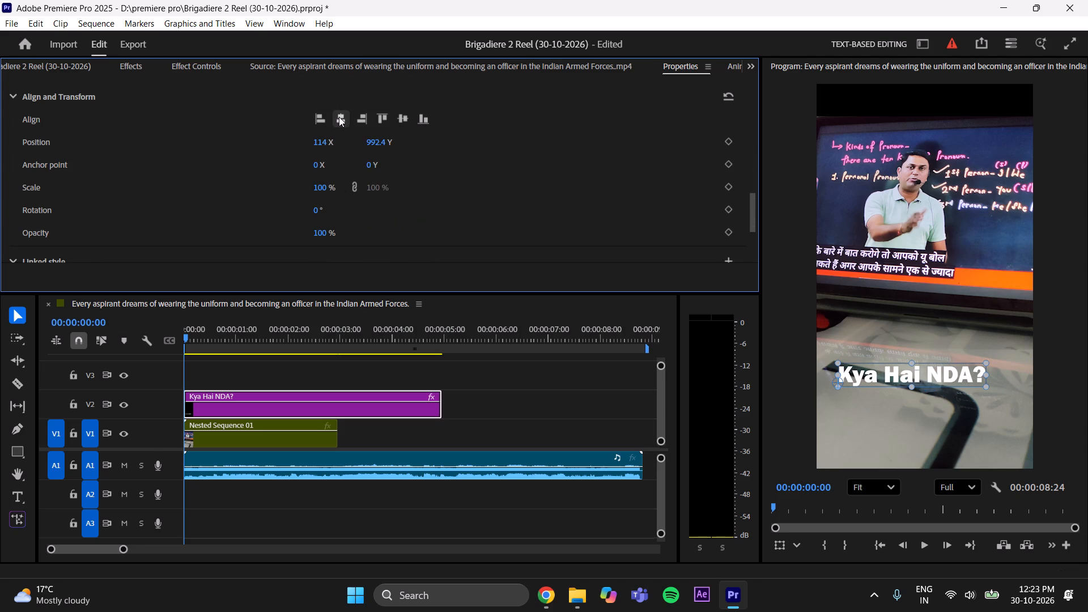
triple_click(339, 117)
triple_click(339, 117)
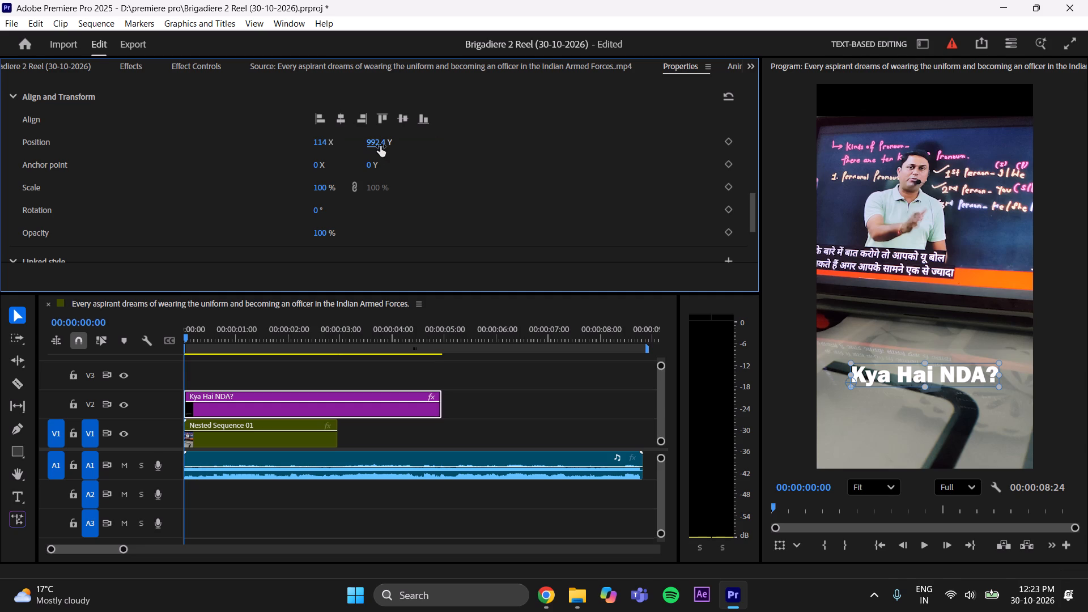
drag(380, 146, 349, 160)
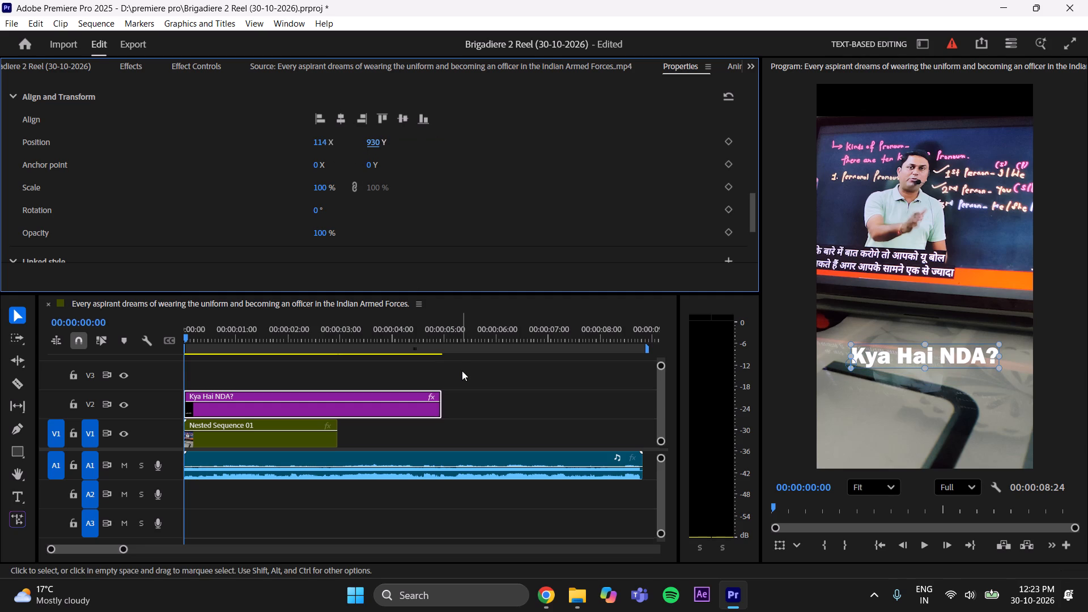
drag(377, 138, 365, 144)
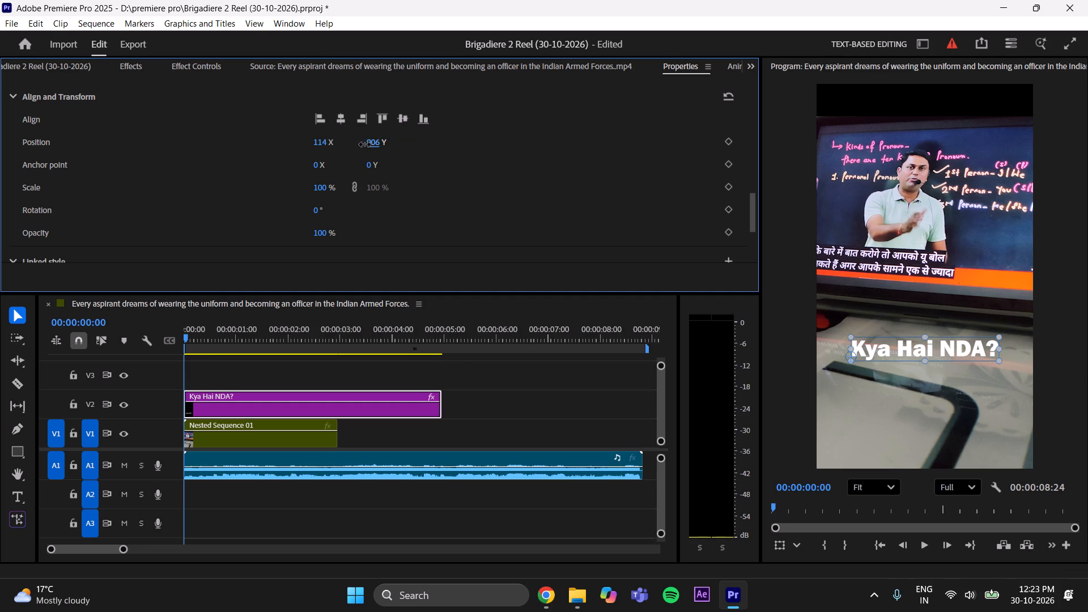
drag(365, 144, 370, 141)
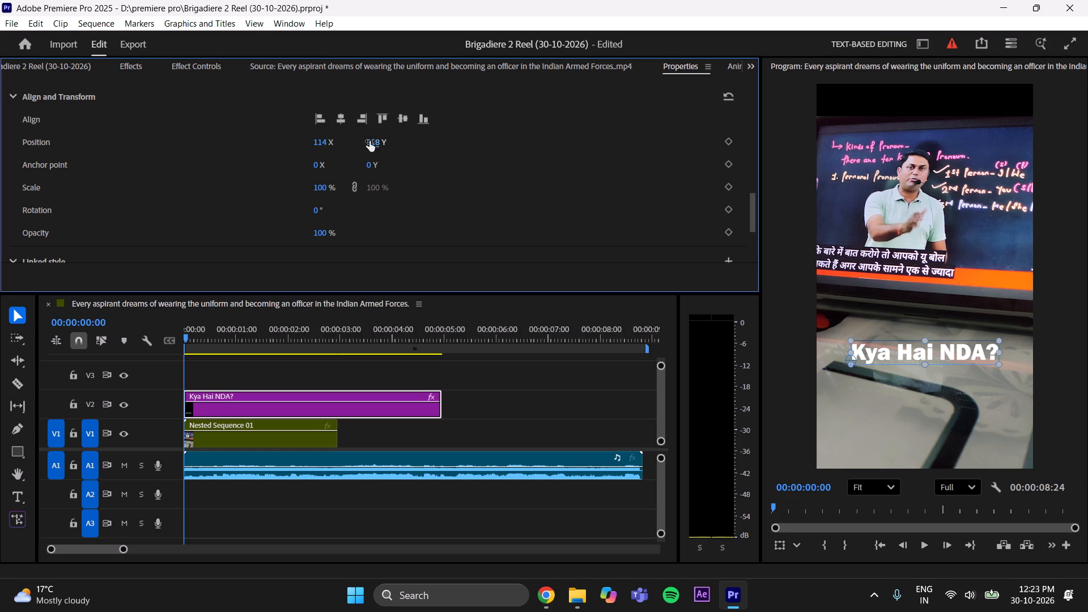
Trim the end of the caption clip on V2 to match the end of Nested Sequence 01.
drag(444, 408, 350, 417)
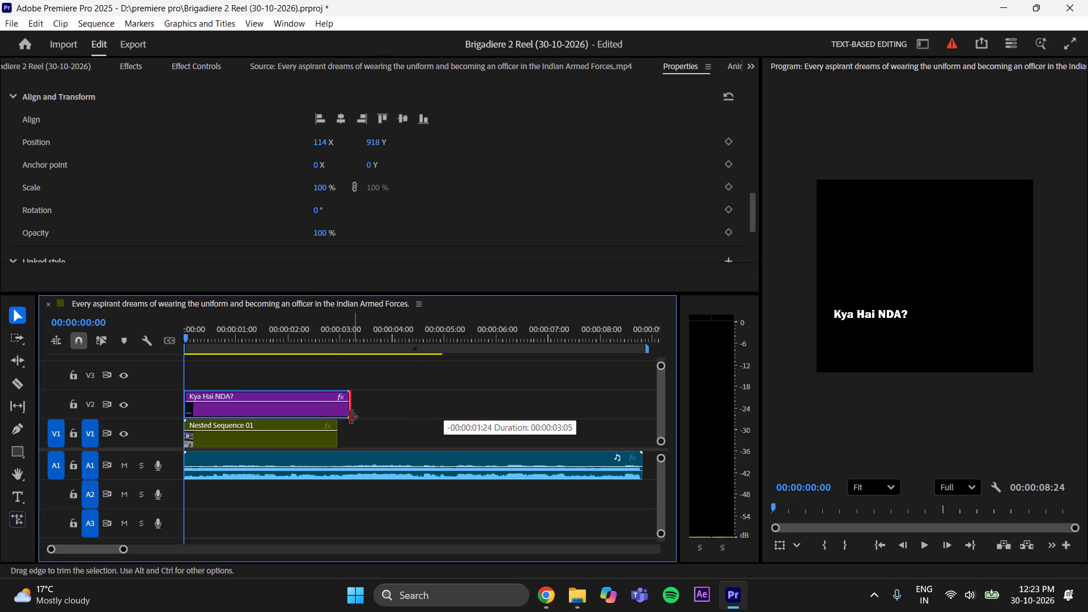
drag(350, 417, 341, 423)
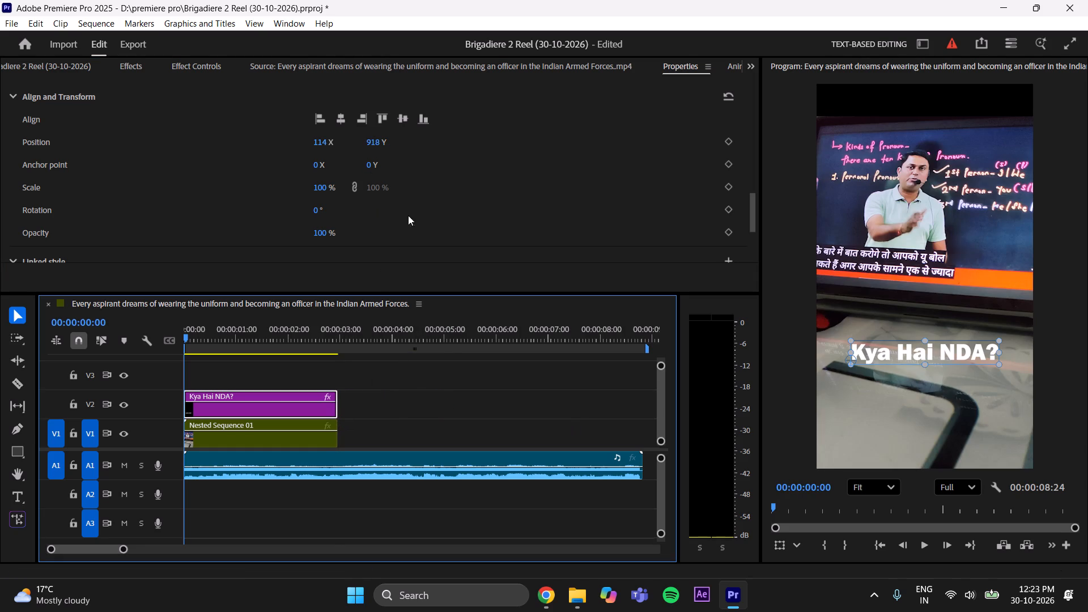
Change the caption's fill colour to bright green, 27E000.
scroll(438, 180, up, 18)
click(45, 151)
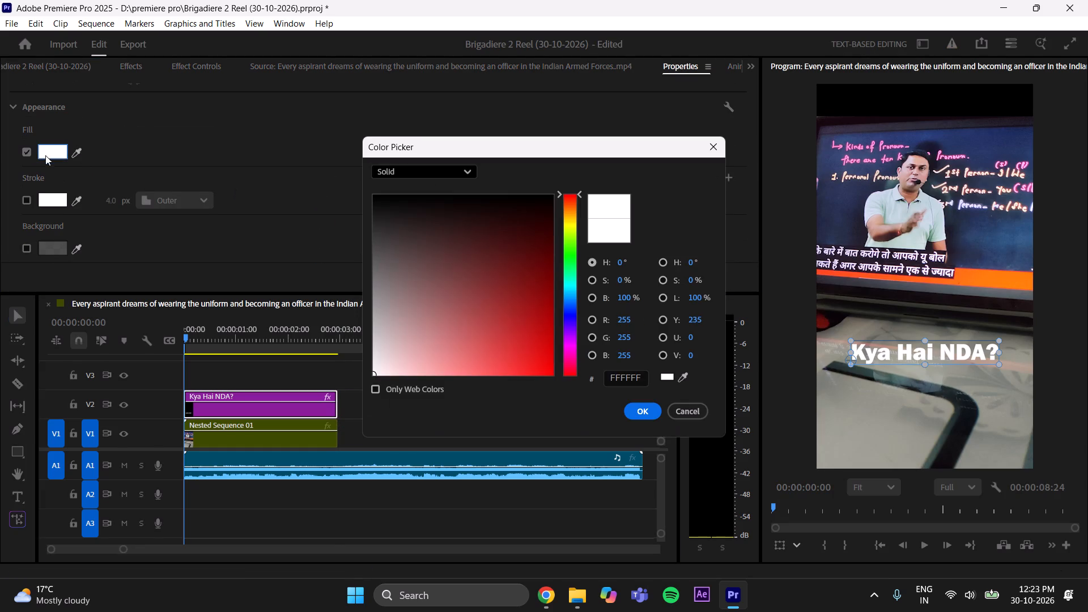
drag(567, 188, 579, 240)
drag(567, 197, 569, 249)
drag(525, 338, 603, 353)
click(637, 407)
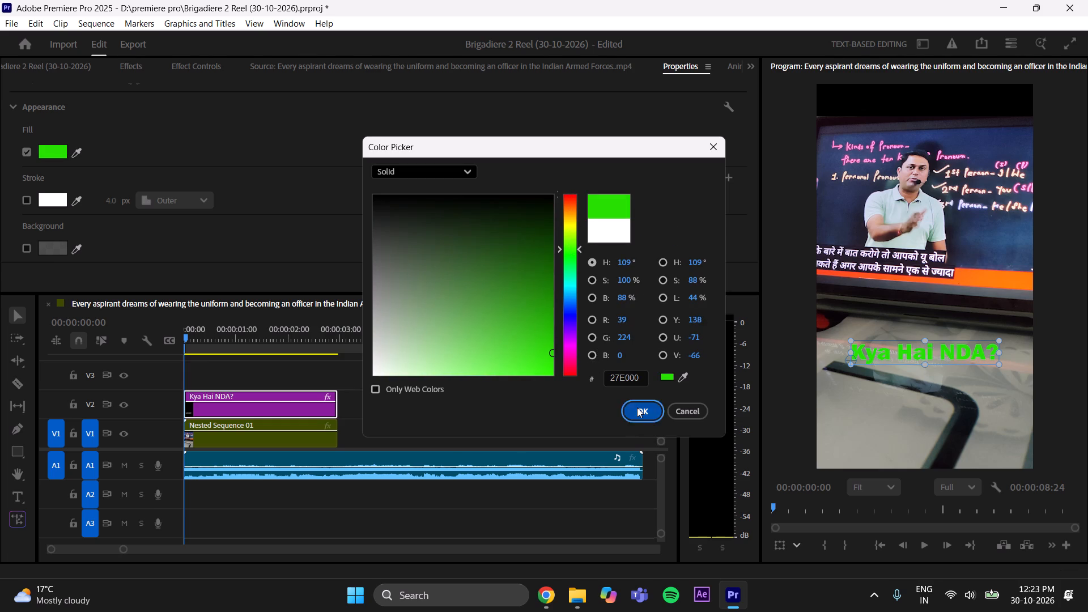
Add a black (000000) outer stroke to the caption text and deselect the clip.
scroll(176, 219, down, 3)
click(28, 154)
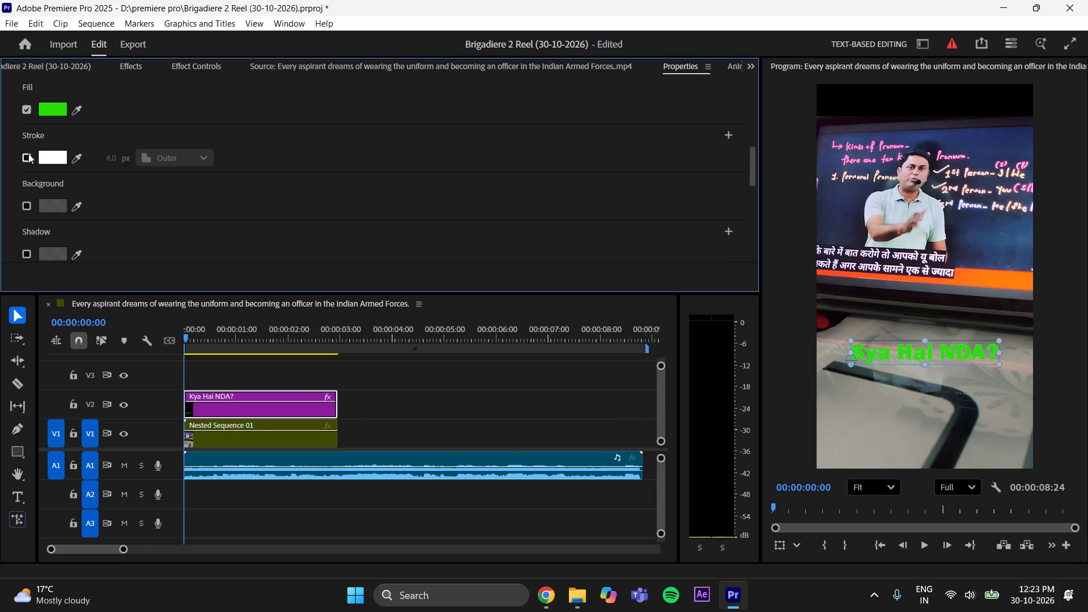
click(62, 161)
drag(414, 229, 260, 129)
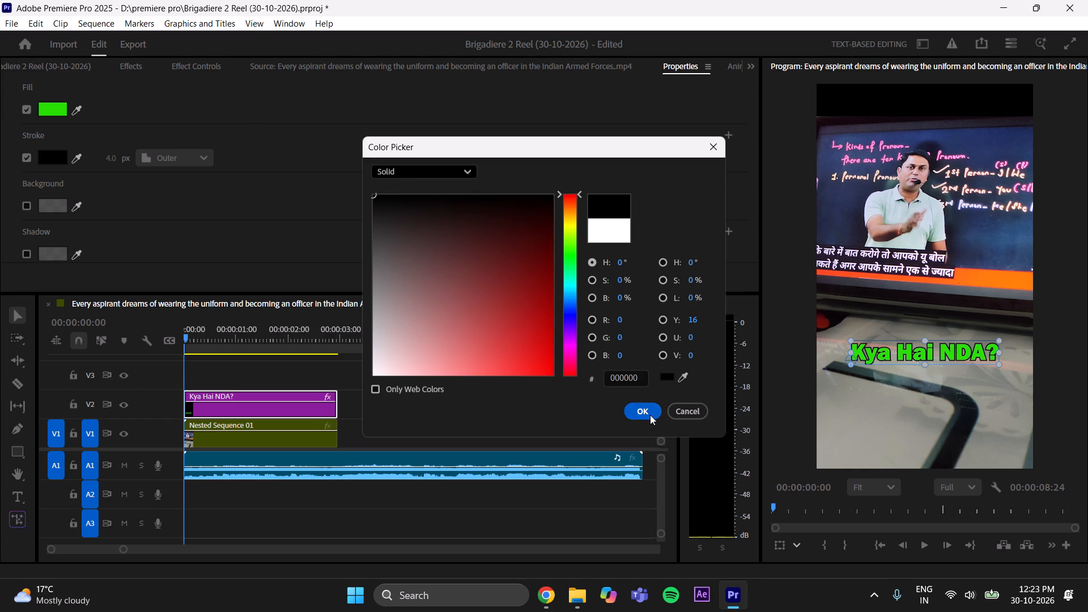
click(650, 415)
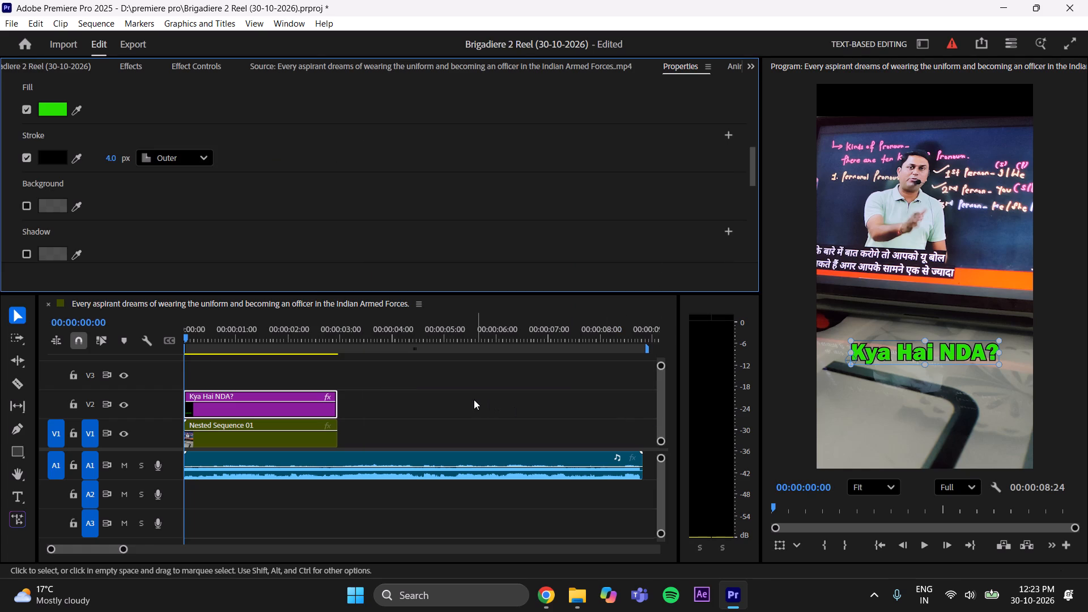
click(473, 399)
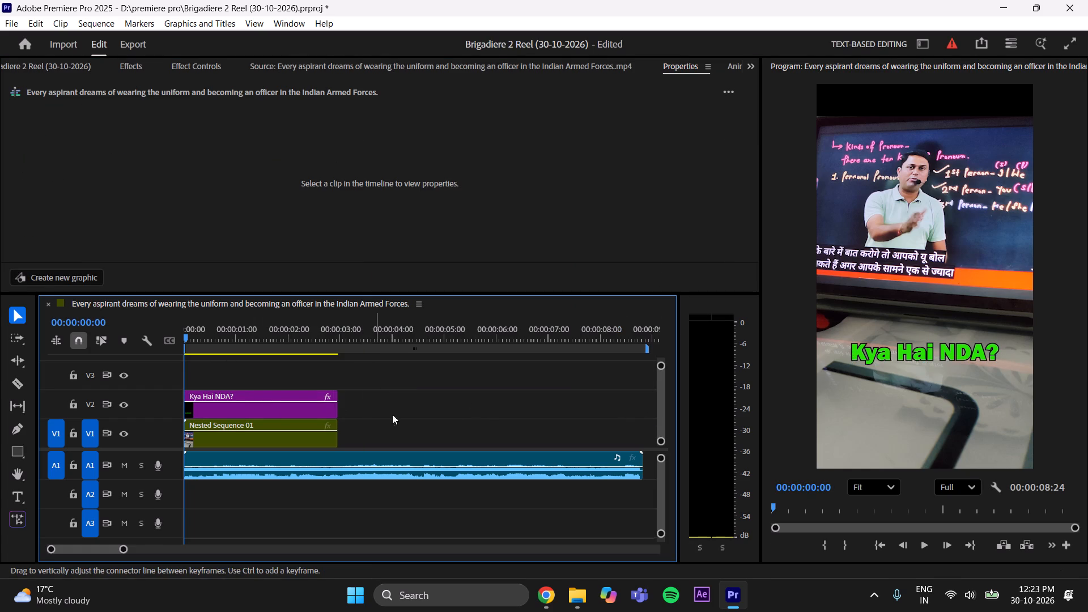
Save the project.
key(ctrl+s)
key(ctrl+s)
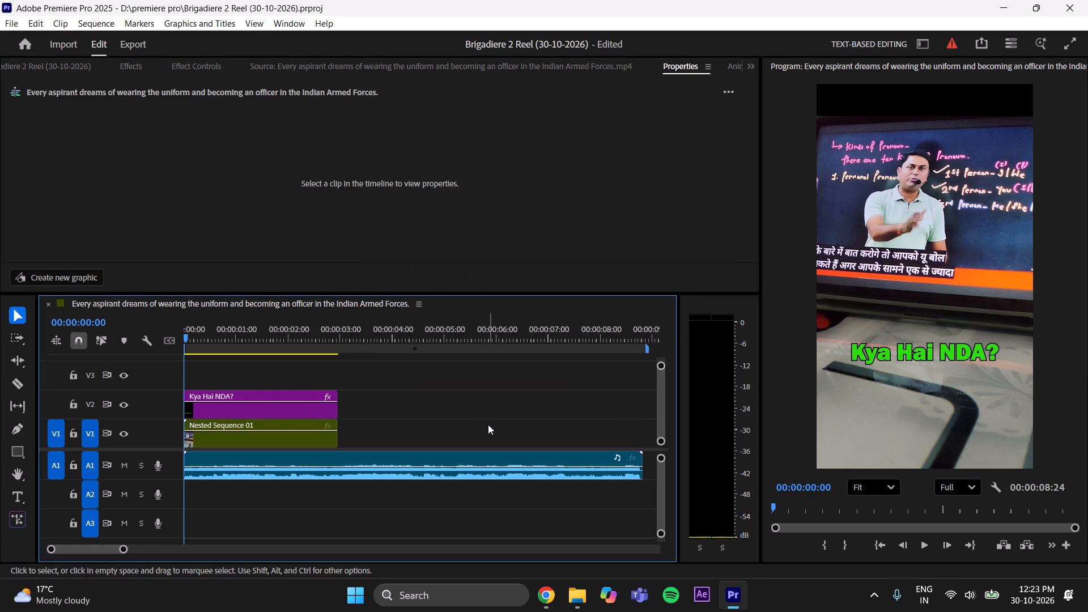
Save the project.
key(ctrl+s)
key(ctrl+s)
Reduce the font size of the "Kya Hai NDA?" caption to 68.
click(286, 402)
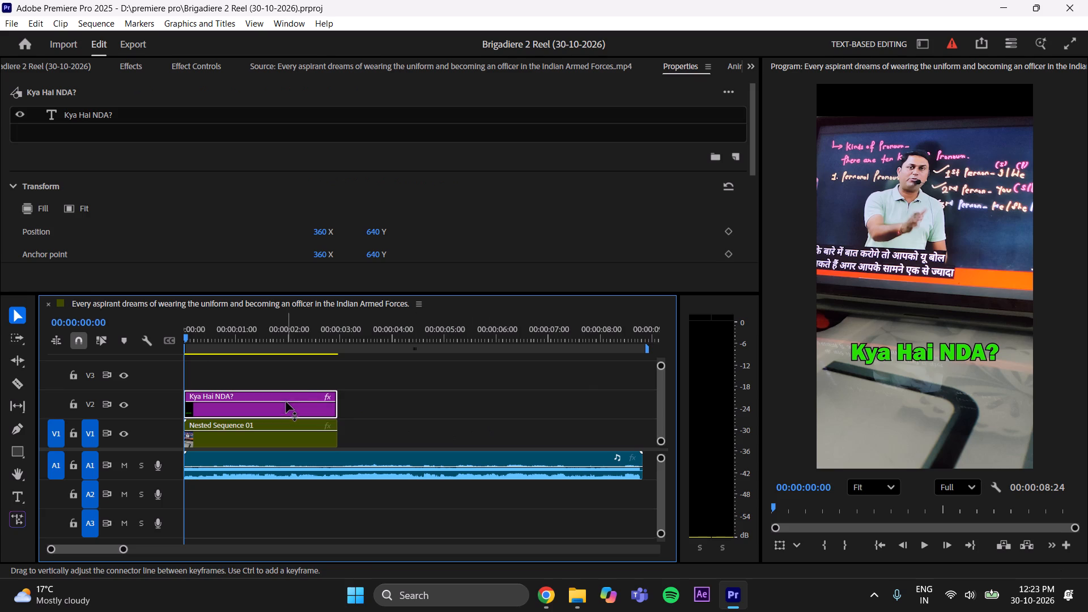
click(944, 350)
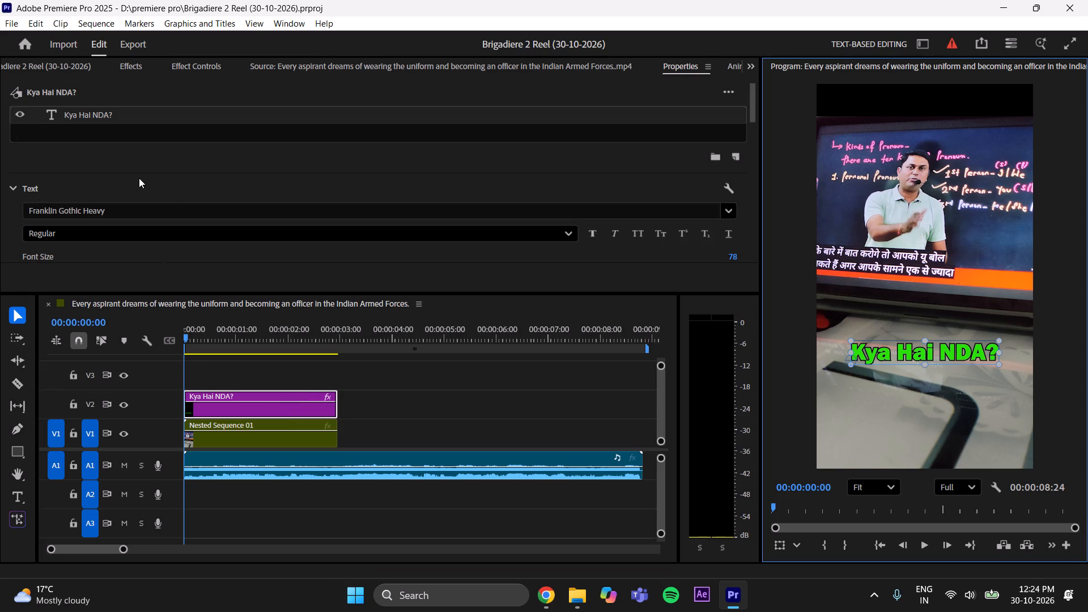
scroll(139, 177, down, 5)
drag(164, 199, 136, 209)
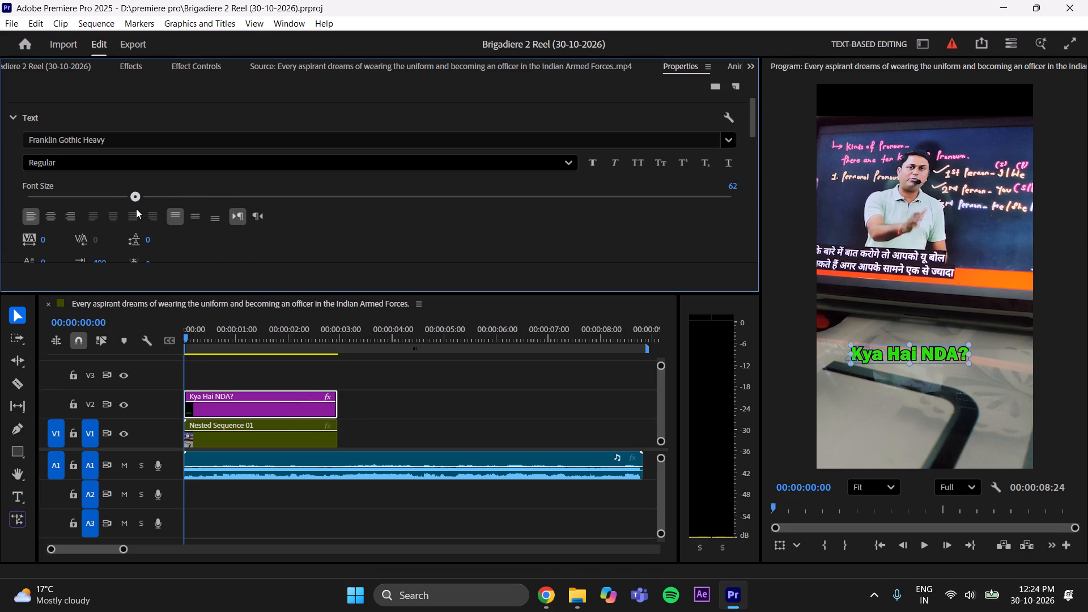
drag(136, 209, 148, 206)
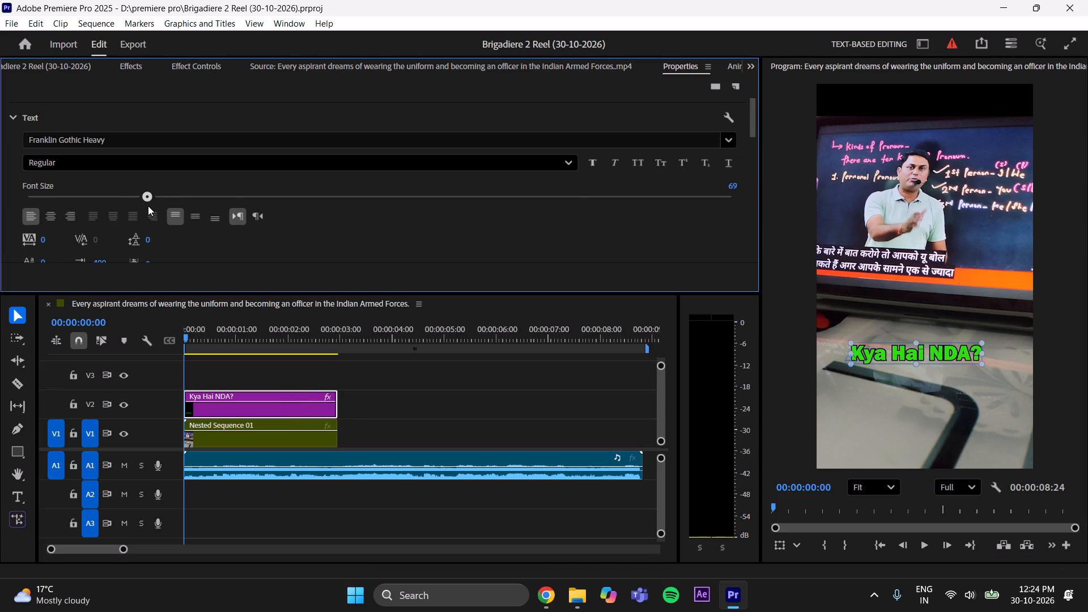
drag(148, 206, 146, 206)
Centre the "Kya Hai NDA?" caption horizontally in the frame and deselect its clip.
scroll(482, 240, down, 20)
scroll(482, 240, down, 2)
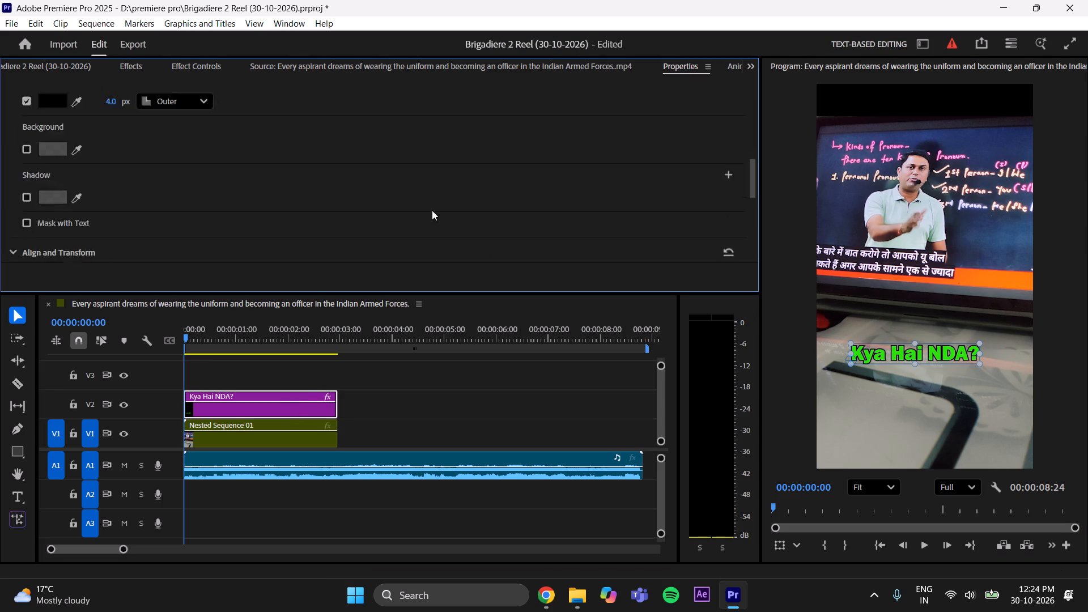
scroll(432, 210, down, 6)
double_click(348, 158)
click(348, 158)
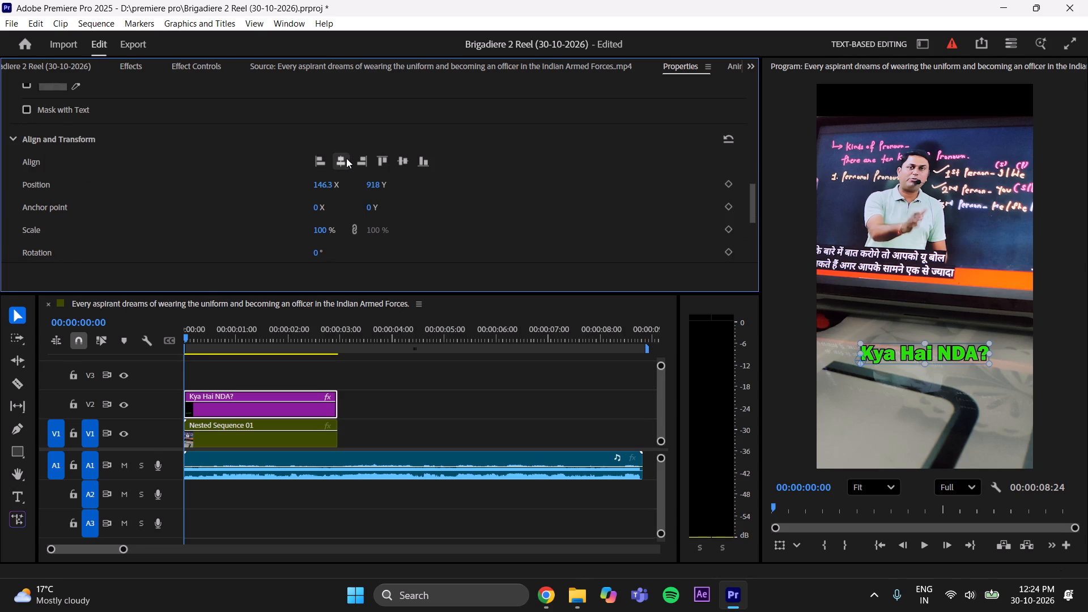
triple_click(346, 159)
click(413, 411)
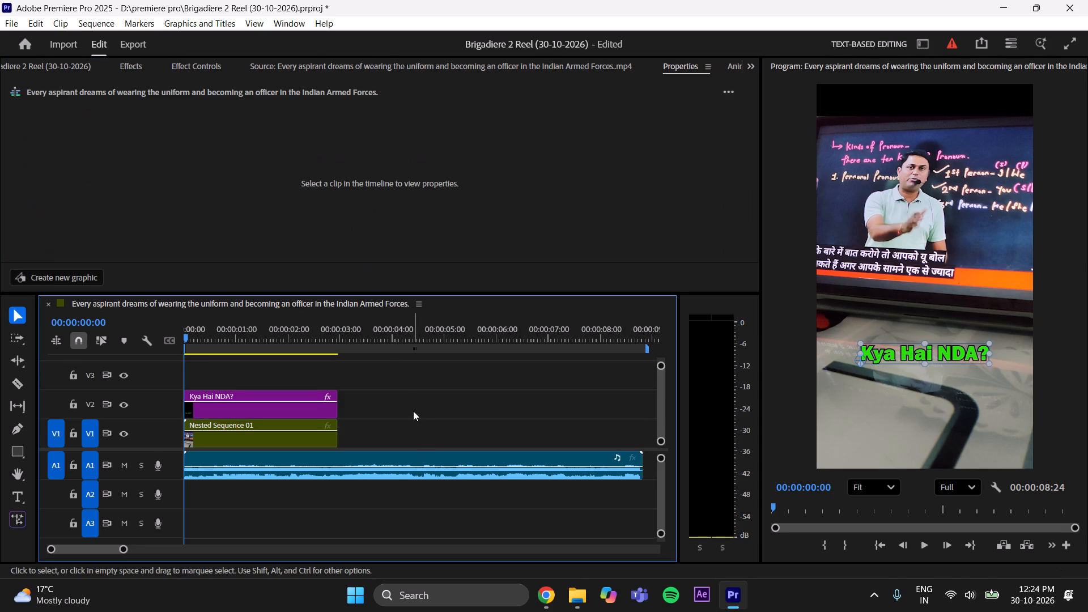
Save the project with the resized and centred caption.
key(ctrl+s)
key(ctrl+s)
key(ctrl+s)
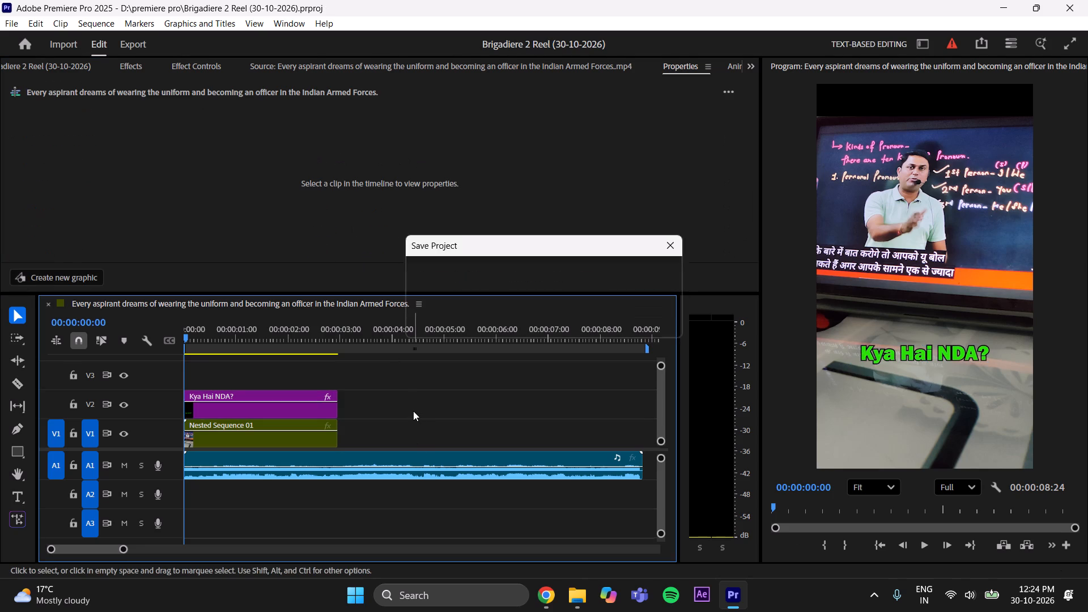
key(ctrl+s)
key(ctrl+s)
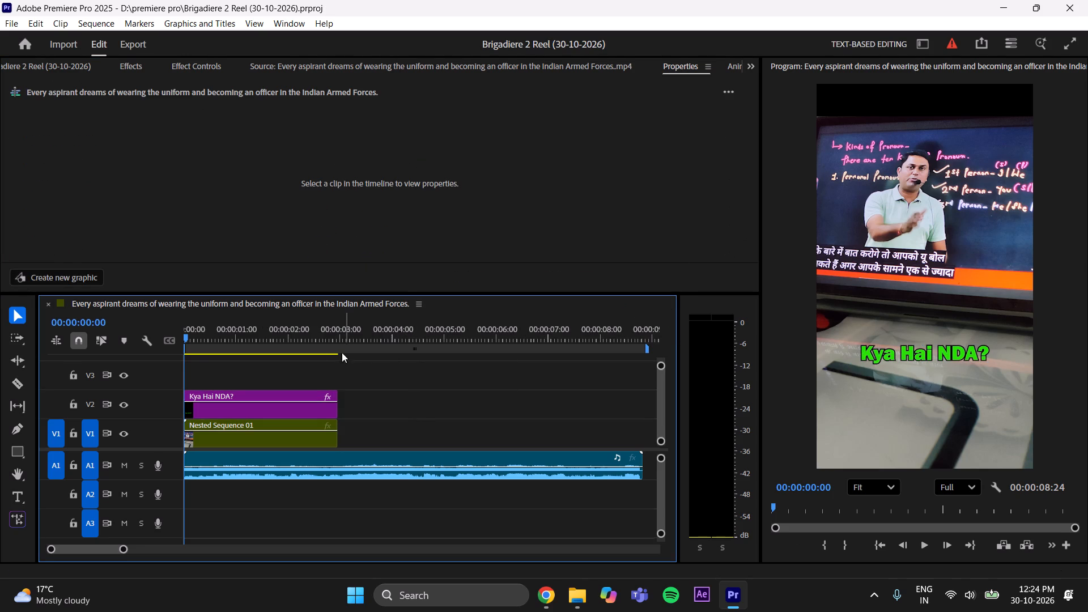
Review the captioned opening of the sequence, and scrub the reference video in the Source monitor for its next caption.
drag(198, 333, 283, 347)
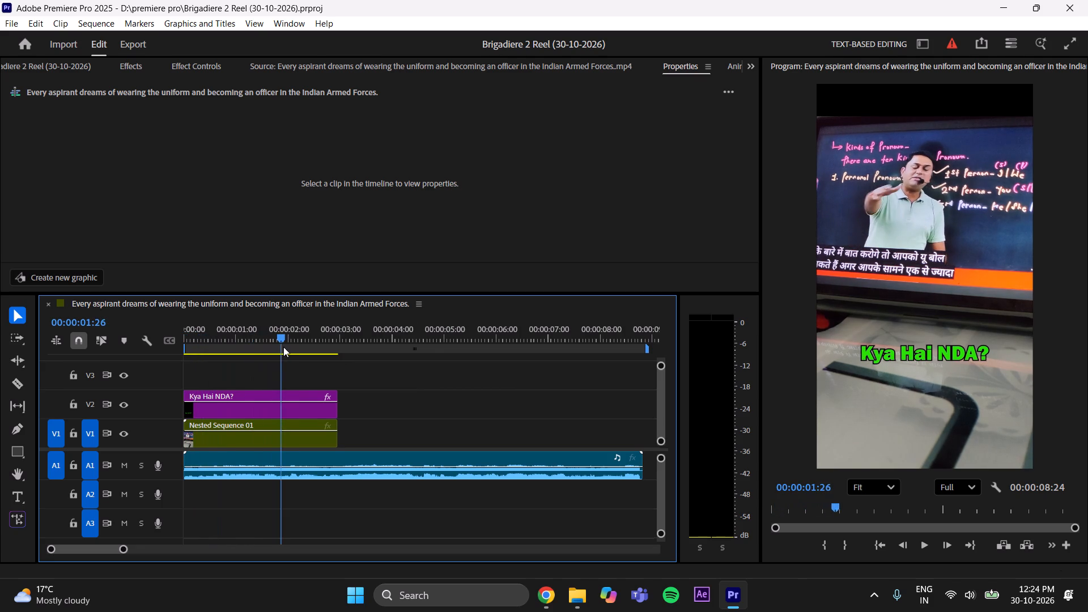
drag(283, 347, 328, 360)
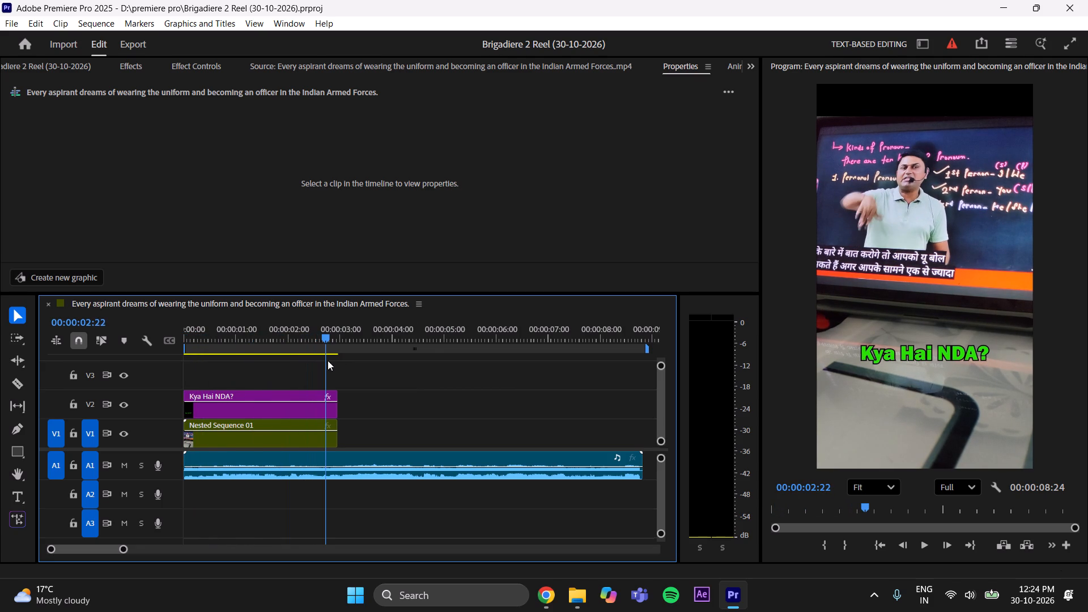
drag(328, 360, 331, 360)
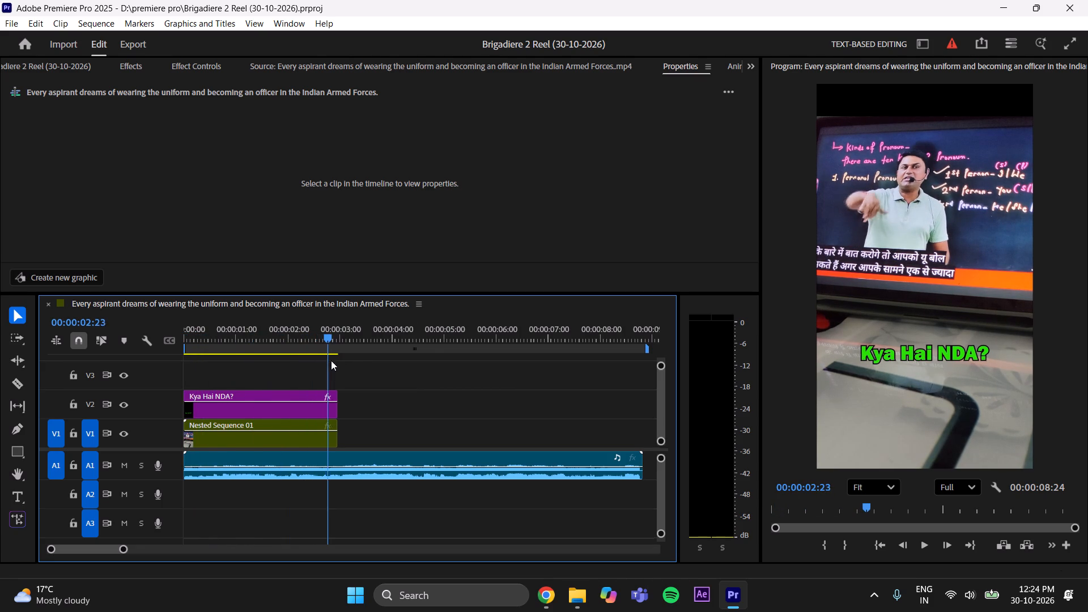
drag(331, 360, 54, 368)
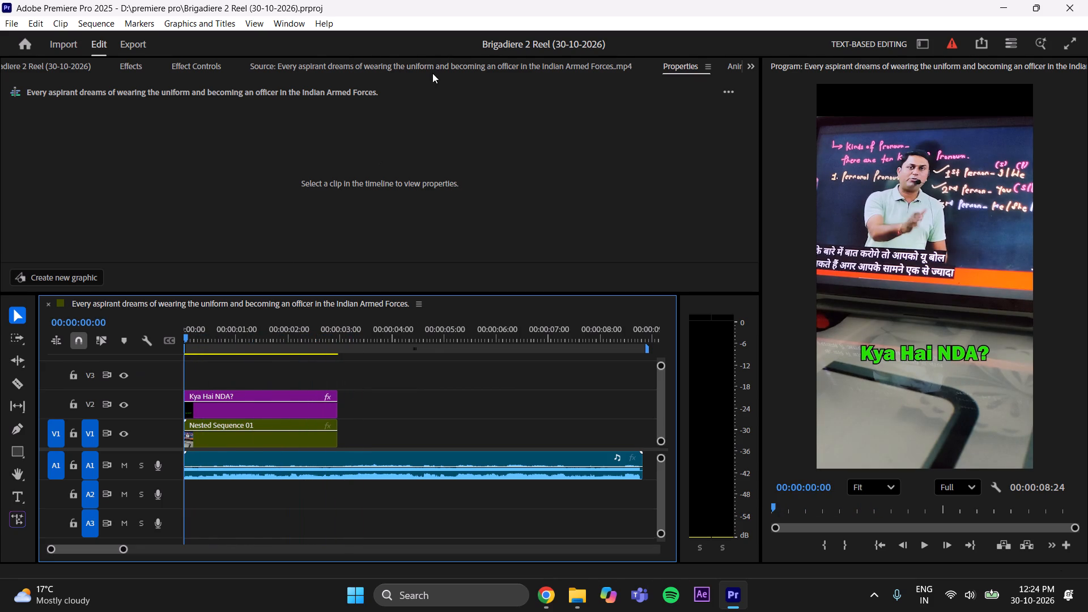
click(432, 73)
scroll(313, 118, down, 1)
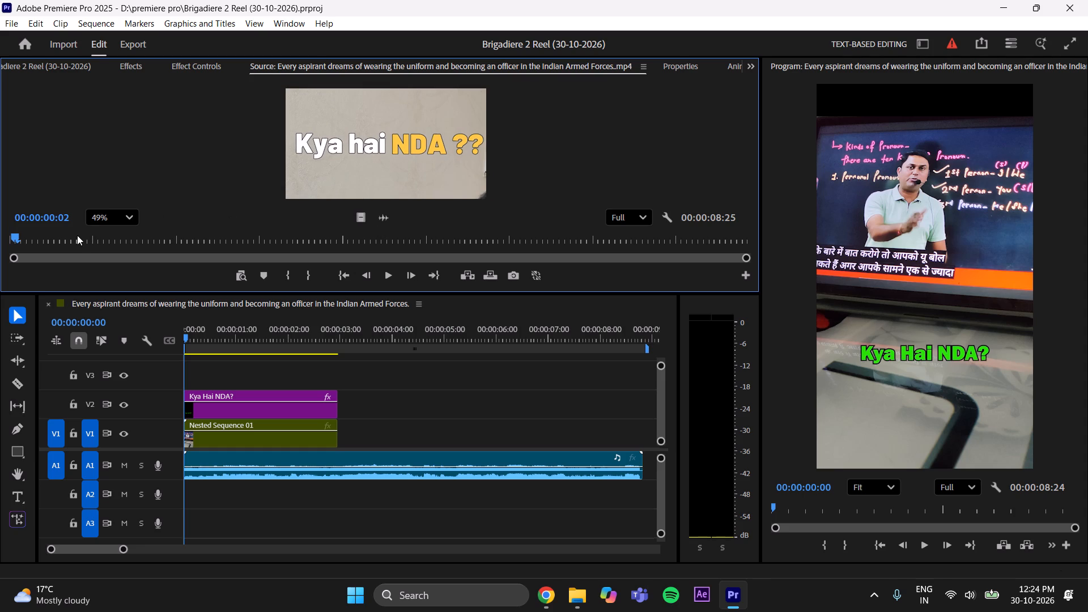
drag(75, 235, 304, 261)
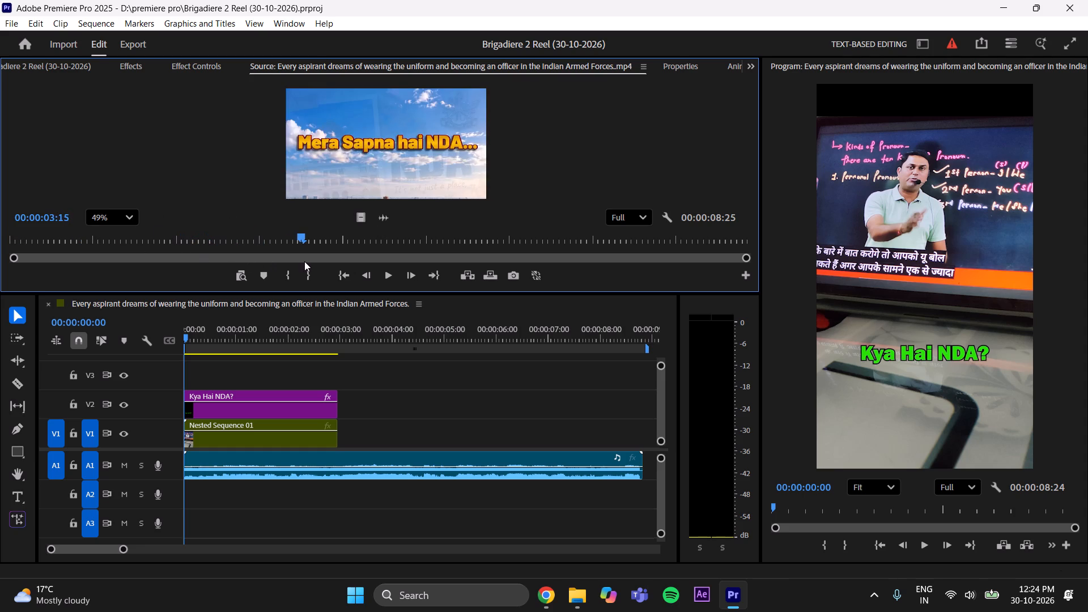
drag(304, 261, 280, 263)
Add a two-line text caption "Mera Sapna Hai / NDA..." at 00:00:02:29, where Nested Sequence 01 ends.
drag(317, 335, 343, 333)
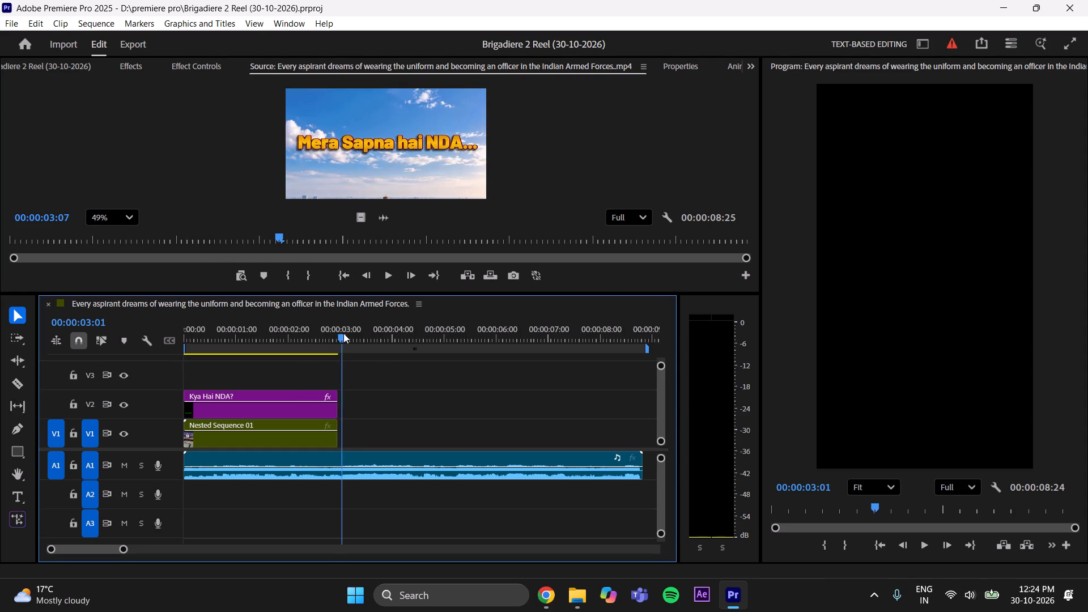
drag(343, 333, 340, 337)
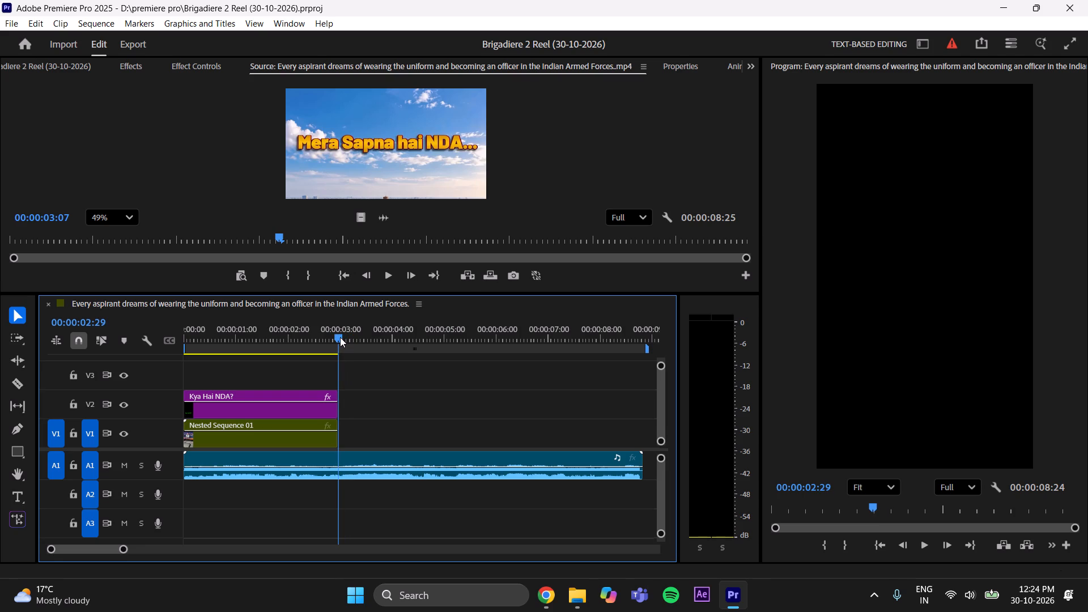
drag(340, 337, 332, 342)
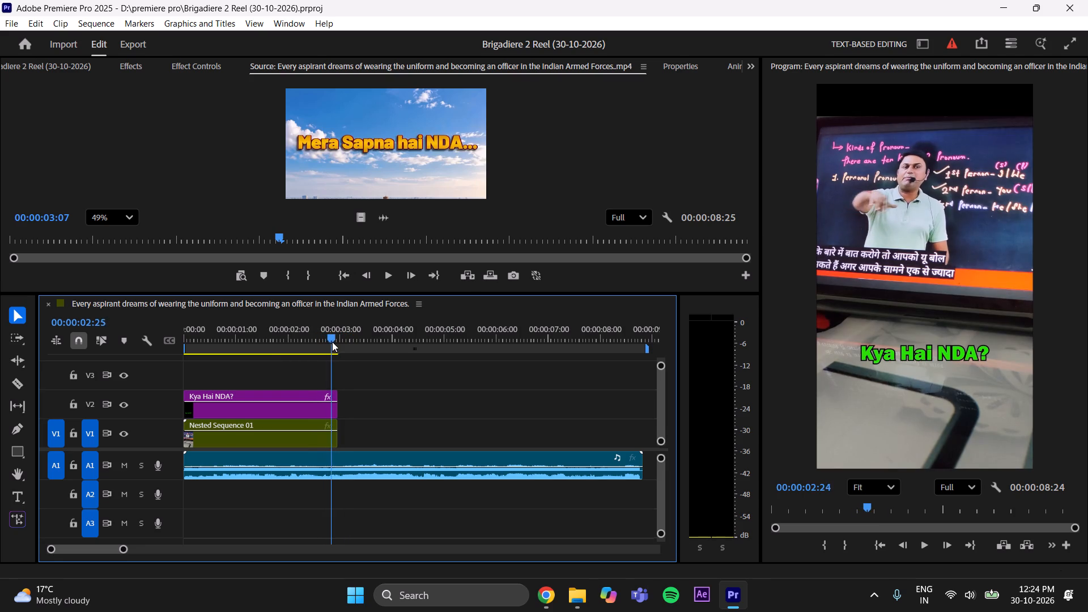
drag(332, 342, 341, 339)
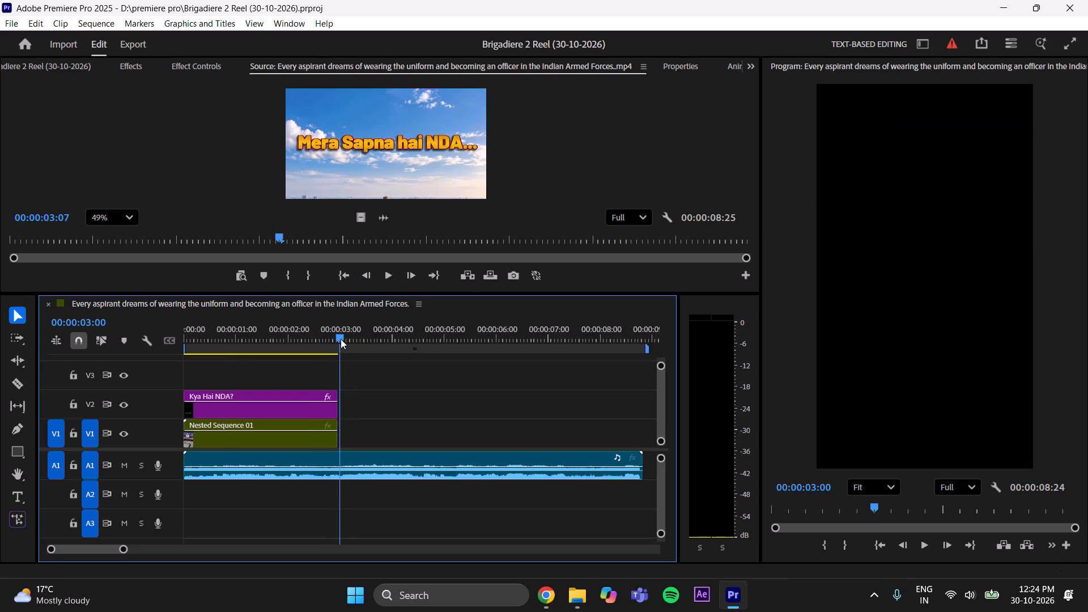
drag(341, 339, 340, 339)
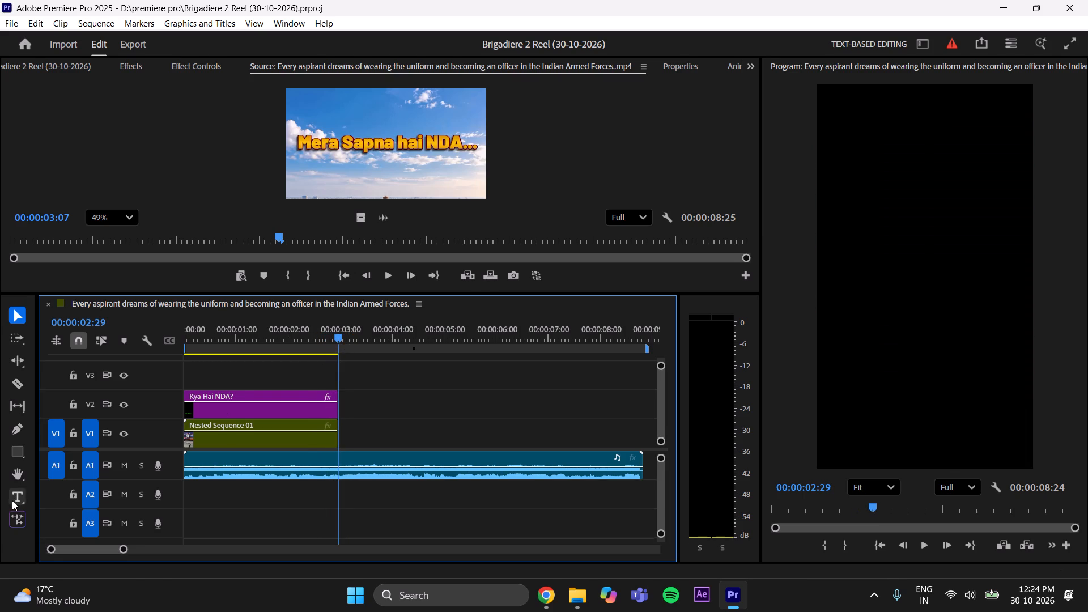
click(12, 500)
click(873, 326)
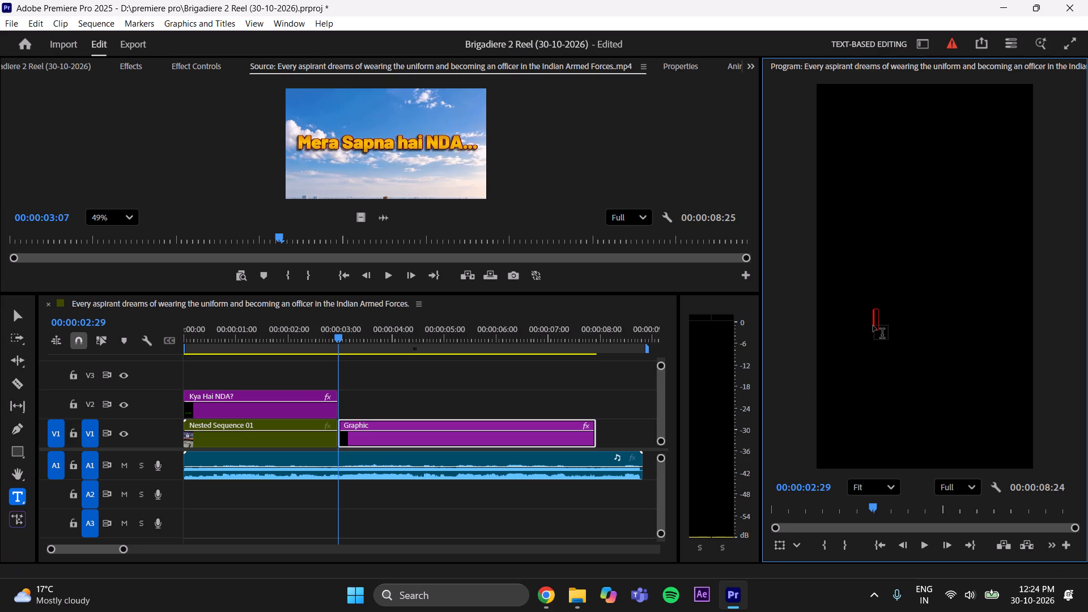
key(shift+m)
text(era)
key(space)
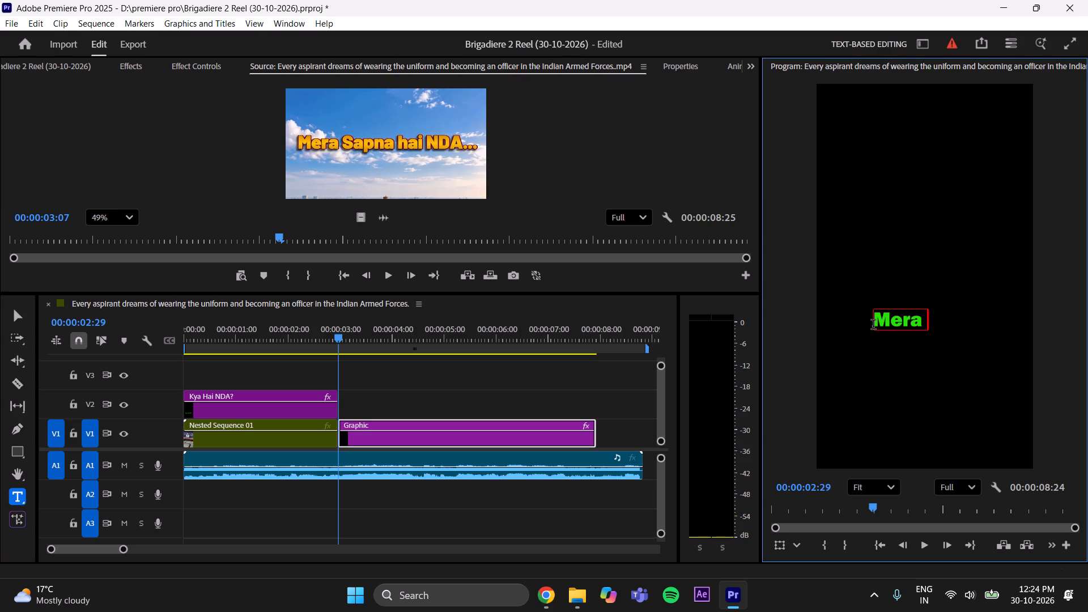
key(ctrl+s)
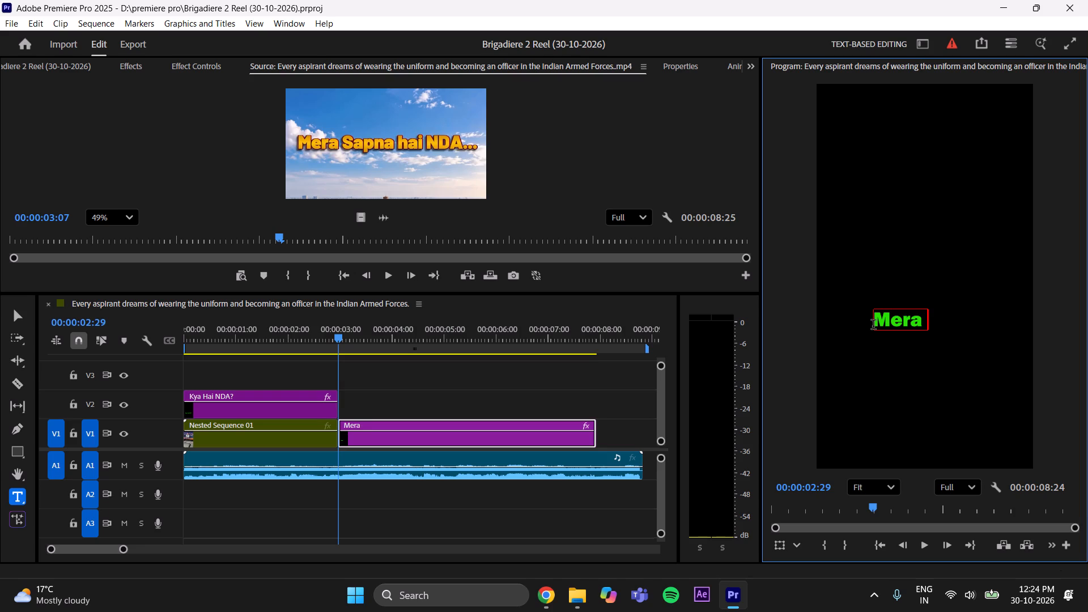
key(BackSpace)
key(space)
key(shift+s)
text(apna)
key(space)
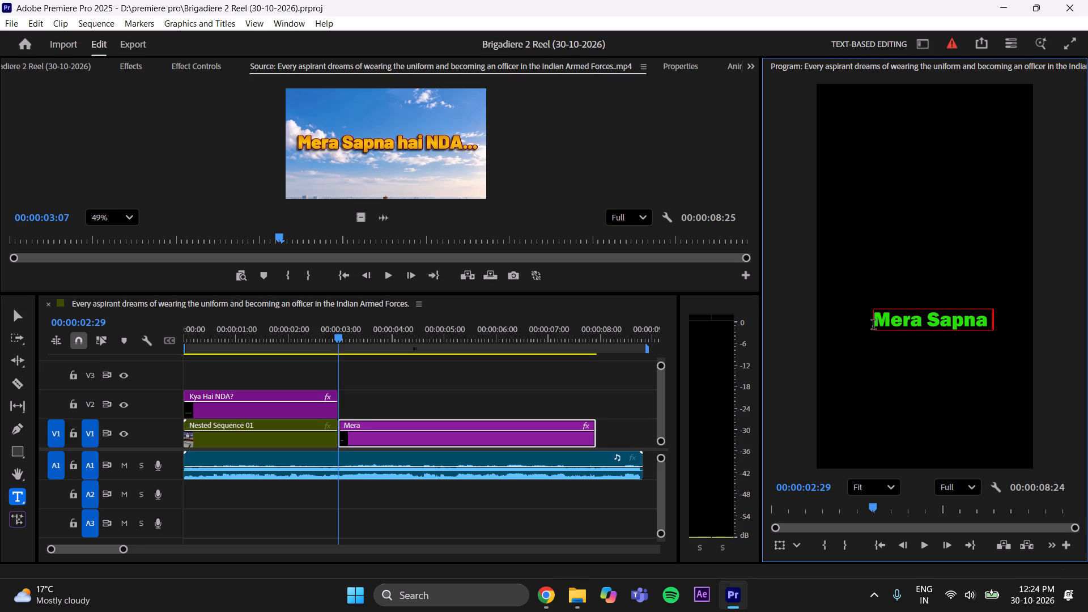
key(shift+h)
text(ai)
key(Return)
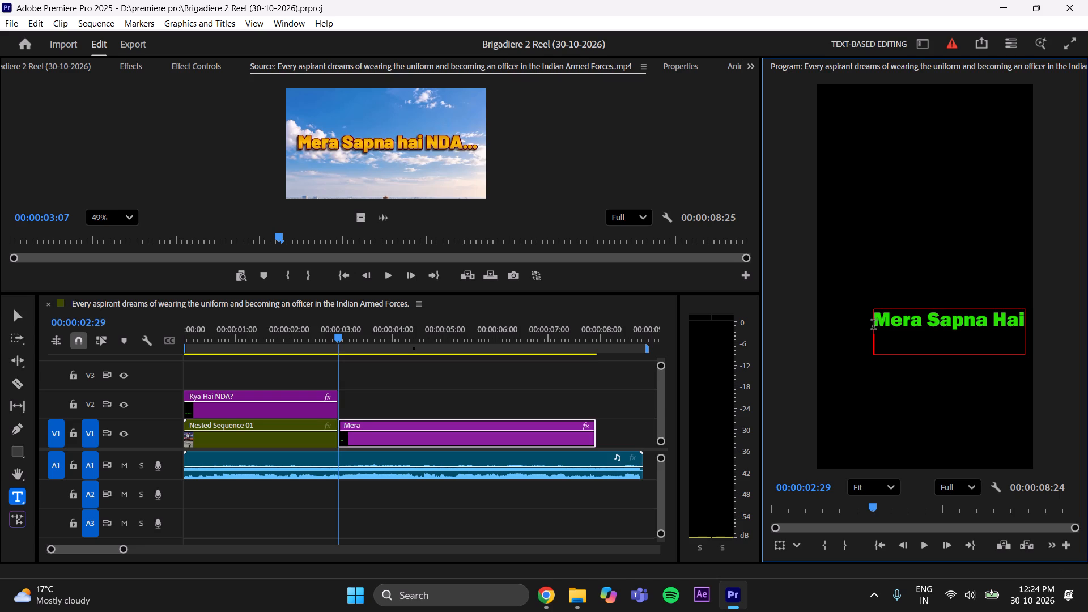
text(NDA)
text(...)
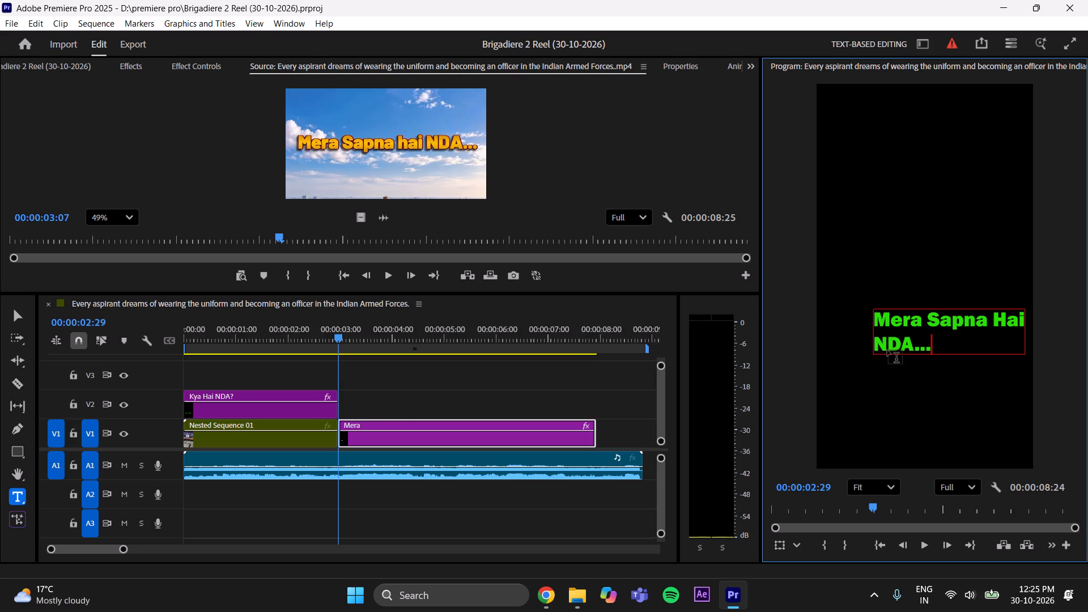
Indent the caption's second line with spaces so "NDA..." sits centred under "Mera Sapna Hai".
click(875, 345)
key(space)
key(space)
key(space)
key(space)
key(space)
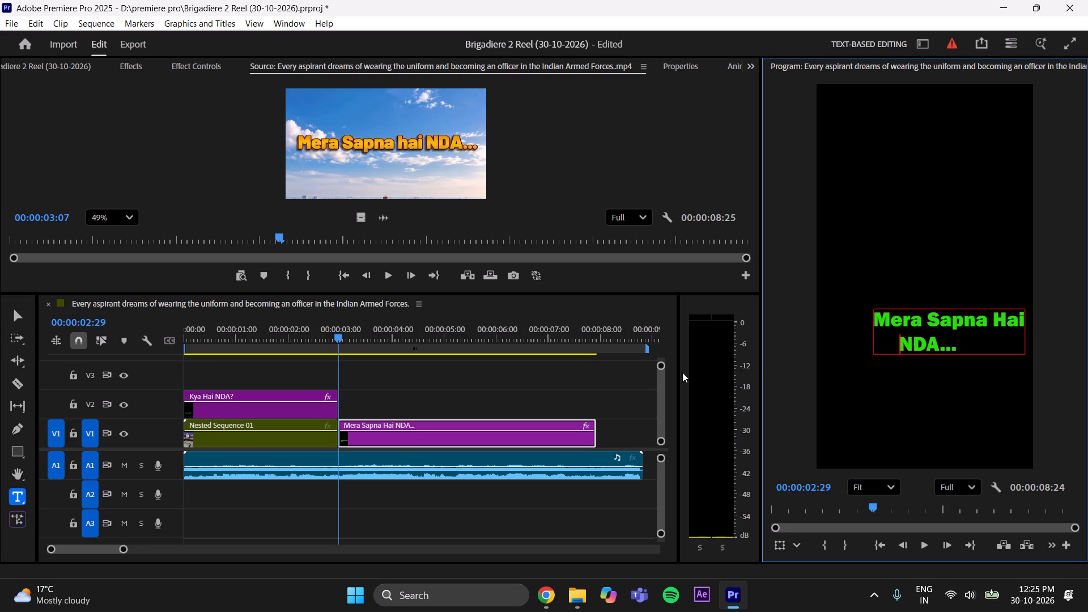
key(space)
key(space)
key(space)
key(space)
key(space)
key(space)
key(space)
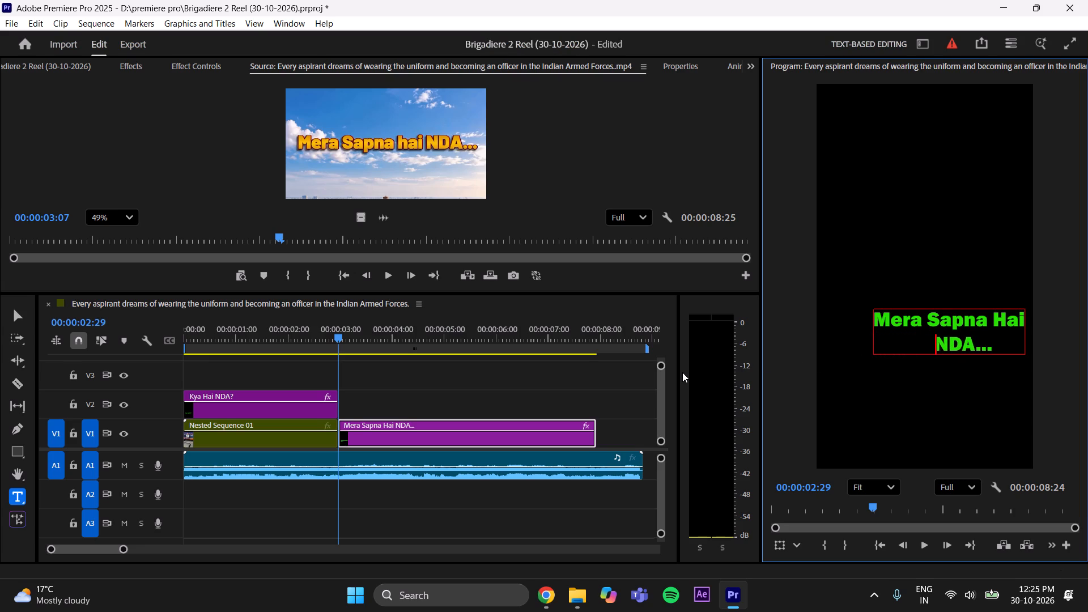
key(BackSpace)
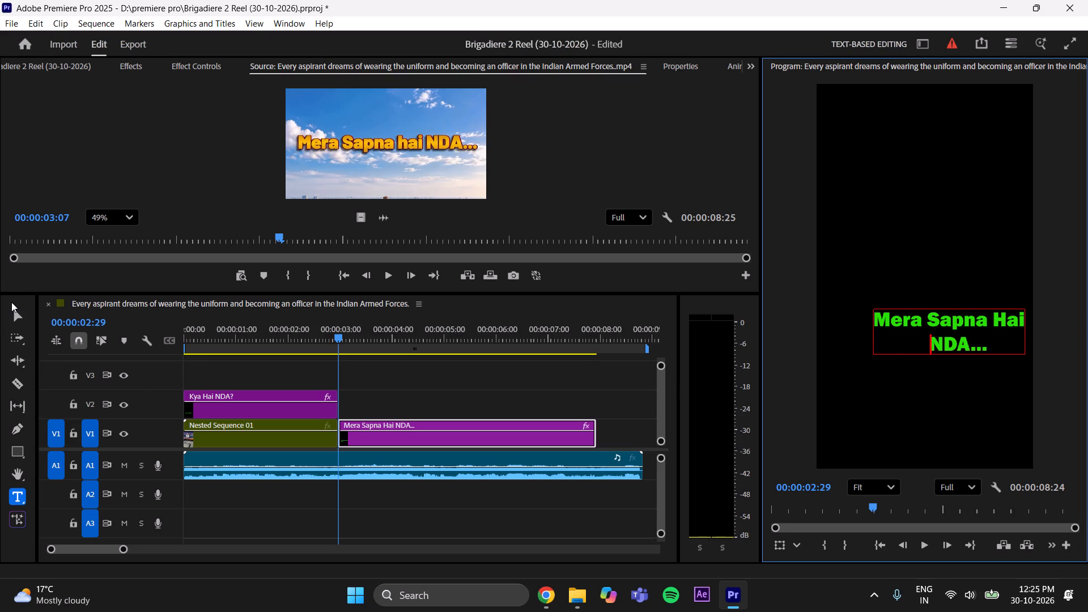
Centre the "Mera Sapna Hai NDA..." caption horizontally in the frame.
click(14, 312)
click(689, 72)
scroll(262, 160, down, 4)
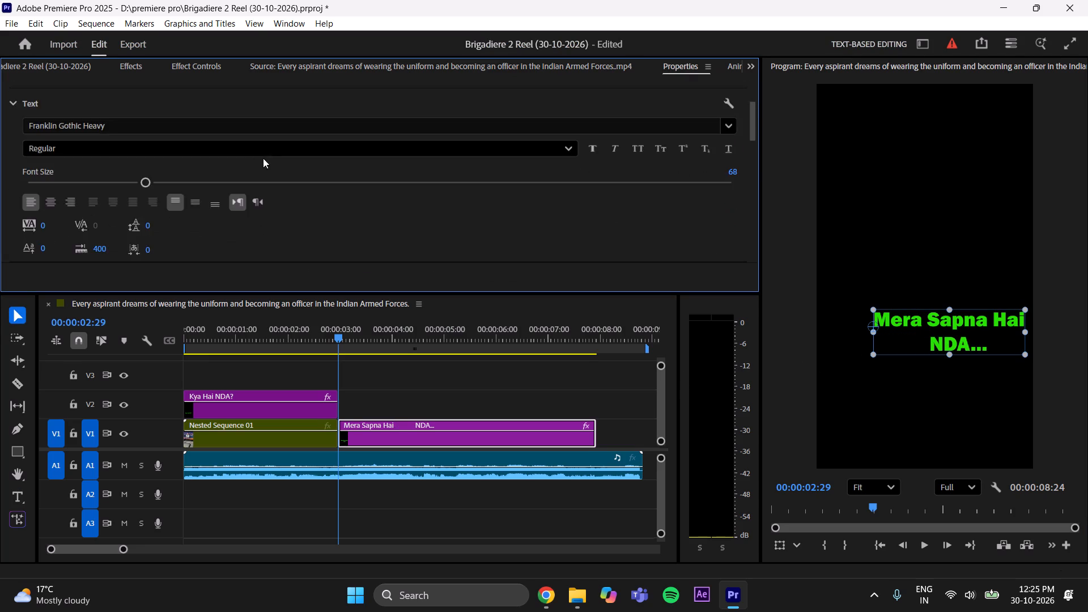
scroll(263, 158, down, 20)
scroll(263, 158, down, 8)
triple_click(335, 176)
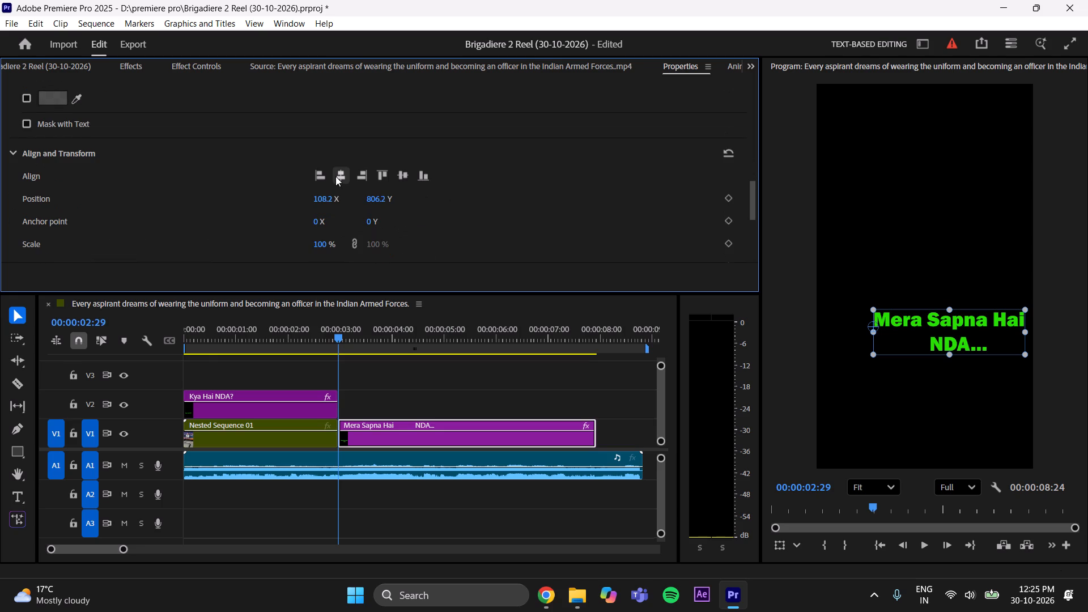
Remove one leading space before "NDA..." in the caption's second line and save the project.
triple_click(335, 176)
double_click(902, 348)
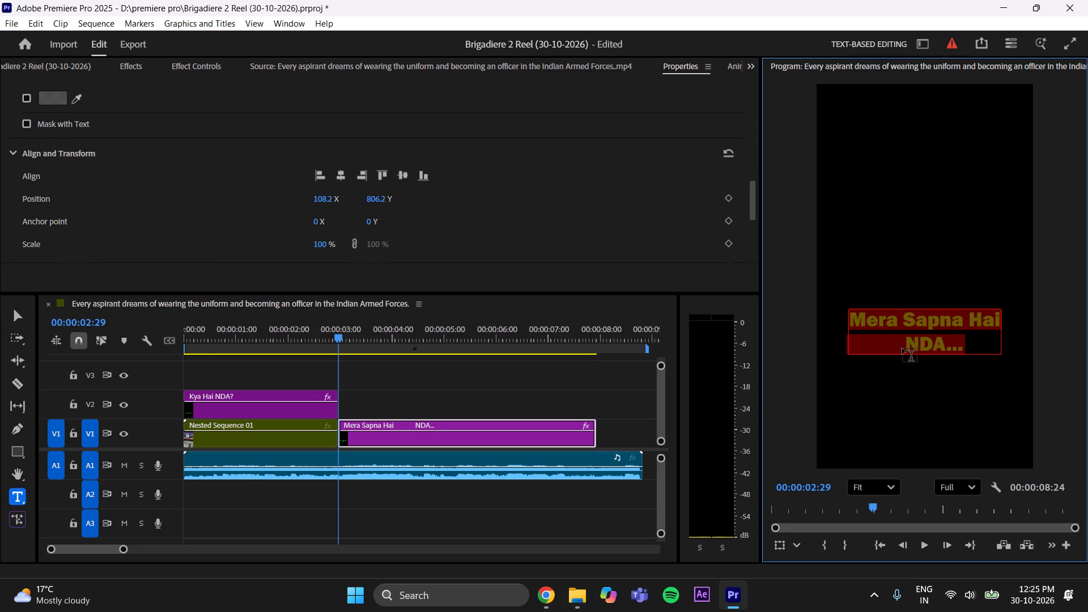
click(906, 345)
click(906, 345)
click(909, 346)
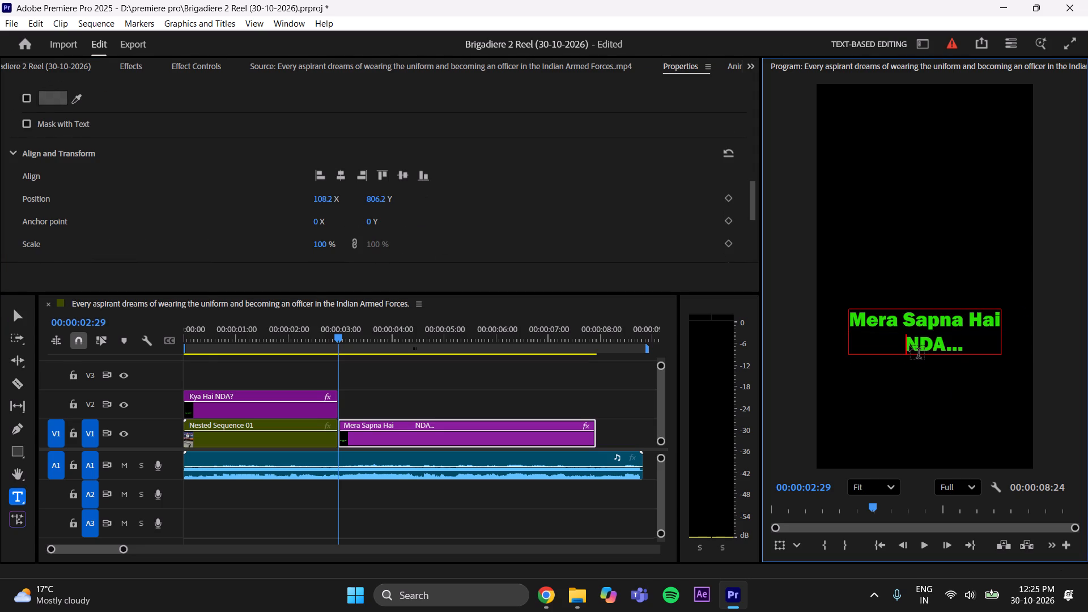
key(BackSpace)
click(411, 391)
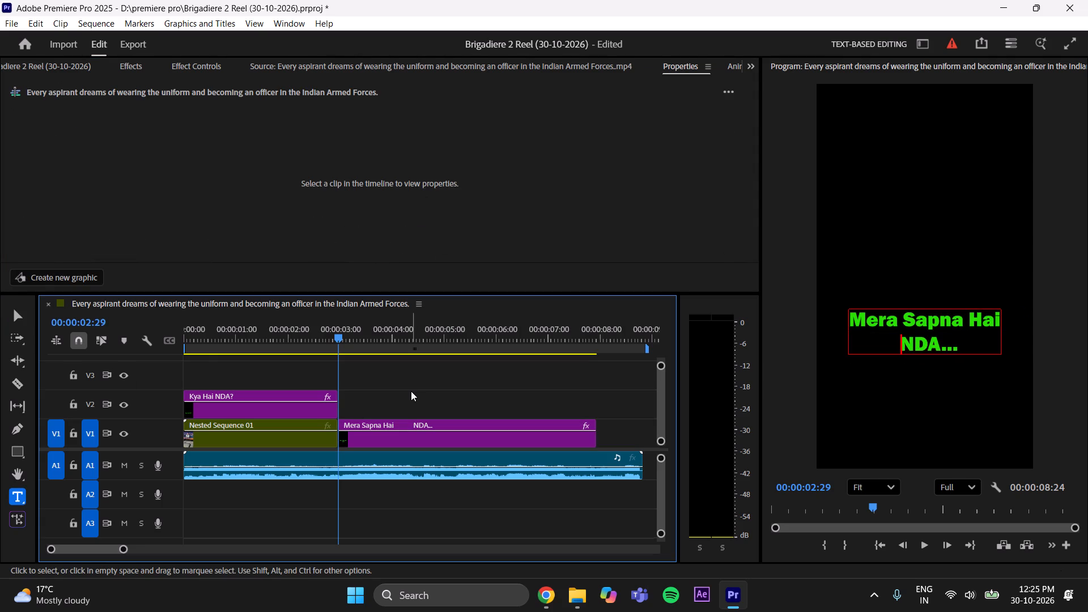
key(ctrl+s)
key(ctrl+s)
key(ctrl+s)
key(ctrl+s)
key(ctrl+s)
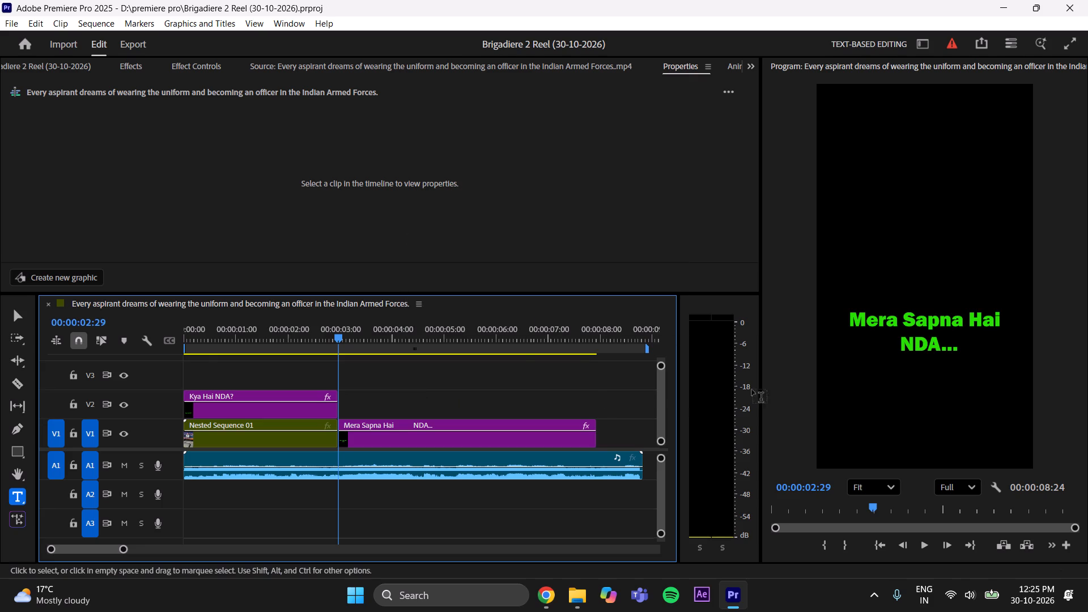
Align the edited "Mera Sapna Hai NDA..." caption to the horizontal centre of the frame and save the project.
click(913, 323)
click(10, 320)
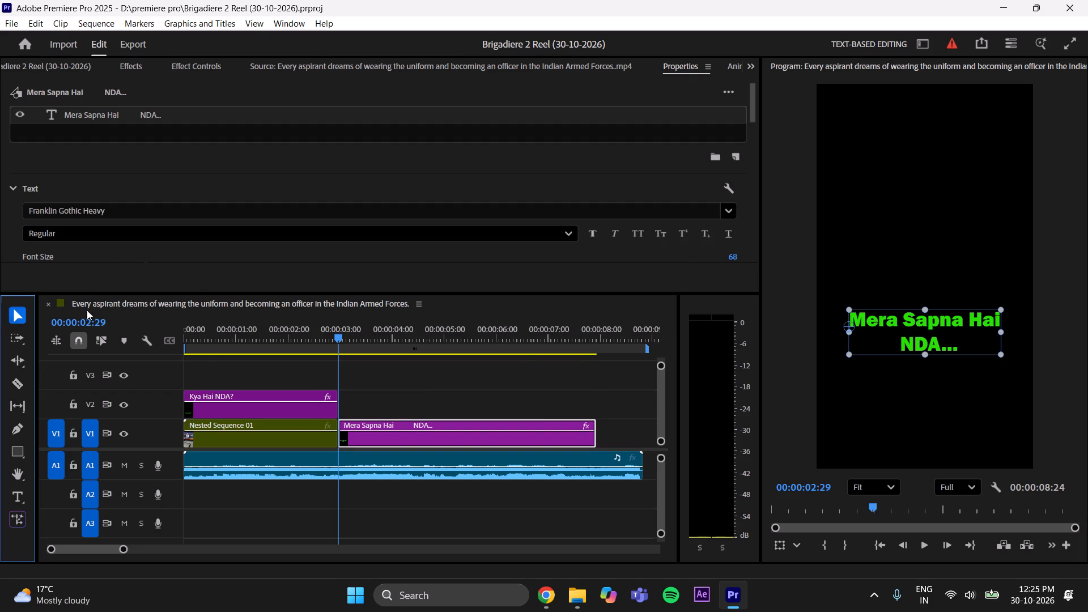
scroll(385, 146, down, 20)
scroll(385, 146, down, 8)
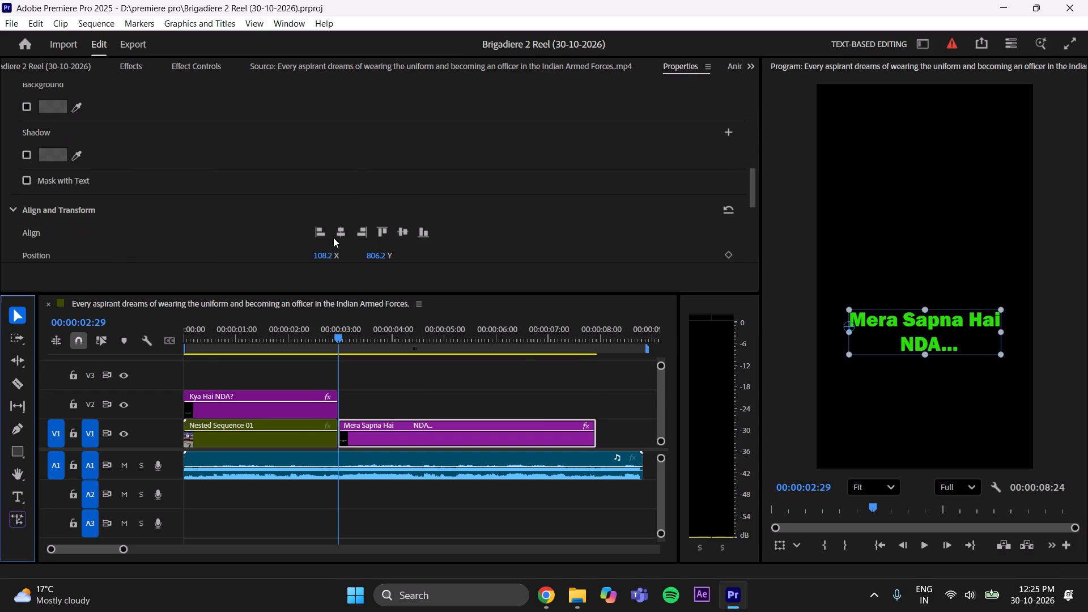
triple_click(343, 231)
click(427, 386)
key(ctrl+s)
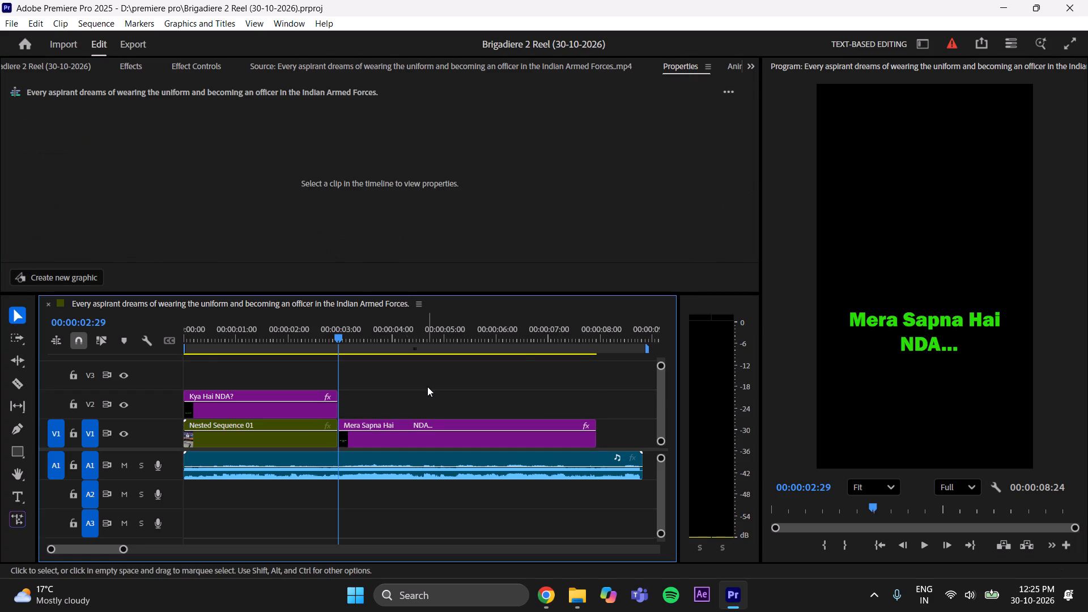
key(ctrl+s)
Move the "Mera Sapna Hai NDA..." caption clip up to track V2, directly after "Kya Hai NDA?", and save the project.
drag(395, 443, 395, 417)
click(410, 368)
key(ctrl+s)
key(ctrl+s)
key(ctrl+s)
key(ctrl+s)
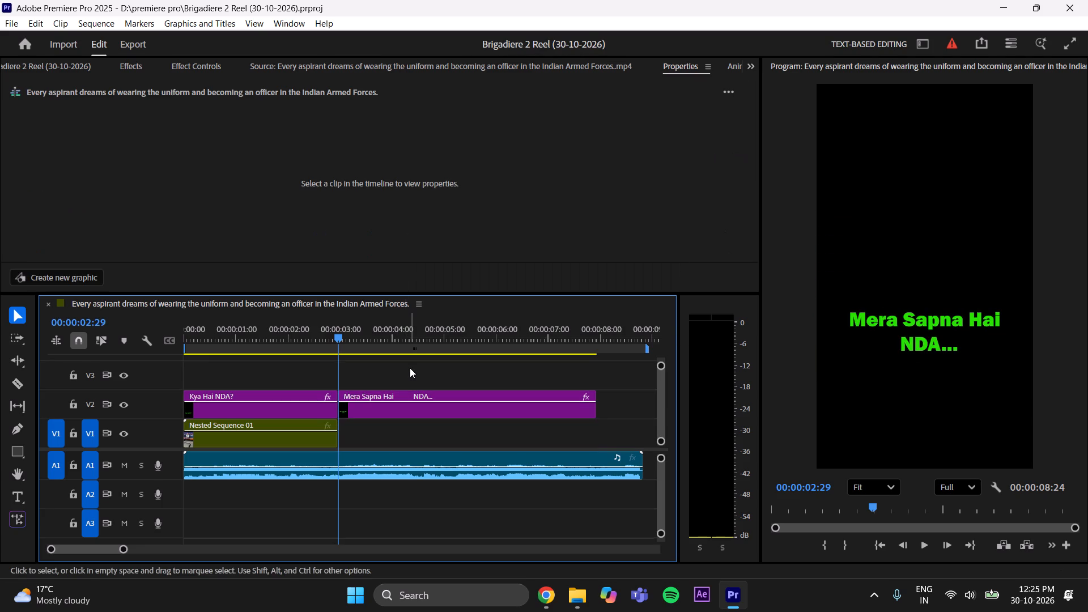
key(ctrl+s)
Centre the "Mera Sapna Hai NDA..." caption both horizontally and vertically in the frame, and save the project.
click(404, 415)
click(880, 322)
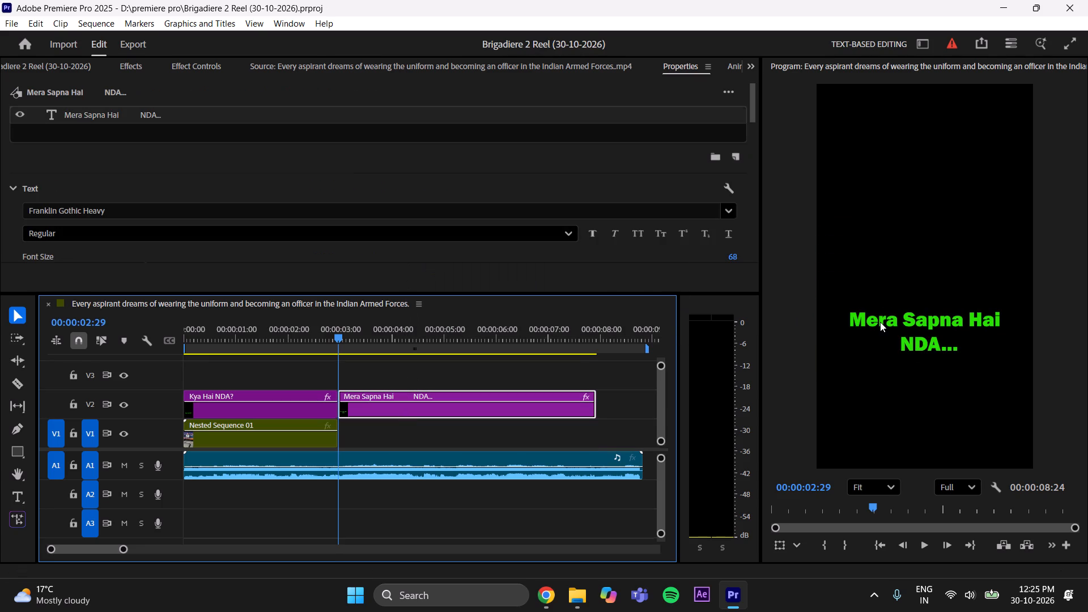
scroll(318, 167, down, 20)
scroll(318, 167, down, 10)
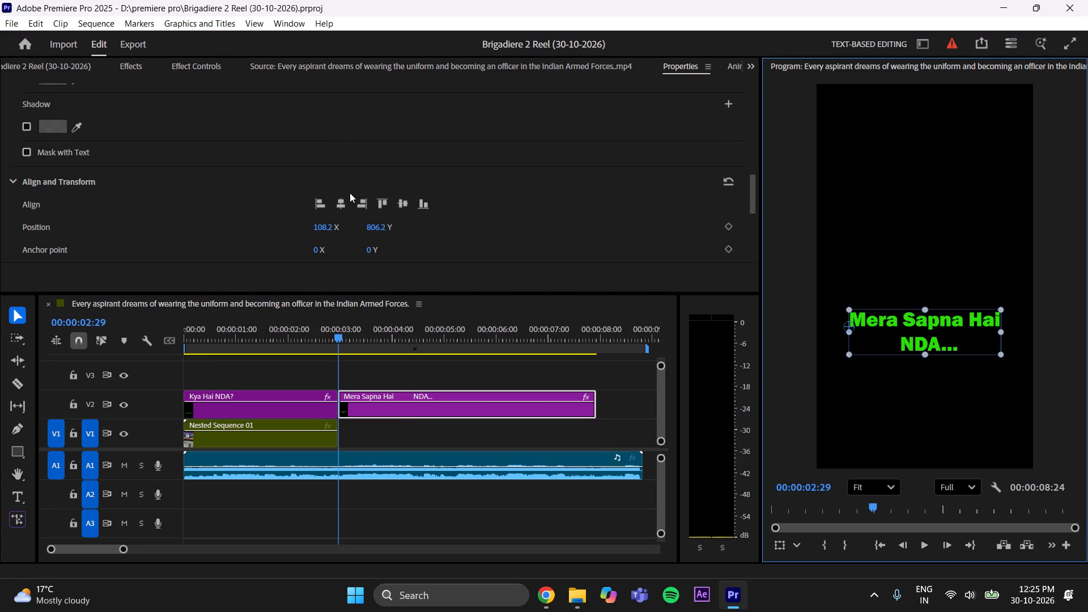
click(341, 199)
click(397, 203)
click(338, 207)
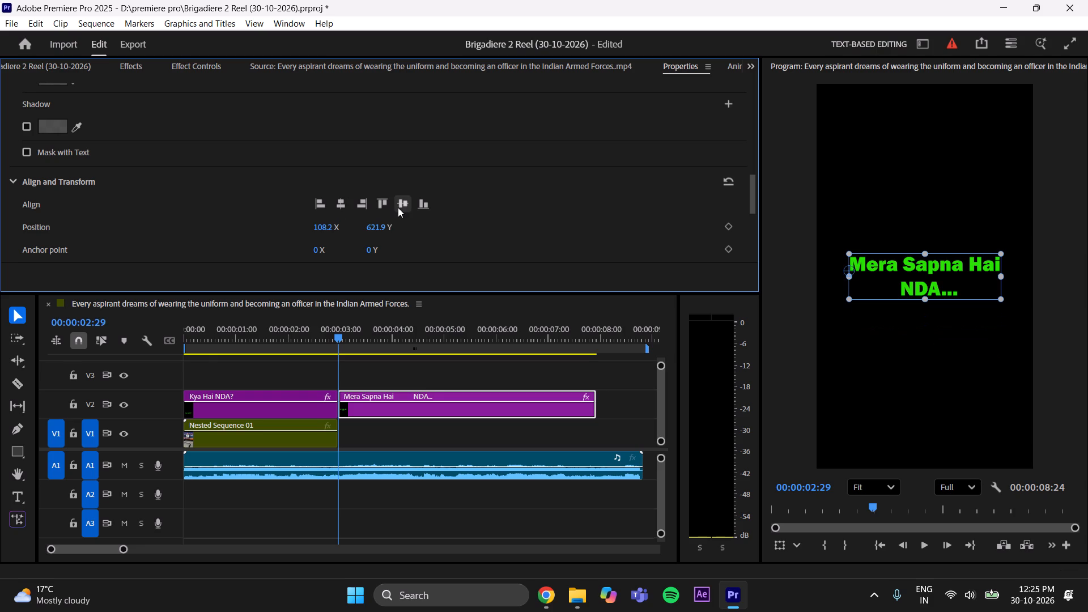
click(398, 207)
click(427, 389)
click(423, 371)
key(ctrl+s)
key(ctrl+s)
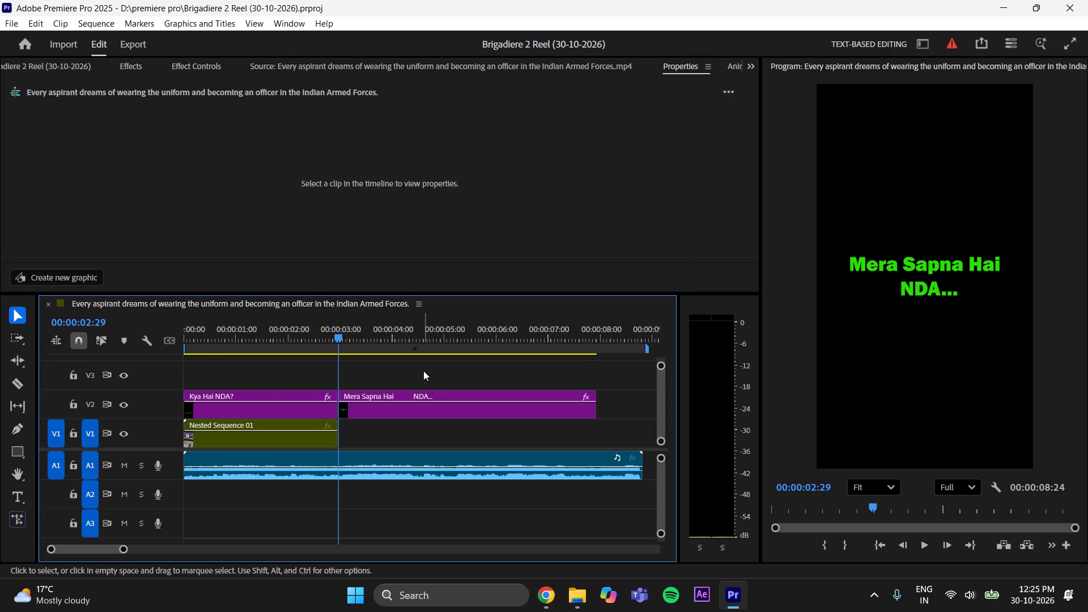
key(ctrl+s)
key(ctrl+s)
key(ctrl+s)
key(ctrl+s)
key(ctrl+s)
key(ctrl+s)
key(ctrl+s)
Extend the "Mera Sapna Hai NDA..." caption clip on V2 to the end of the audio clip and save the project.
drag(337, 331, 333, 332)
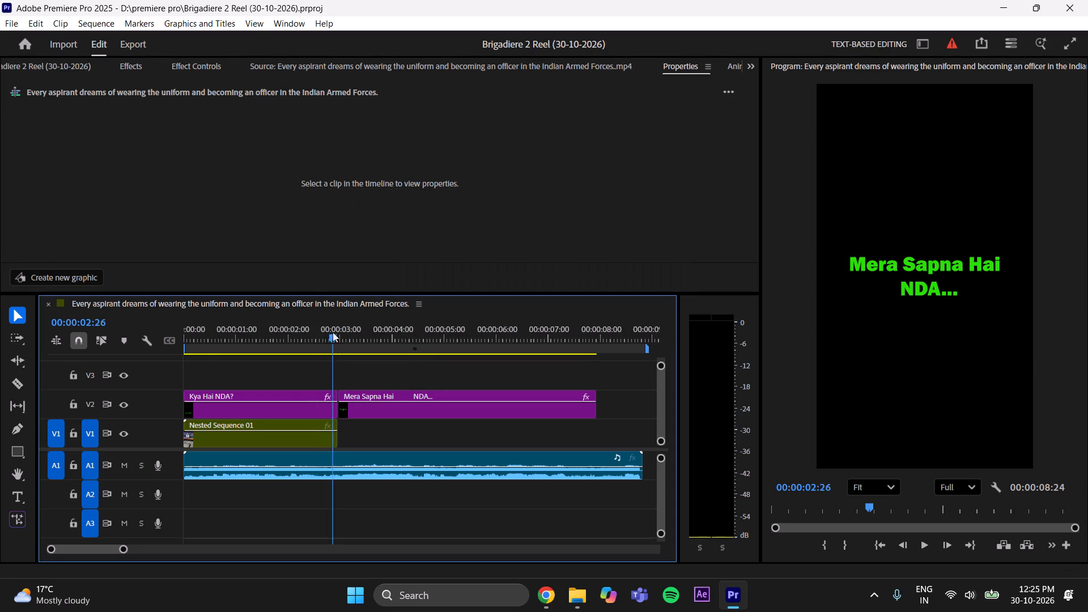
drag(333, 332, 299, 344)
drag(597, 411, 632, 401)
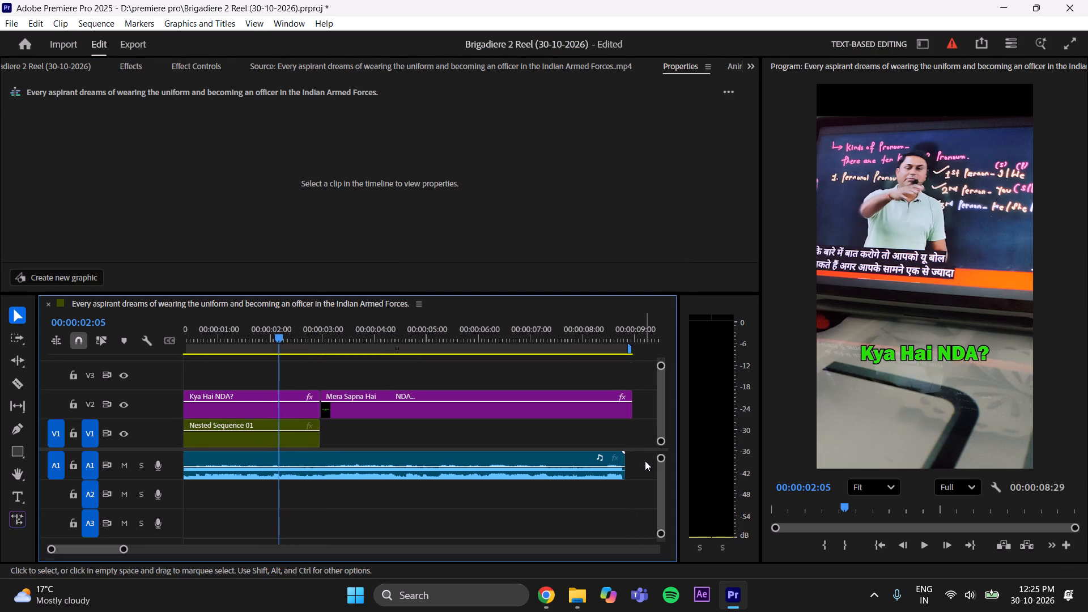
click(645, 461)
drag(634, 406, 626, 411)
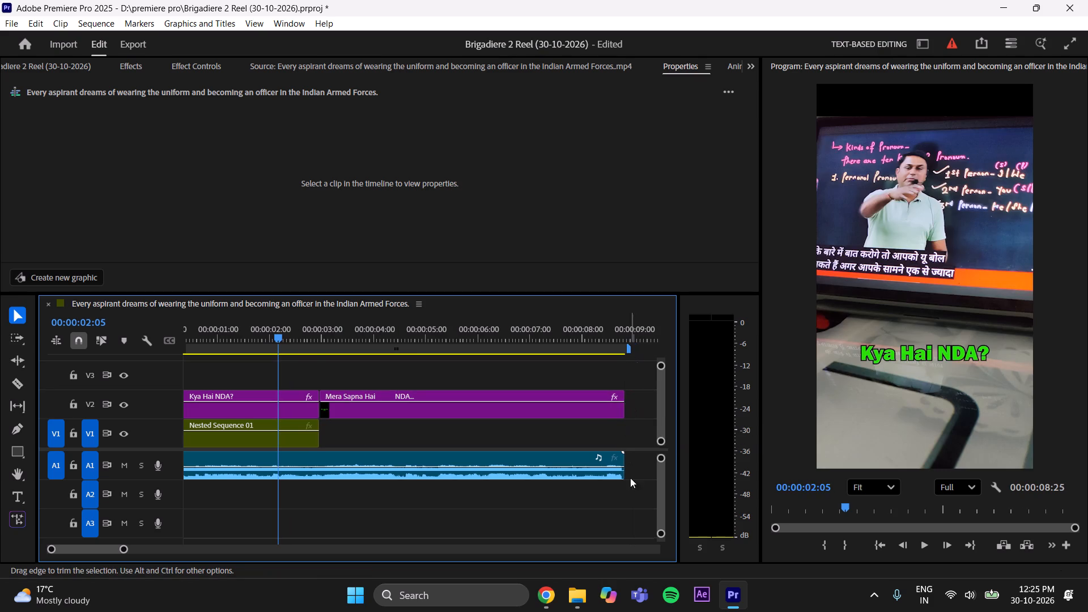
click(634, 501)
key(ctrl+s)
key(ctrl+s)
key(ctrl+s)
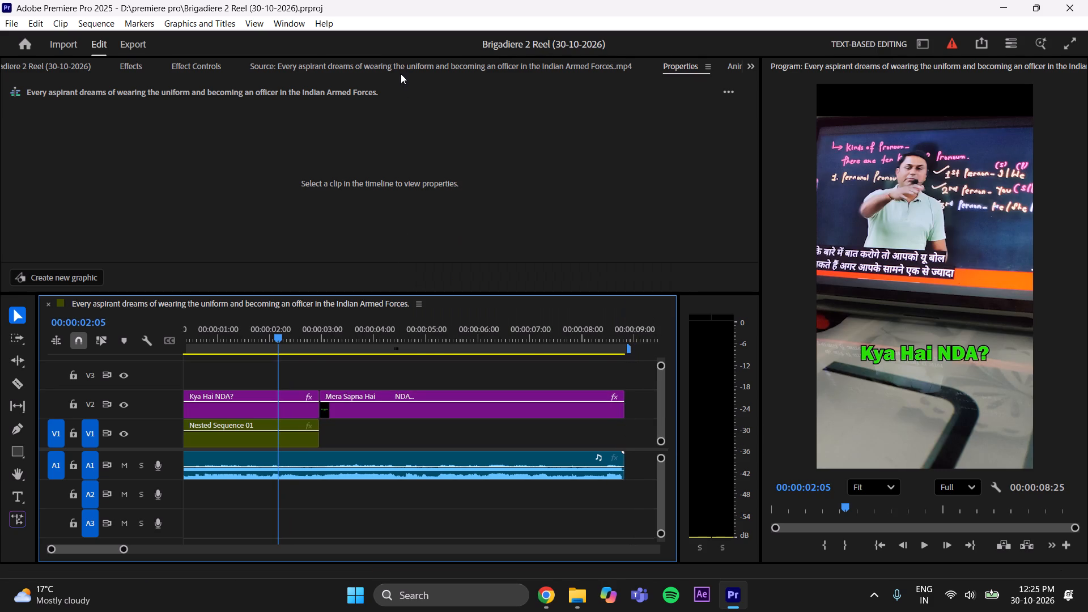
Examine the reference video in the Source monitor for the footage and transitions that follow its "Kya hai NDA??" scene.
click(401, 73)
scroll(392, 84, down, 11)
scroll(490, 149, down, 3)
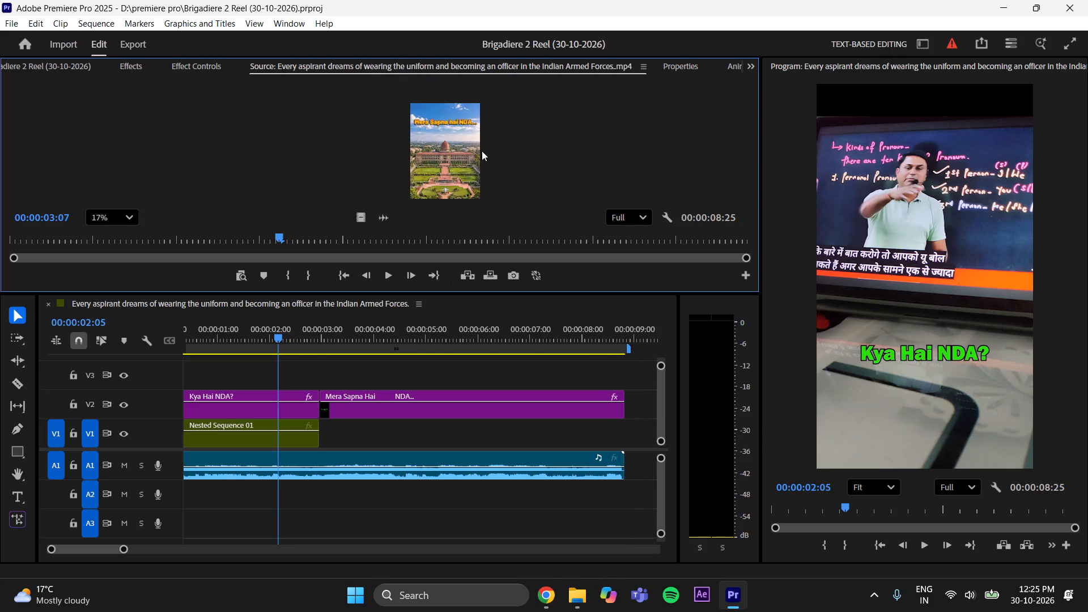
scroll(482, 151, down, 2)
scroll(531, 186, up, 3)
scroll(249, 116, down, 5)
scroll(498, 148, up, 5)
scroll(286, 141, down, 4)
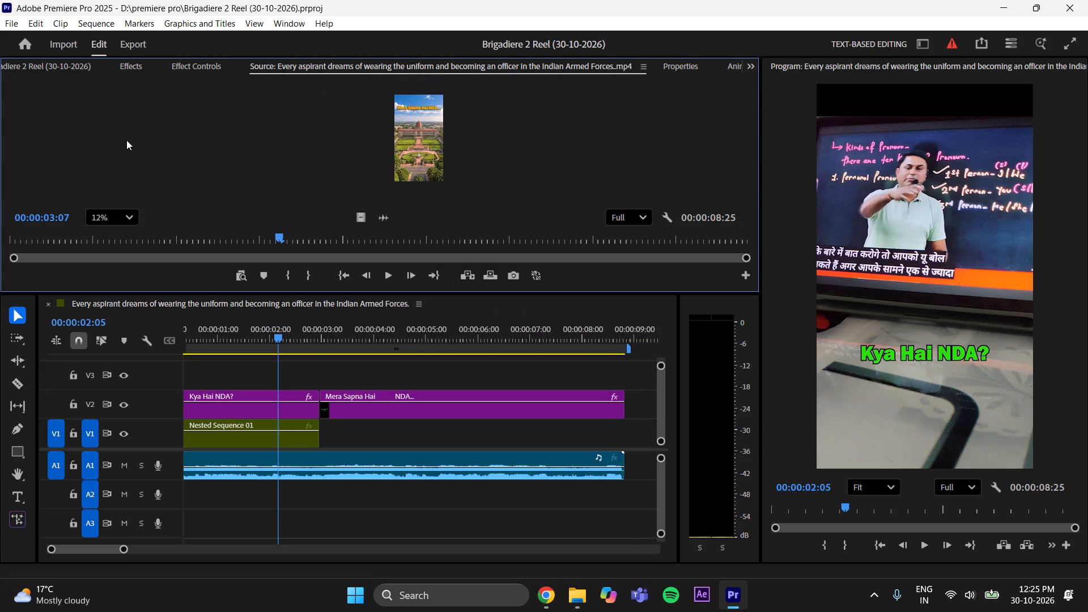
scroll(132, 142, down, 6)
scroll(478, 160, up, 5)
scroll(244, 149, down, 5)
scroll(575, 137, up, 6)
scroll(99, 124, down, 7)
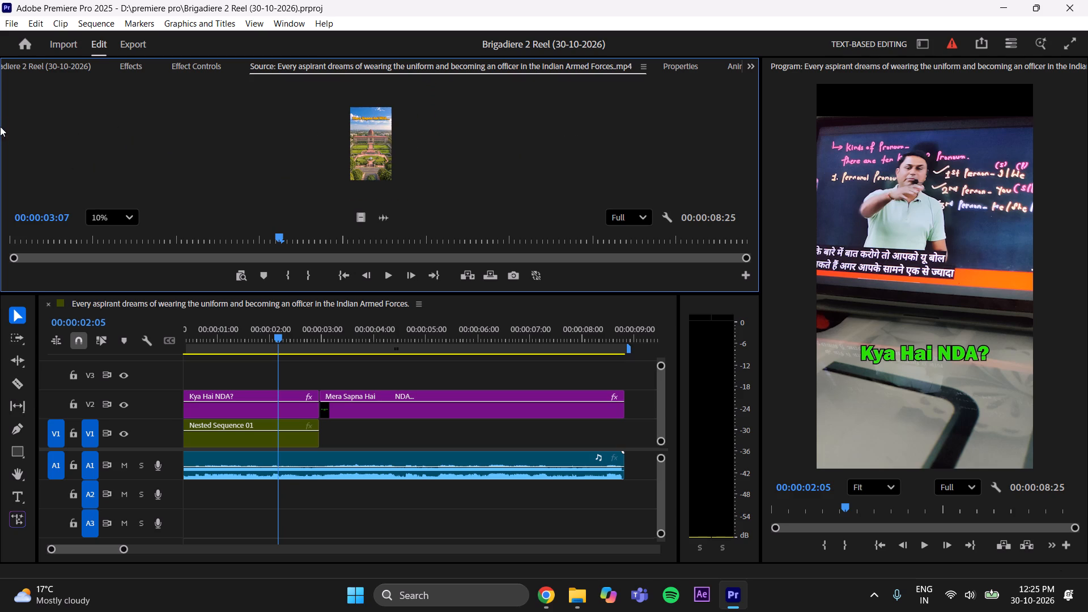
scroll(311, 121, up, 5)
scroll(140, 112, down, 3)
scroll(203, 108, up, 5)
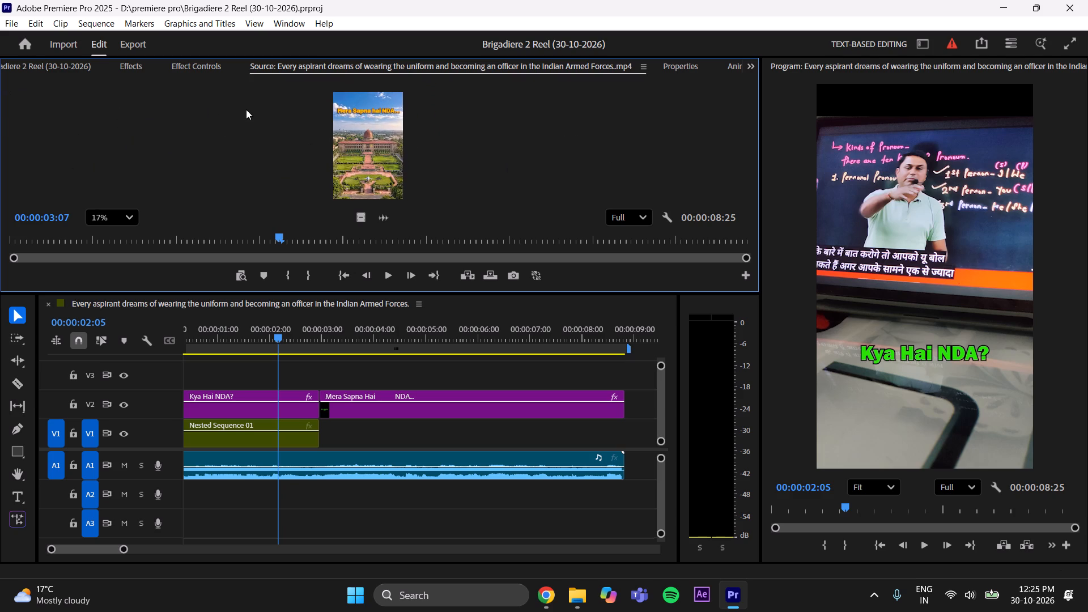
scroll(343, 117, down, 8)
scroll(285, 140, up, 3)
scroll(391, 98, up, 1)
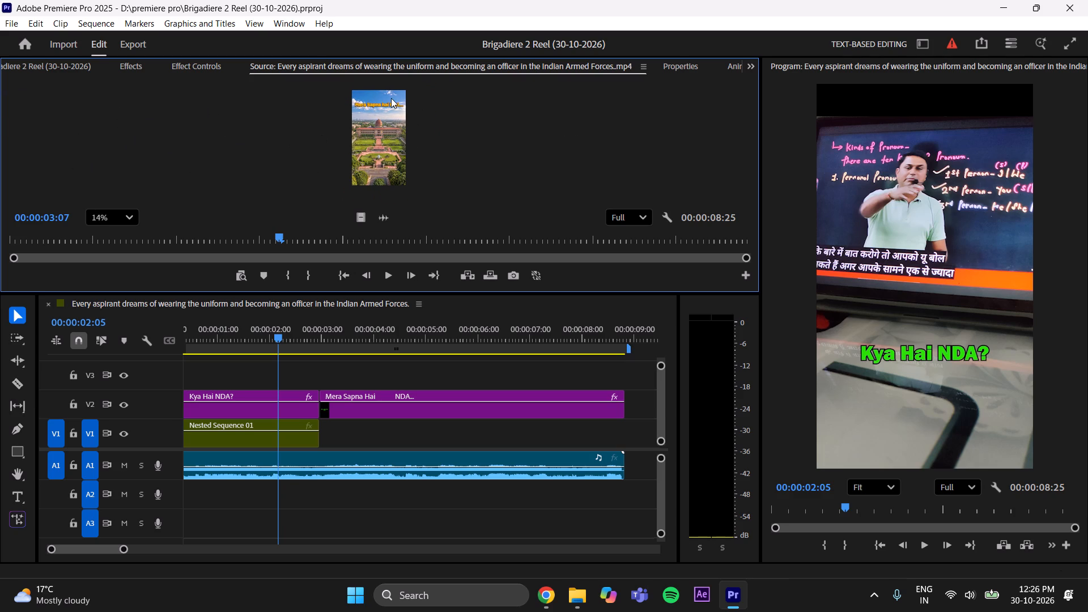
scroll(391, 98, up, 1)
scroll(333, 163, up, 1)
drag(278, 235, 239, 266)
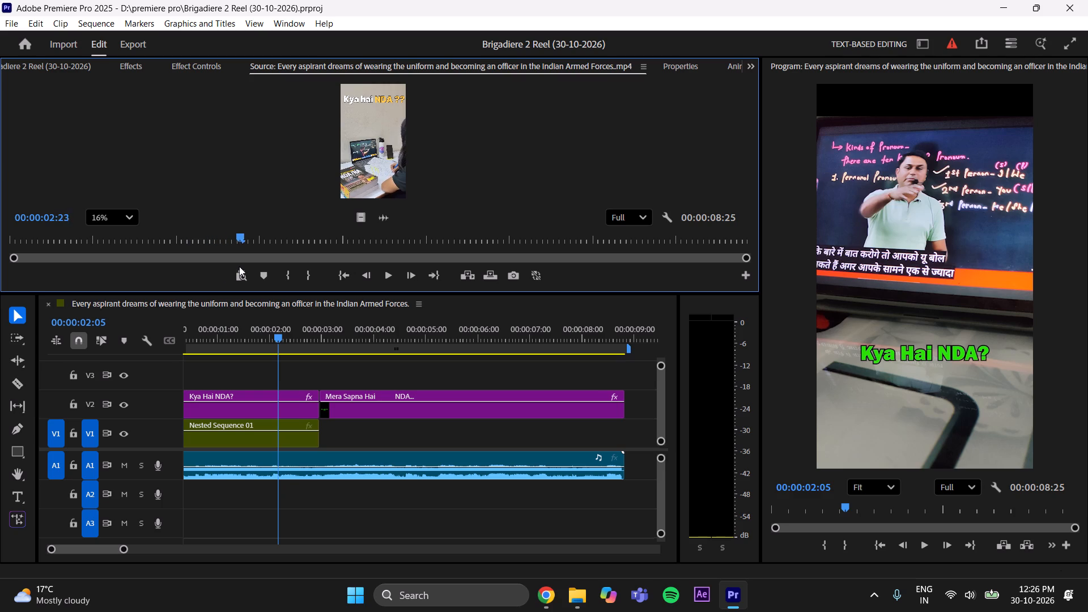
drag(239, 266, 274, 258)
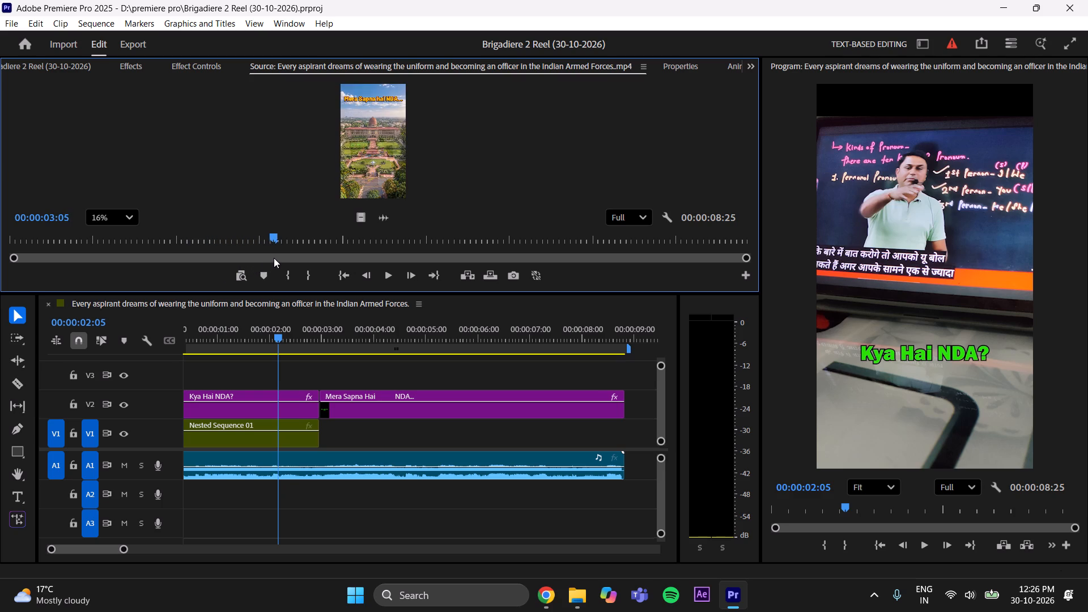
drag(274, 258, 308, 257)
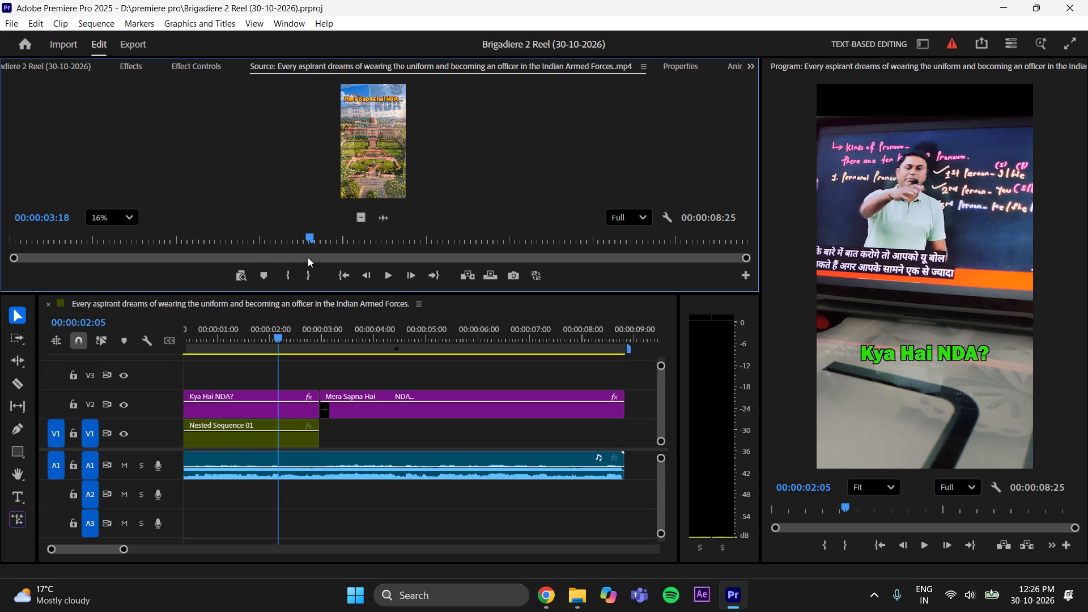
drag(308, 257, 384, 254)
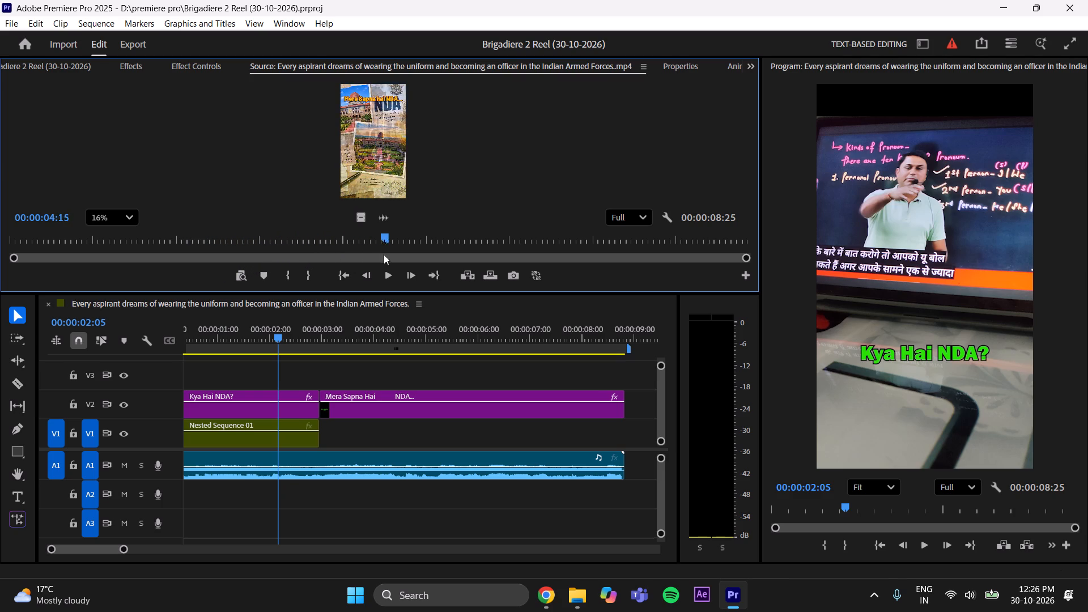
drag(384, 254, 698, 309)
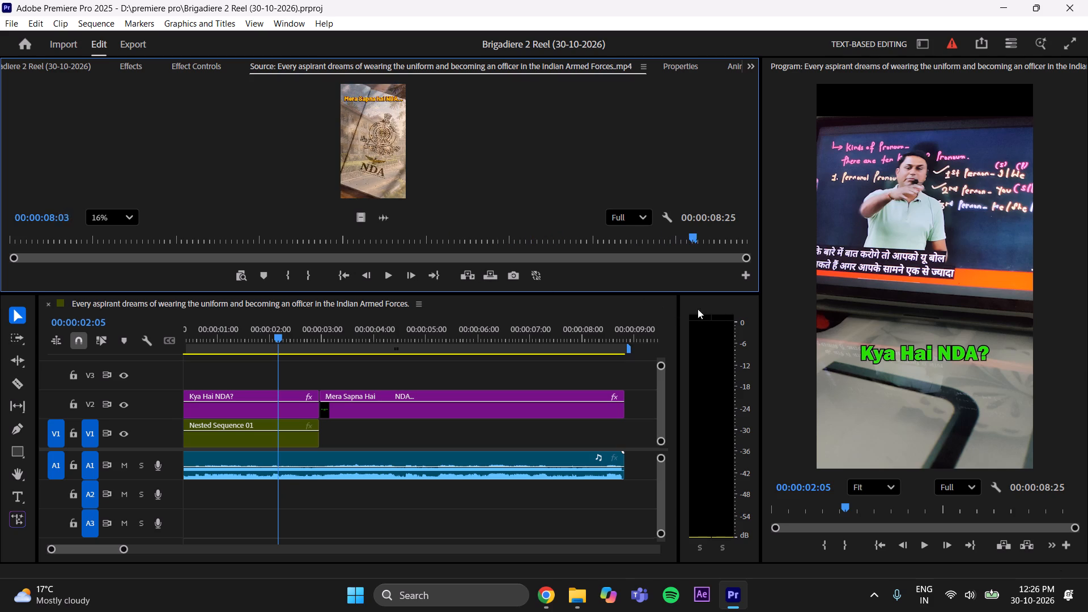
drag(698, 309, 262, 317)
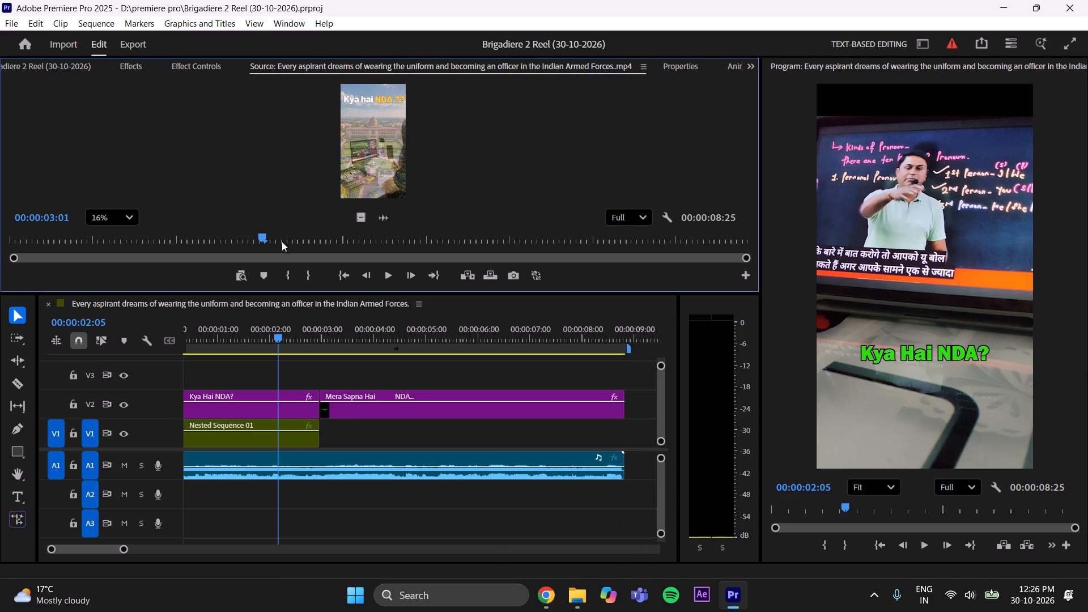
drag(286, 241, 244, 279)
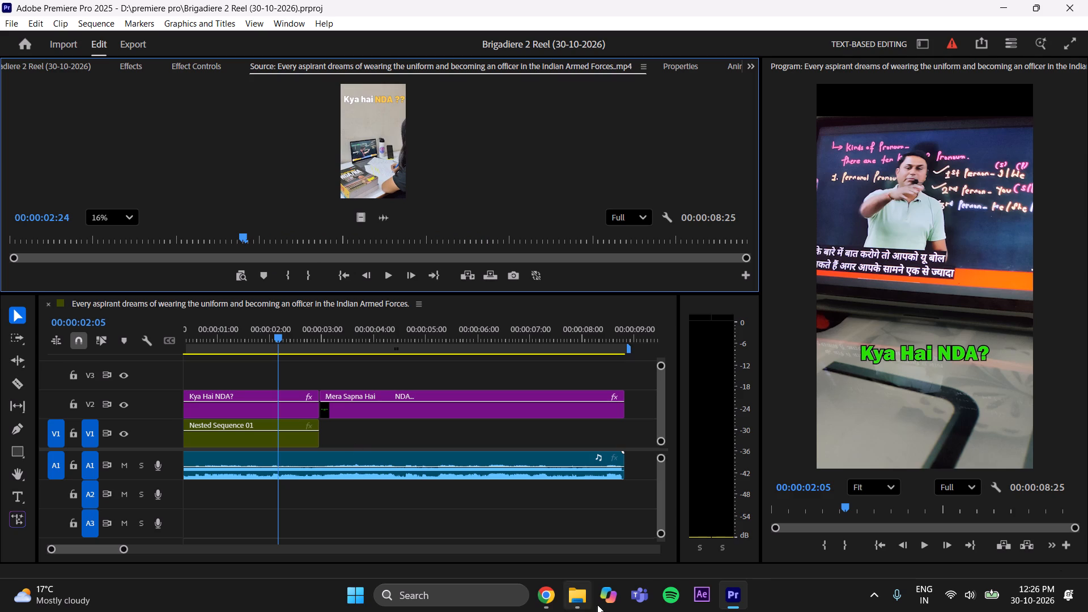
Load the newest downloaded Klickpin "viral balcony roundup" video from the Downloads folder into the Source monitor.
click(568, 600)
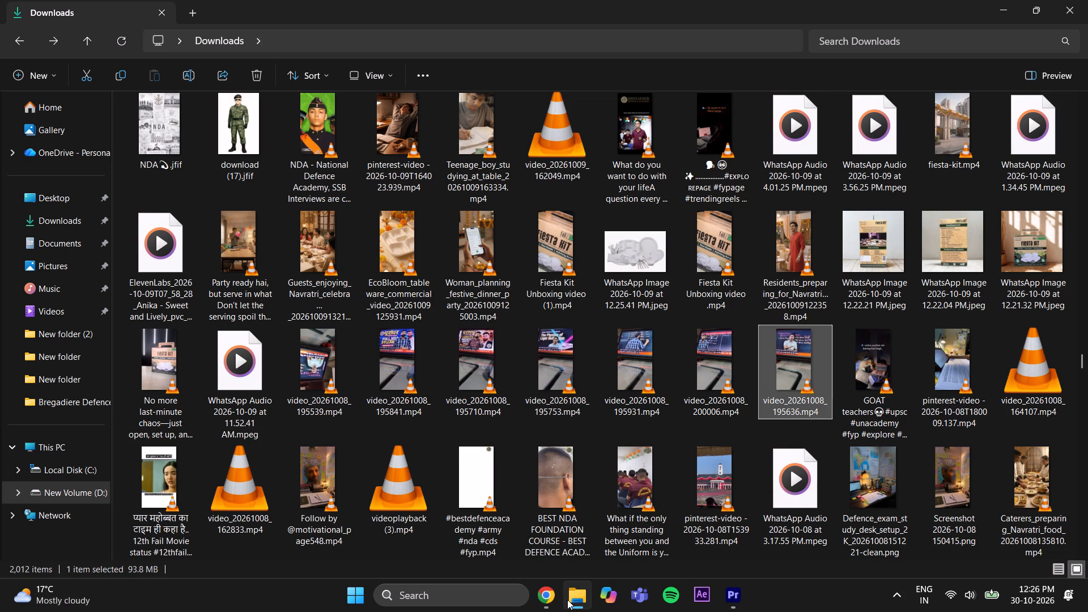
scroll(533, 432, up, 15)
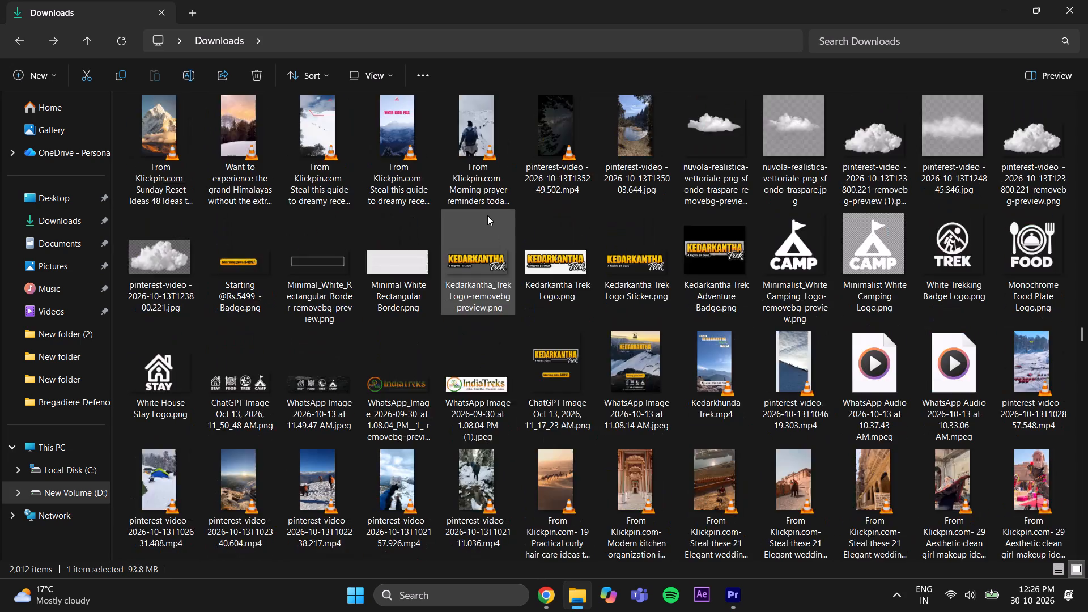
scroll(488, 214, up, 20)
scroll(488, 214, up, 20)
scroll(488, 214, up, 10)
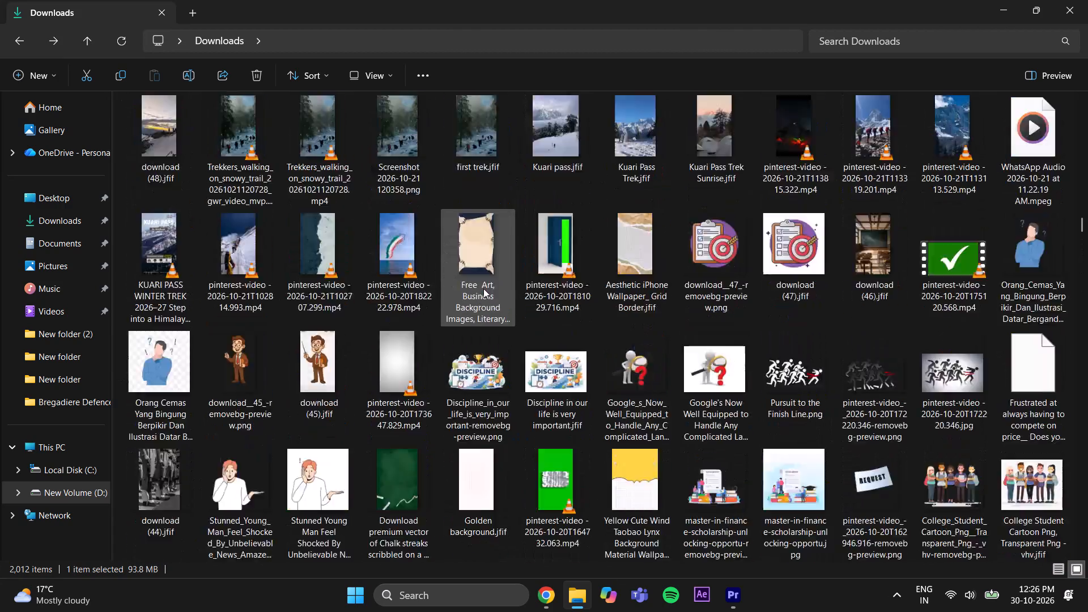
scroll(483, 288, up, 20)
scroll(483, 288, up, 20)
scroll(483, 288, up, 2)
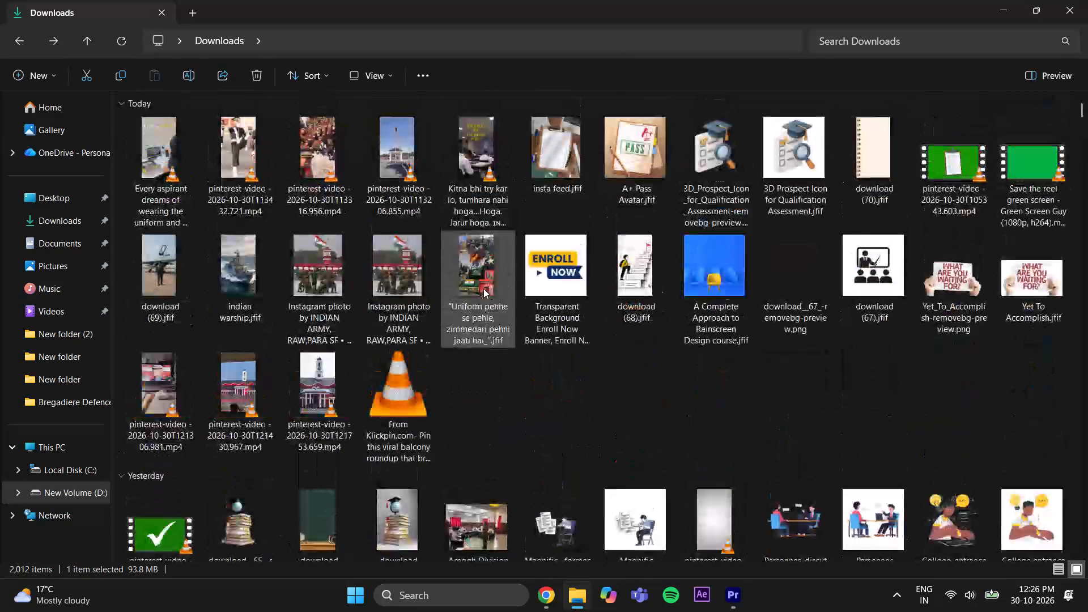
click(854, 448)
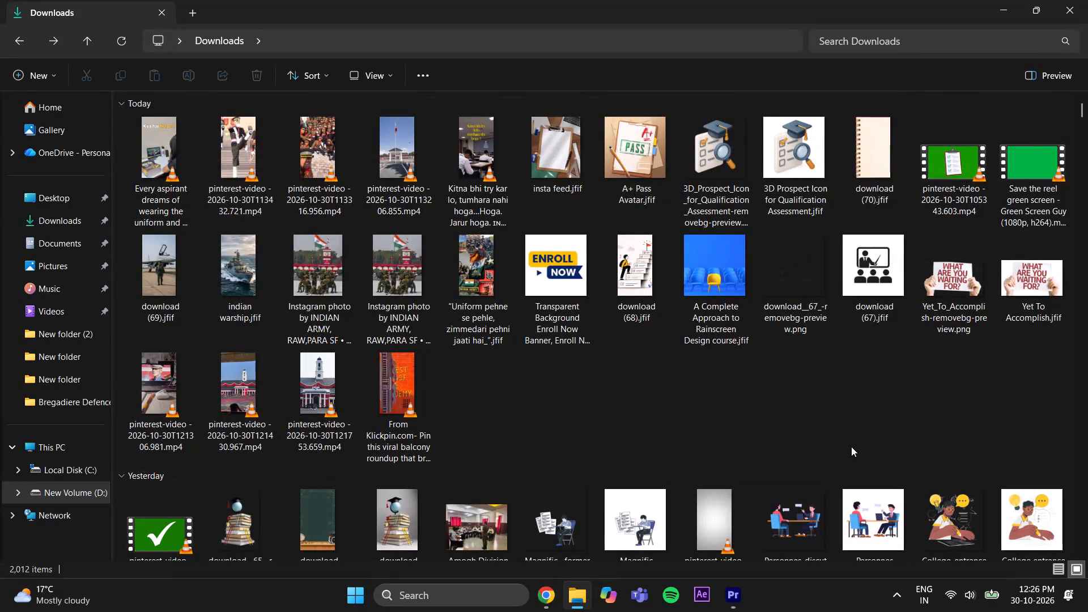
click(716, 409)
click(121, 36)
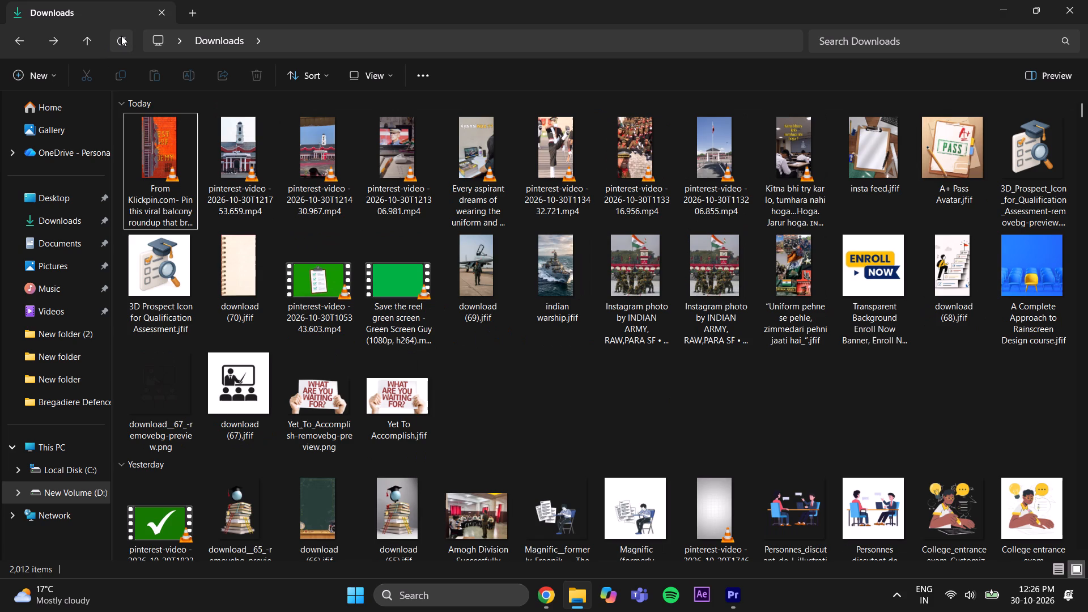
scroll(670, 406, up, 7)
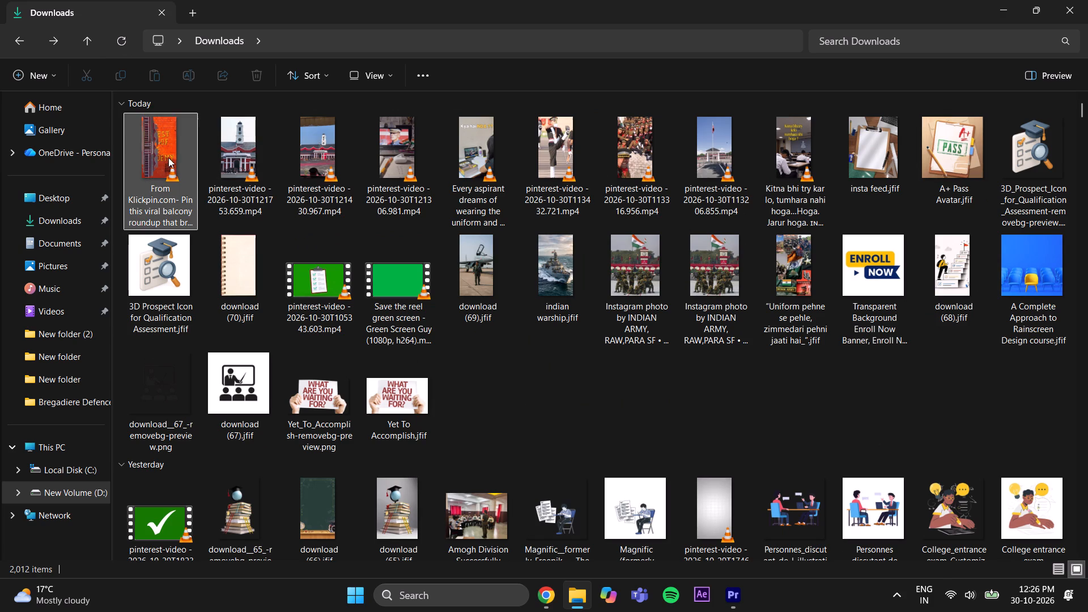
drag(167, 158, 434, 214)
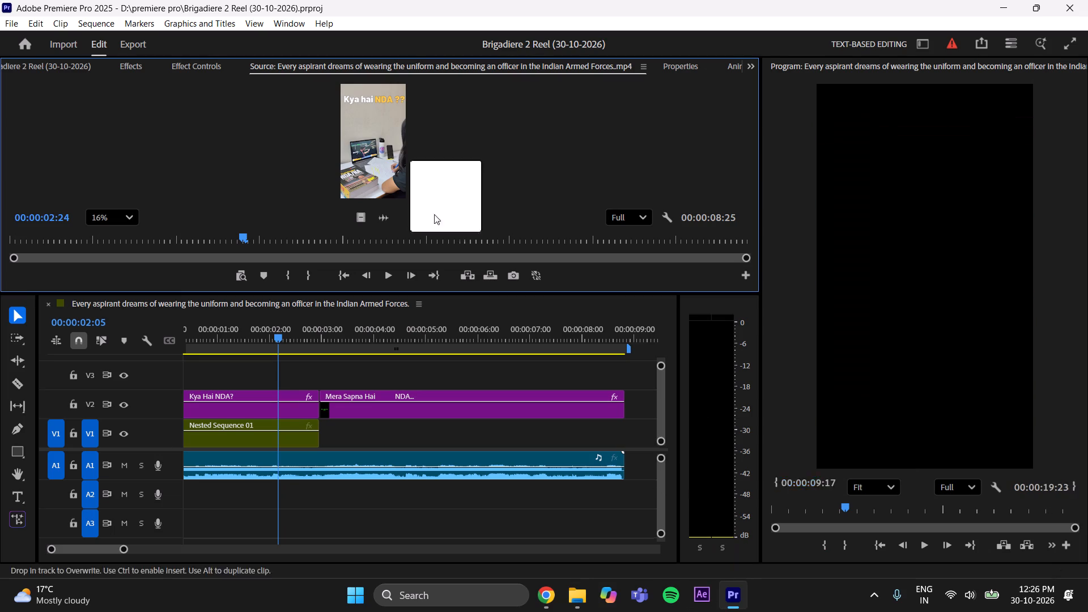
drag(434, 214, 365, 152)
Mark the Klickpin source clip from its first frame to 00:00:03:27, on the orange "Academy" brick wall shot.
drag(12, 243, 135, 262)
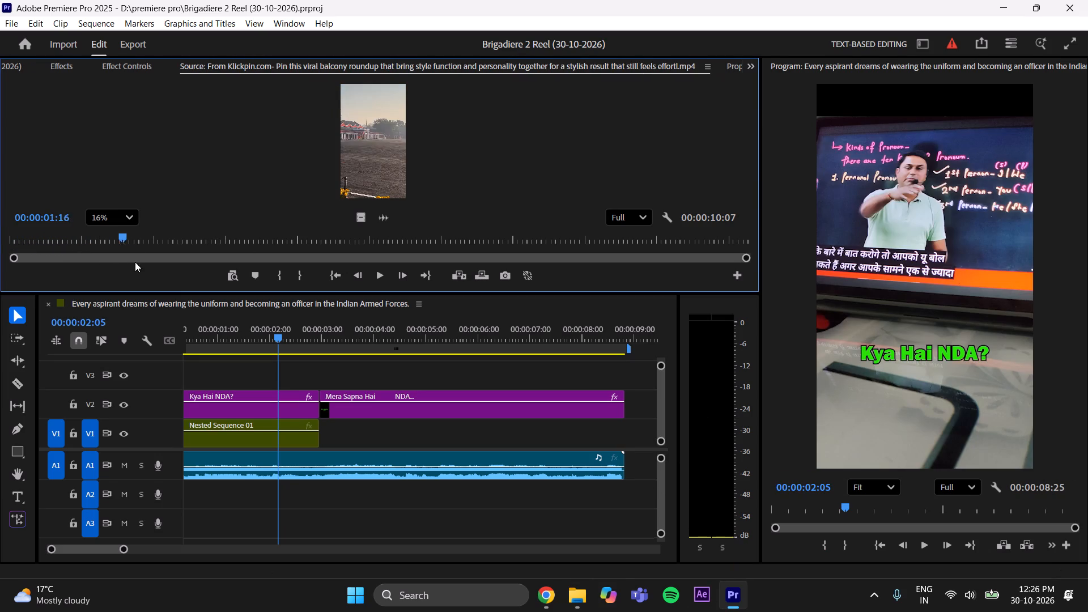
drag(135, 262, 221, 264)
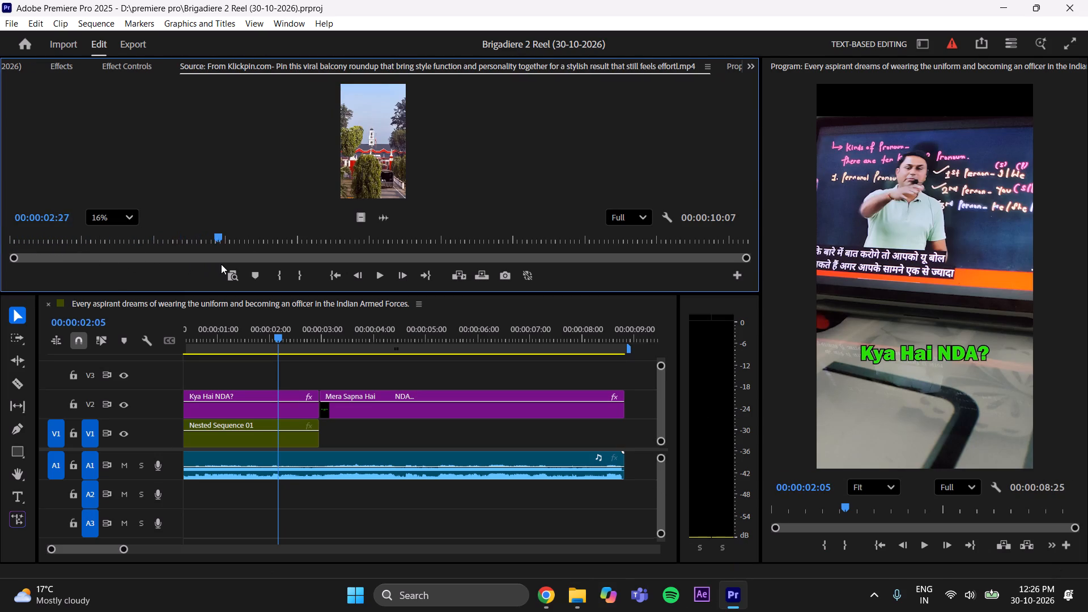
drag(221, 264, 270, 265)
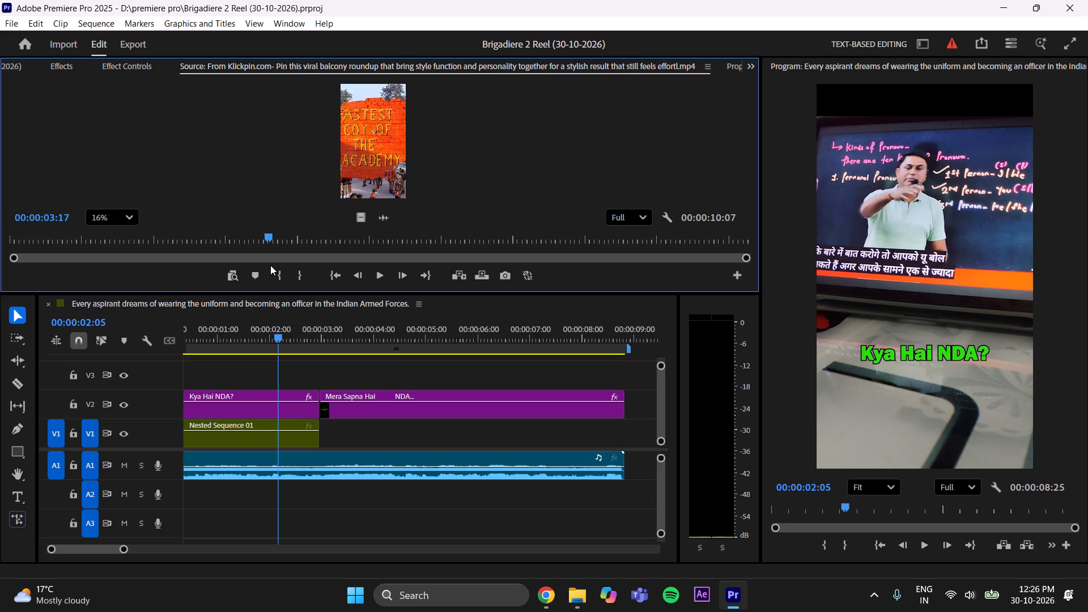
drag(270, 265, 280, 264)
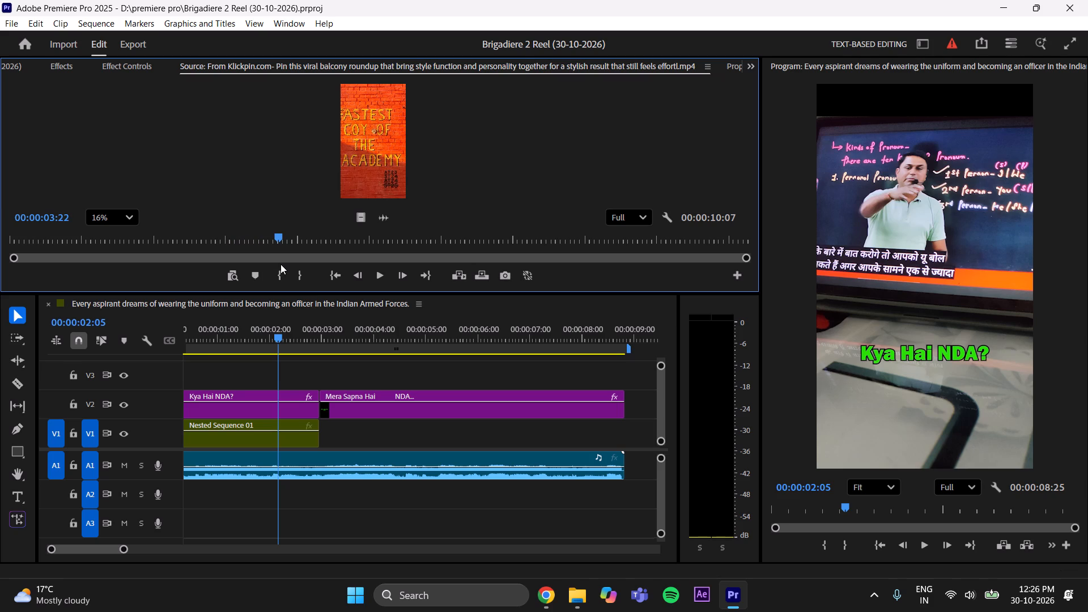
drag(280, 264, 301, 263)
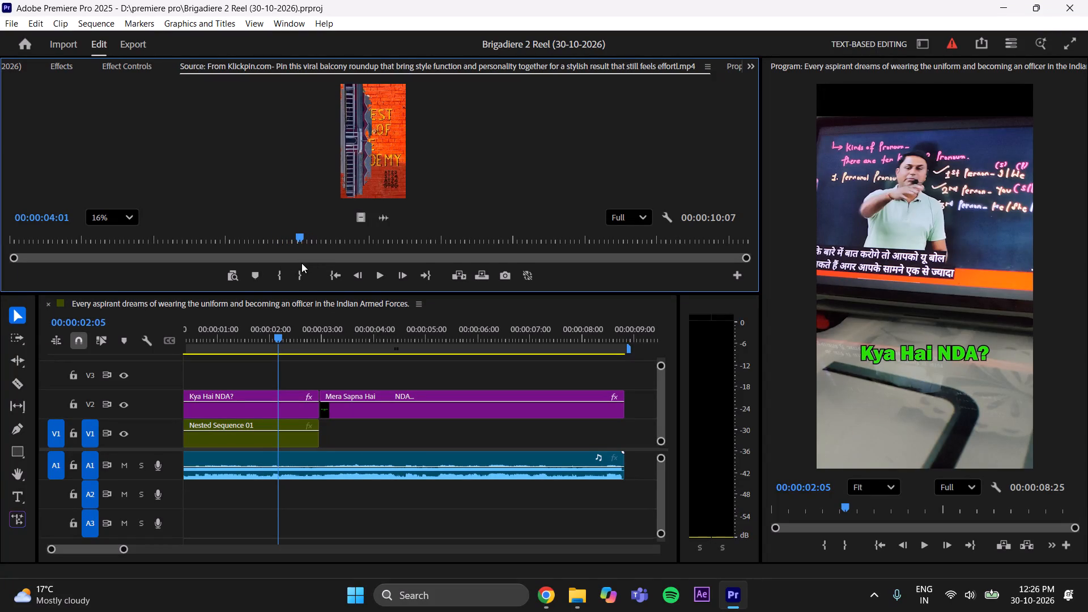
drag(301, 263, 292, 267)
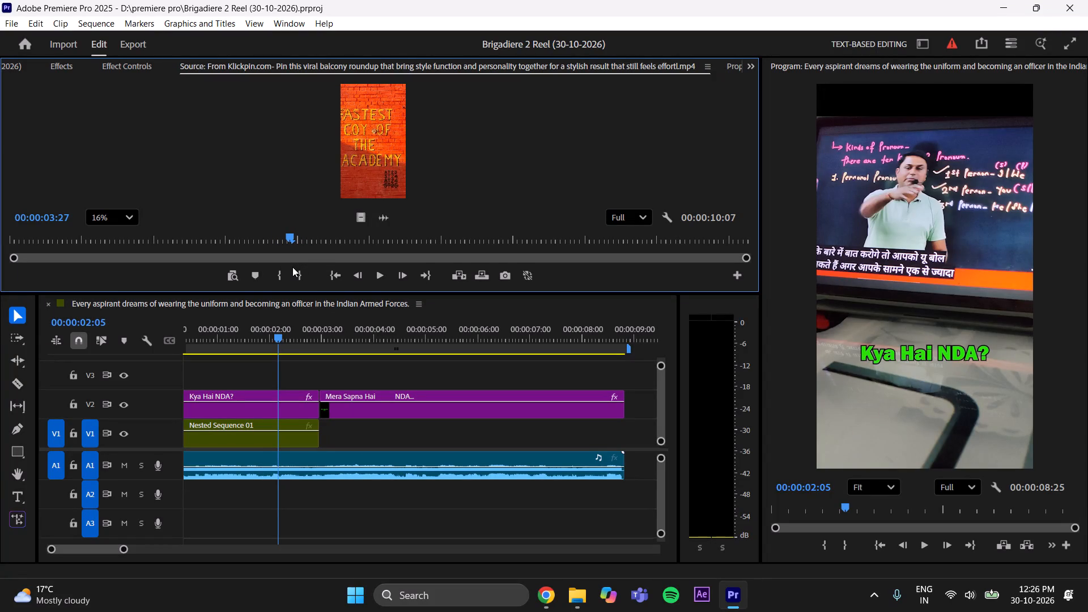
drag(292, 267, 294, 266)
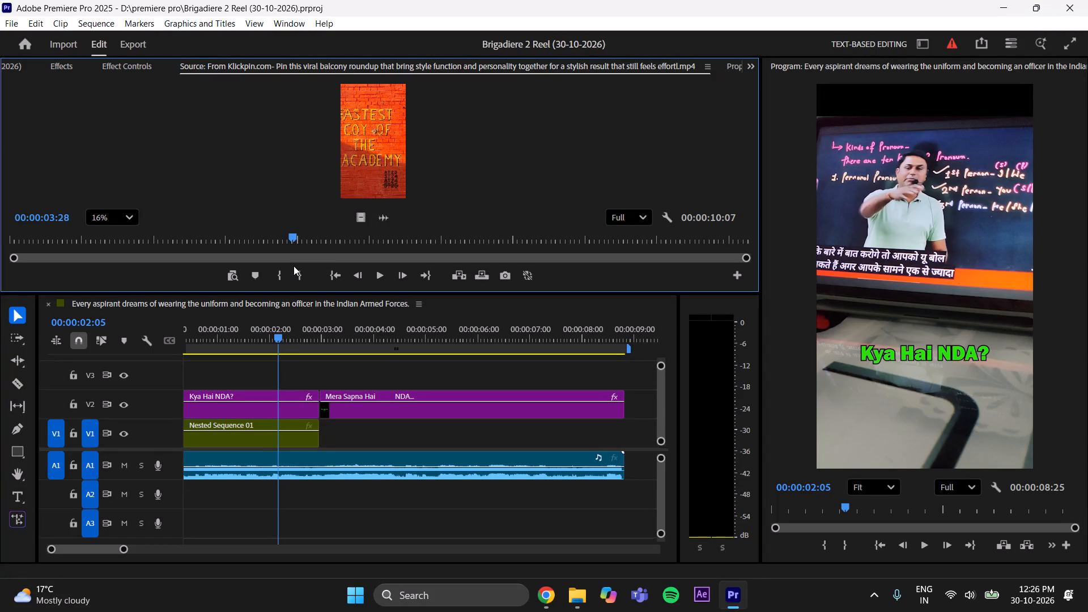
drag(294, 266, 292, 266)
click(293, 269)
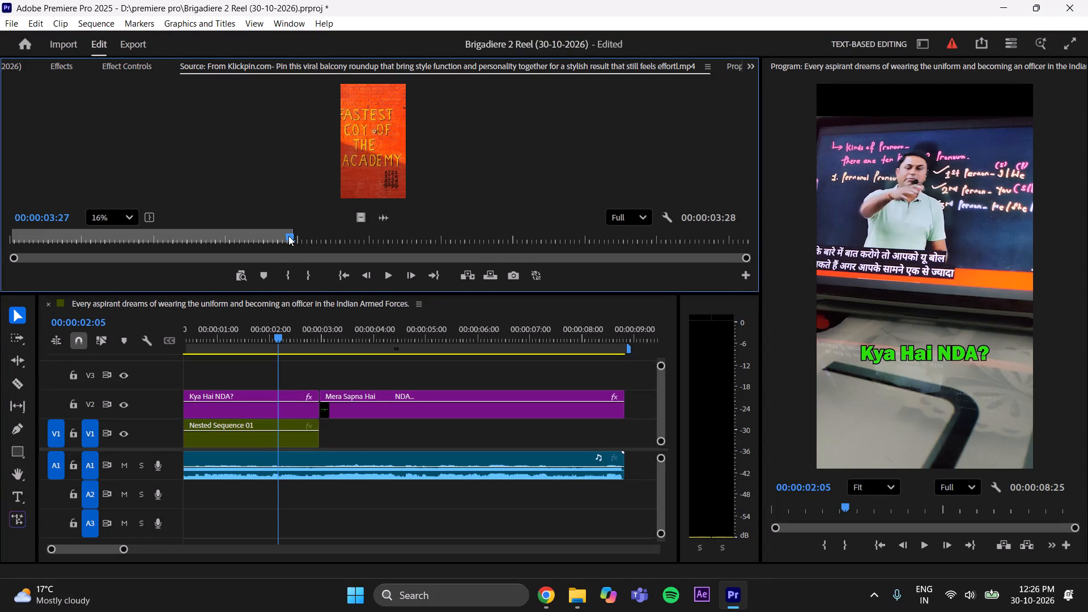
drag(287, 236, 0, 245)
click(285, 282)
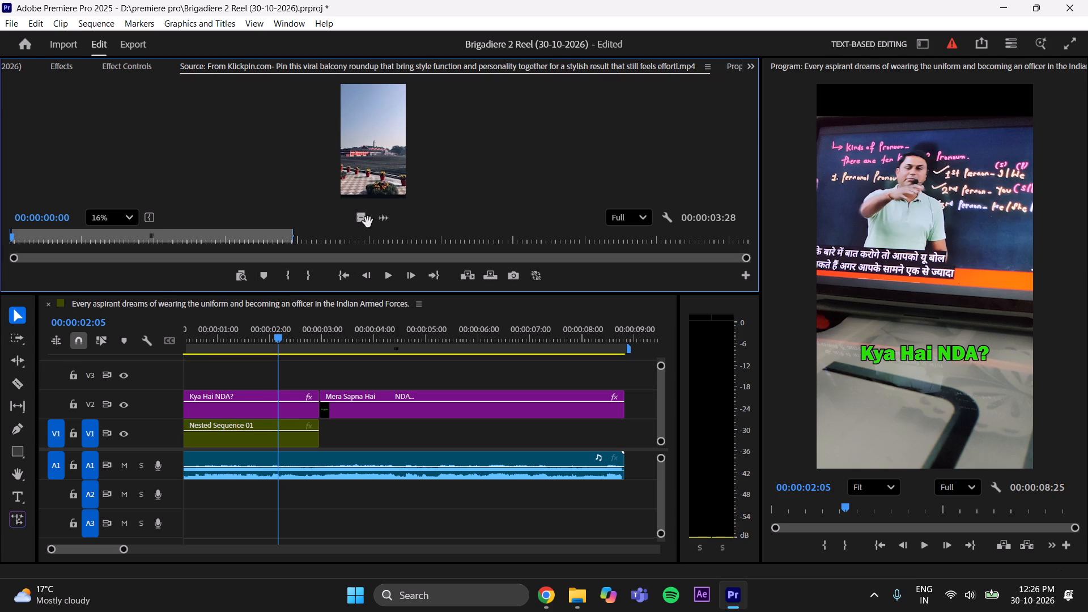
Place only the video of the marked Klickpin range on V1 directly after Nested Sequence 01 and apply Scale to Frame Size.
drag(363, 217, 322, 451)
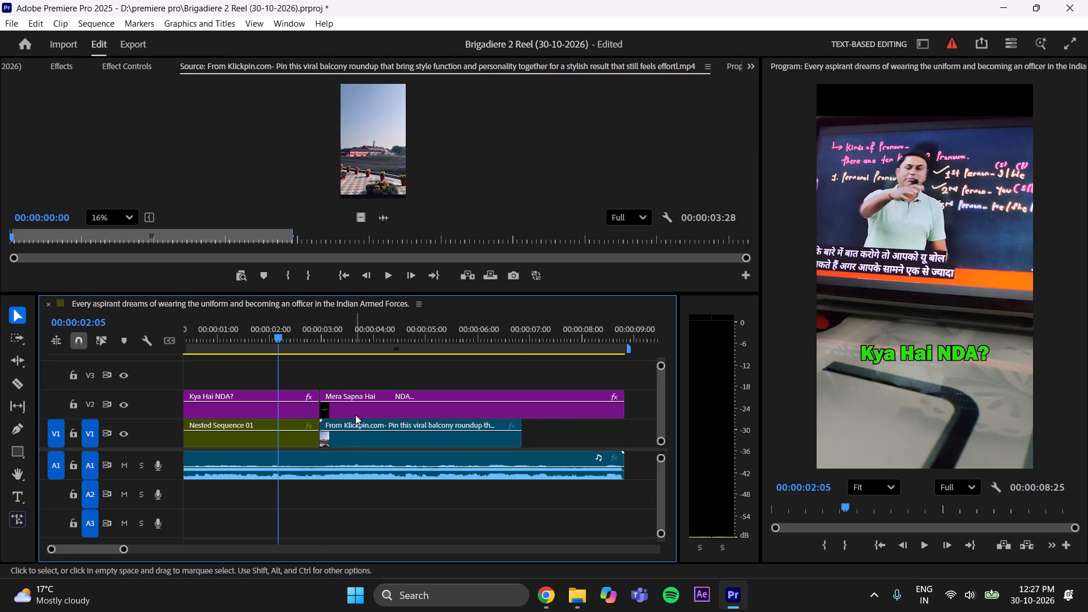
drag(297, 333, 354, 343)
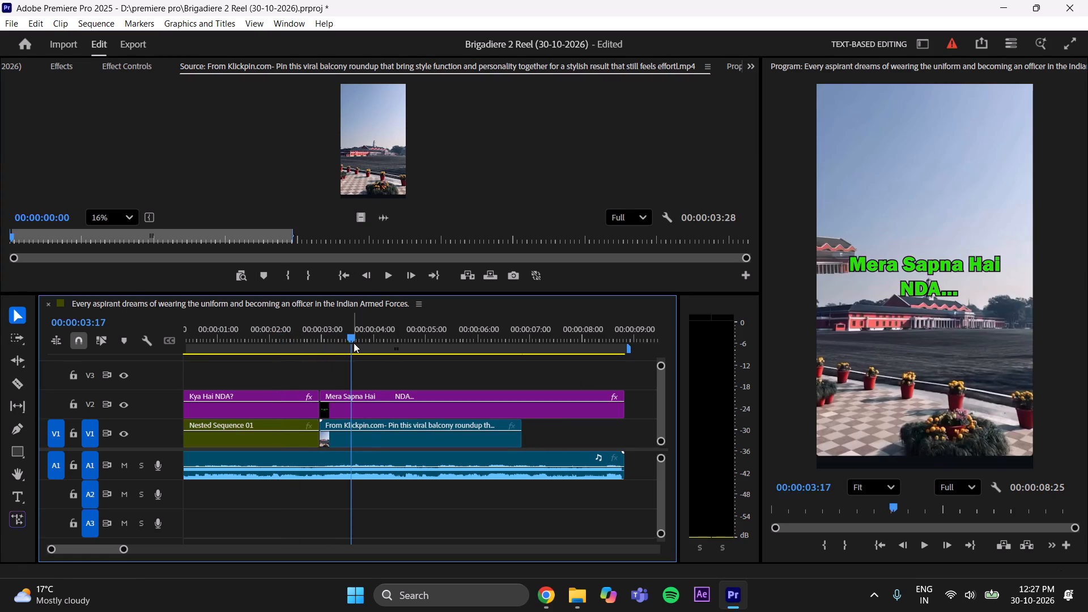
click(384, 442)
right_click(384, 442)
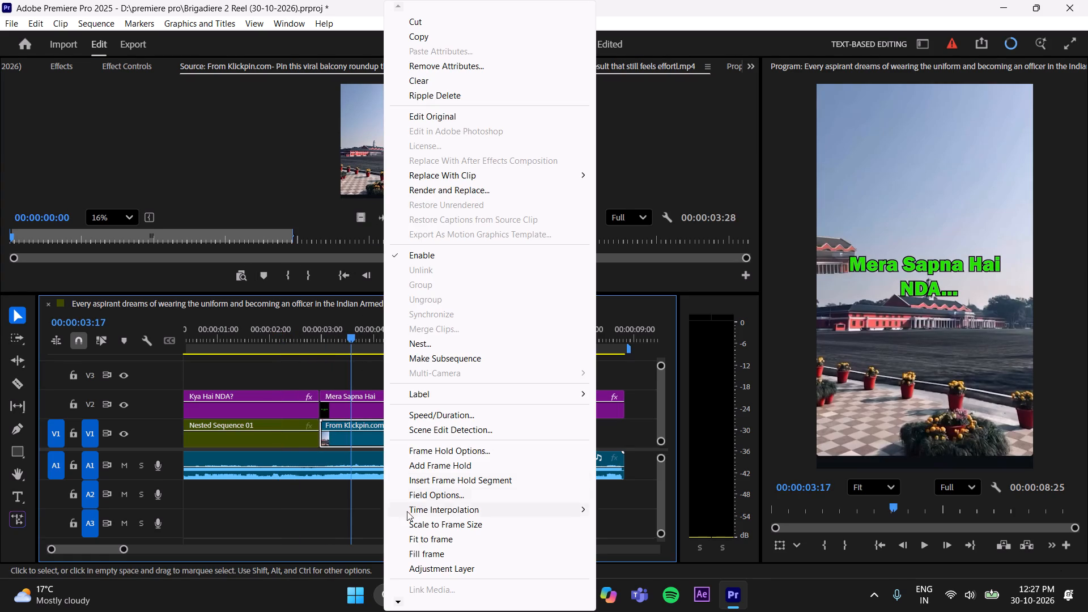
click(409, 520)
Trim the end of the Klickpin clip on V1 to 00:00:06:06, before the orange wall transition, and save the project.
drag(351, 331, 283, 376)
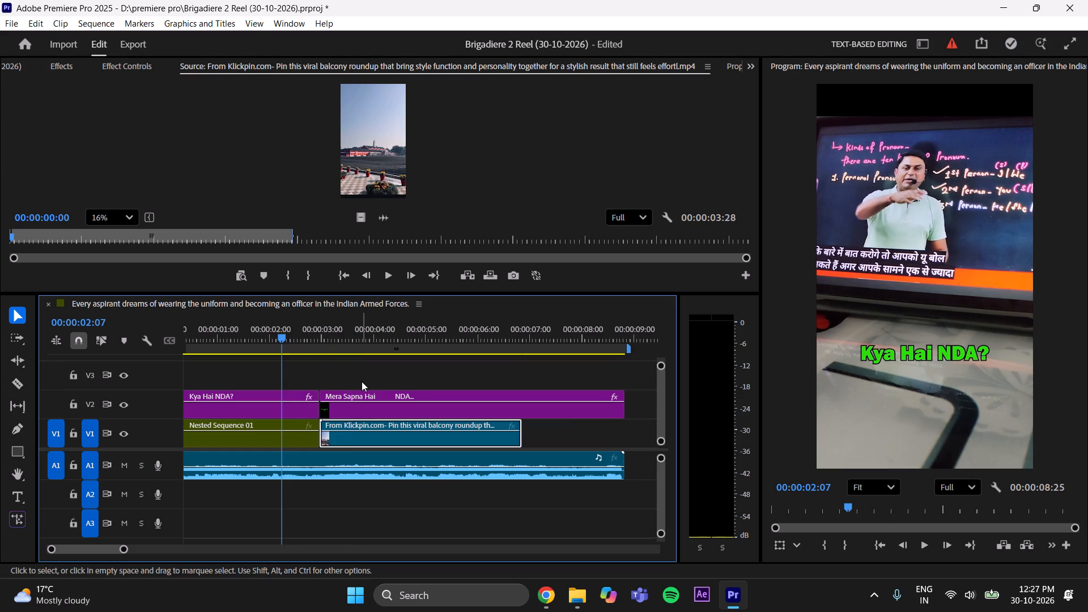
drag(284, 332, 382, 356)
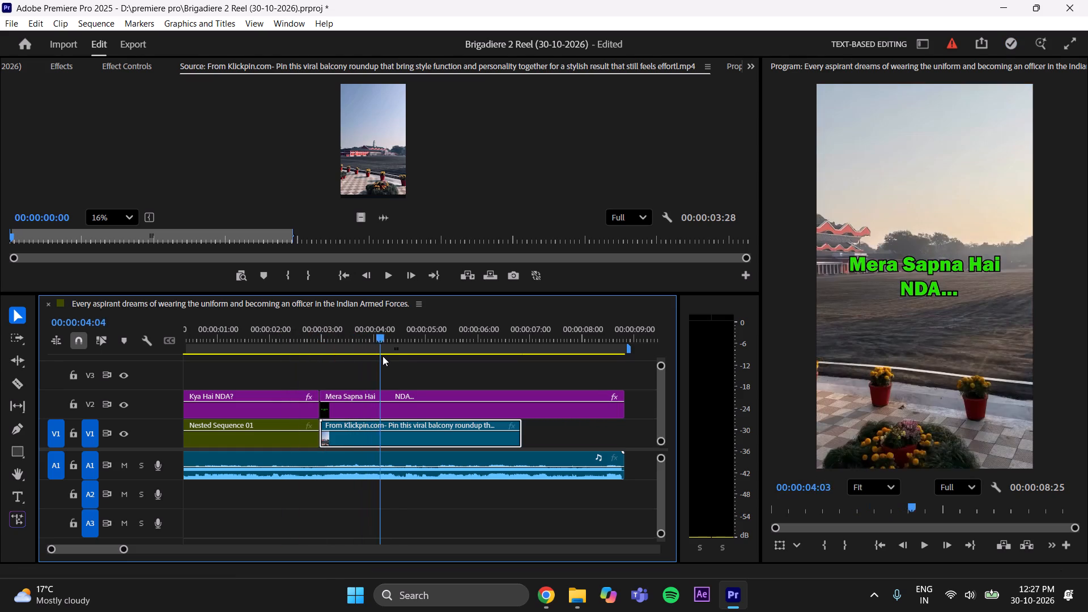
drag(382, 356, 490, 375)
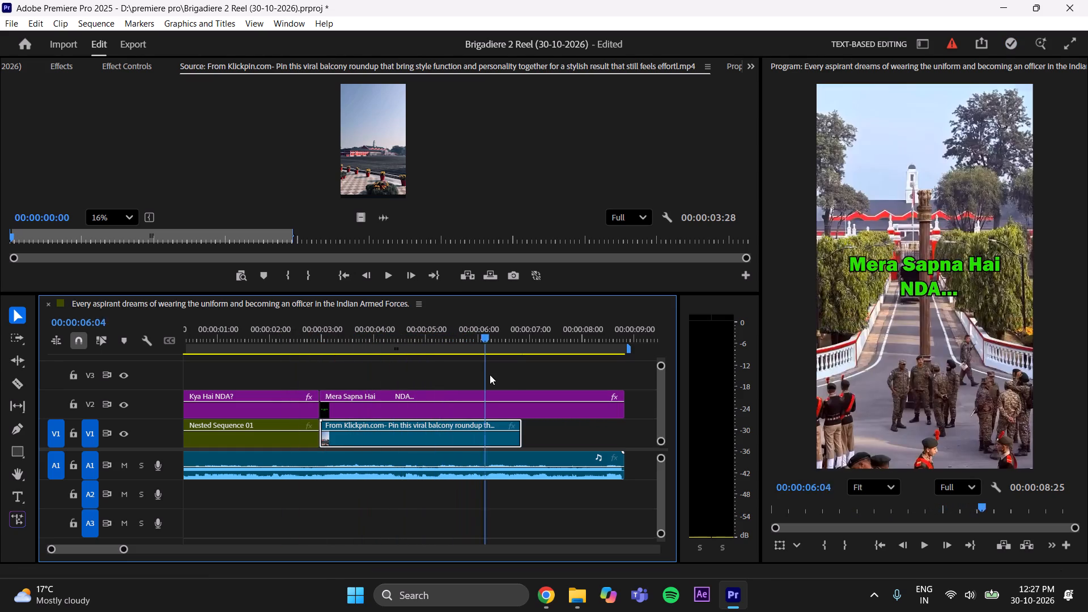
drag(490, 375, 521, 386)
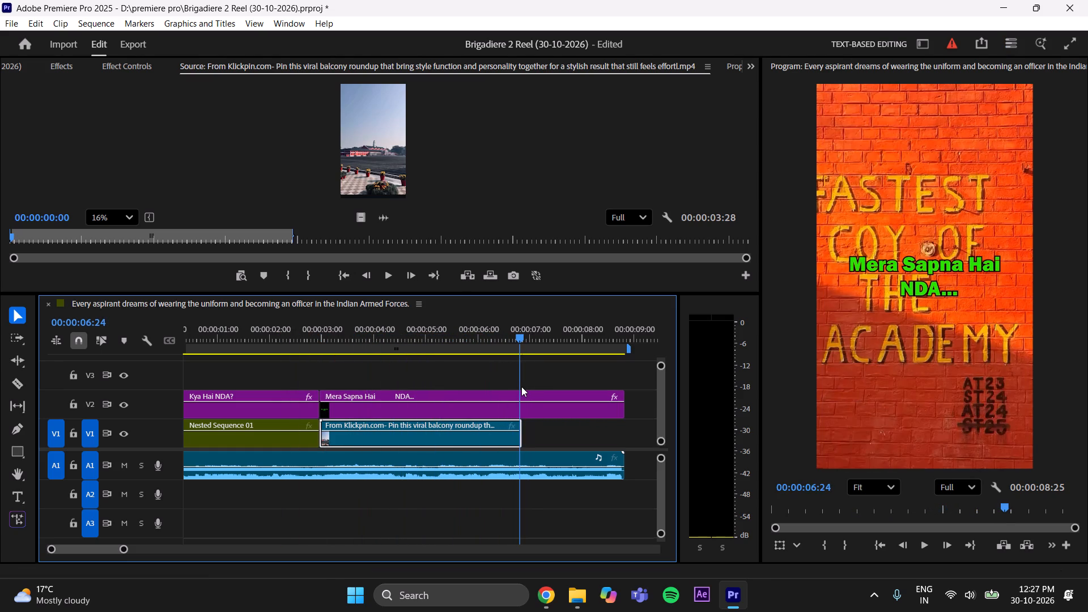
drag(521, 386, 521, 387)
drag(521, 387, 494, 410)
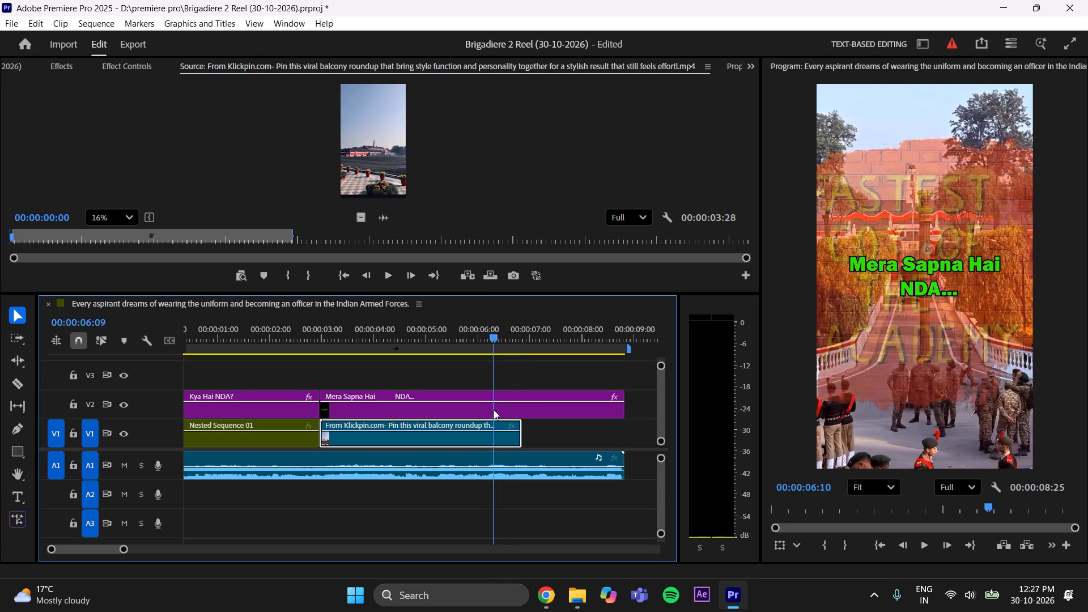
drag(494, 410, 479, 416)
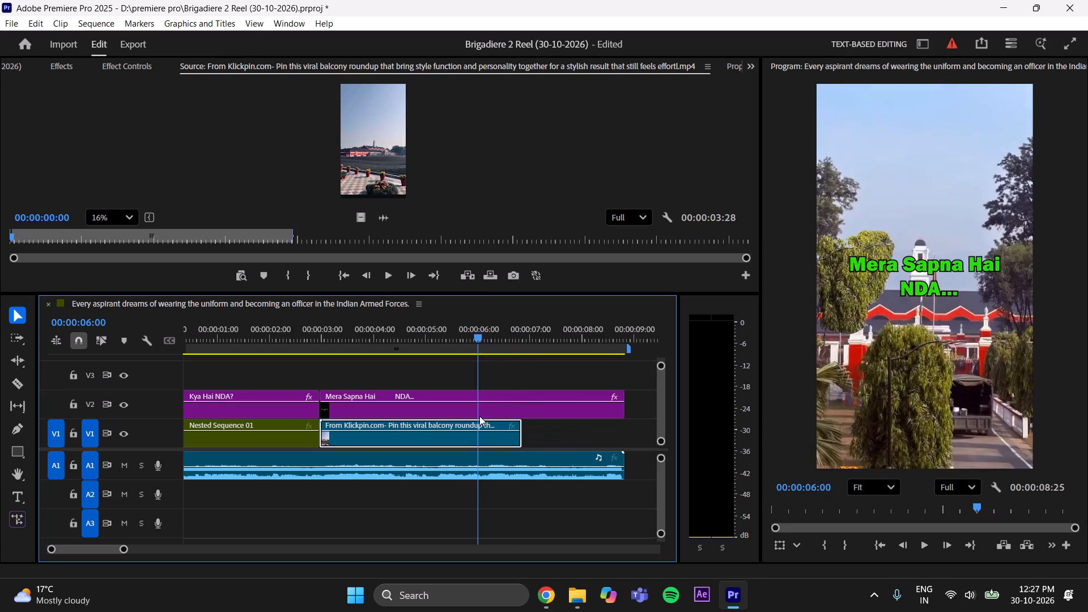
drag(479, 416, 491, 411)
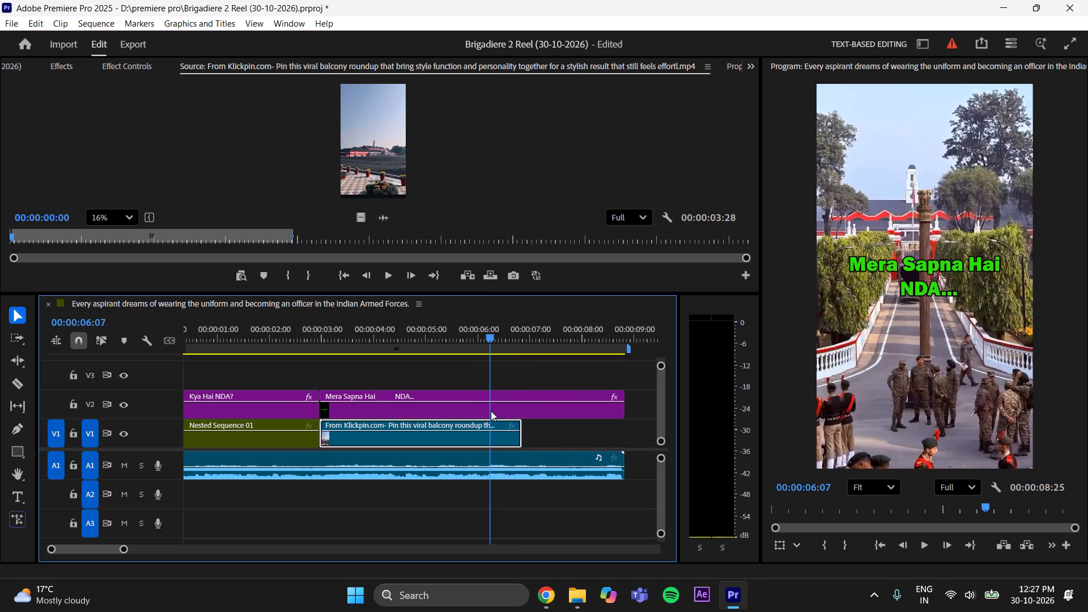
drag(491, 411, 489, 411)
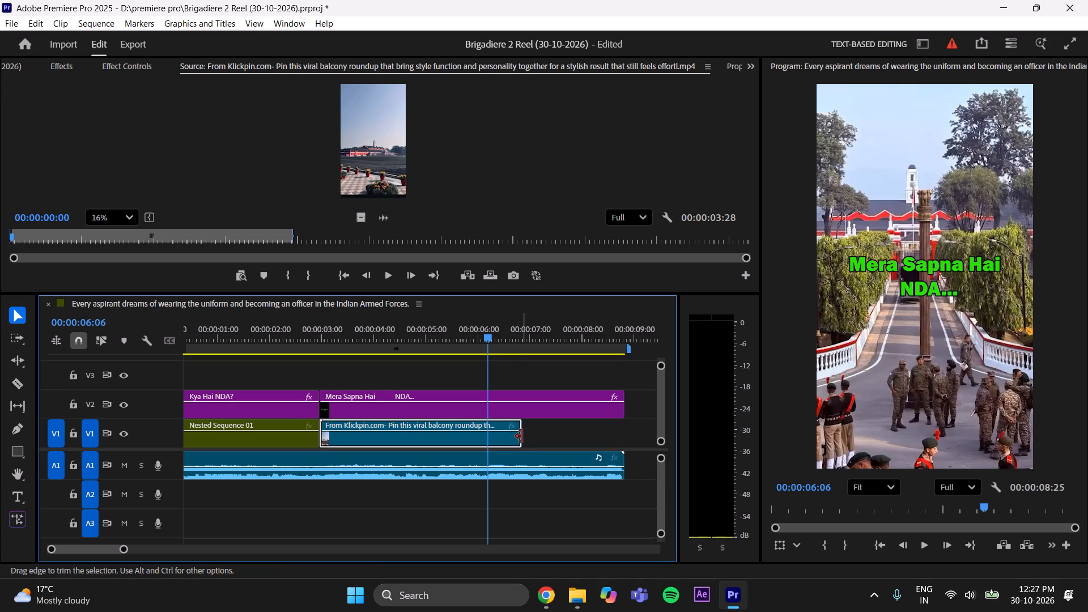
drag(521, 436, 484, 446)
click(536, 434)
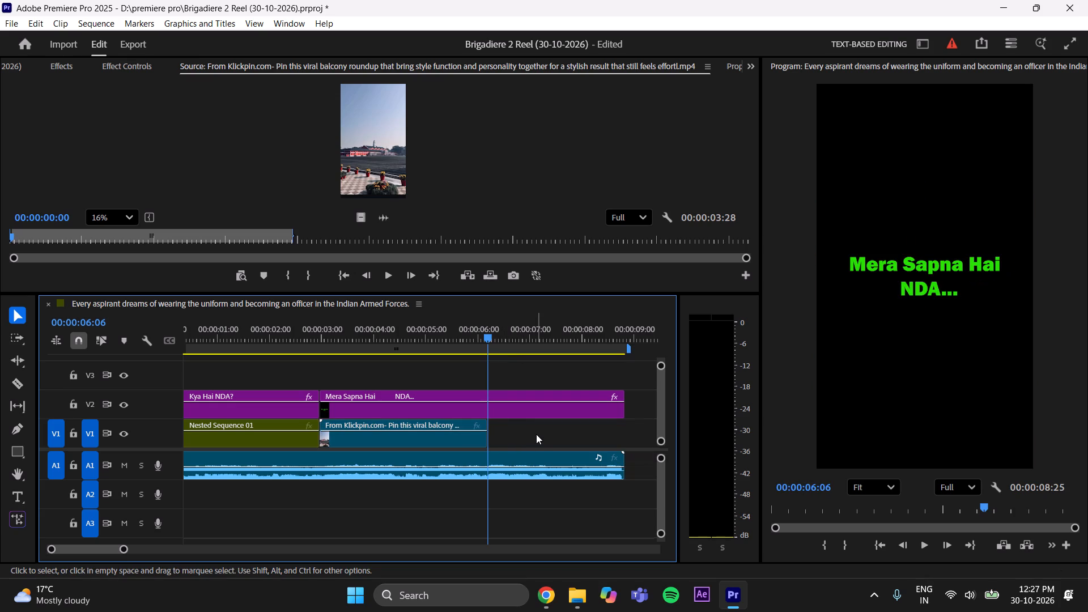
key(ctrl+s)
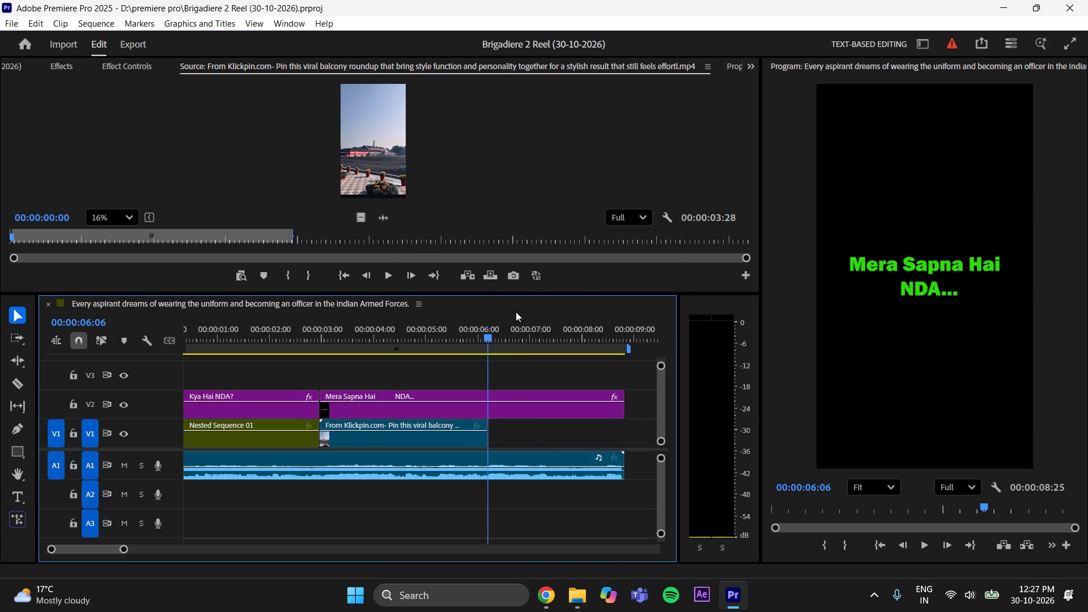
Load the downloaded pinterest-video 2026-10-30T121753.659.mp4 from the Downloads folder into the Source monitor.
drag(489, 337, 293, 381)
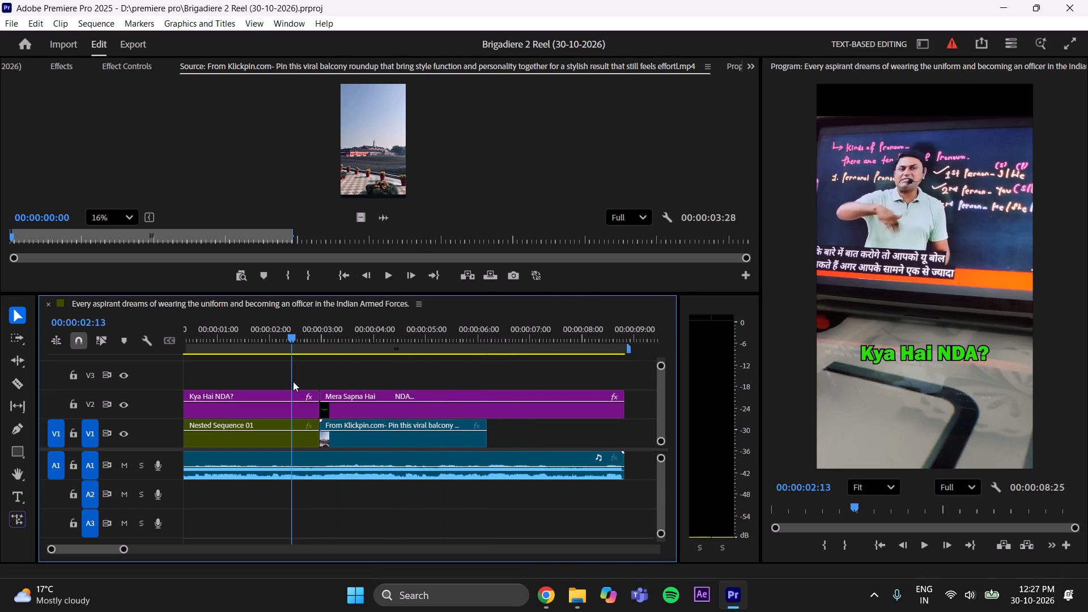
drag(293, 381, 444, 400)
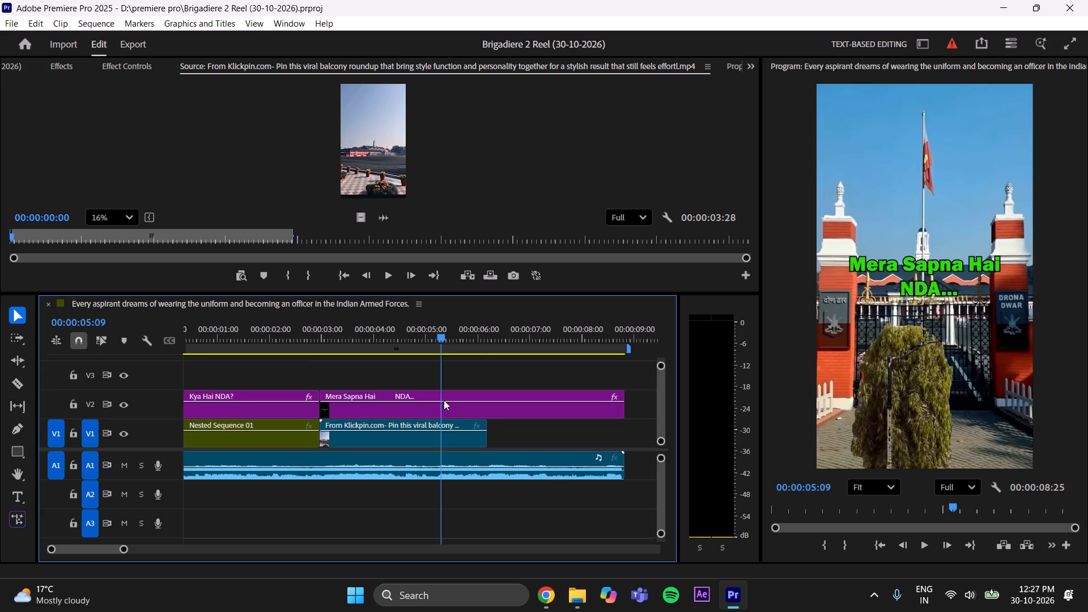
drag(444, 400, 475, 414)
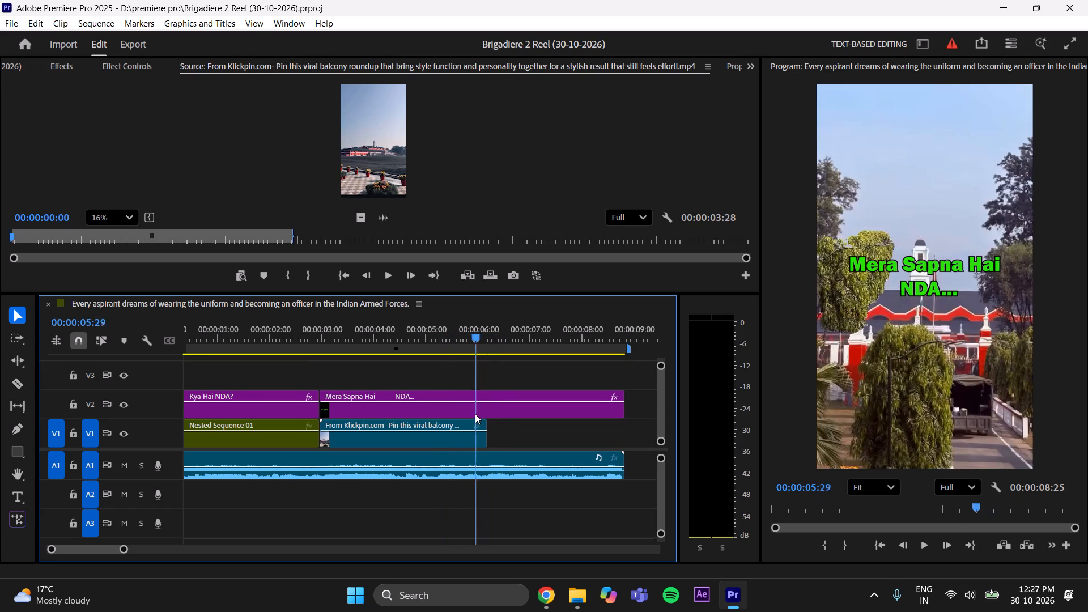
drag(475, 414, 431, 424)
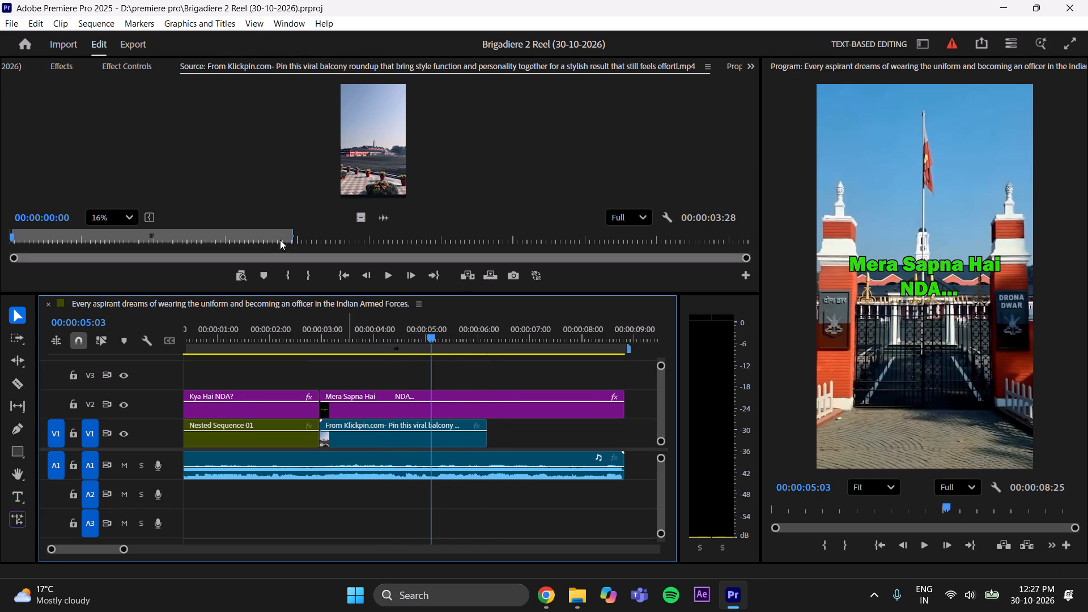
click(574, 597)
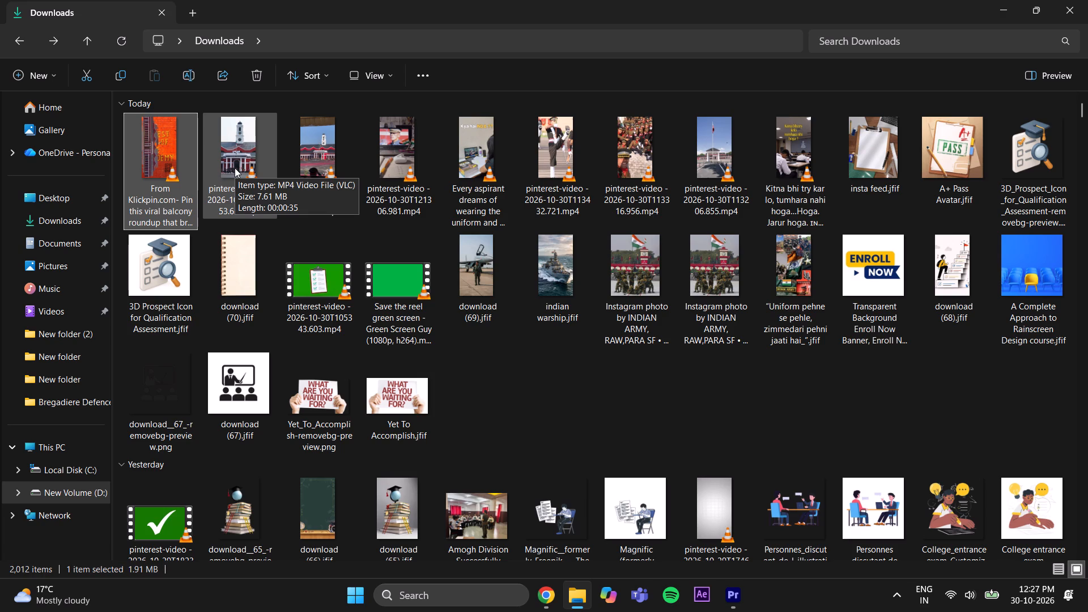
click(235, 168)
drag(239, 176, 360, 186)
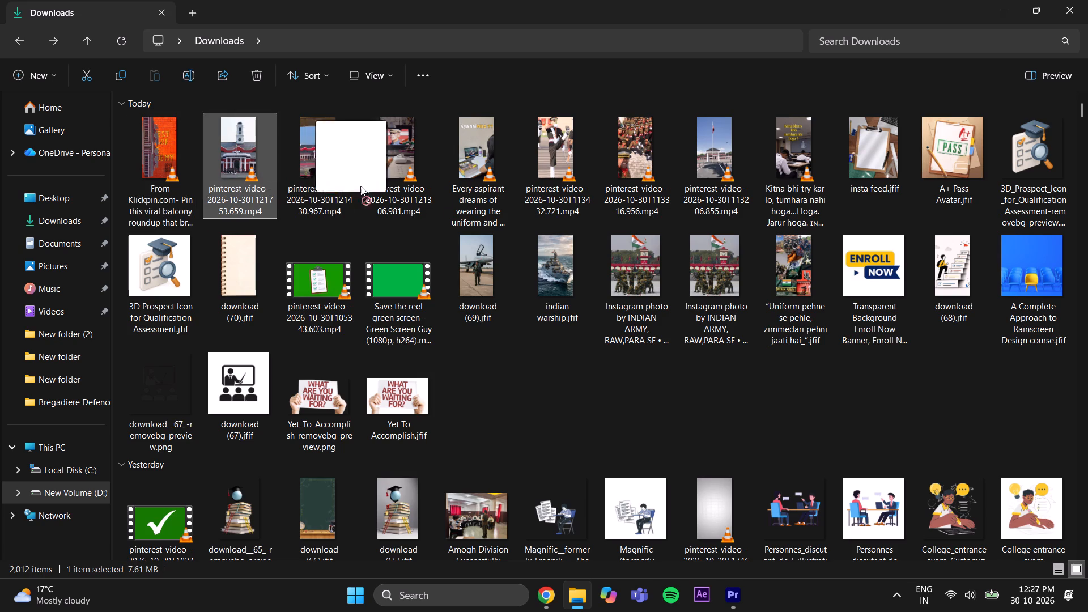
drag(360, 186, 362, 216)
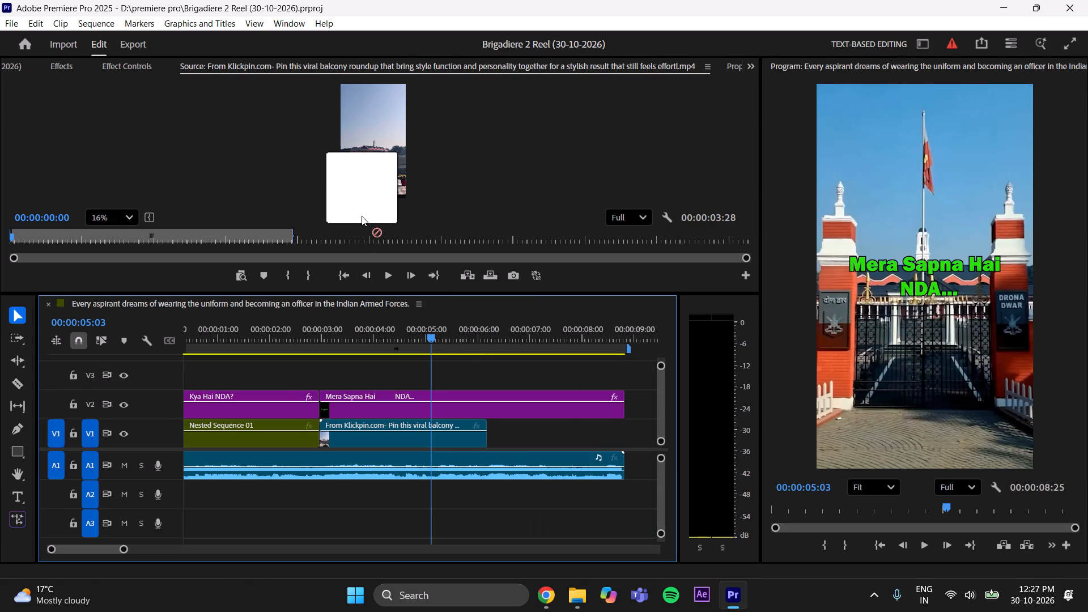
drag(362, 216, 368, 179)
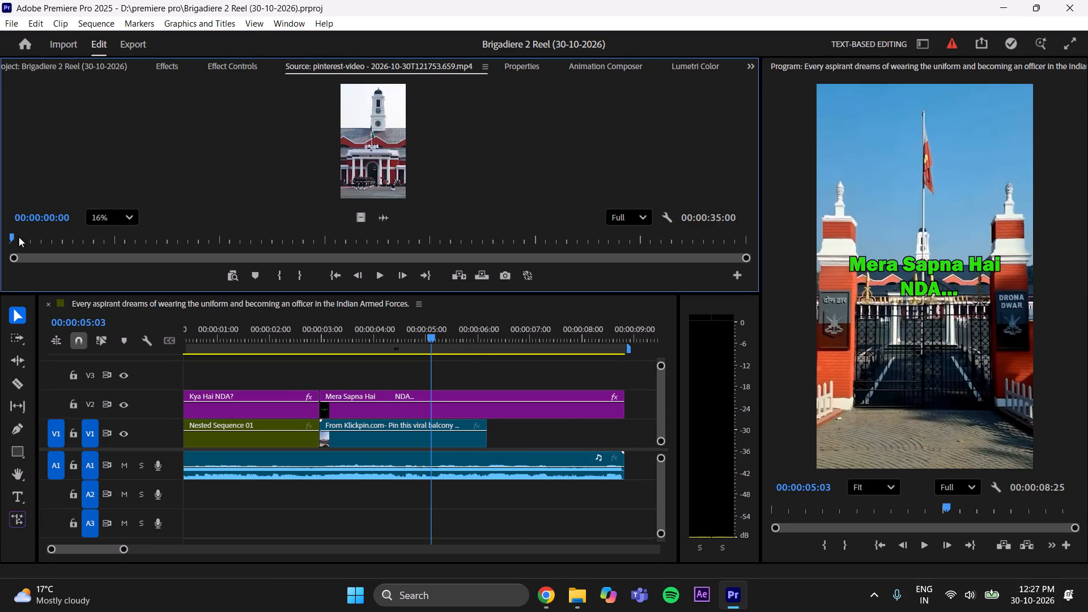
Place only the video of the pinterest clip on V1 directly after the Klickpin clip and apply Scale to Frame Size.
drag(18, 236, 492, 270)
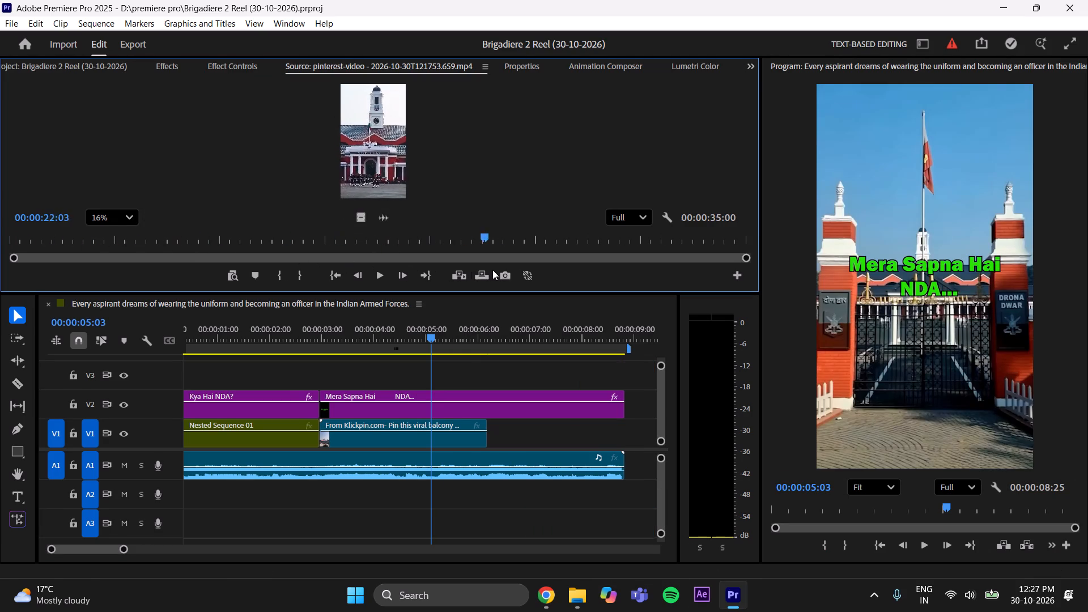
drag(492, 270, 23, 301)
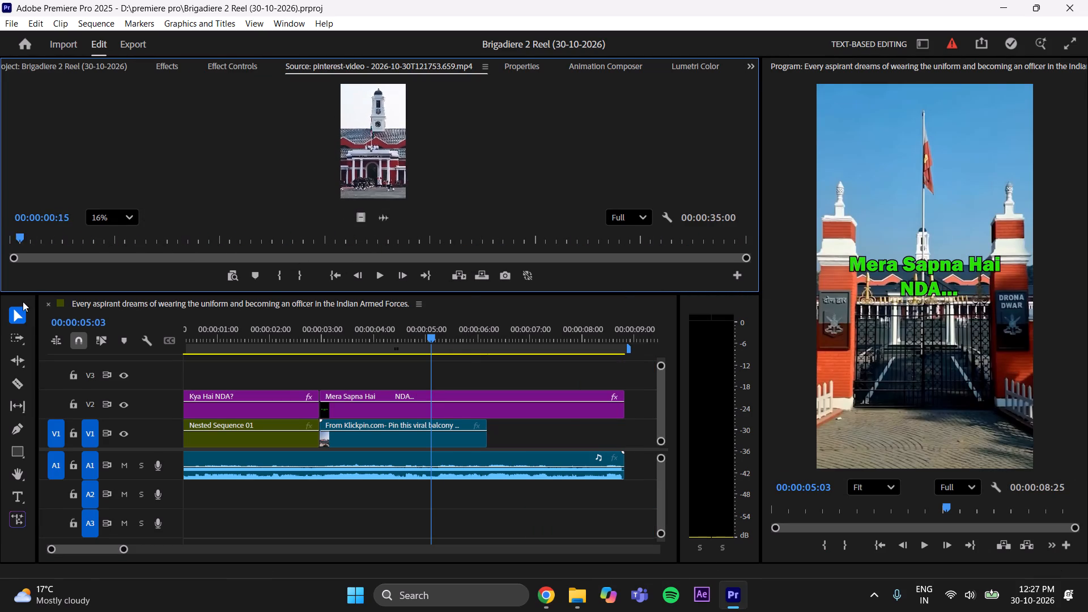
drag(23, 301, 70, 299)
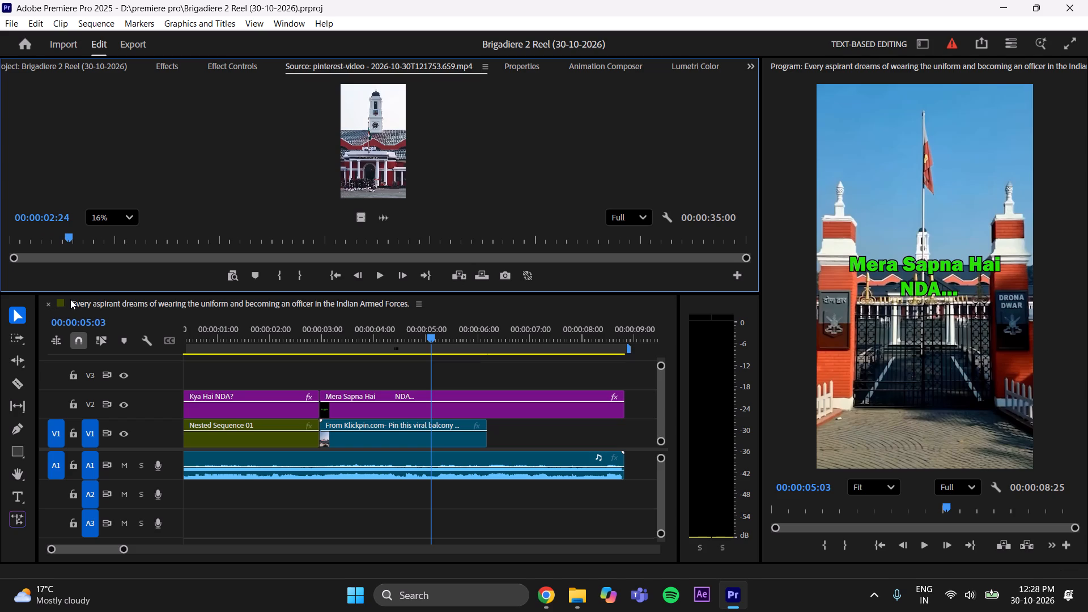
drag(70, 299, 0, 307)
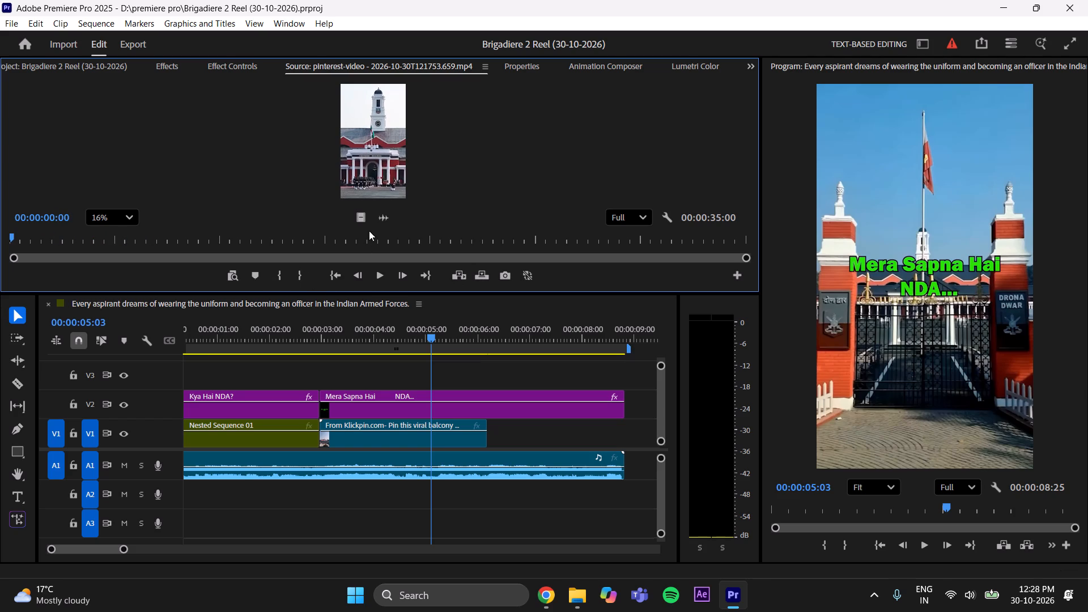
drag(365, 218, 492, 443)
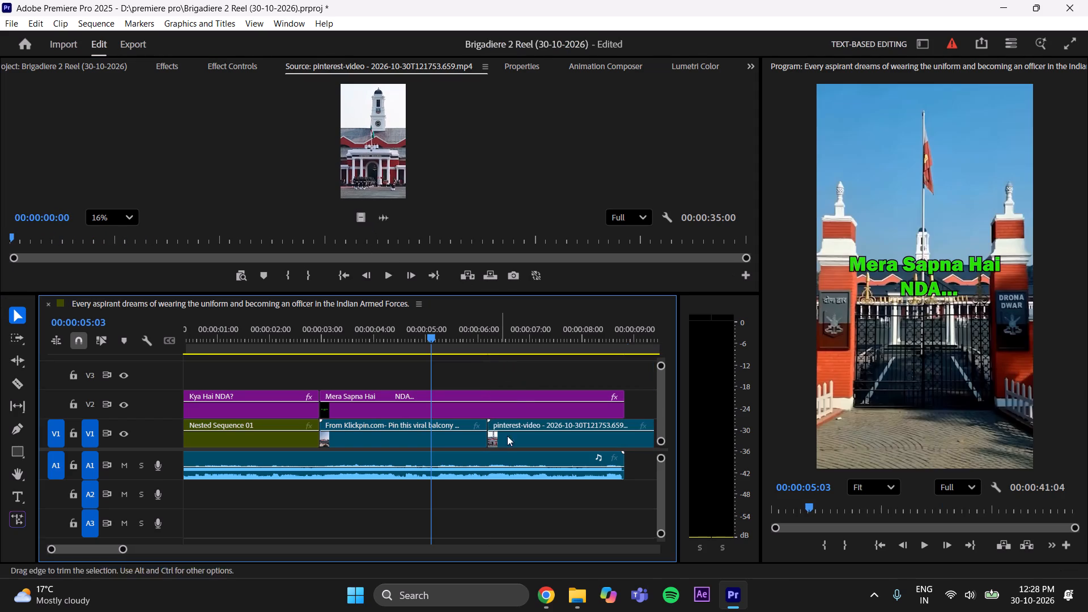
drag(507, 327, 517, 332)
click(535, 446)
right_click(535, 446)
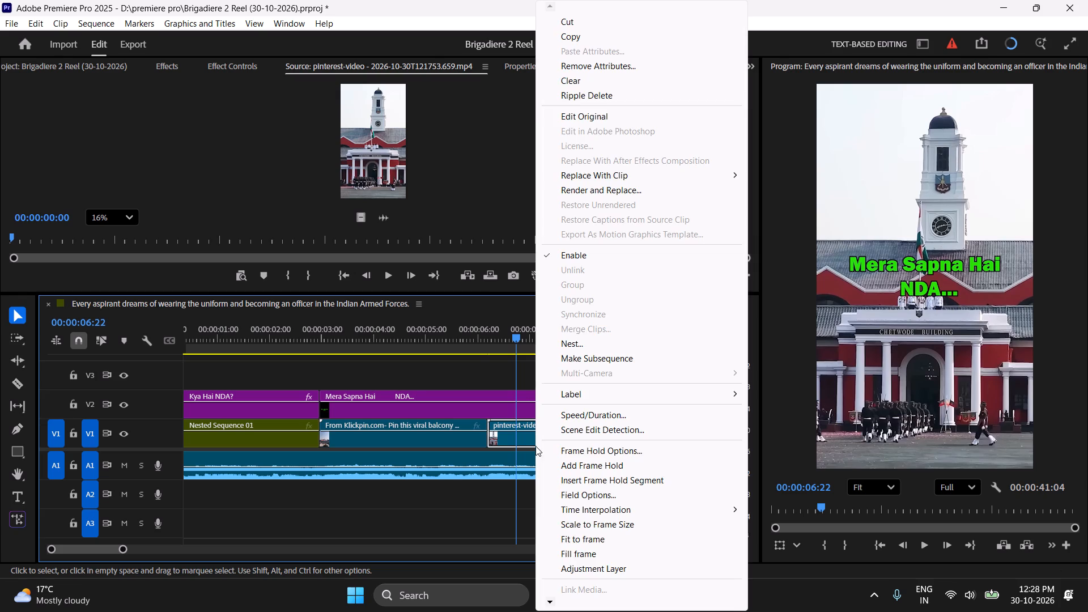
click(569, 524)
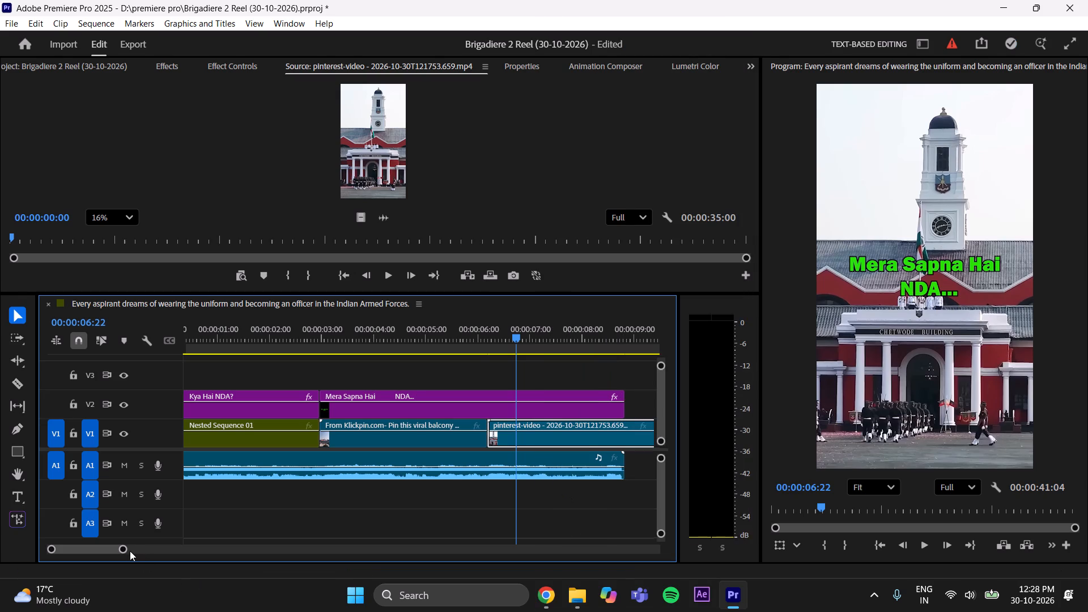
Trim the end of the new pinterest clip on V1 to just before the 8-second mark and save the project.
drag(125, 550, 197, 533)
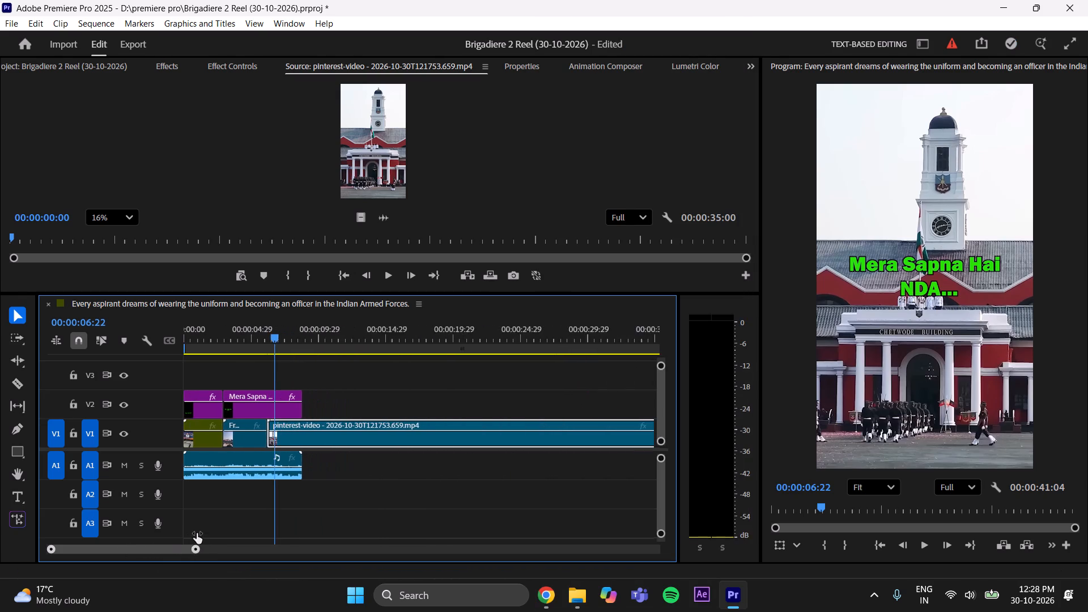
drag(197, 533, 233, 522)
drag(538, 438, 366, 456)
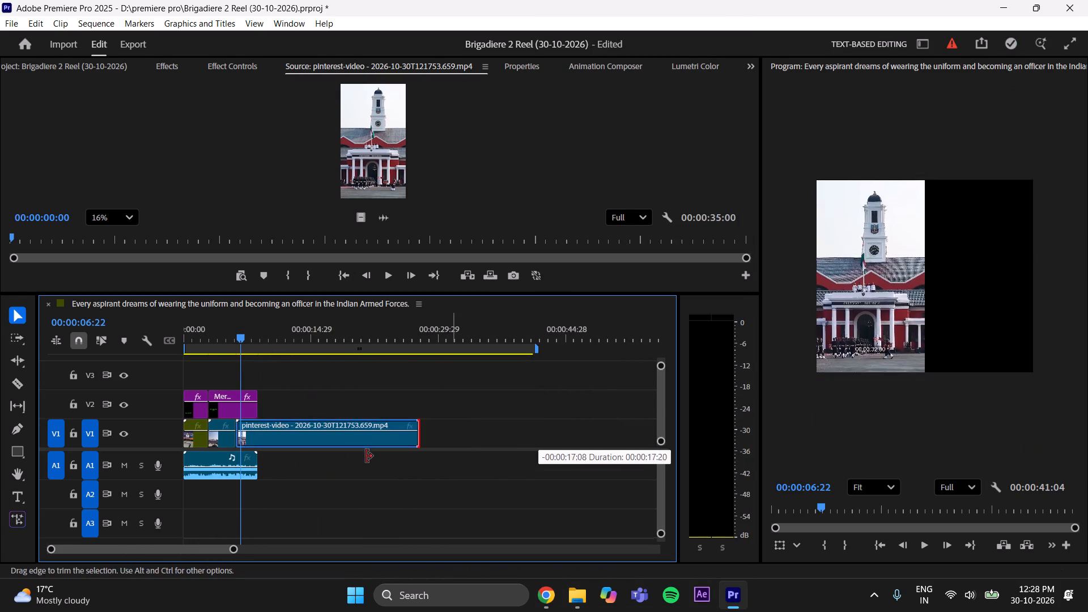
drag(366, 456, 255, 487)
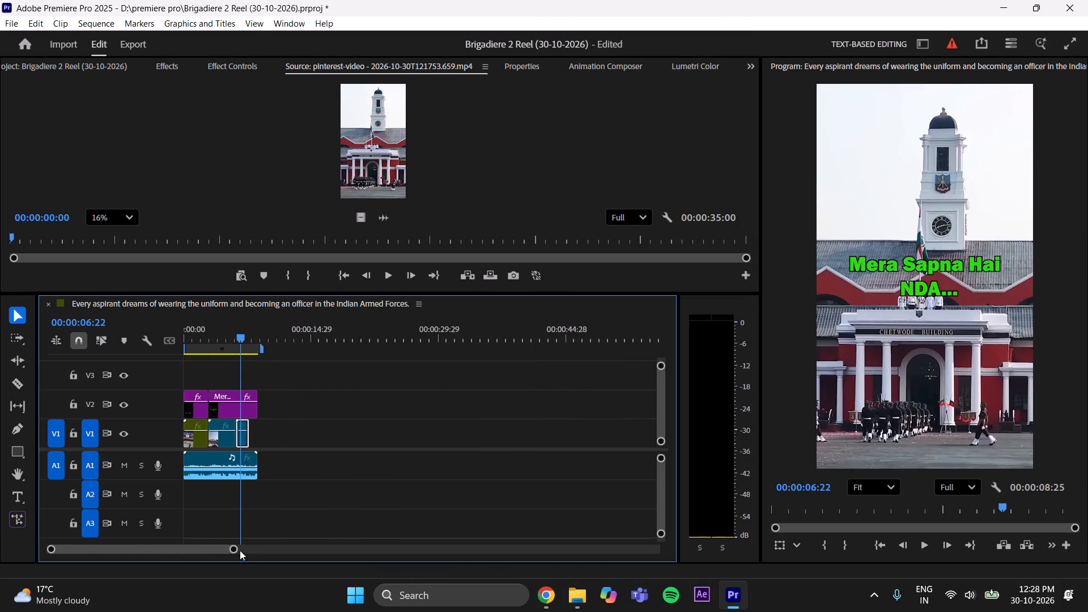
drag(239, 550, 219, 560)
drag(216, 550, 141, 541)
drag(230, 550, 177, 563)
drag(104, 549, 73, 558)
click(546, 505)
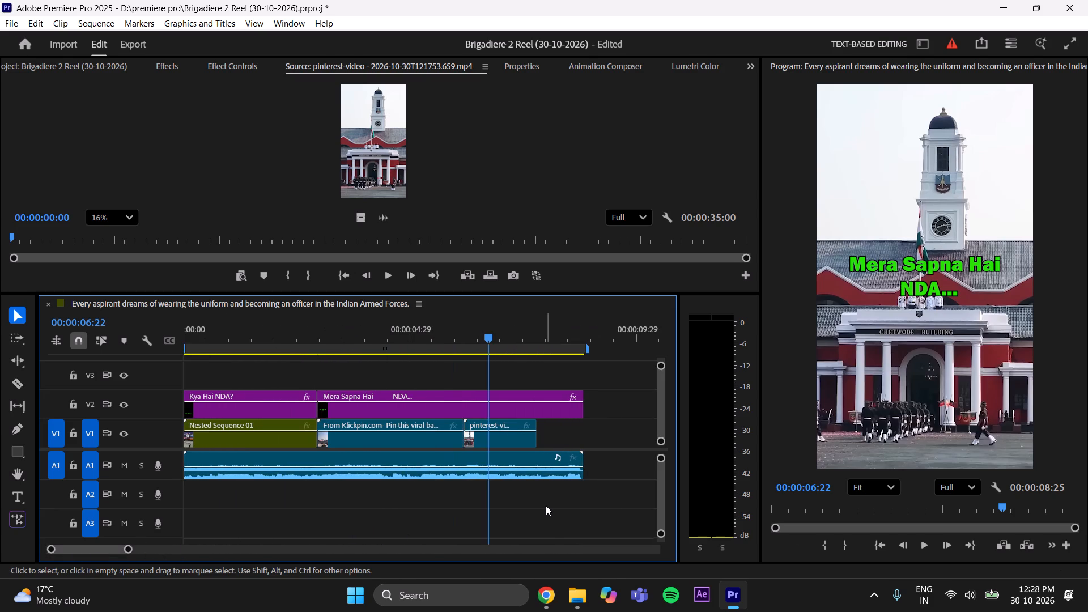
key(ctrl+s)
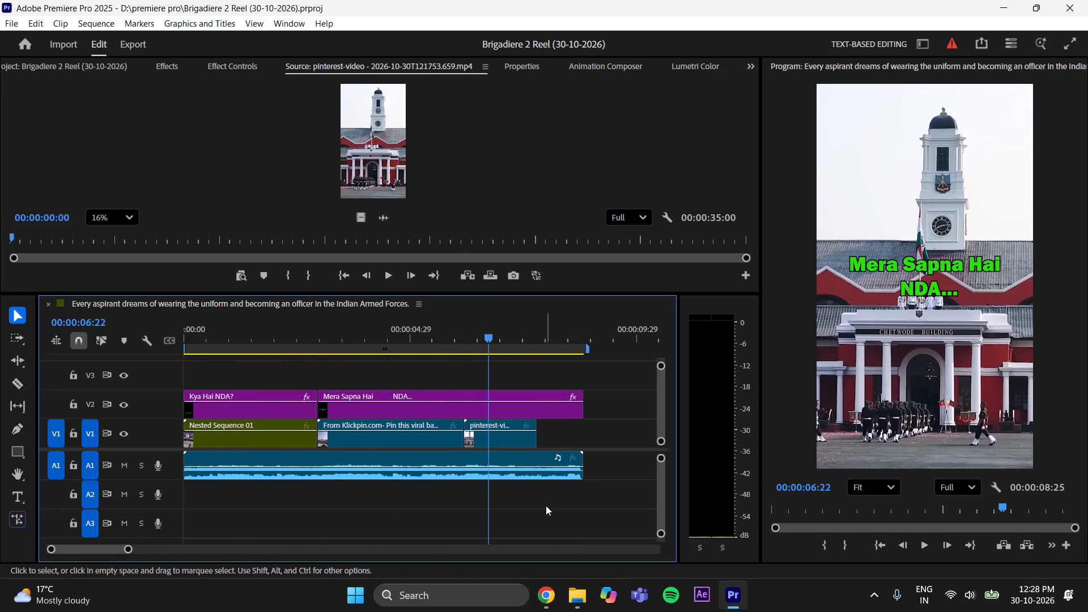
Load Brigadiere Defence Academy.mp4 from New folder inside the Bregadiere Defence Academy folder into the Source monitor.
drag(552, 611, 561, 611)
click(590, 600)
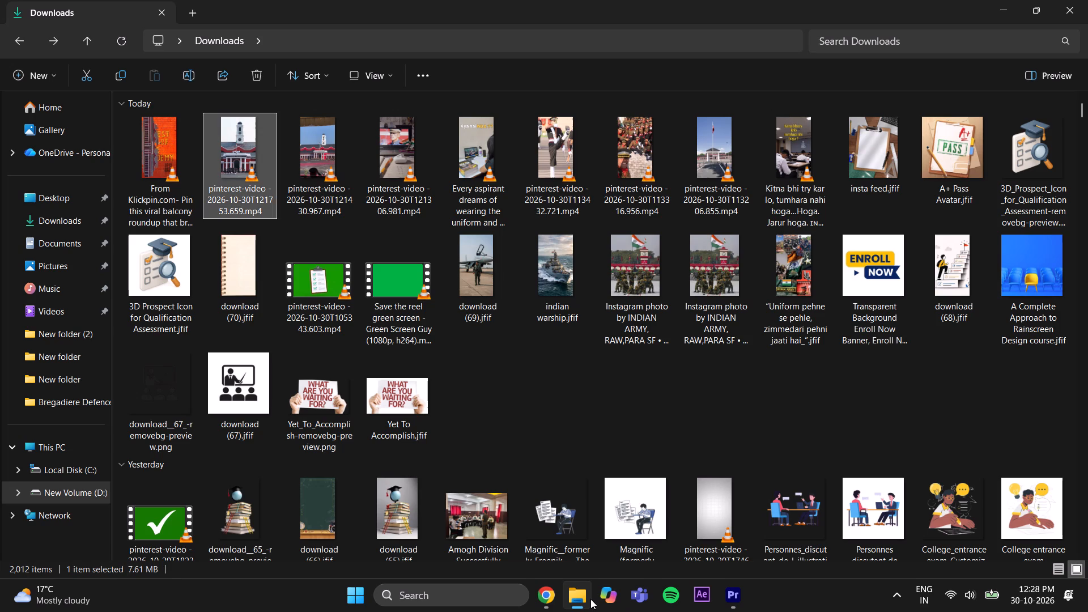
click(85, 407)
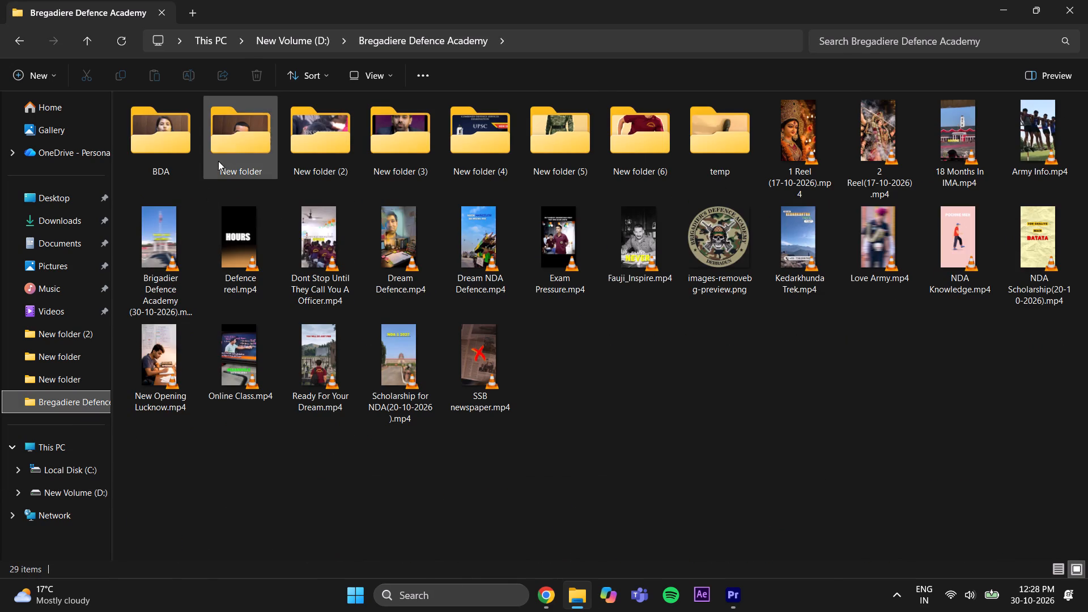
double_click(228, 147)
click(136, 148)
drag(157, 158, 827, 611)
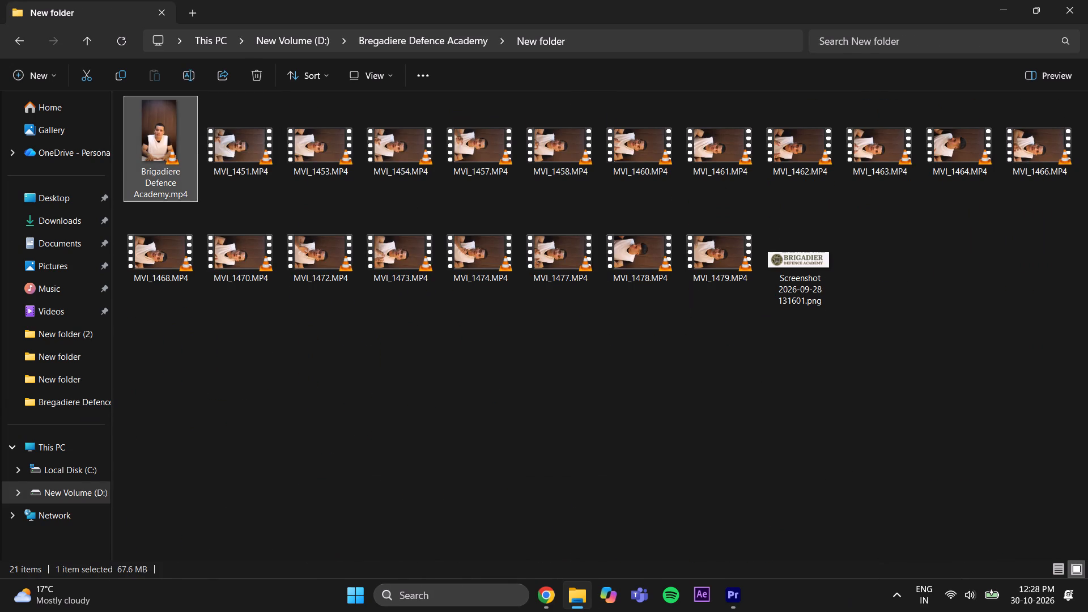
drag(827, 611, 381, 138)
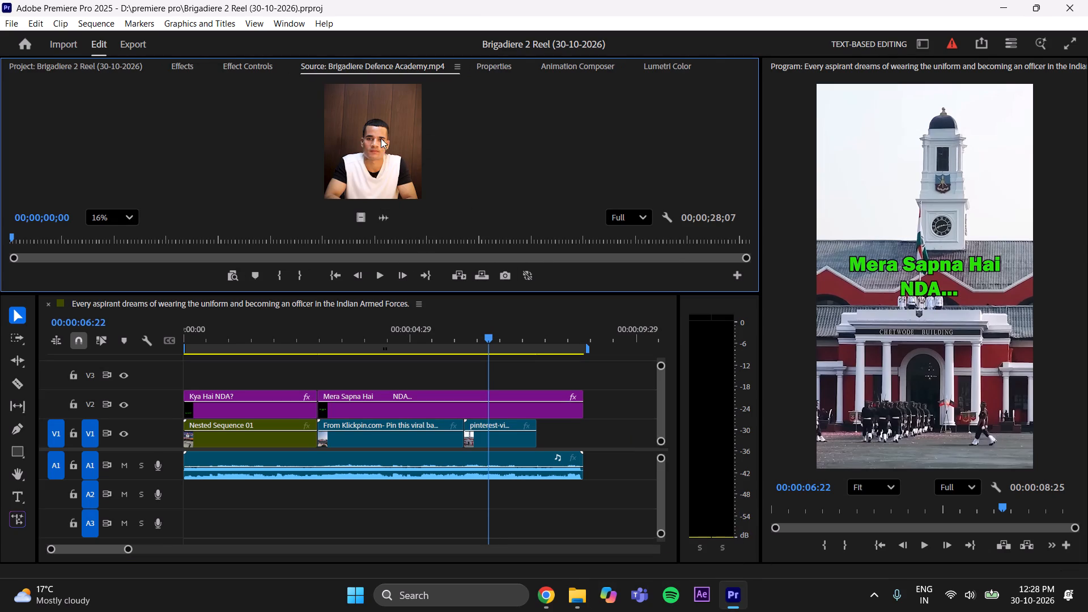
Mark the white academy logo and contact card in the source clip from 00;00;27;16 to 00;00;28;05.
drag(364, 237, 724, 288)
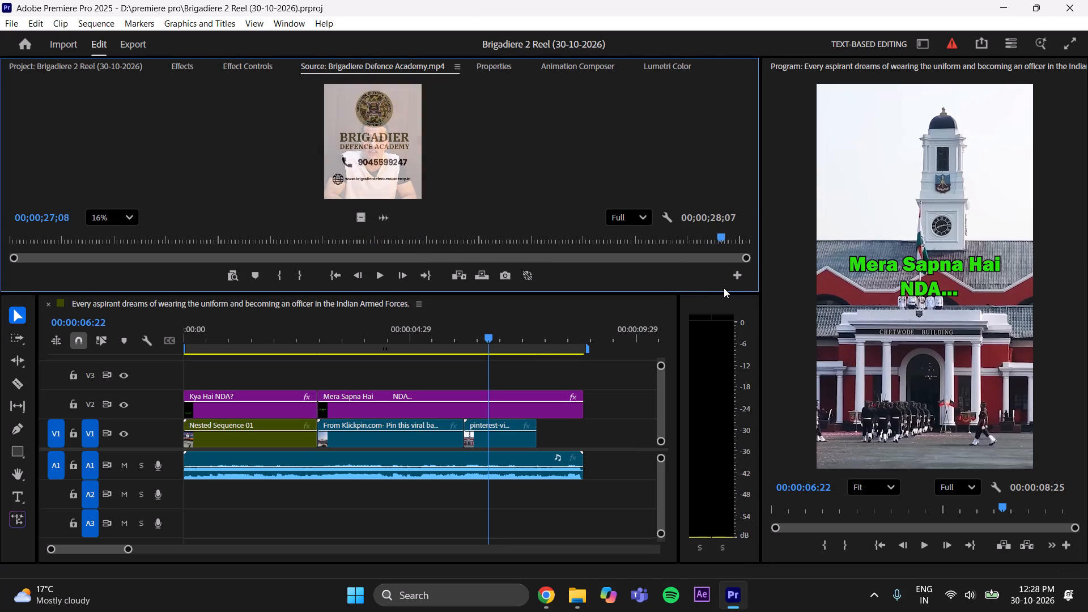
drag(724, 288, 726, 289)
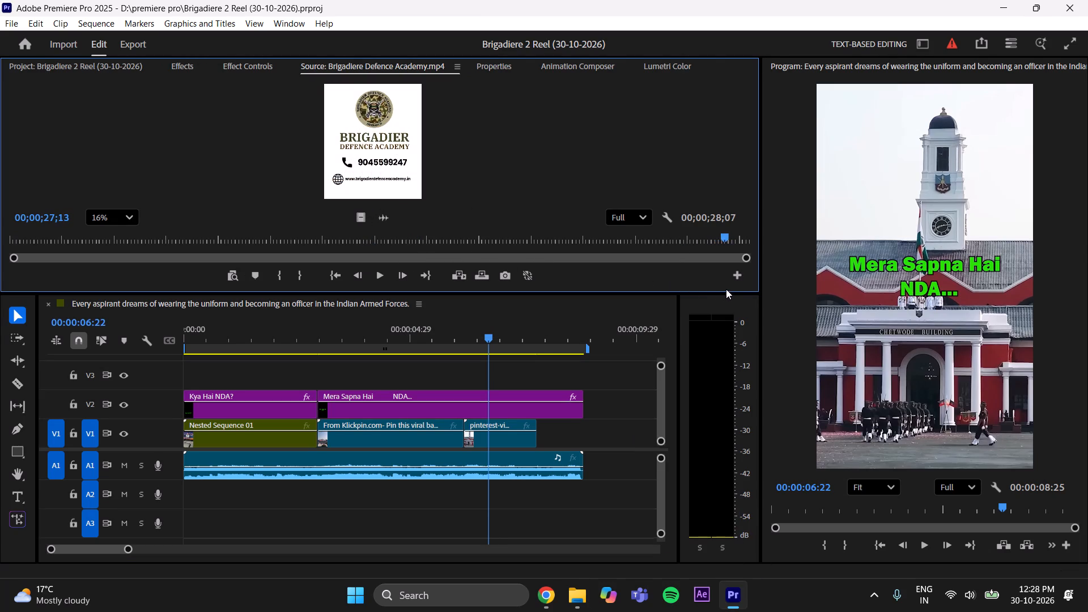
drag(726, 289, 729, 288)
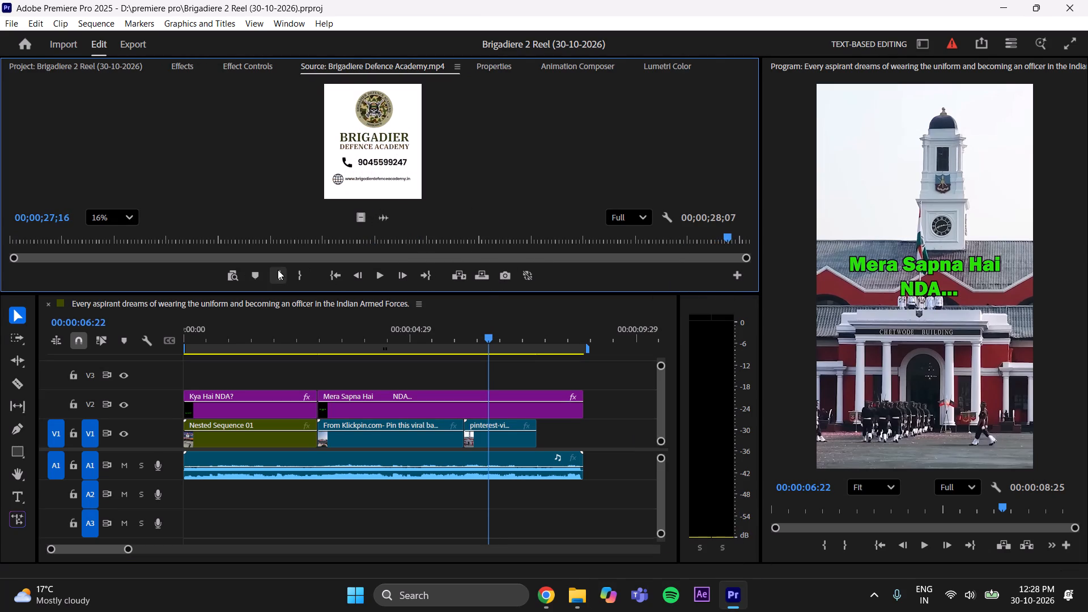
click(274, 269)
drag(728, 236, 745, 253)
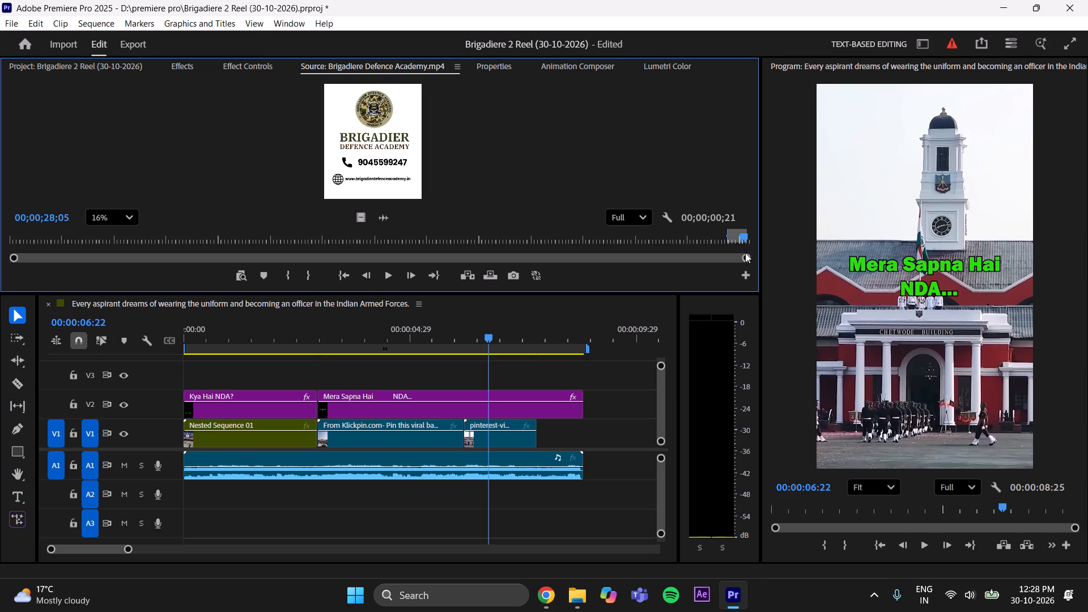
drag(745, 253, 745, 257)
click(305, 275)
Place only the video of the marked logo card on V1 at 00:00:08:25, where the audio ends, and apply Scale to Frame Size.
drag(363, 218, 427, 274)
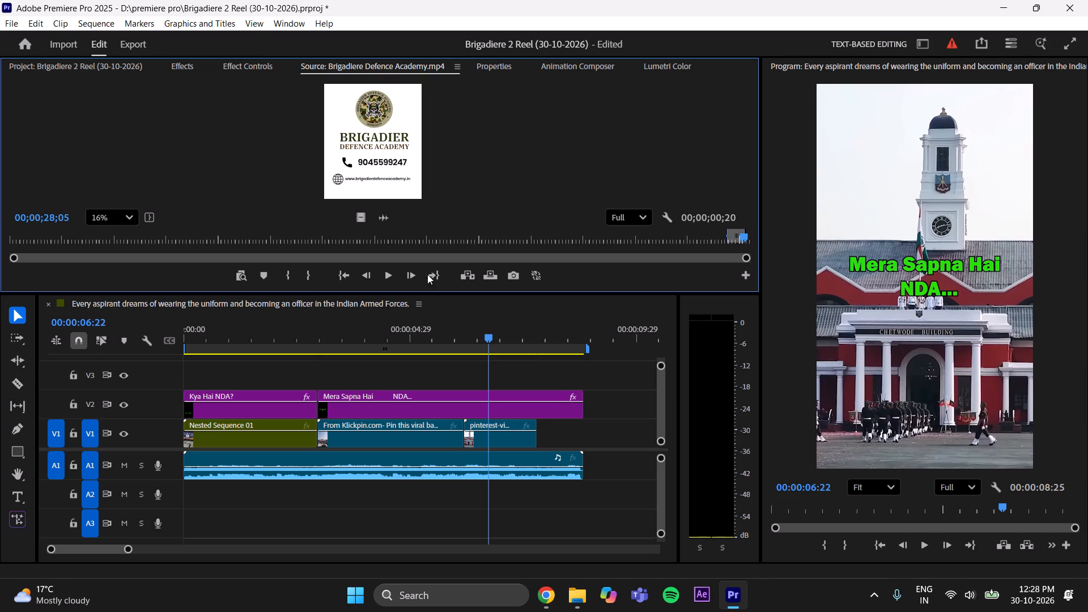
drag(427, 274, 588, 436)
click(594, 437)
right_click(594, 437)
click(629, 529)
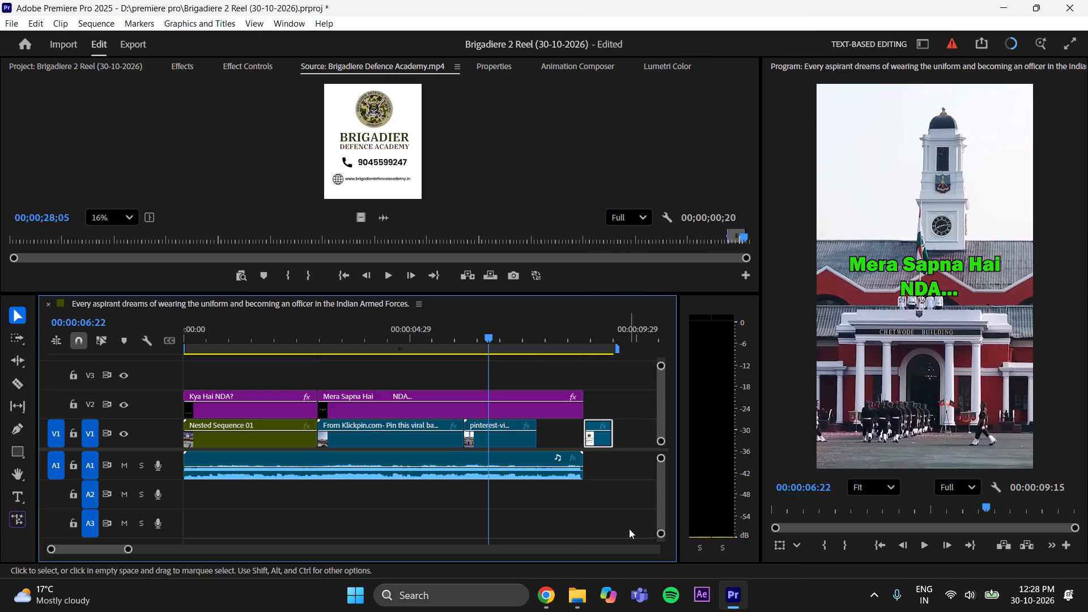
Duplicate the logo card clip on V1 directly after itself to extend the end card.
drag(571, 324, 586, 330)
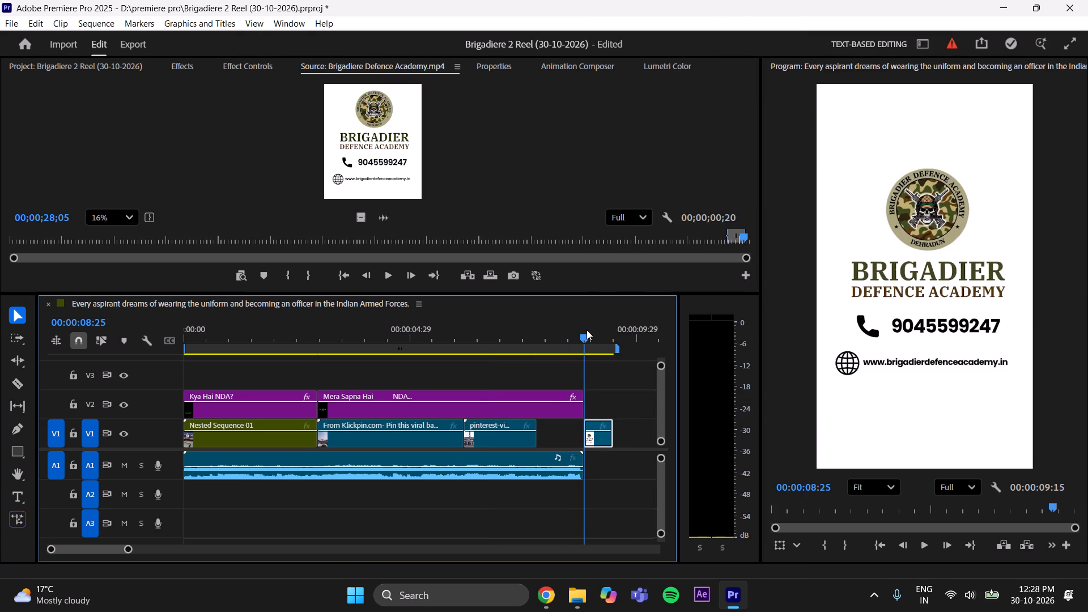
drag(586, 330, 610, 334)
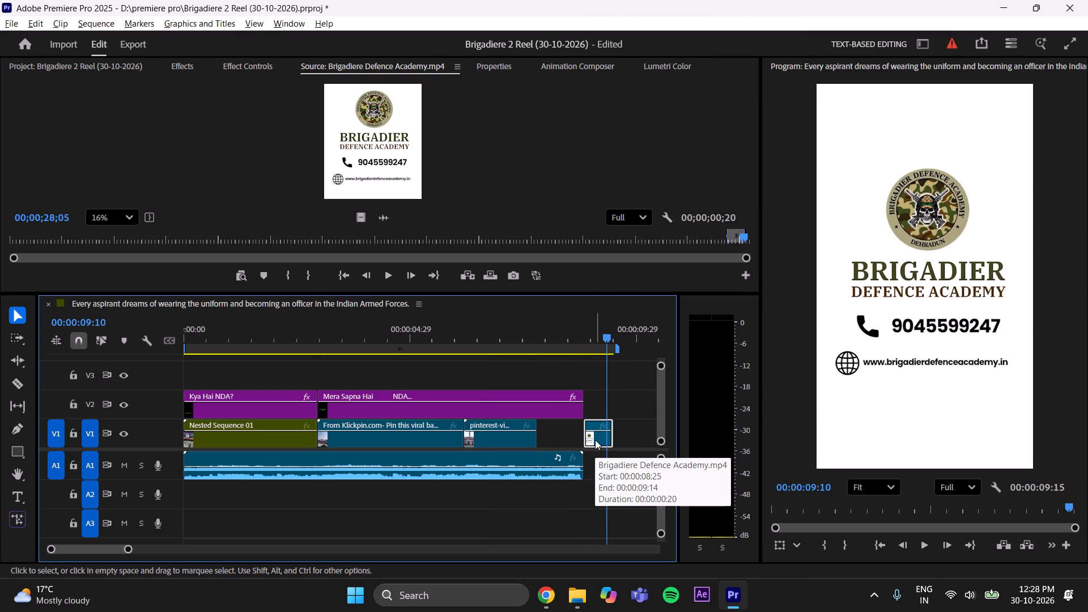
alt+drag(595, 440, 623, 447)
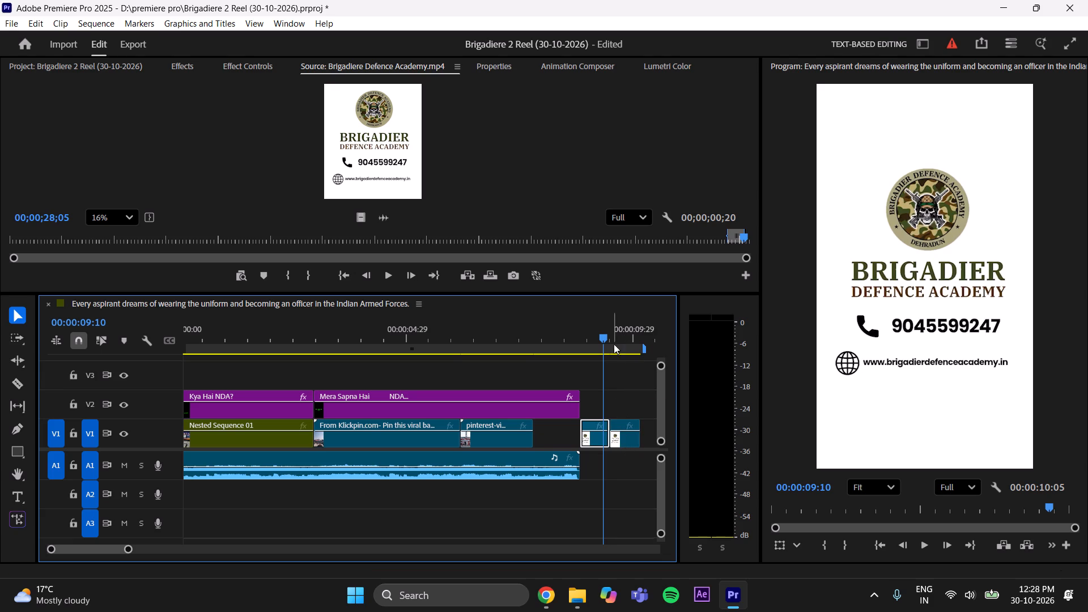
drag(604, 335, 621, 339)
click(598, 381)
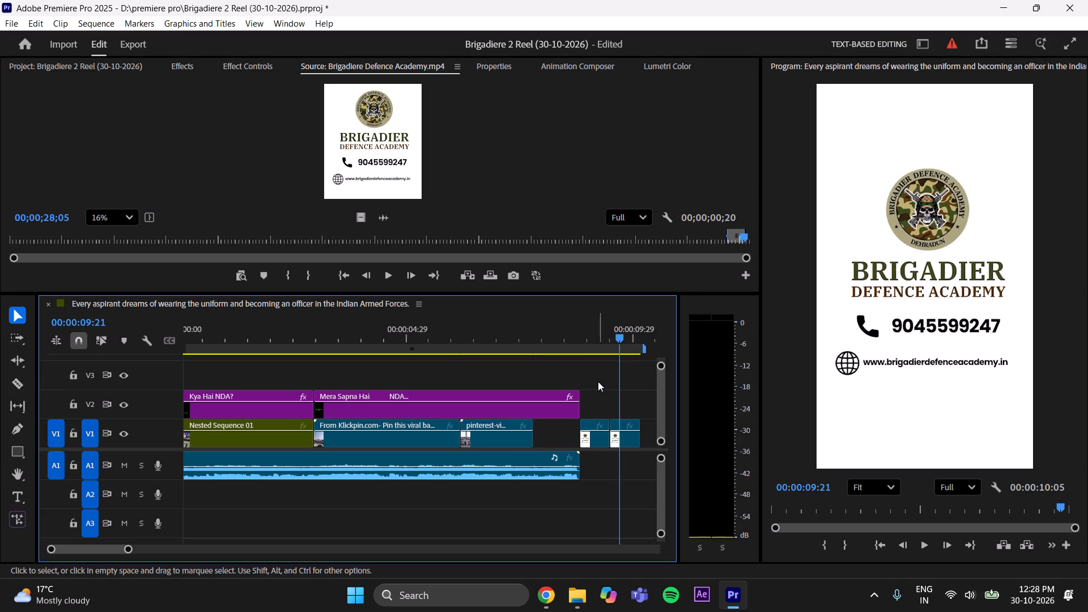
Save the reel project with the extended logo end card.
key(ctrl+s)
key(ctrl+s)
key(ctrl+s)
key(ctrl+s)
key(ctrl+s)
key(ctrl+s)
key(ctrl+s)
key(ctrl+s)
key(ctrl+s)
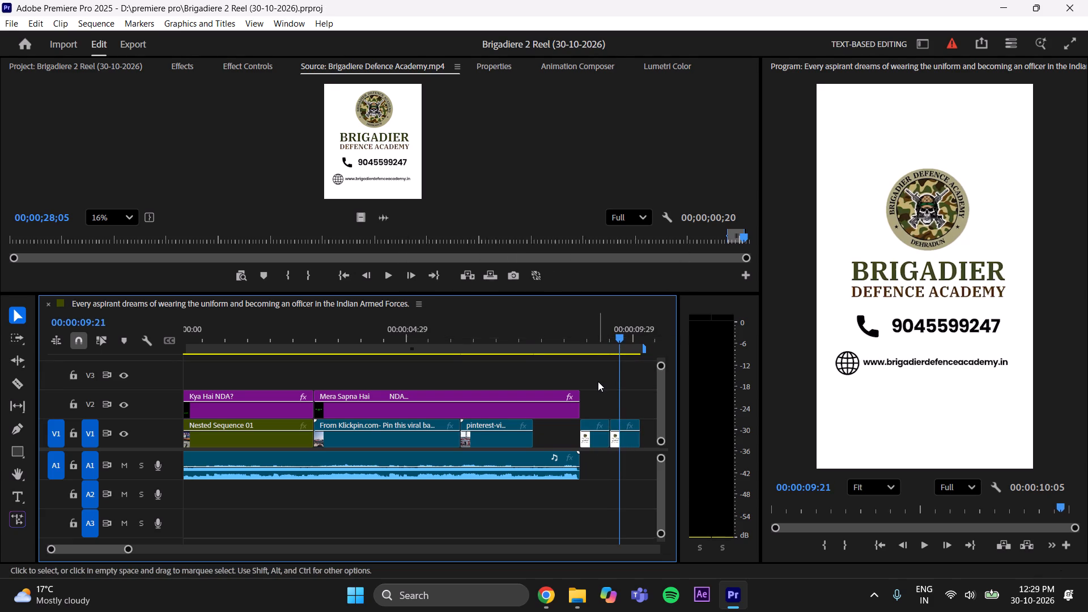
Switch to Pinterest in Chrome, close the IMA pin's share options and return to the "ima video" search results.
drag(617, 331, 635, 331)
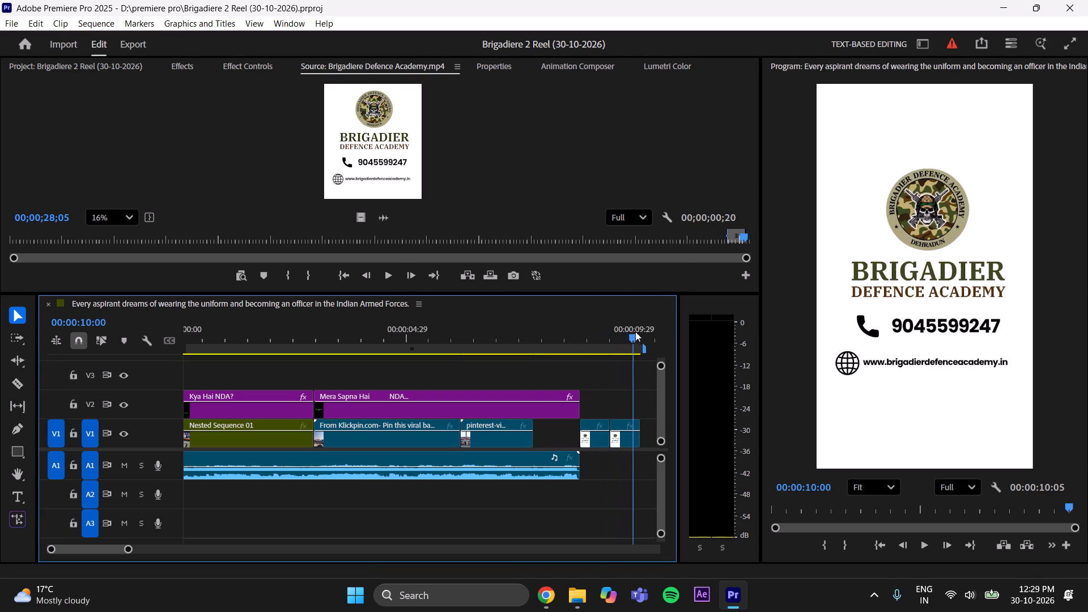
drag(635, 331, 496, 403)
click(555, 603)
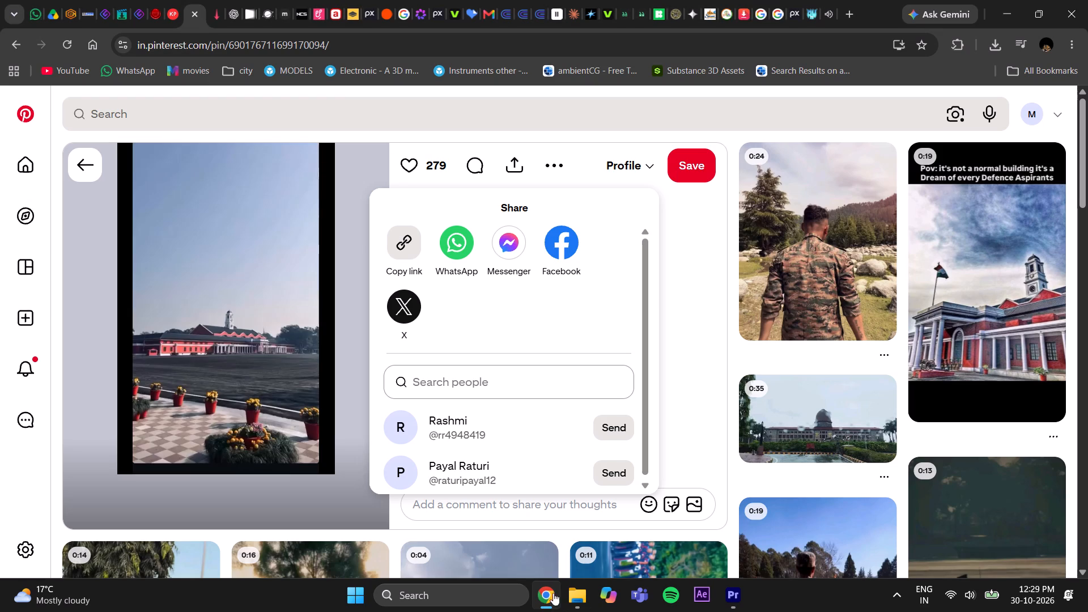
click(698, 249)
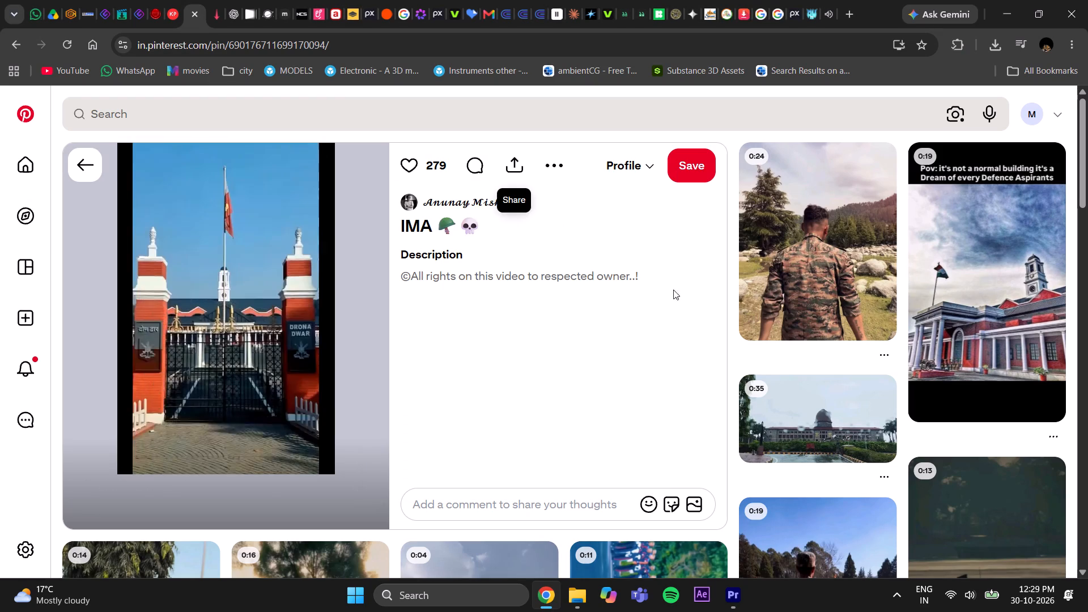
scroll(615, 393, down, 4)
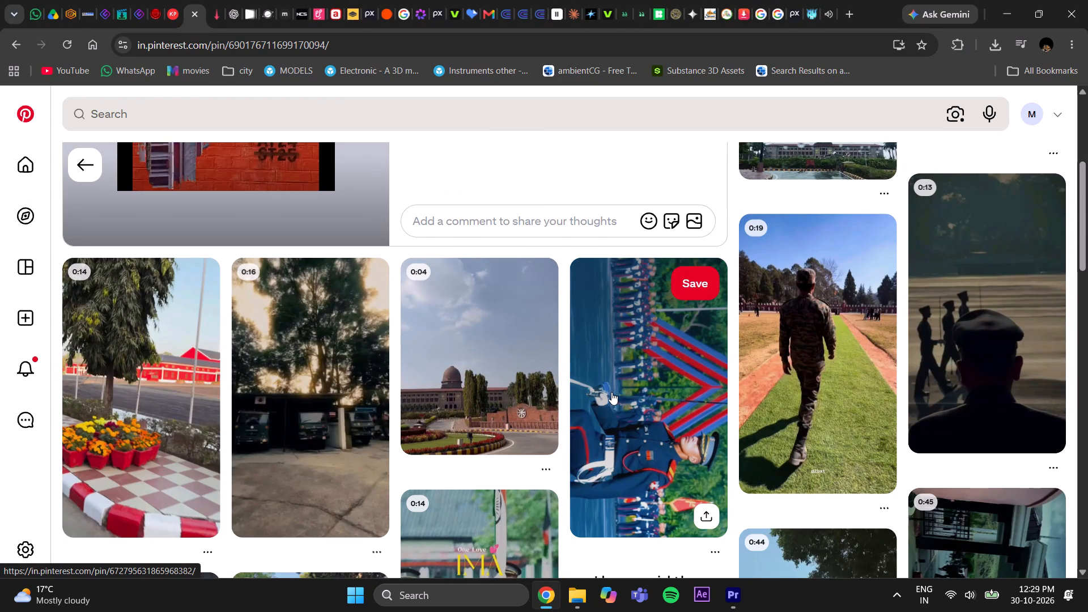
click(22, 37)
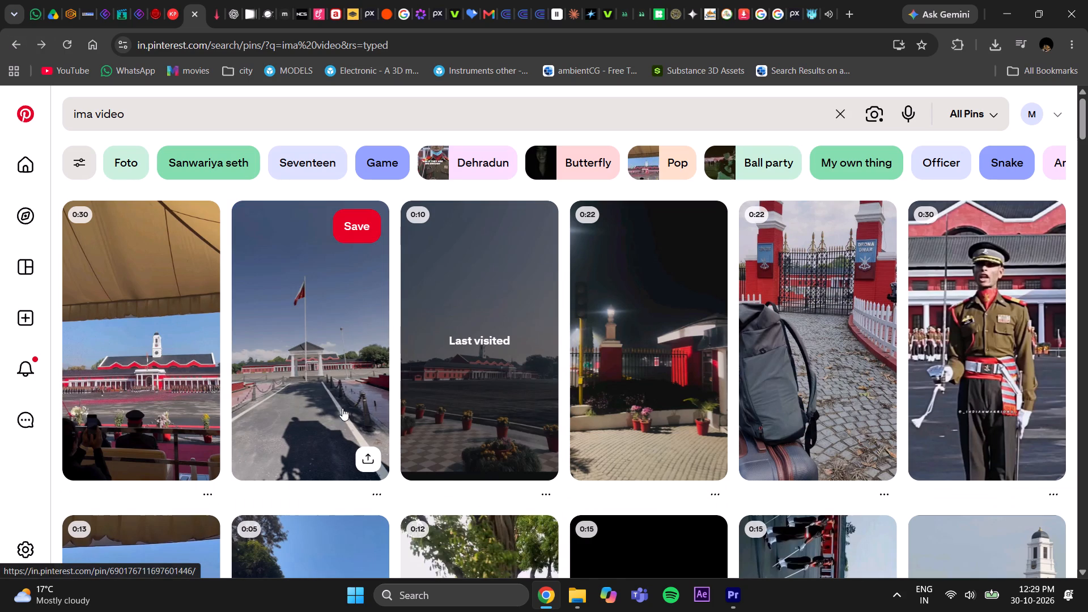
Back in Premiere Pro, load the original "Every aspirant dreams" video into the Source monitor and review its "Mera Sapna Hai NDA" shots.
click(717, 600)
click(78, 57)
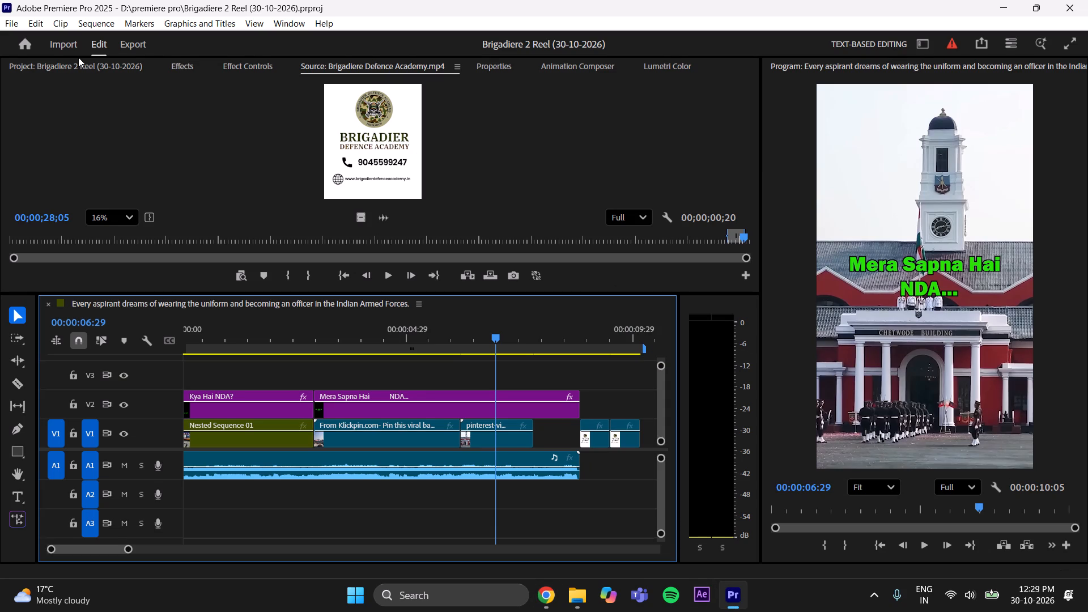
click(75, 72)
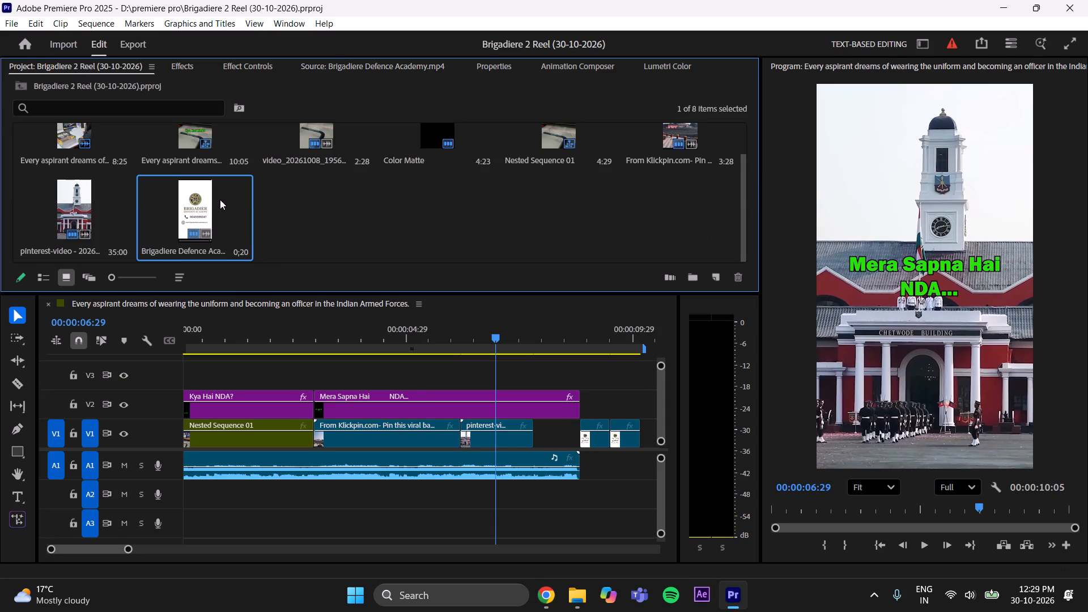
scroll(195, 202, up, 1)
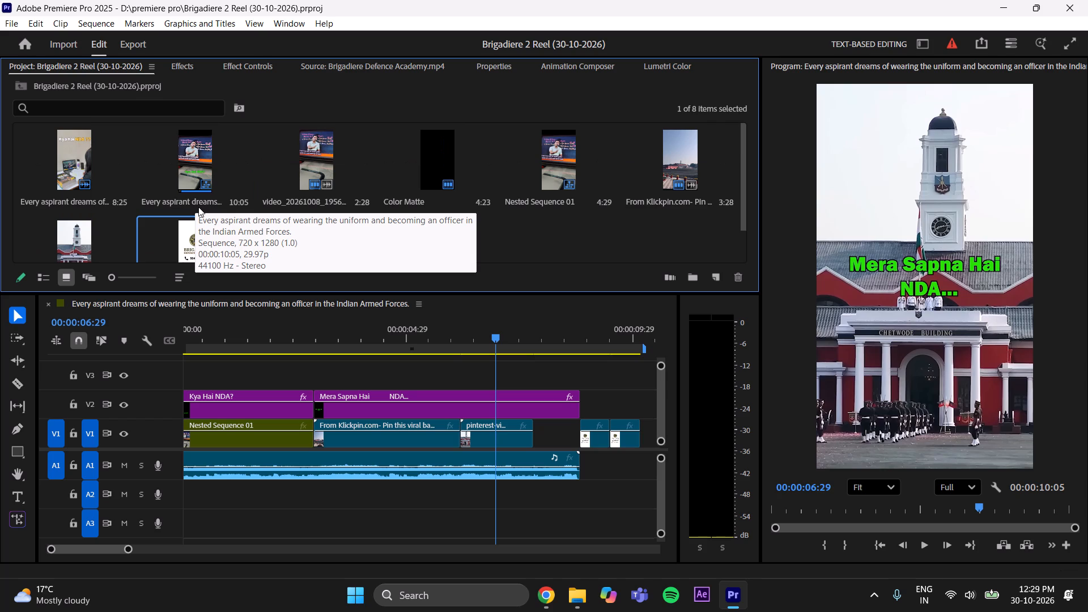
double_click(92, 166)
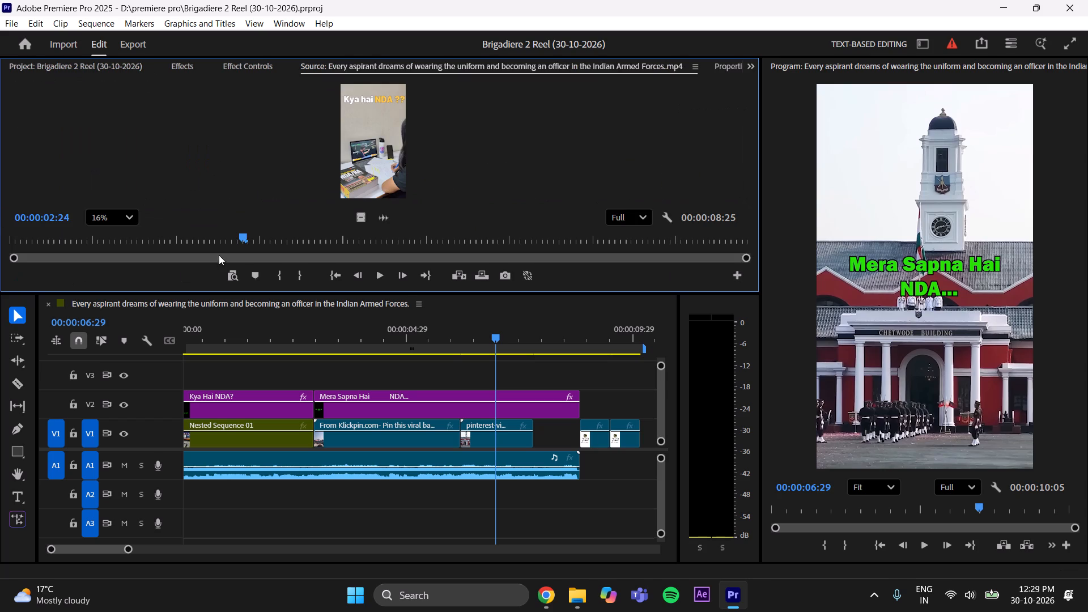
drag(257, 245, 396, 253)
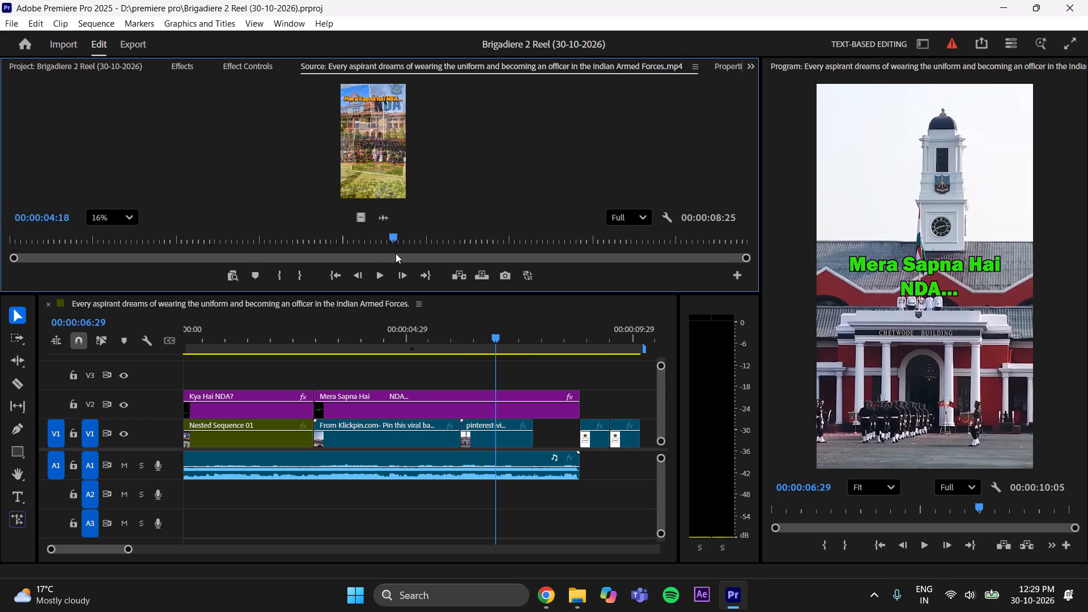
drag(396, 253, 678, 279)
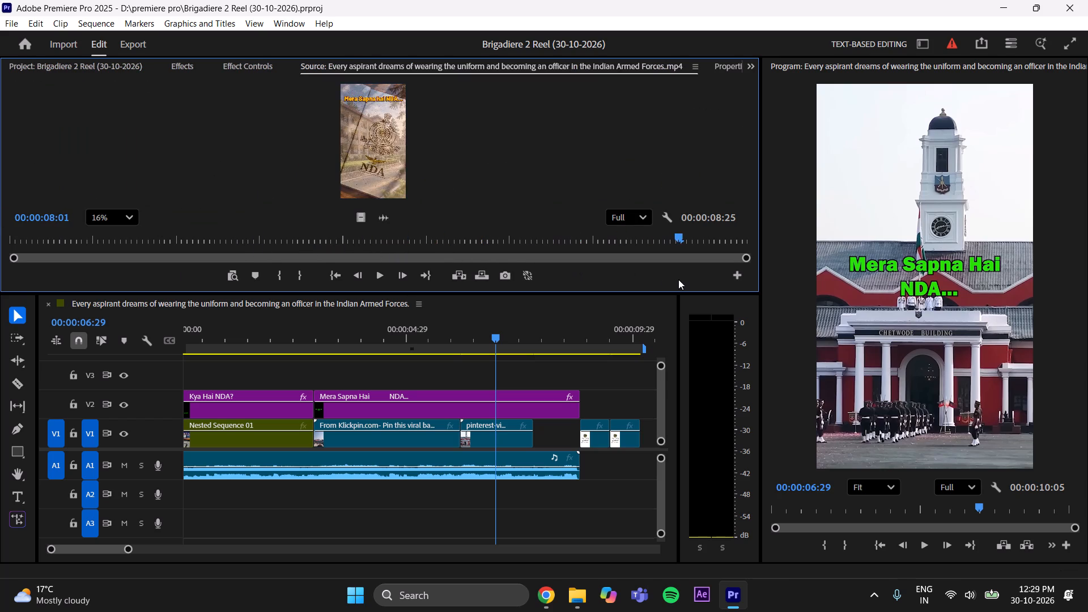
drag(678, 279, 533, 312)
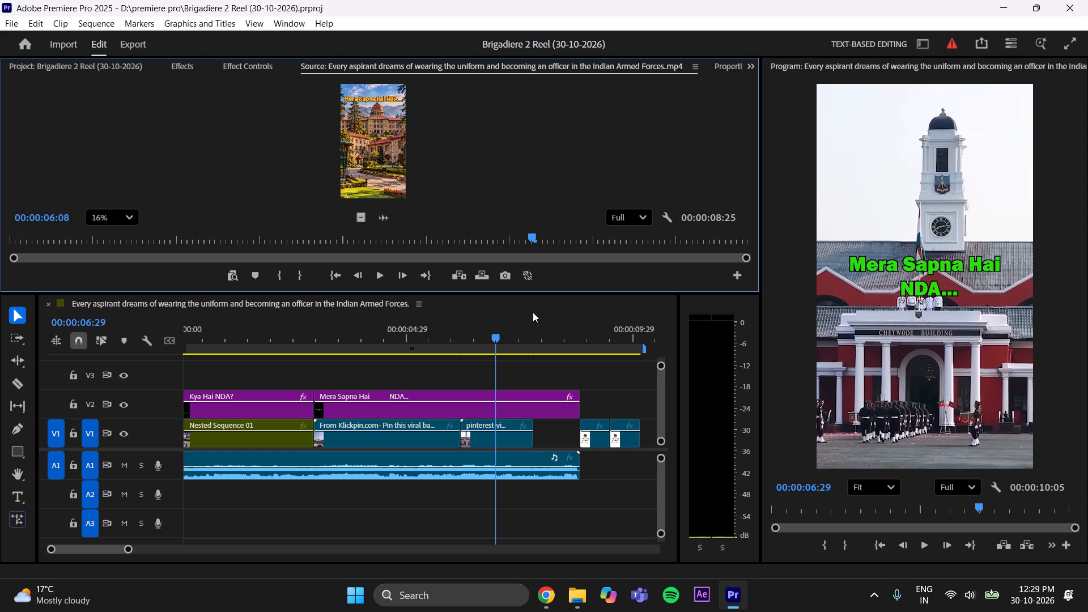
drag(533, 312, 494, 325)
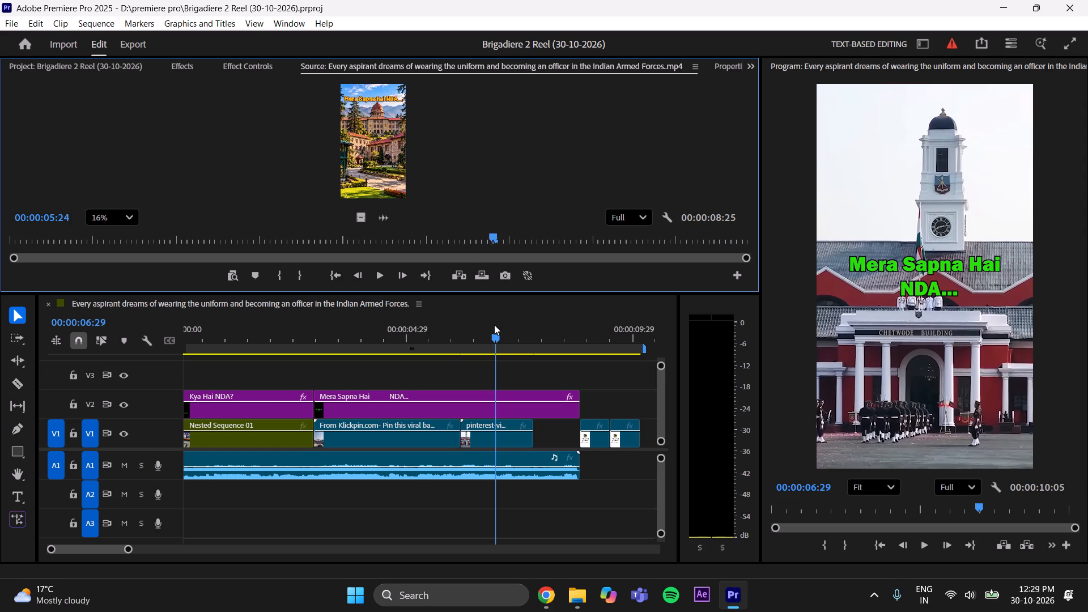
drag(494, 325, 331, 369)
Search Pinterest in Chrome for "nda video".
click(548, 600)
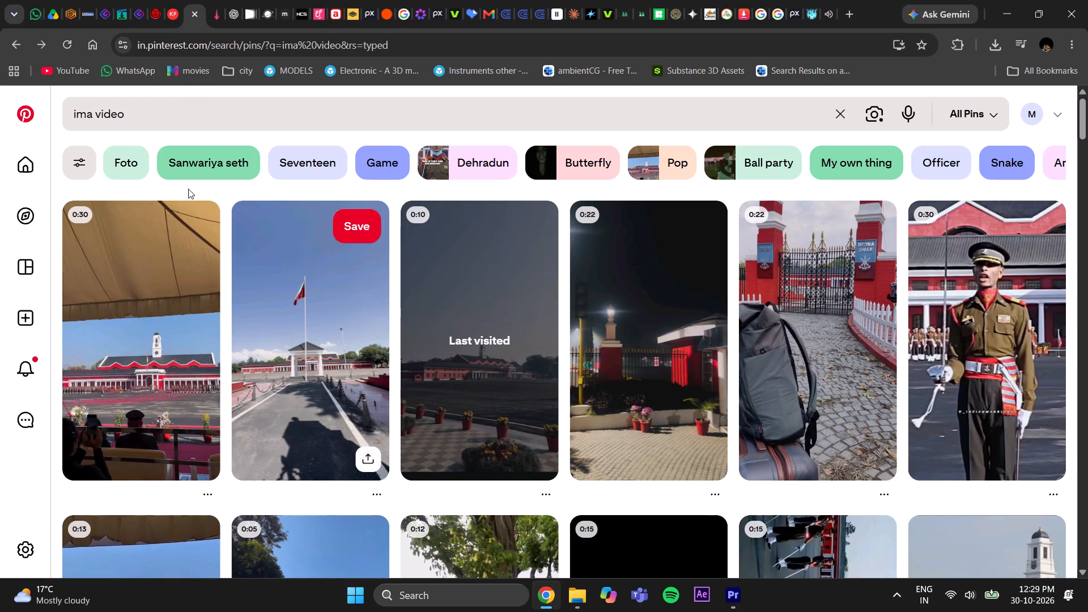
click(93, 109)
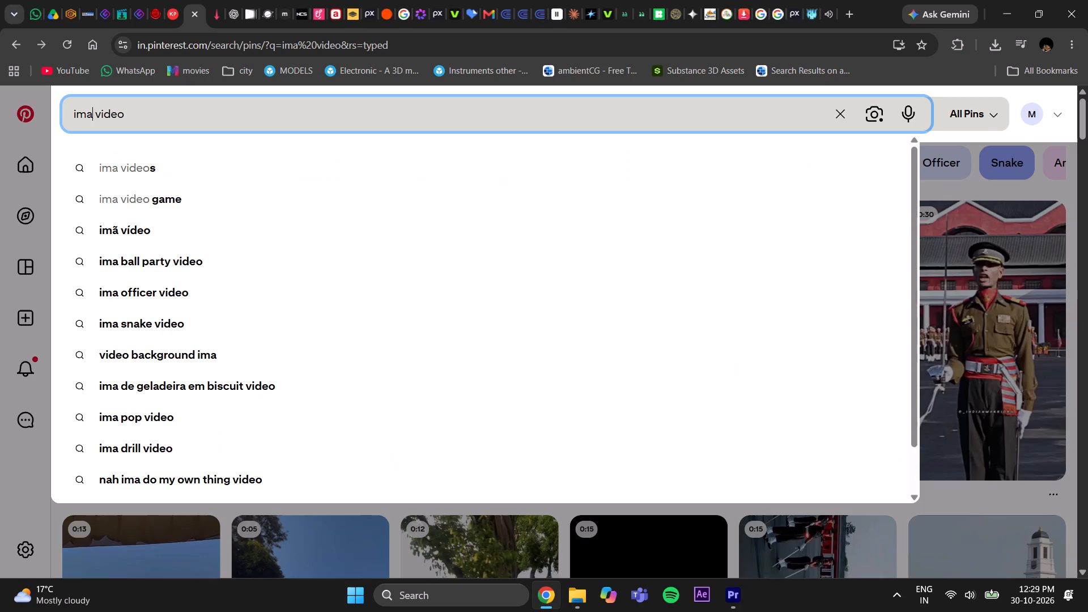
key(BackSpace)
key(BackSpace)
key(BackSpace)
key(BackSpace)
key(BackSpace)
key(BackSpace)
key(BackSpace)
key(BackSpace)
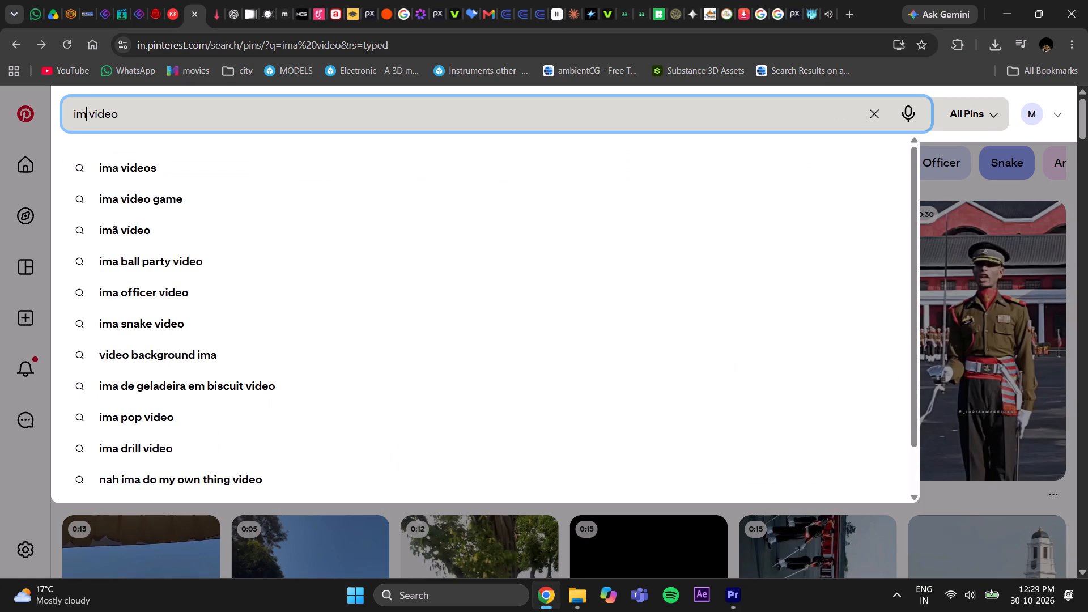
text(nda)
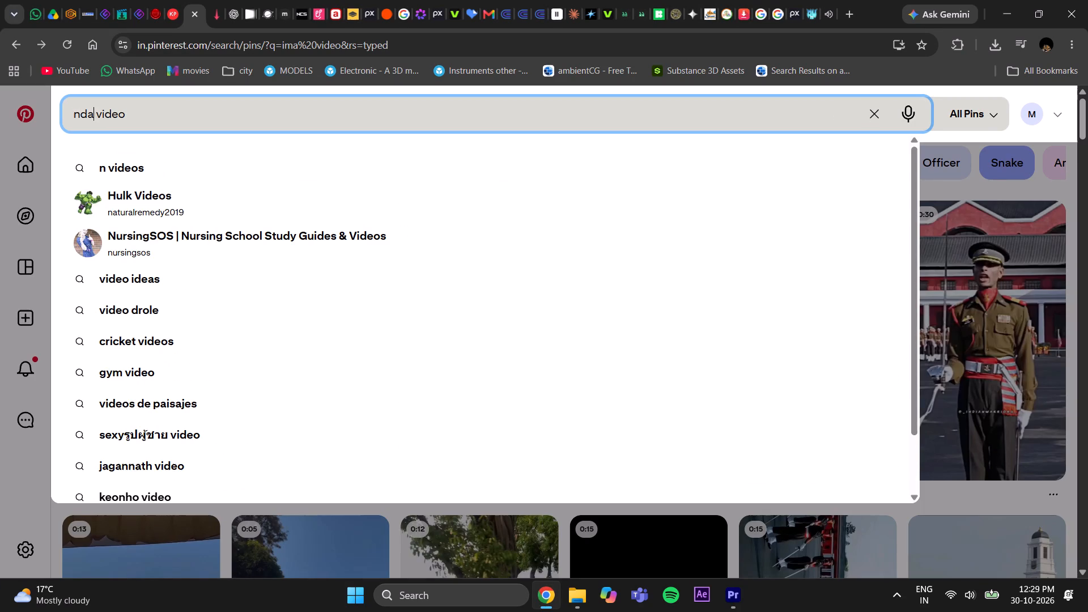
key(Return)
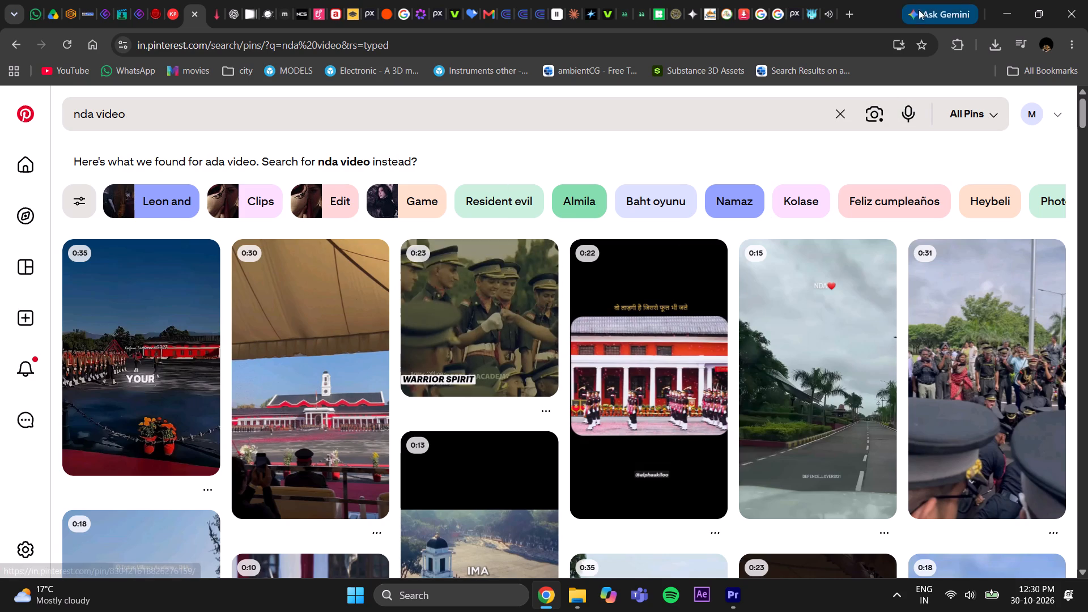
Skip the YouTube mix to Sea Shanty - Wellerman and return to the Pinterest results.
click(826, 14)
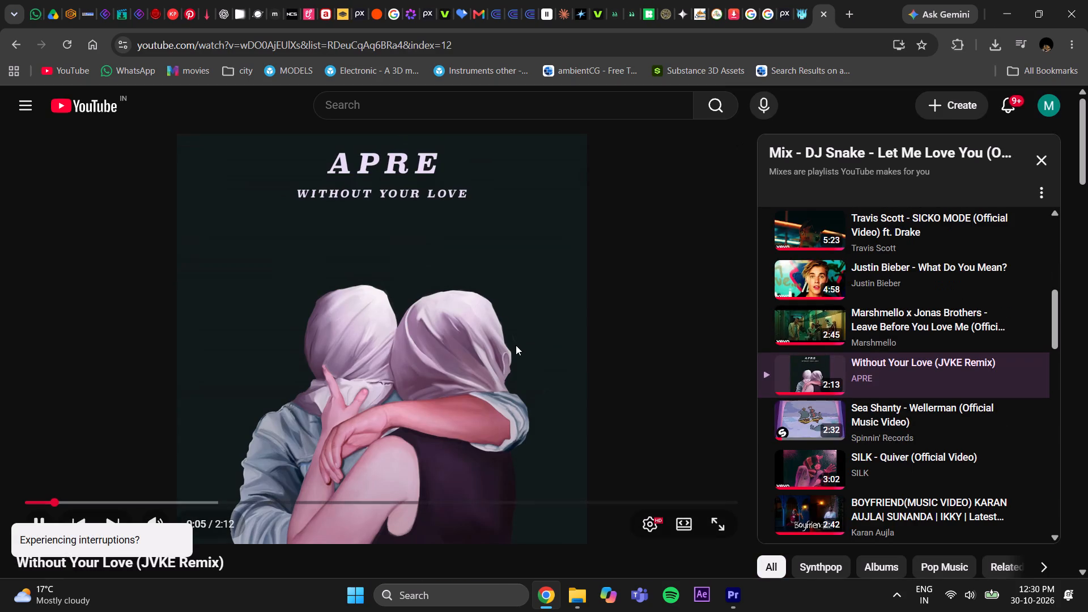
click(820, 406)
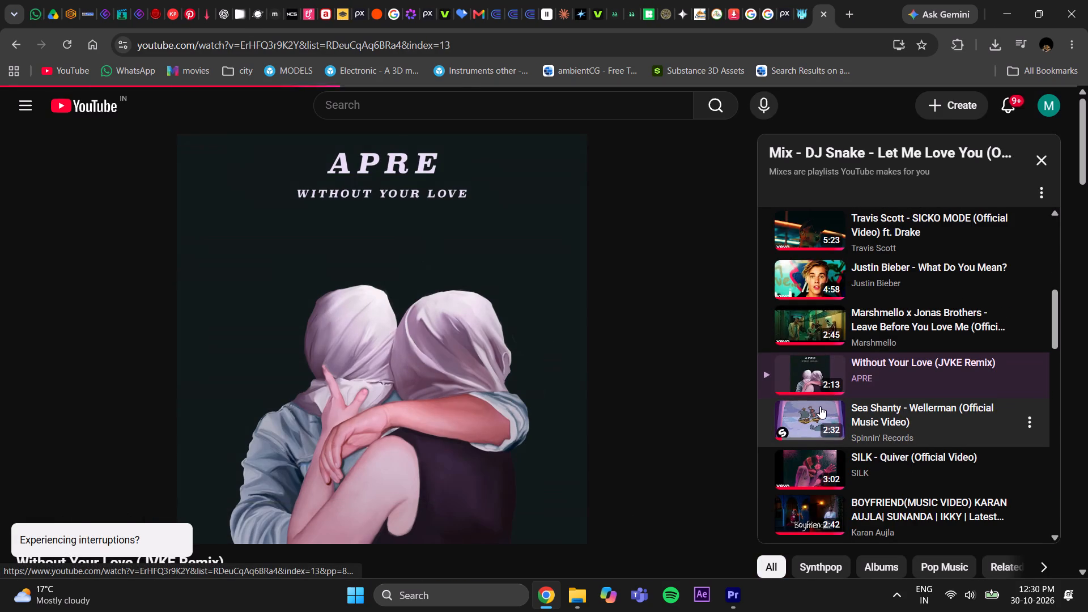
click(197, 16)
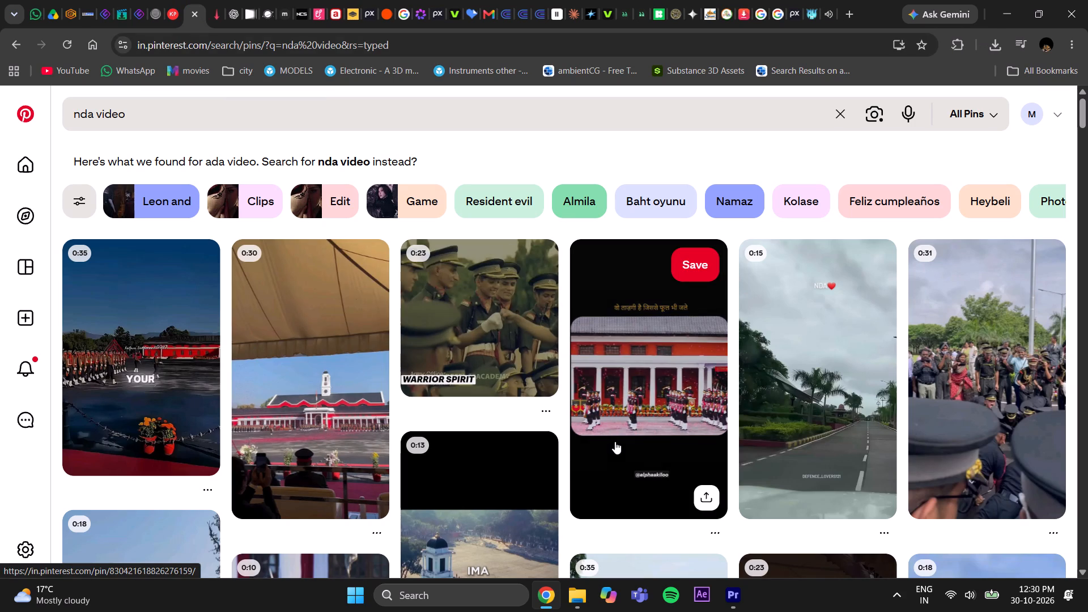
Browse the "nda video" results for footage of the academy building and cadets that suits the reel.
scroll(615, 441, down, 1)
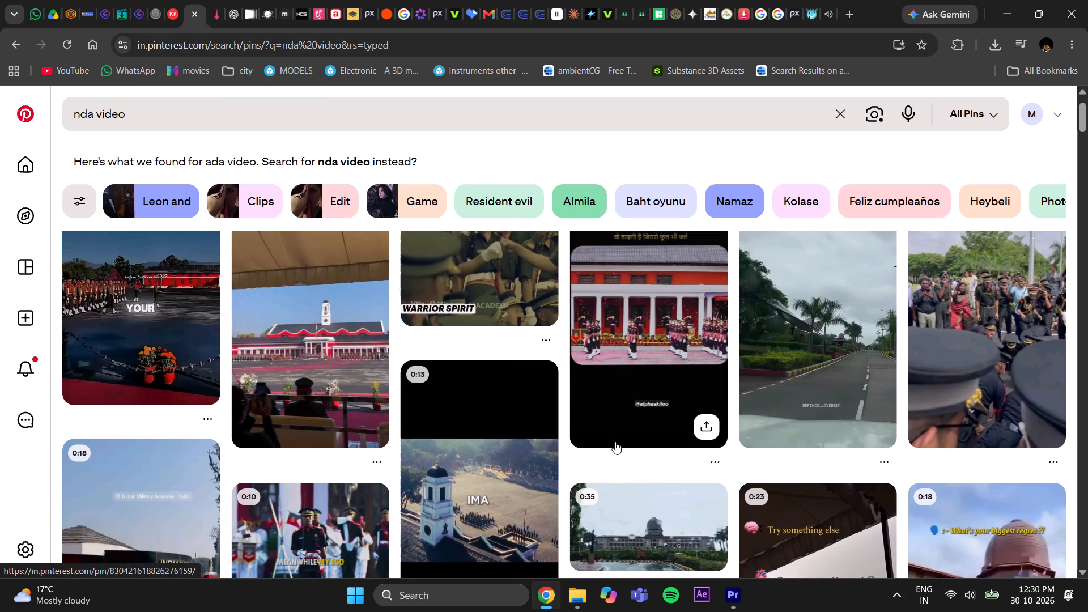
scroll(615, 441, down, 5)
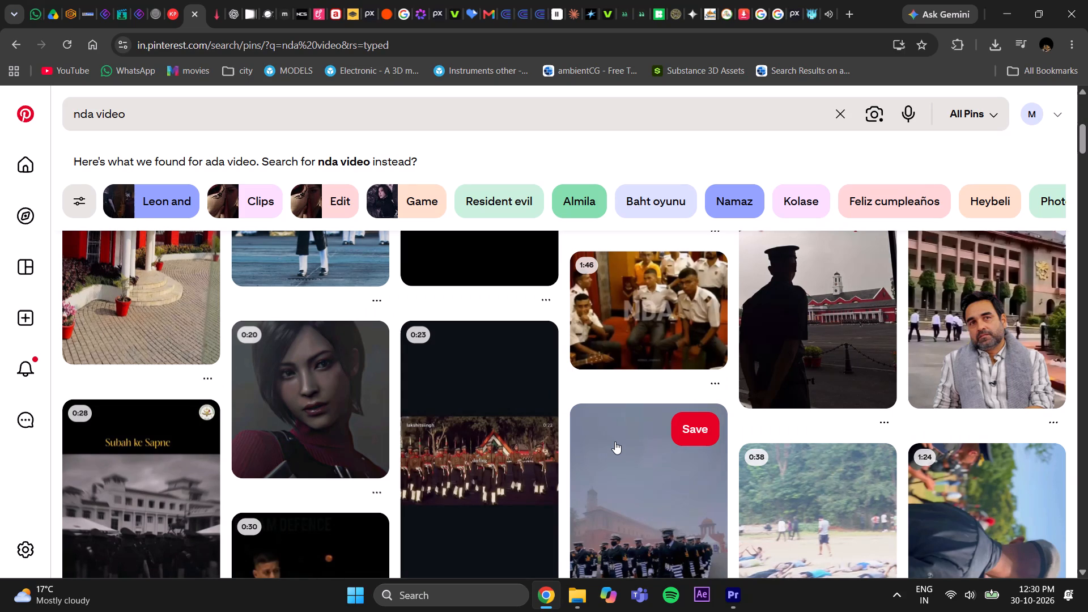
scroll(675, 481, up, 7)
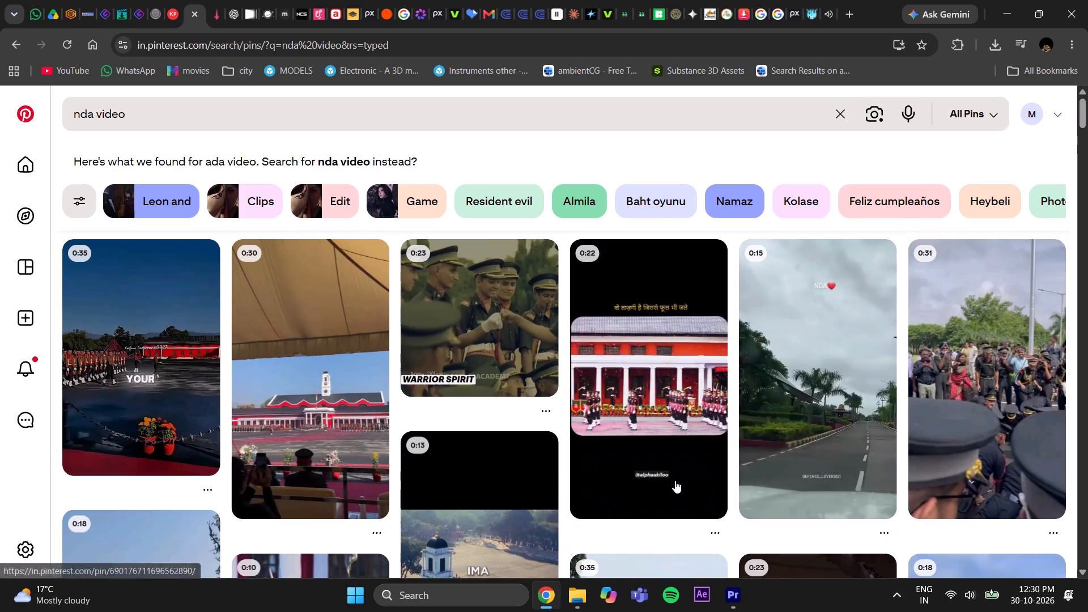
scroll(675, 481, up, 3)
scroll(676, 481, down, 2)
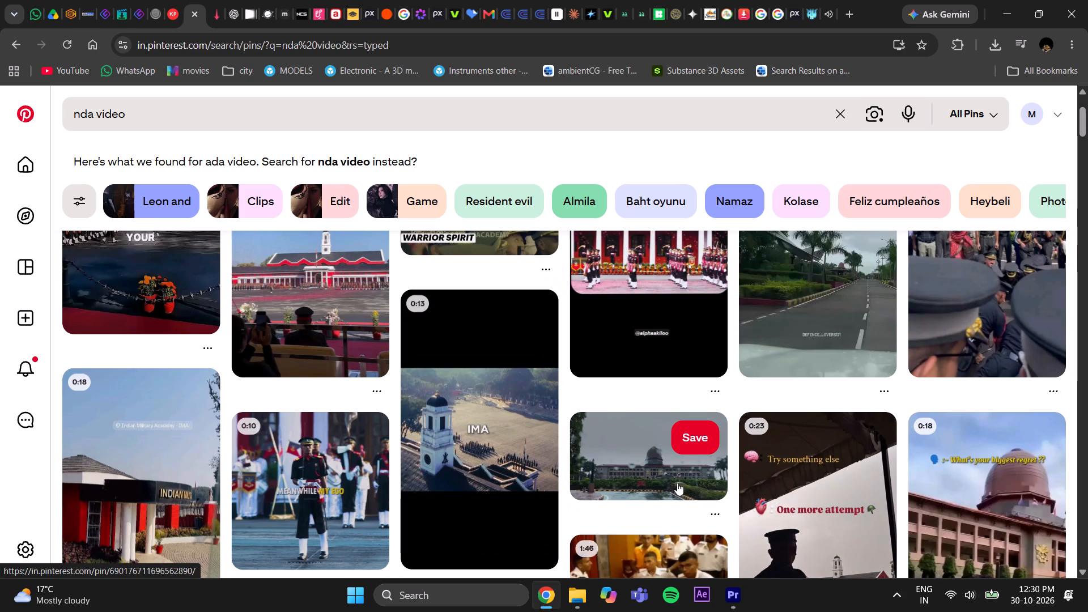
scroll(677, 483, down, 3)
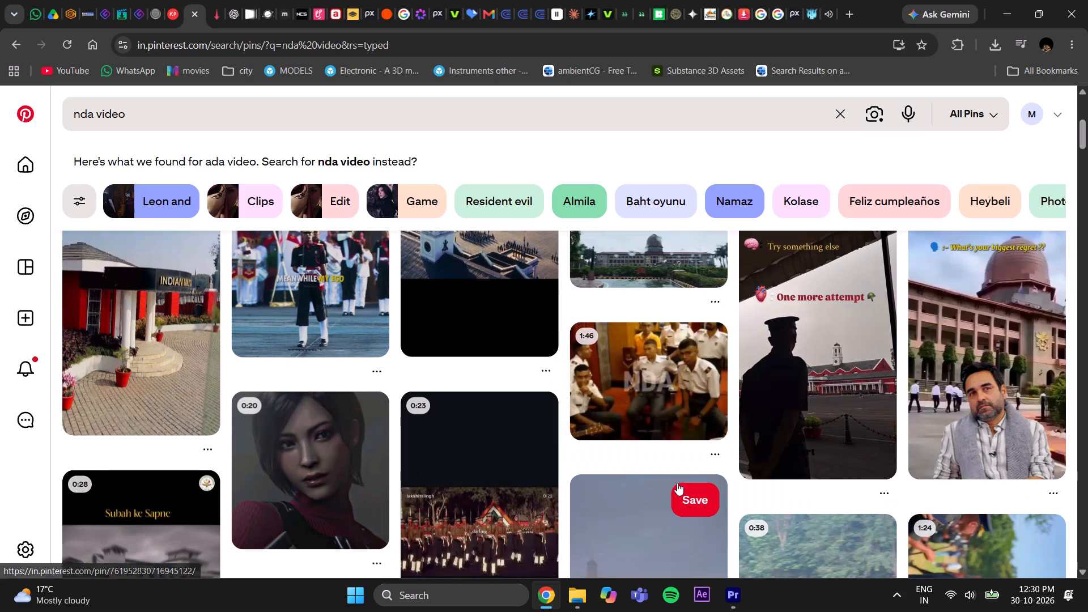
scroll(677, 483, down, 2)
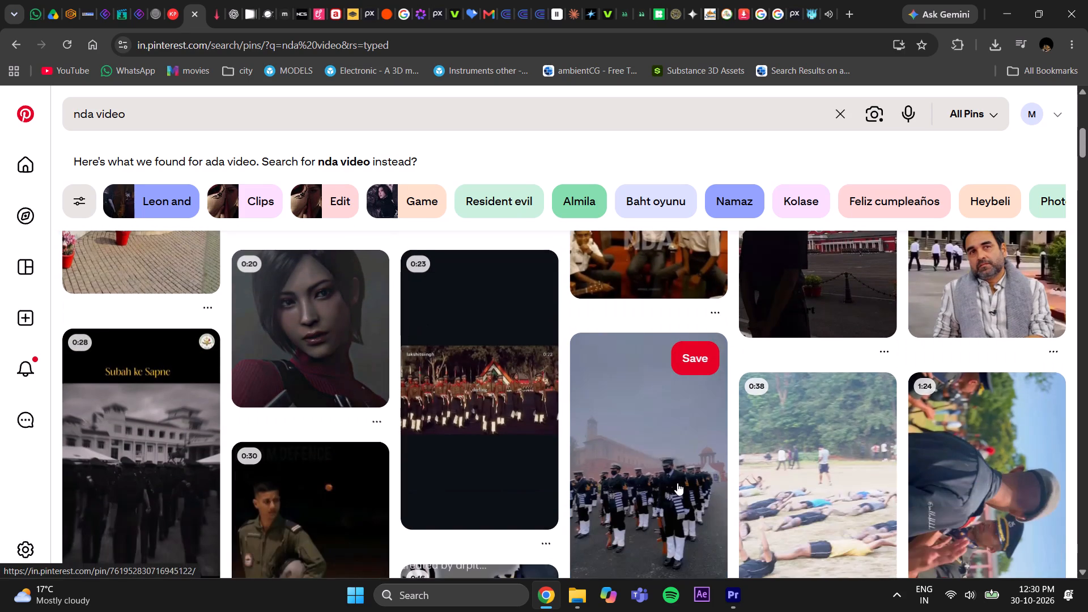
scroll(677, 483, down, 2)
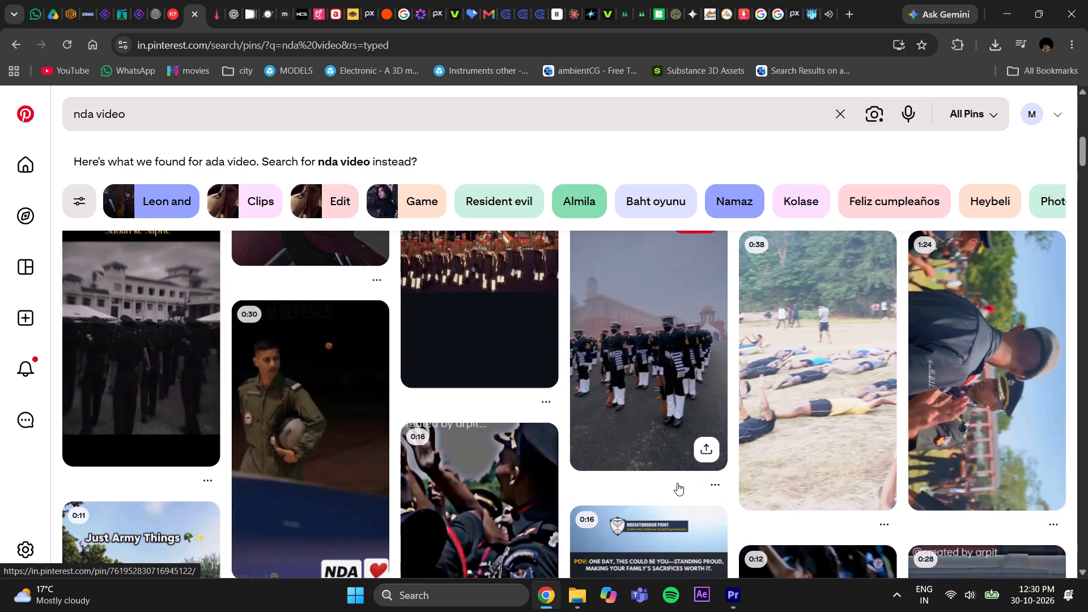
scroll(677, 483, down, 1)
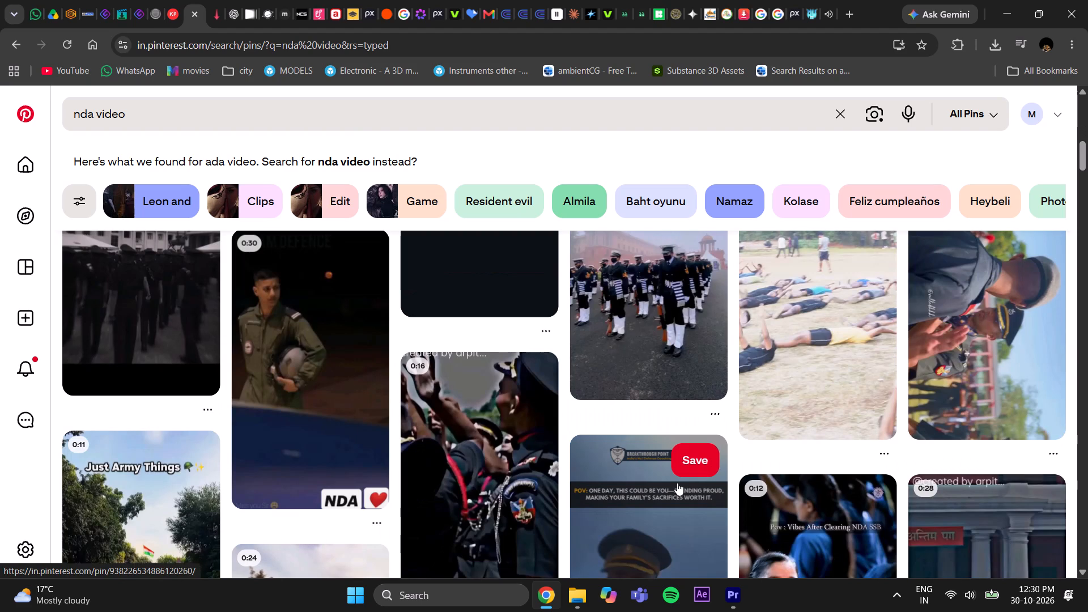
scroll(677, 483, down, 3)
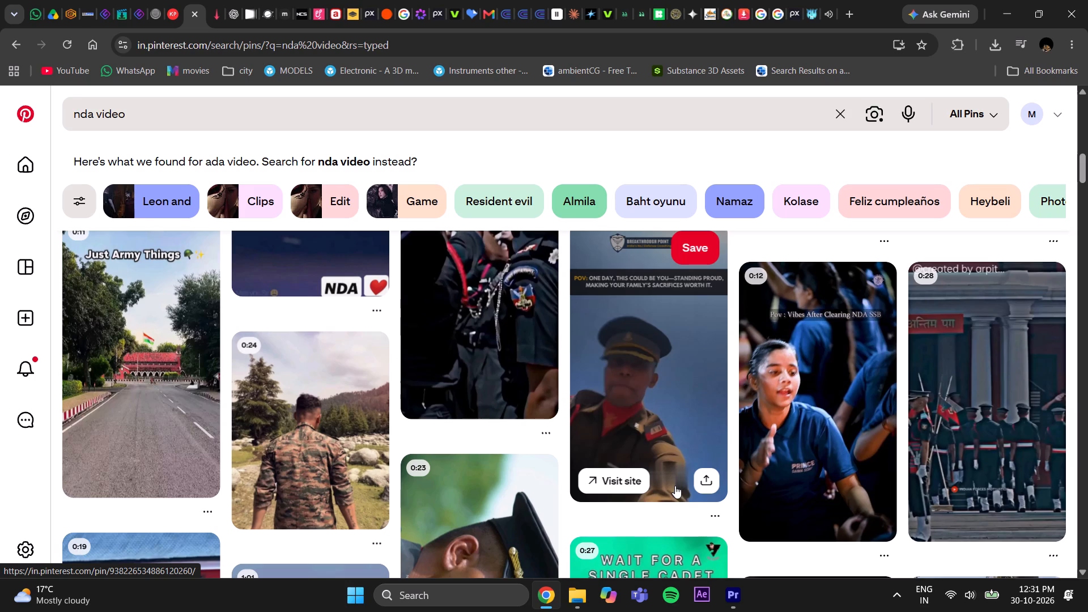
scroll(675, 486, down, 1)
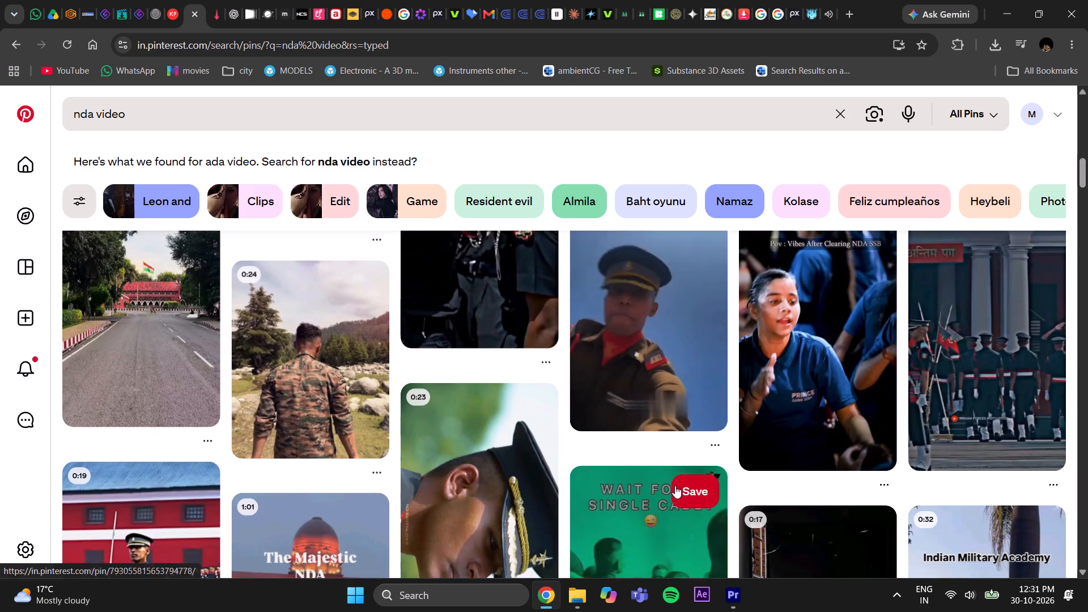
scroll(675, 486, down, 3)
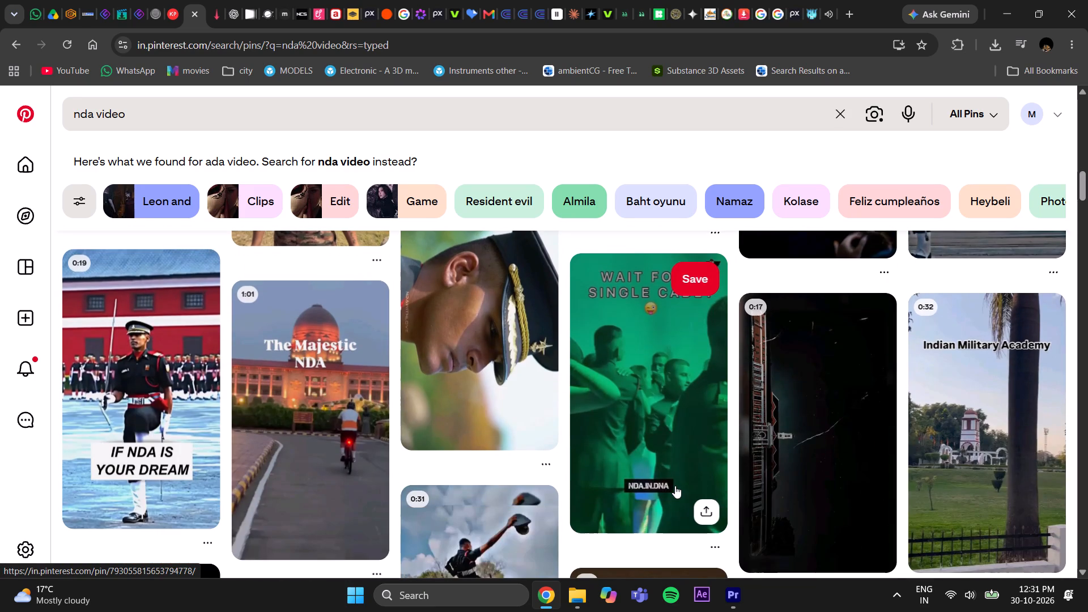
Preview the pin showing an officer in a peaked cap in profile, and return to the "nda video" results.
scroll(562, 447, up, 2)
click(529, 489)
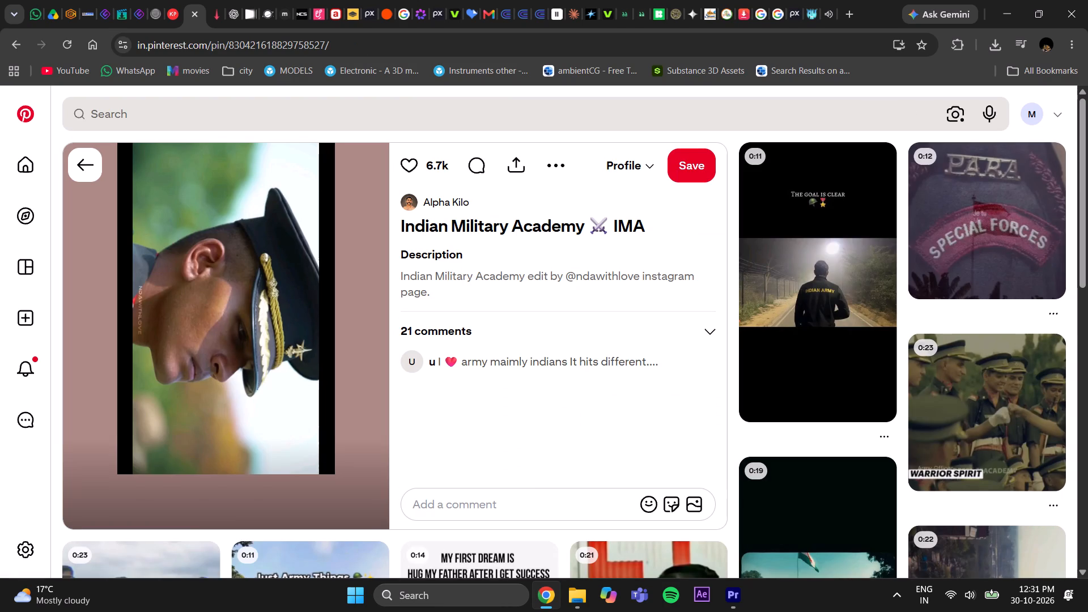
click(14, 52)
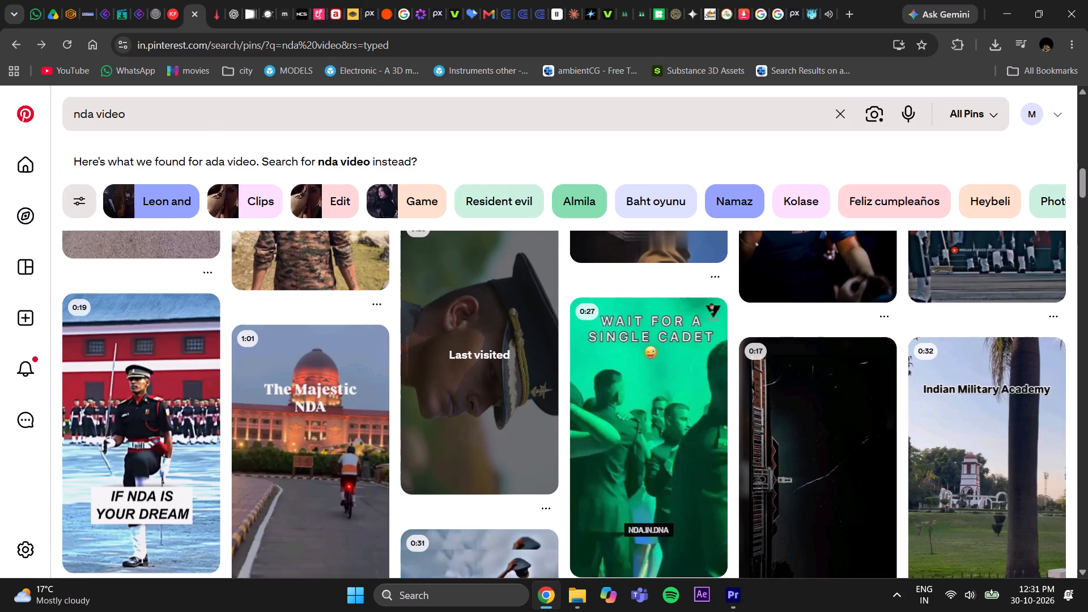
Shorten the Pinterest search from "nda video" to "nda" and run it.
click(214, 130)
key(BackSpace)
key(BackSpace)
key(BackSpace)
scroll(214, 130, up, 1)
key(BackSpace)
key(BackSpace)
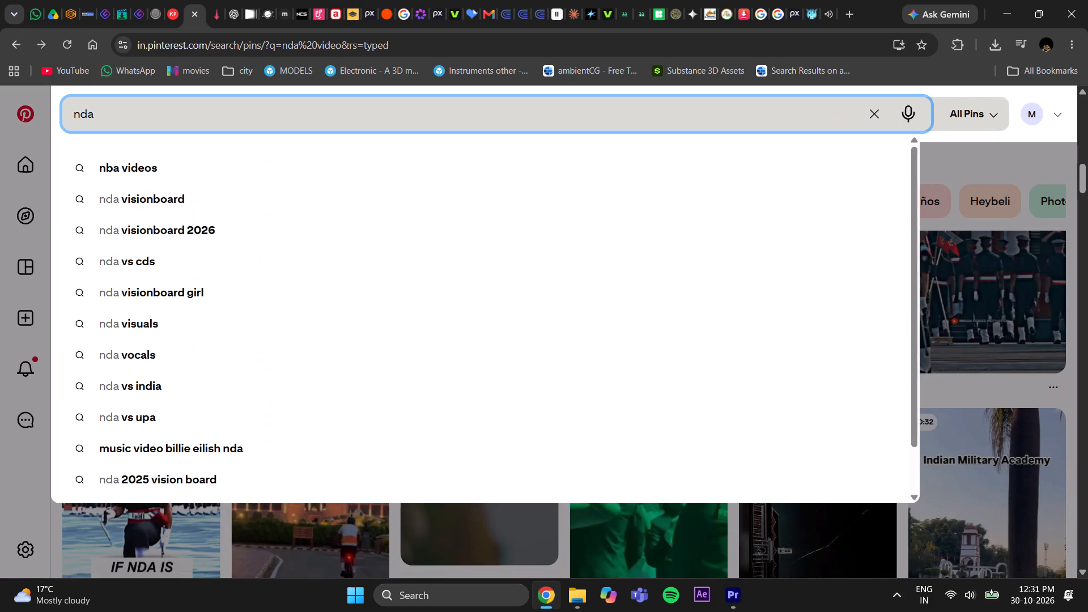
key(Return)
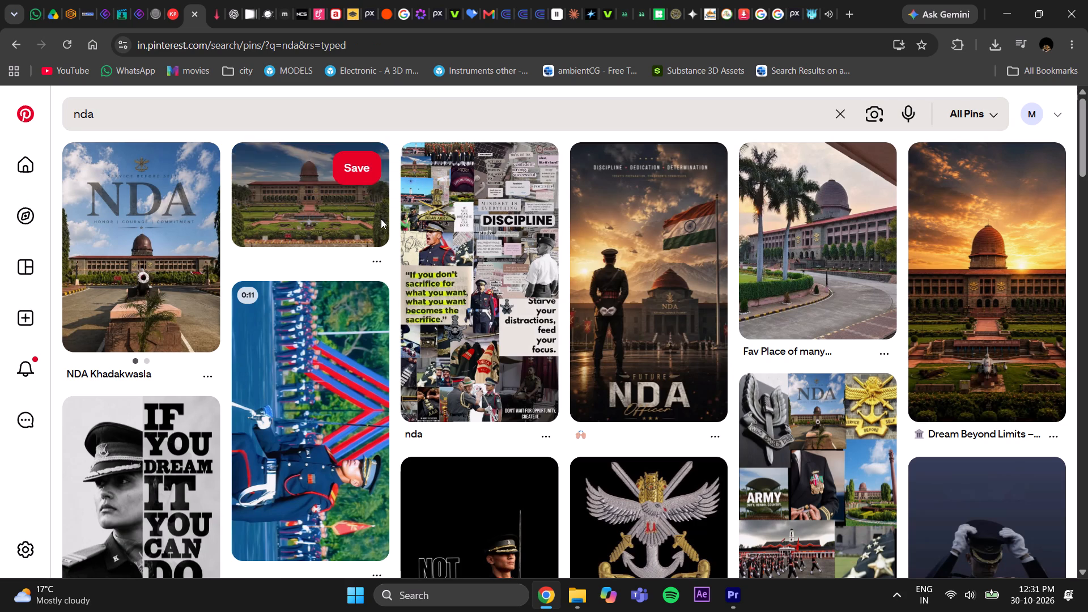
Browse the "nda" results for academy imagery and open the "NDA" pin showing the domed building behind its gardens.
scroll(456, 319, down, 2)
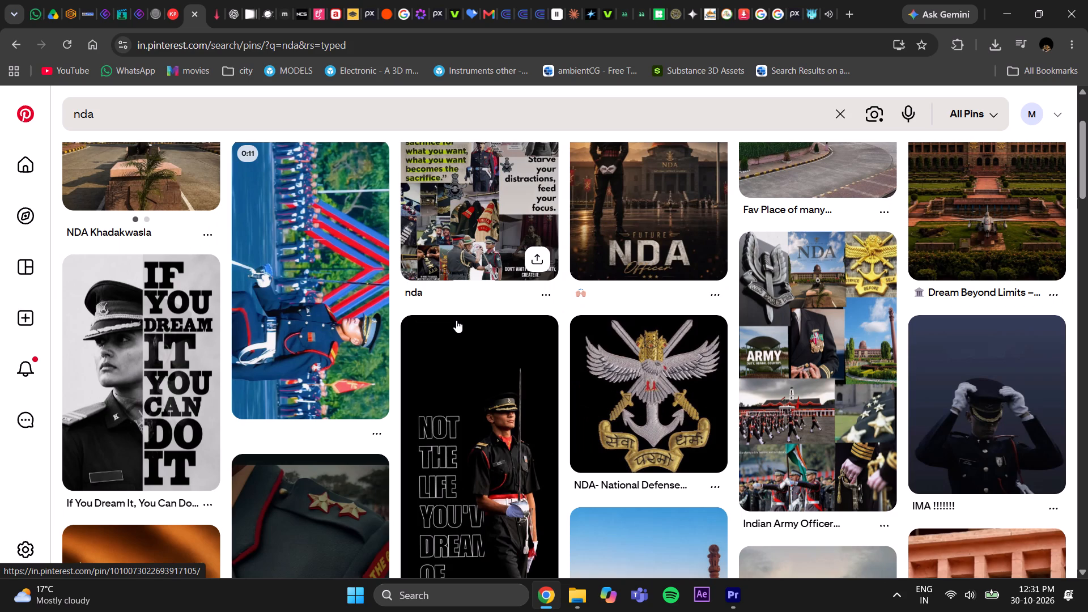
scroll(456, 320, down, 1)
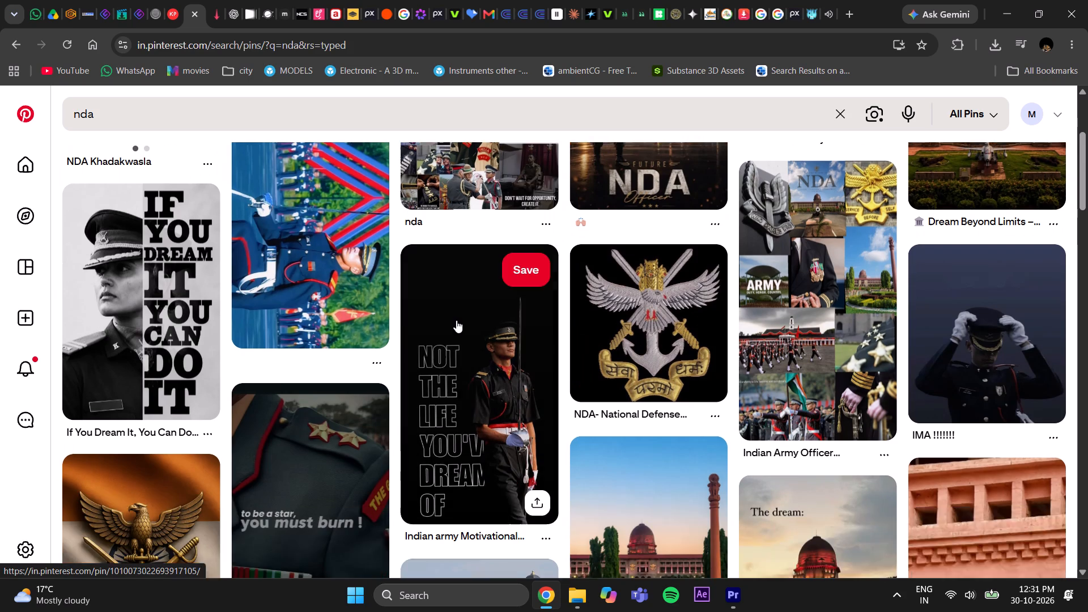
scroll(456, 320, down, 5)
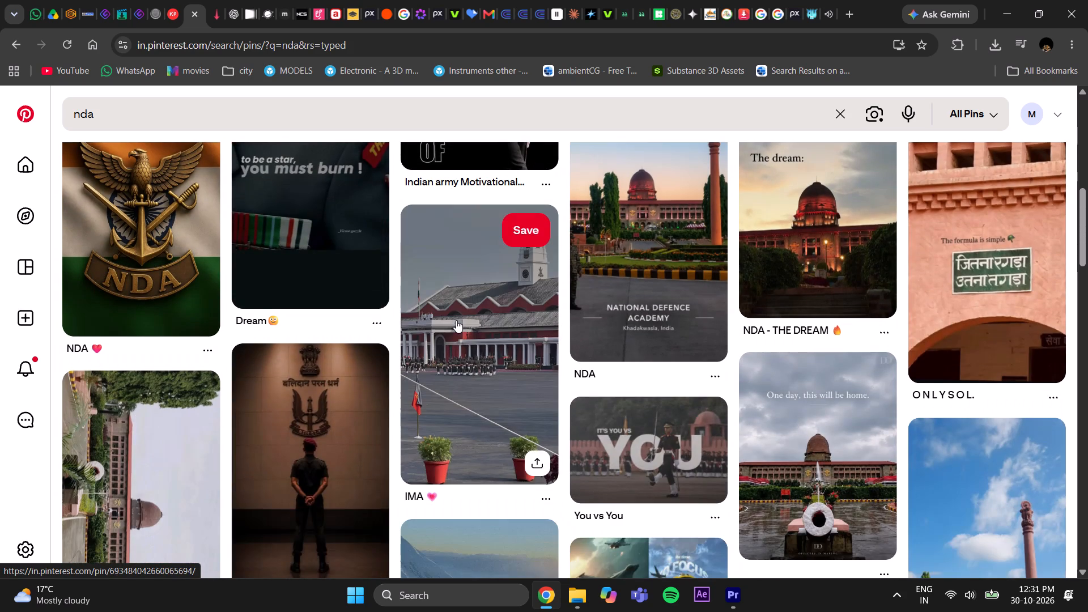
scroll(456, 320, down, 3)
scroll(456, 322, up, 1)
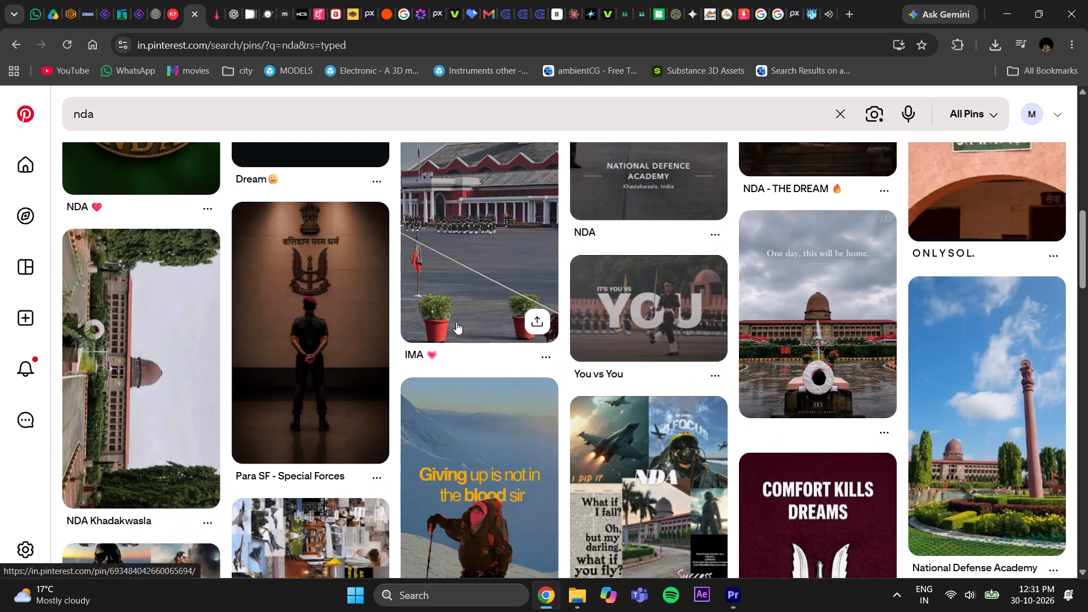
scroll(456, 322, down, 5)
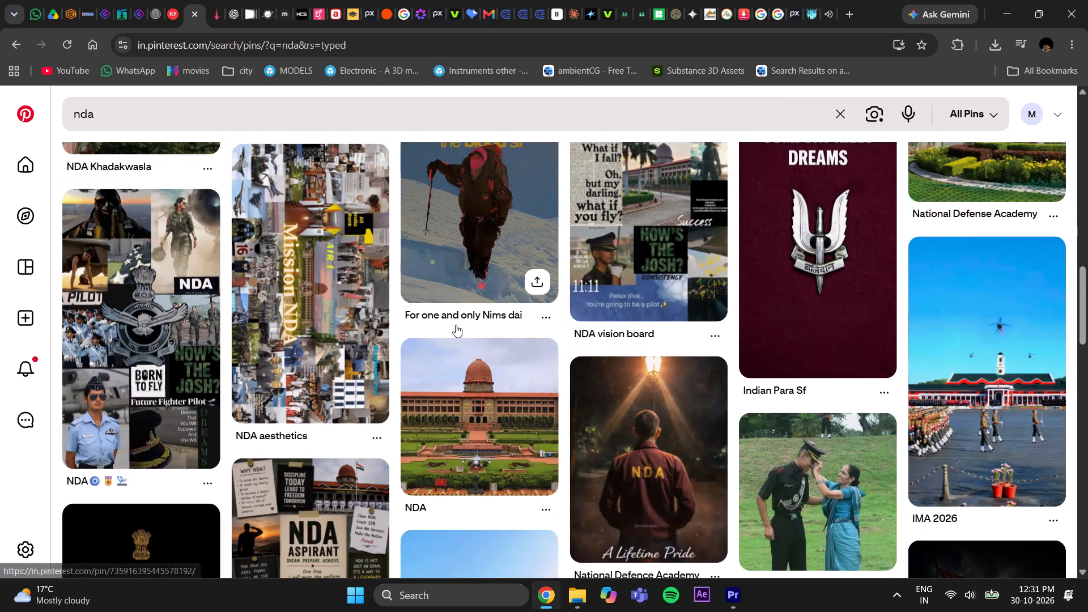
scroll(456, 325, down, 5)
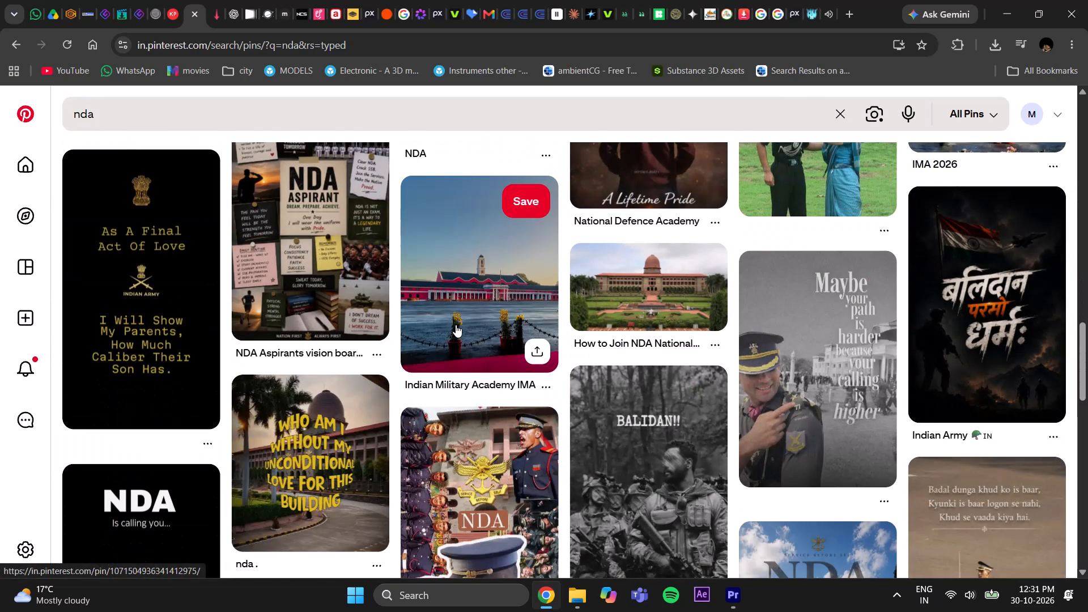
scroll(456, 325, up, 5)
click(449, 398)
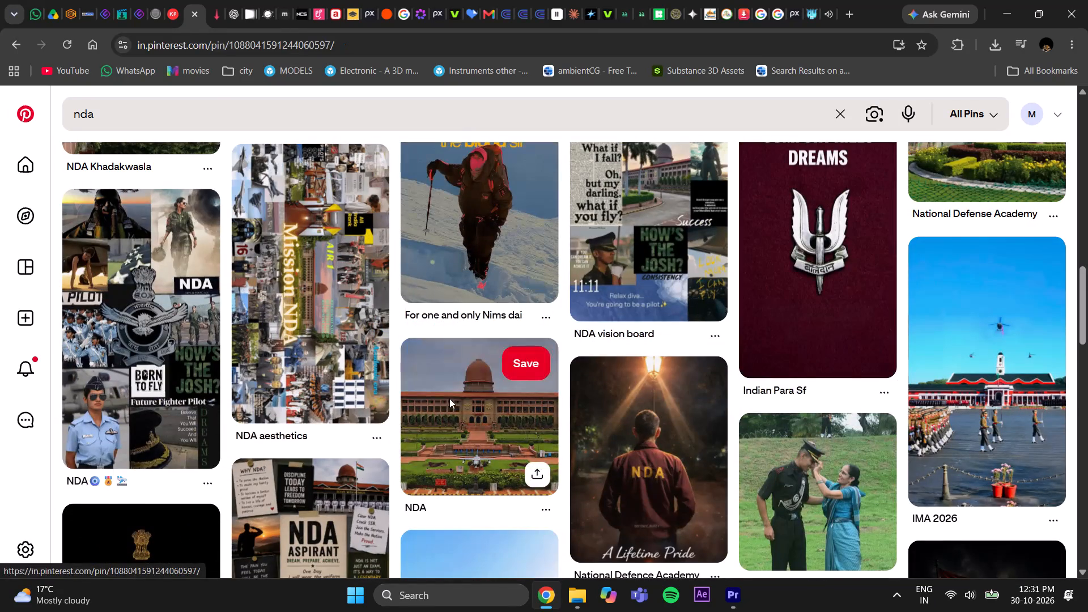
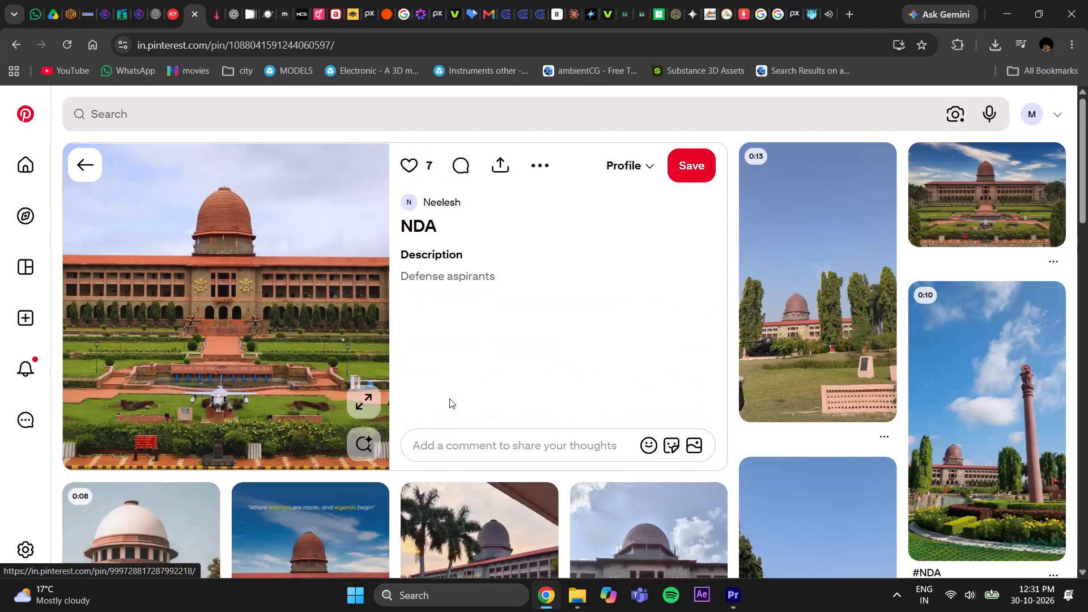
Open the pin showing the domed building behind trees, preview the related "#NDA" pillar pin, and return to the Suryakiran aircraft pin.
click(813, 340)
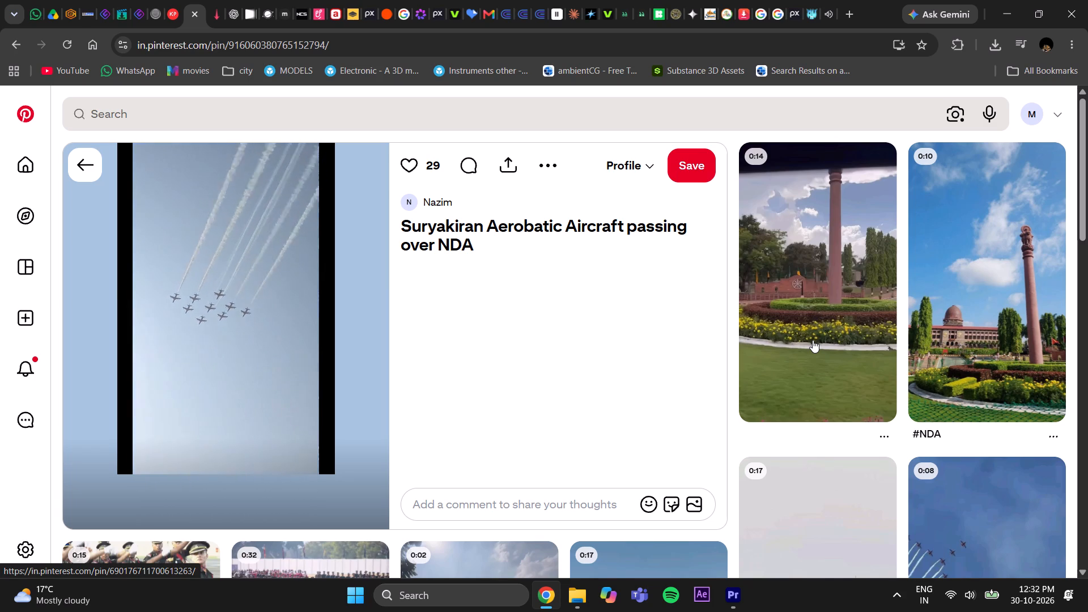
click(945, 351)
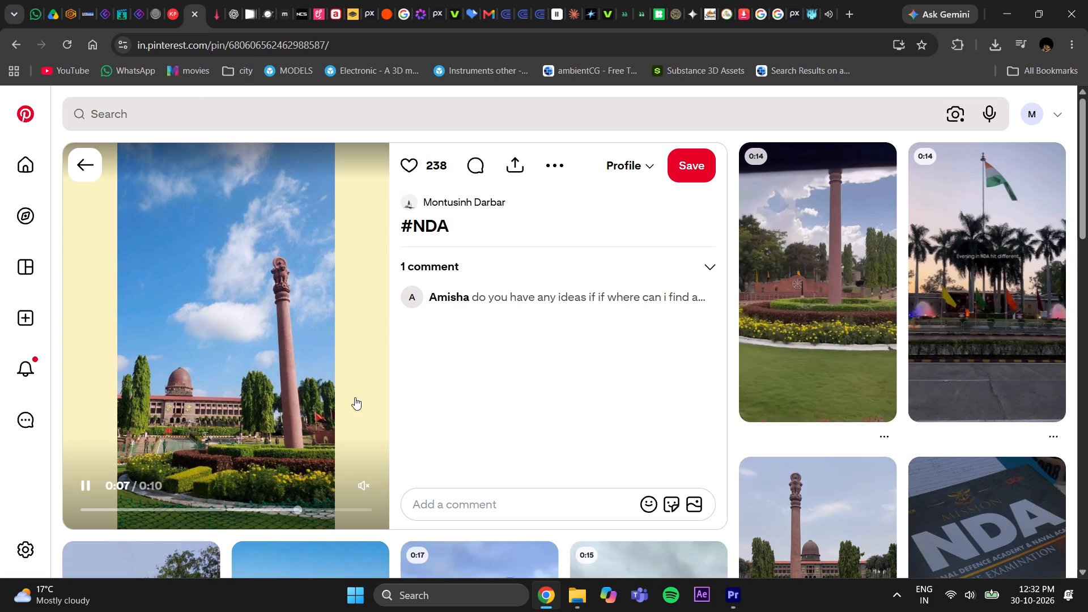
click(16, 47)
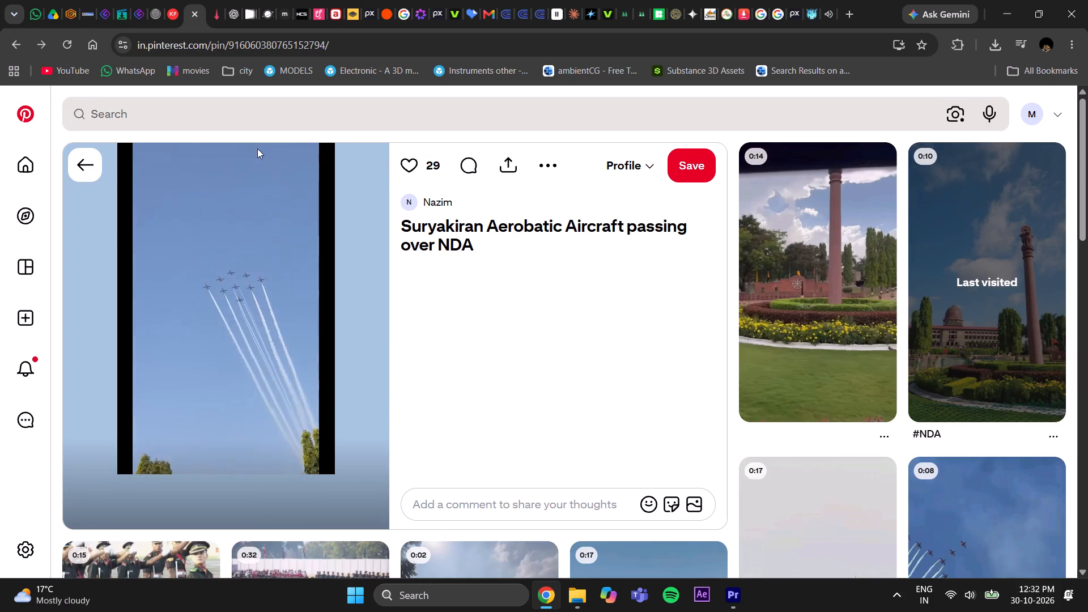
Copy the Suryakiran Aerobatic Aircraft pin's link and download the video through Pinterest Downloader as a 720p mp4.
click(517, 176)
click(410, 258)
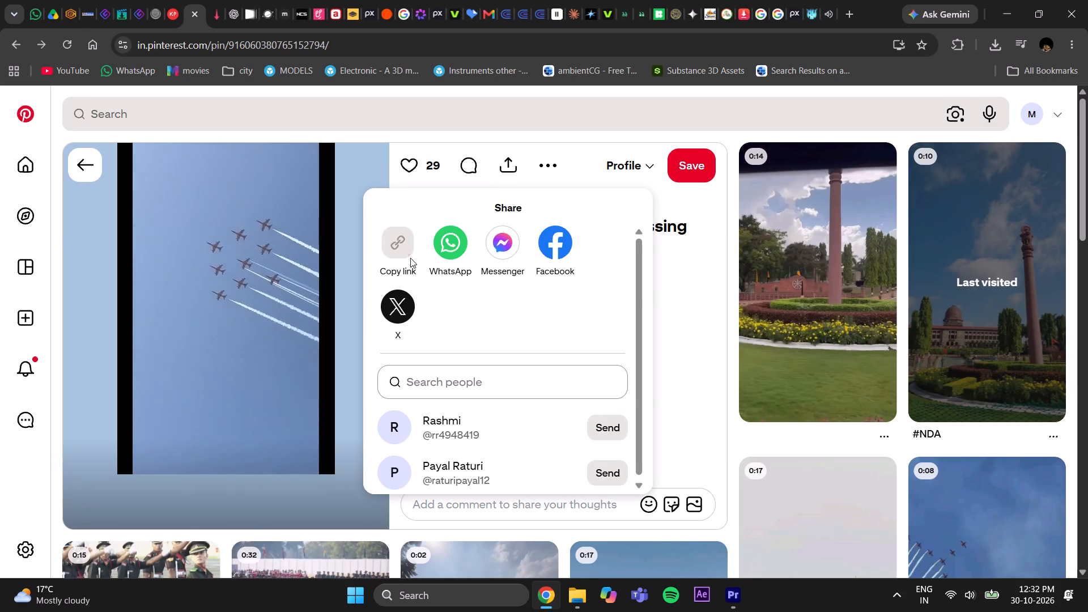
click(215, 23)
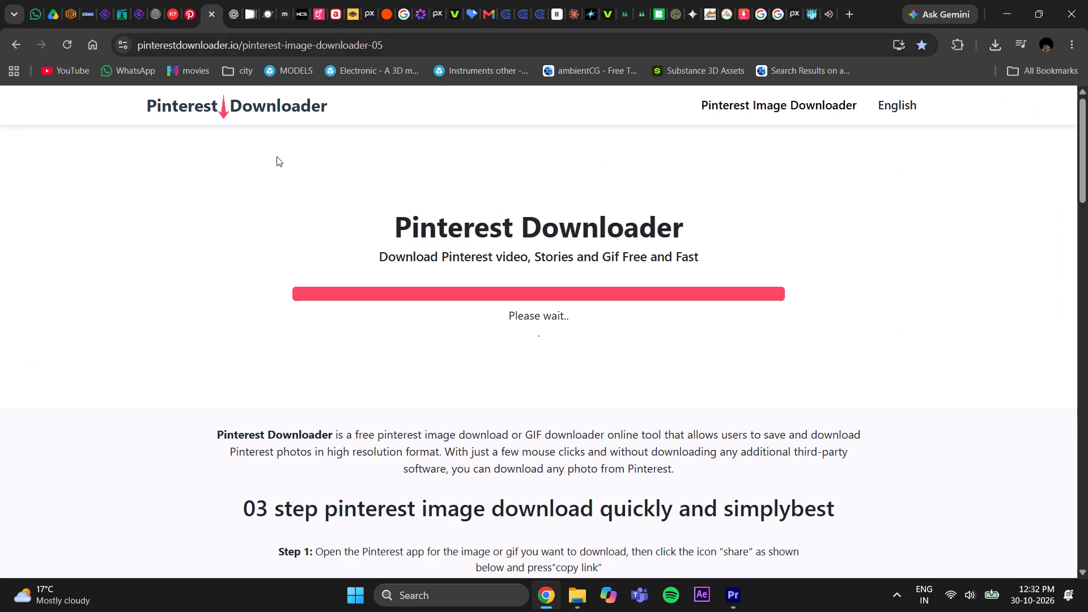
scroll(402, 344, up, 4)
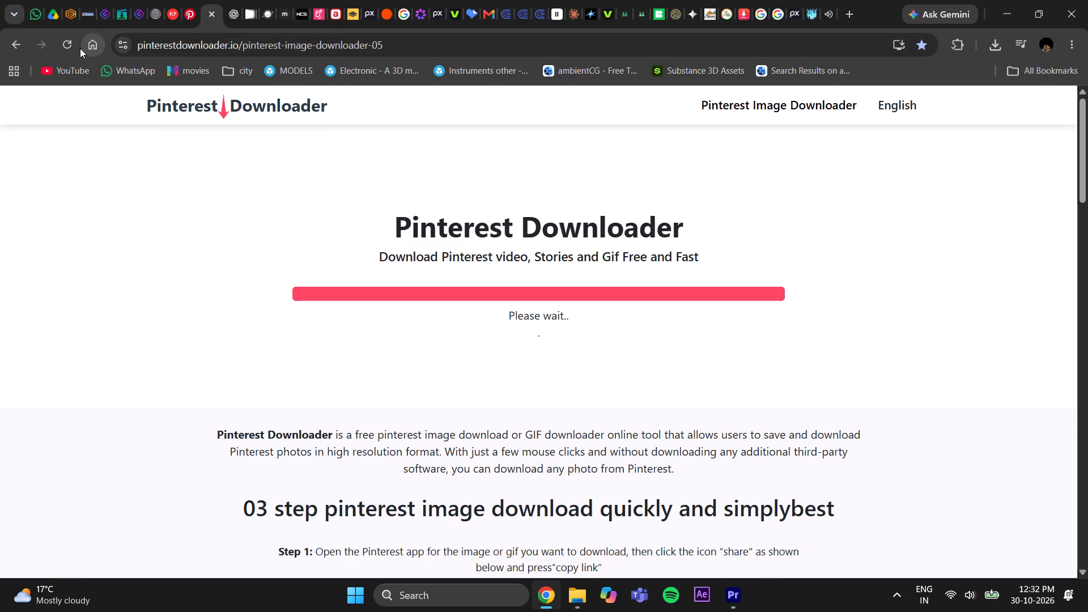
click(75, 48)
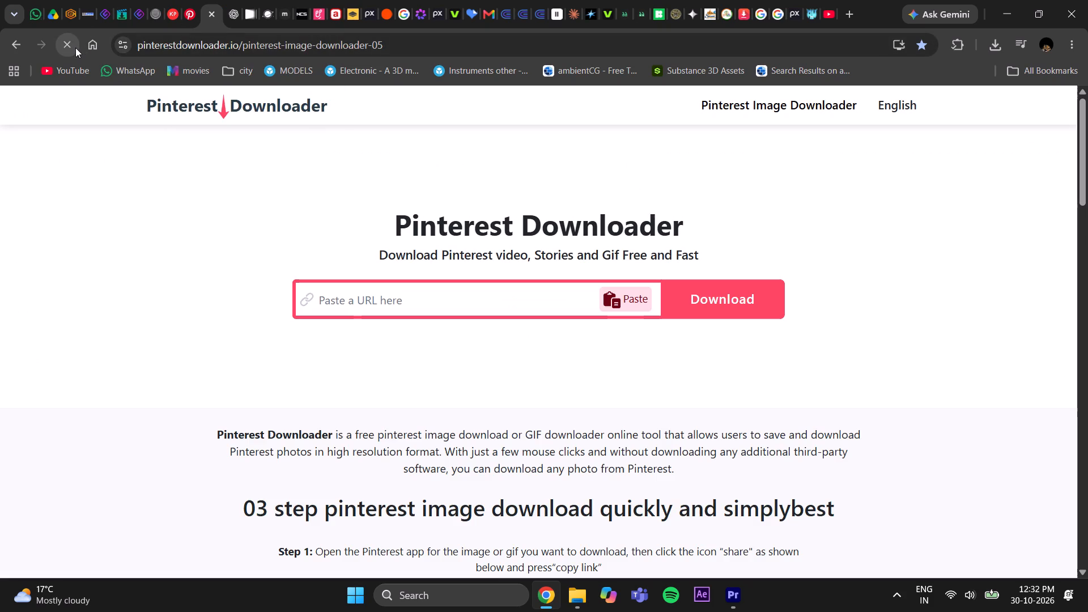
click(406, 309)
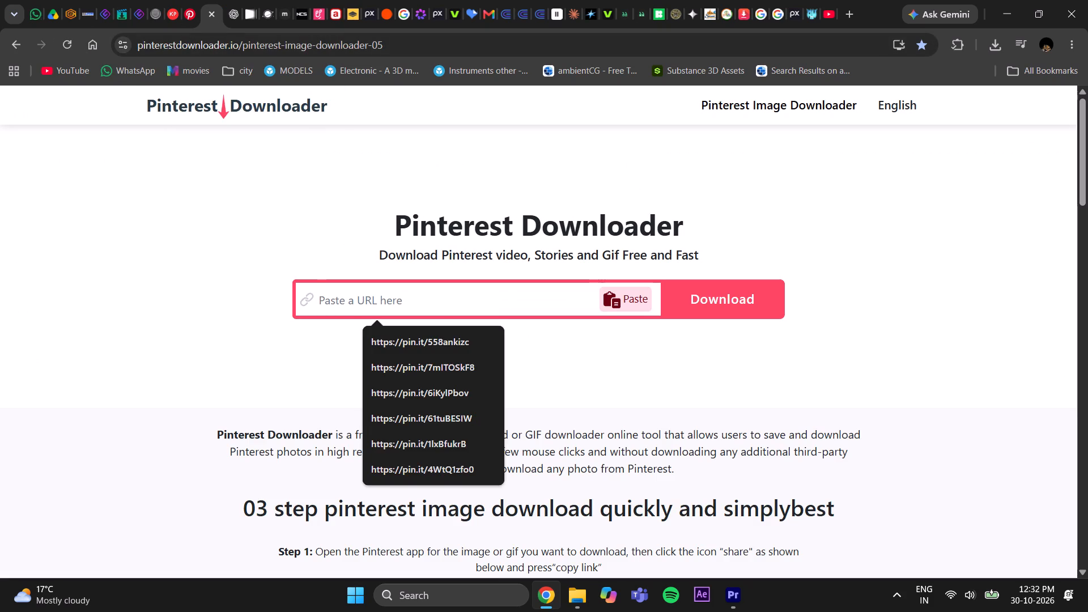
key(ctrl+v)
key(Return)
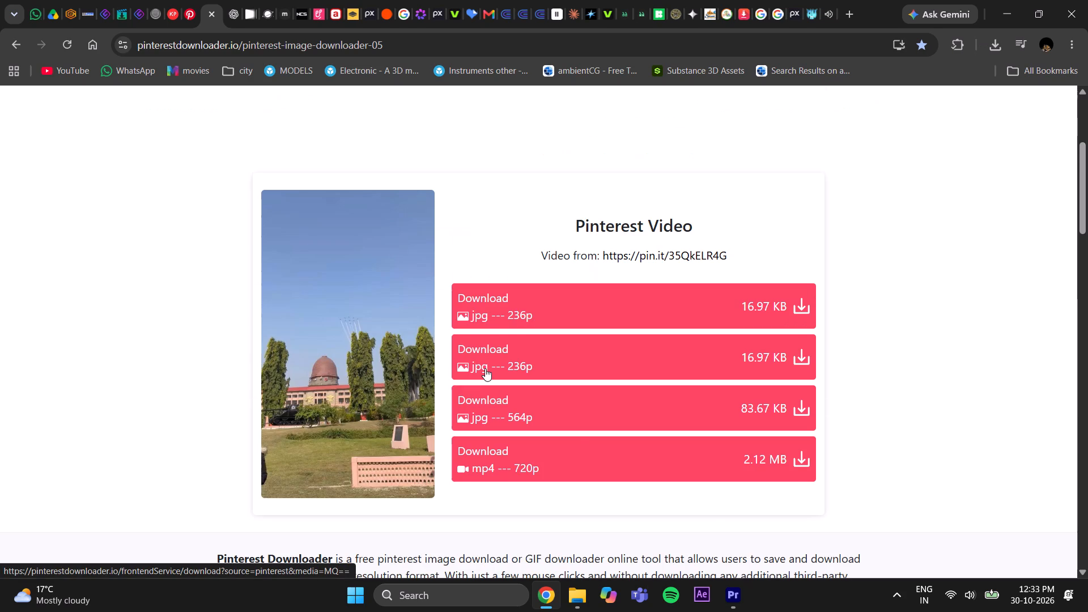
click(715, 466)
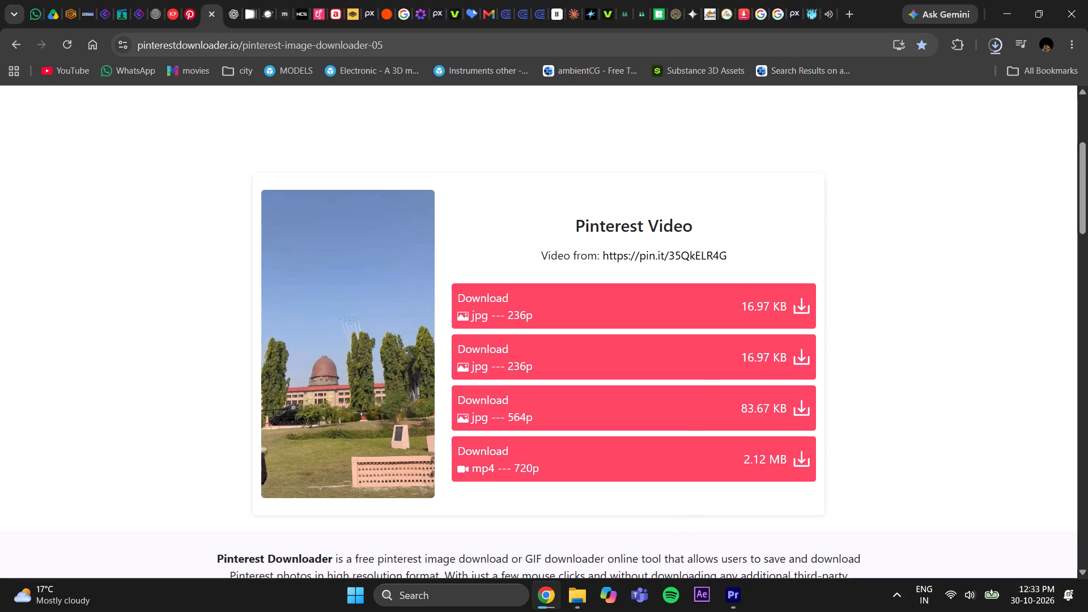
Switch to the YouTube DJ Snake mix and play "Justin Bieber - Boyfriend".
click(834, 19)
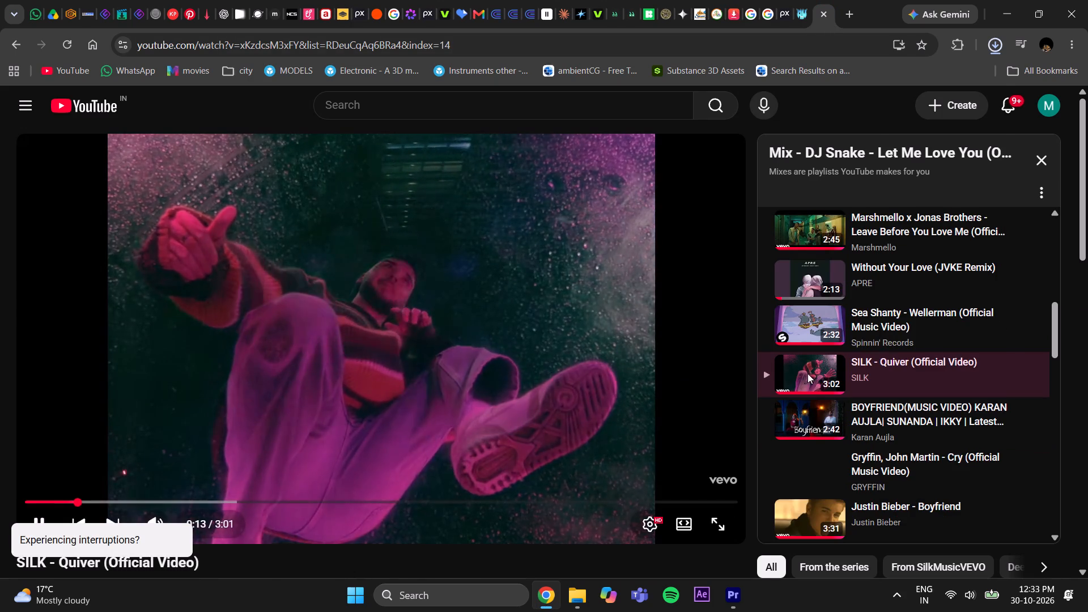
scroll(749, 429, down, 1)
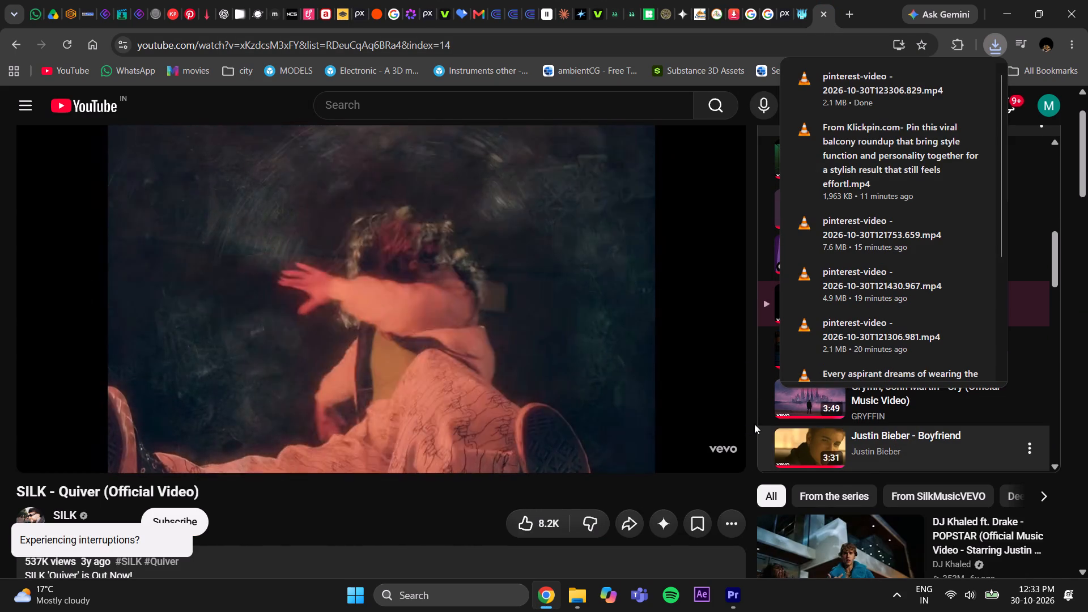
click(775, 610)
click(797, 610)
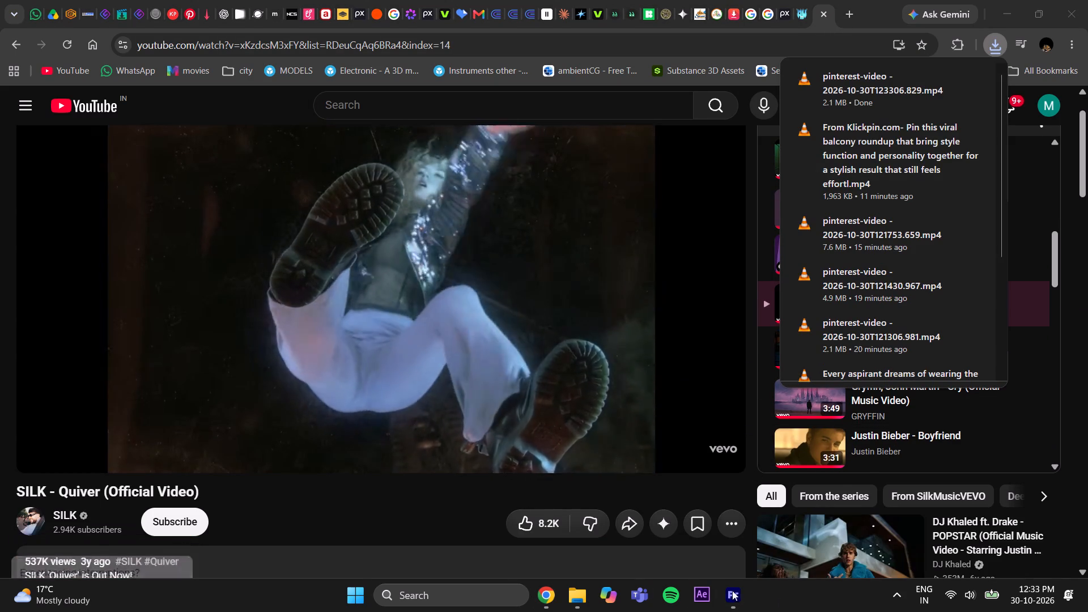
click(0, 341)
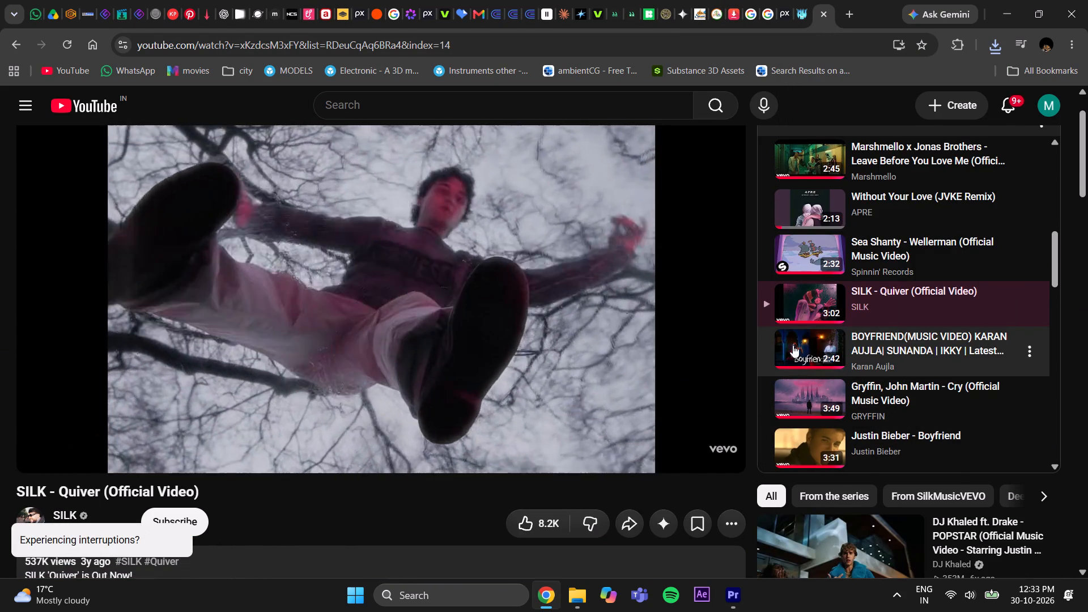
click(803, 343)
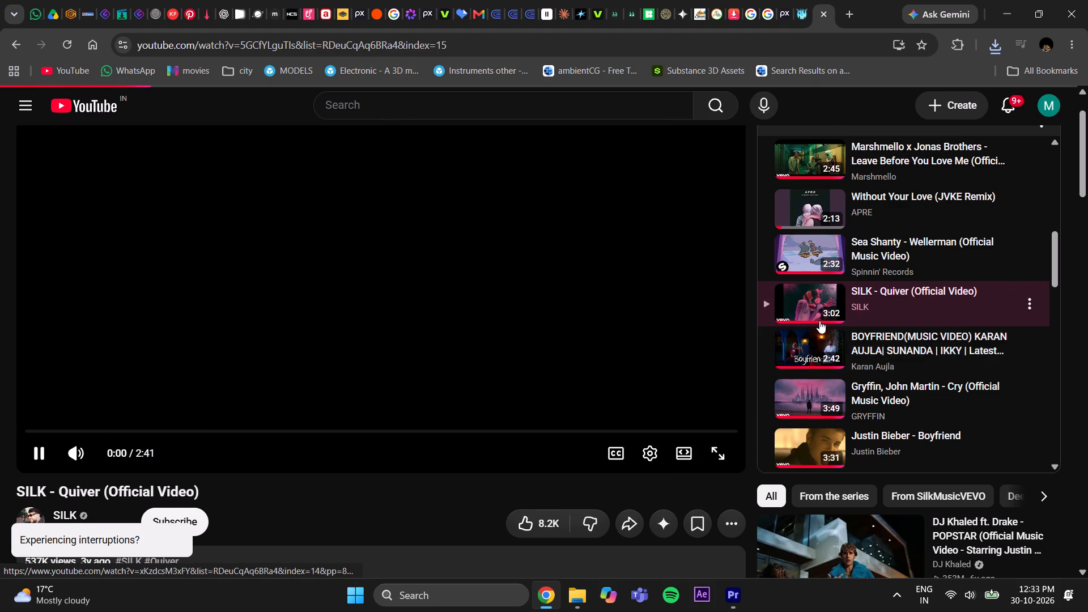
scroll(819, 321, down, 2)
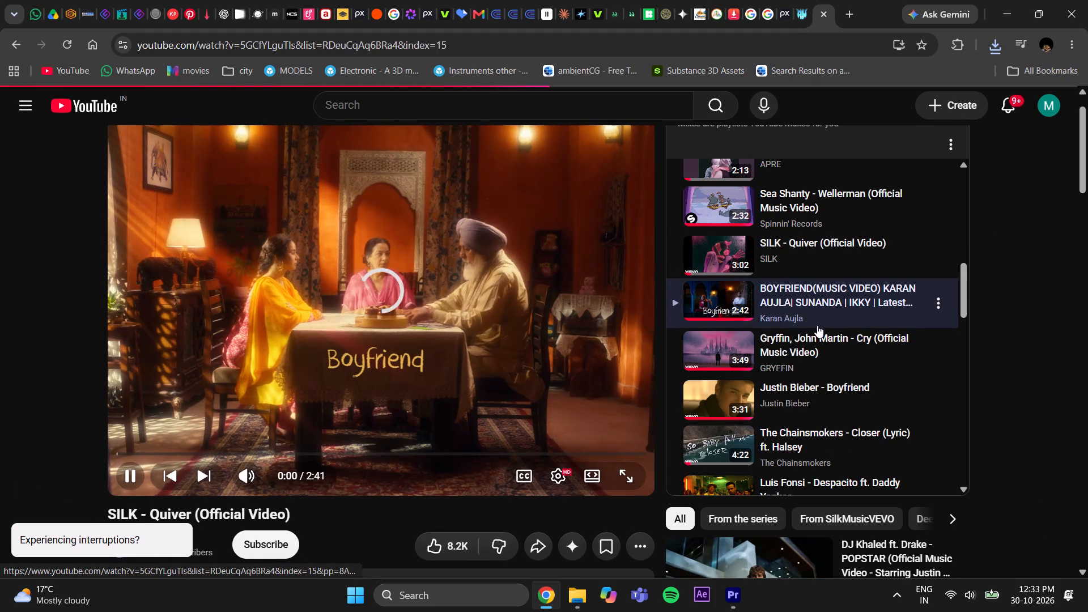
scroll(817, 325, down, 1)
click(715, 303)
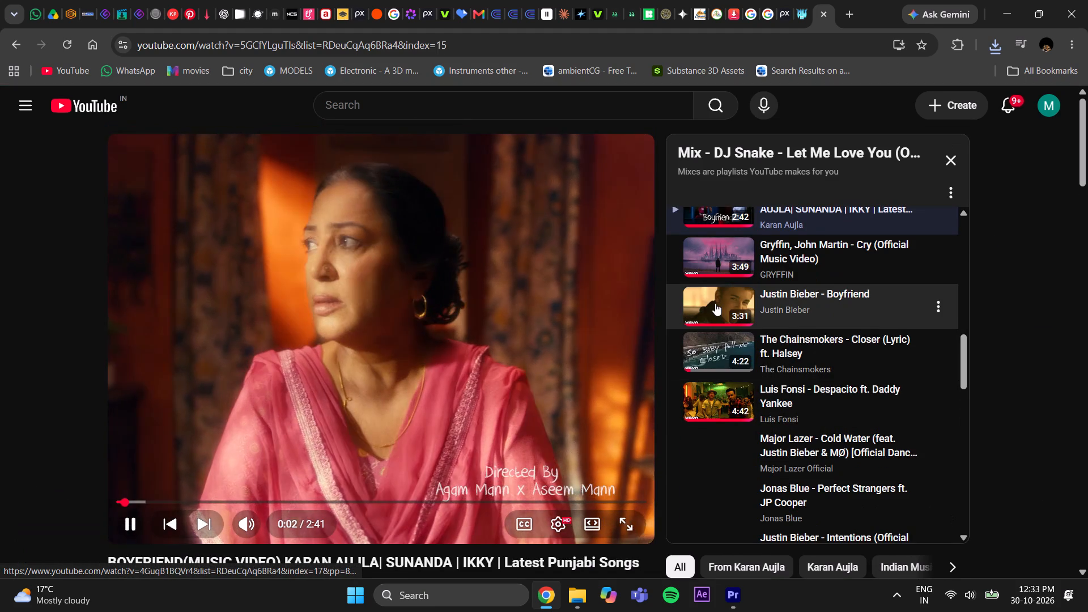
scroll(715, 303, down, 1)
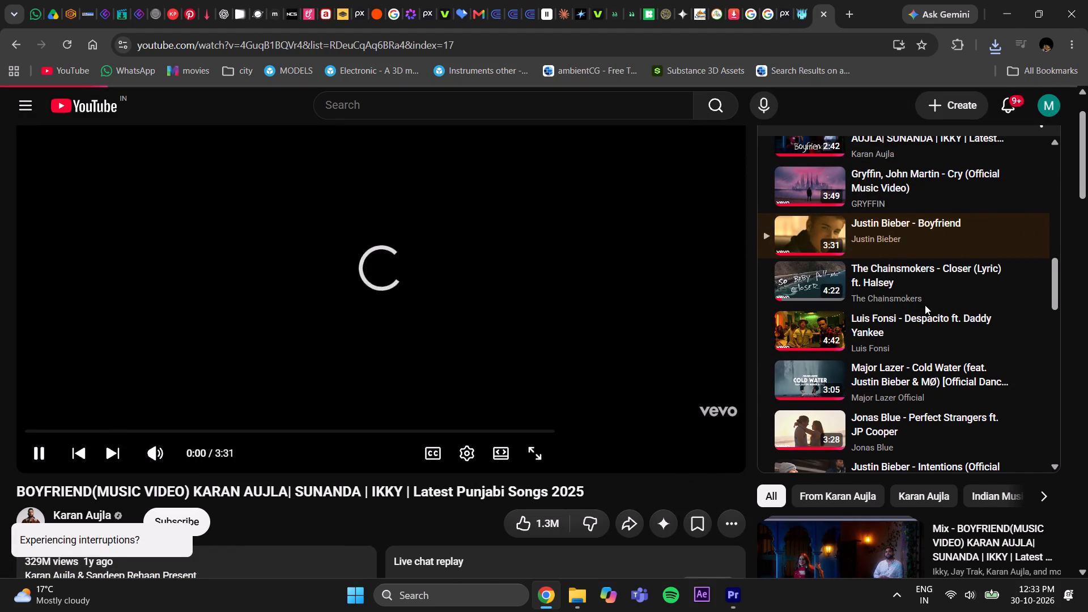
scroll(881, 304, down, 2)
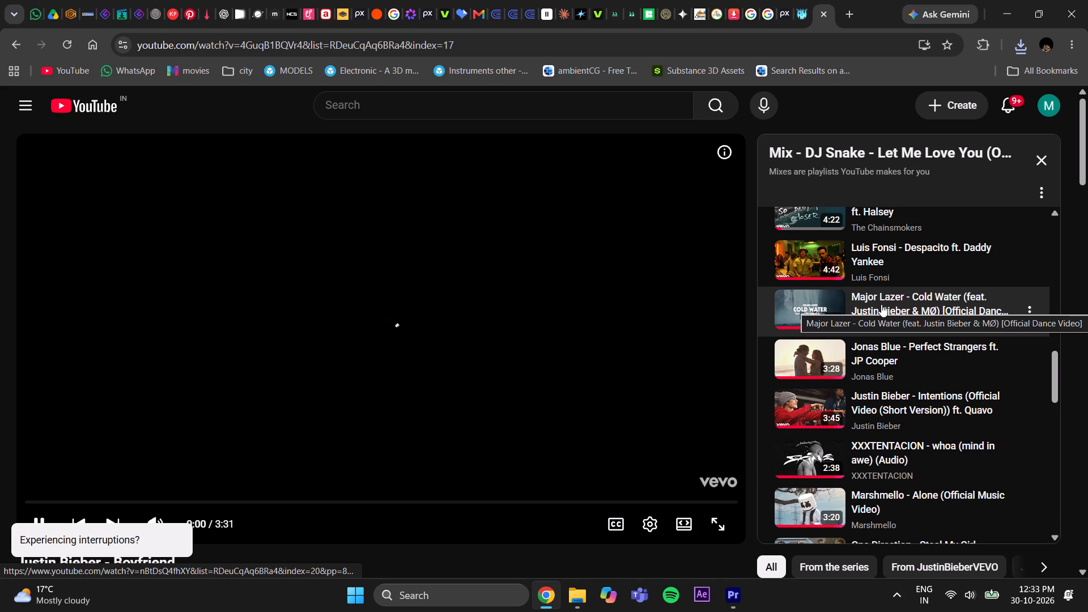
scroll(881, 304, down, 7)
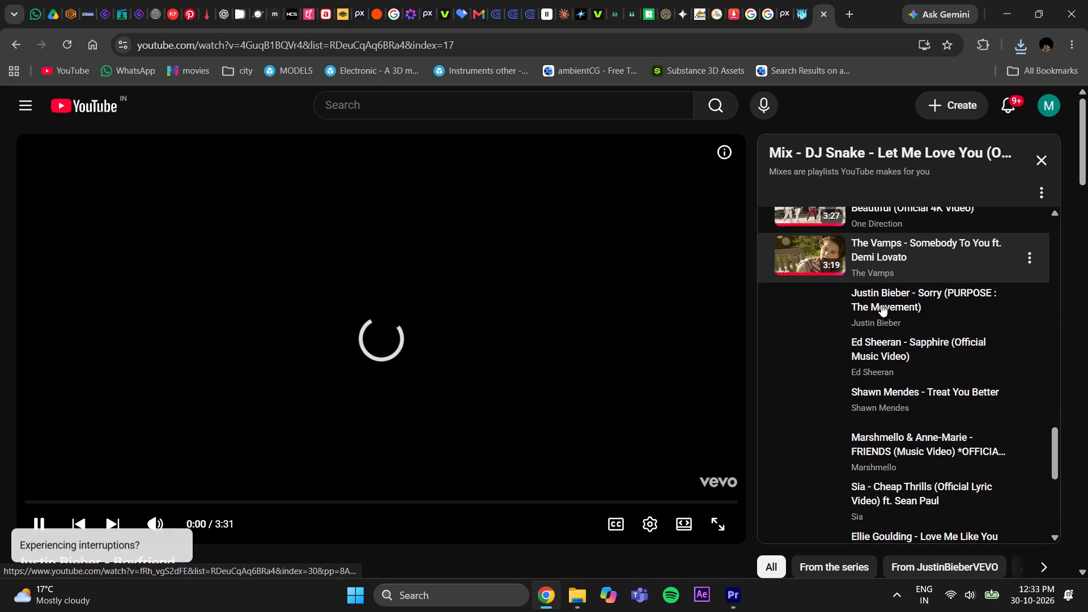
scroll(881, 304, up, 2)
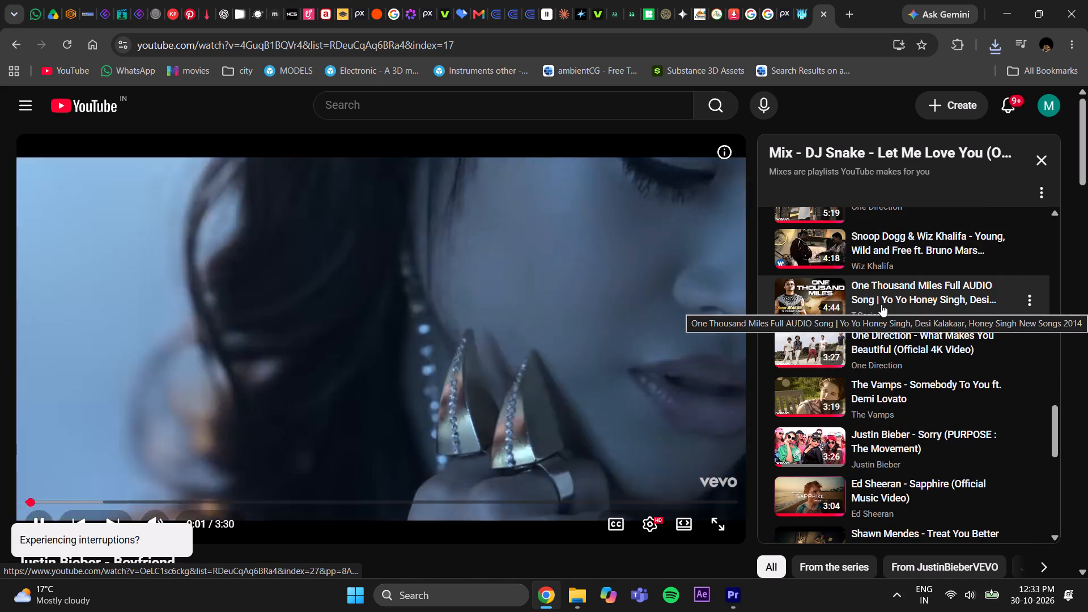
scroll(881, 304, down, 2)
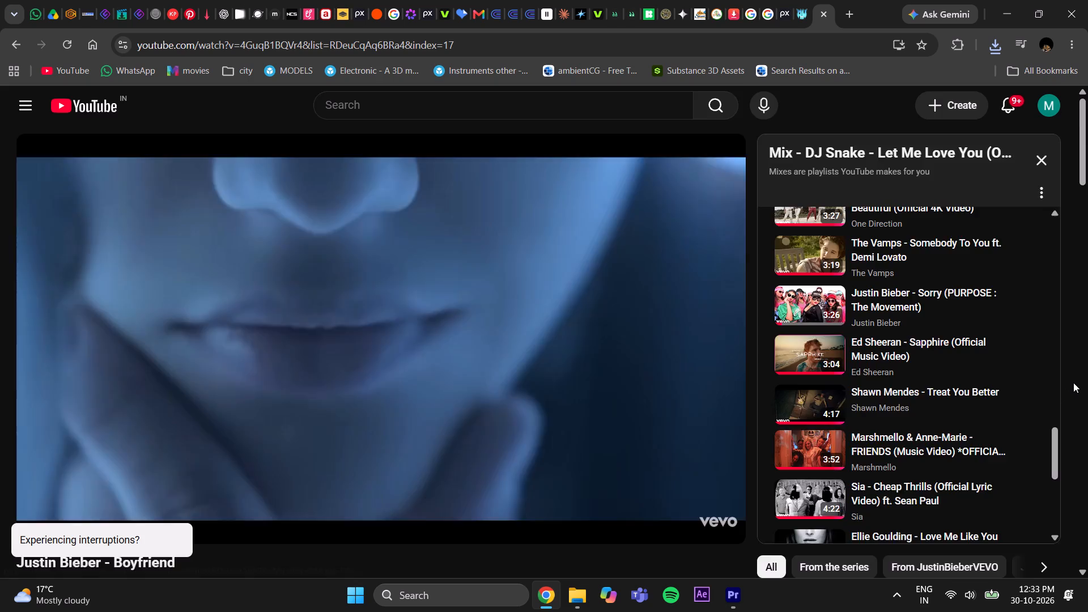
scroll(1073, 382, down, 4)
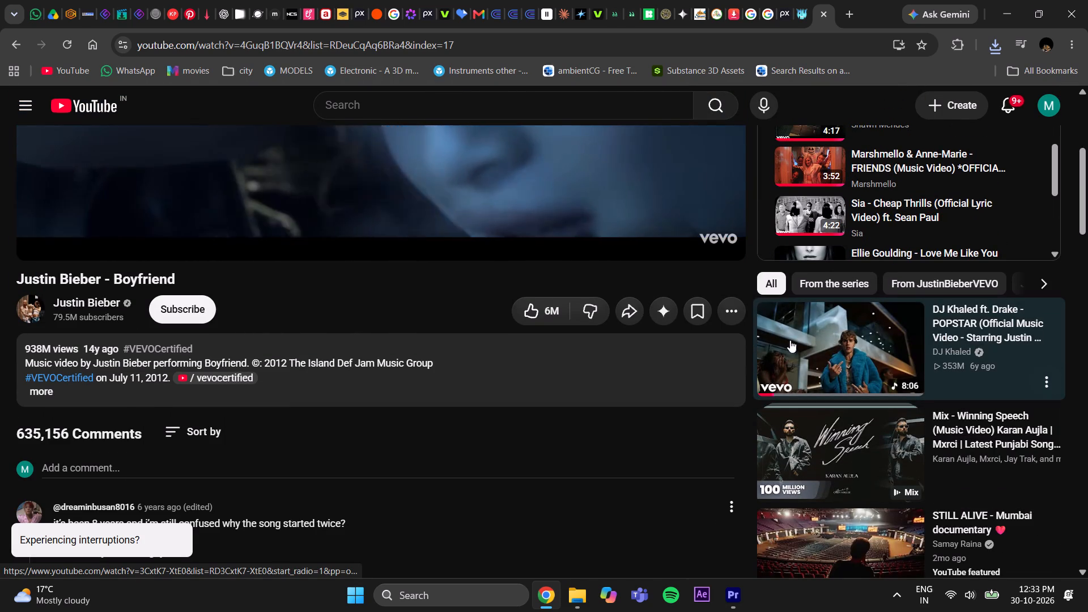
Load the downloaded "pinterest-video - 2026-10-30T123306.829.mp4" from the Downloads folder into Premiere Pro's Source monitor.
click(192, 20)
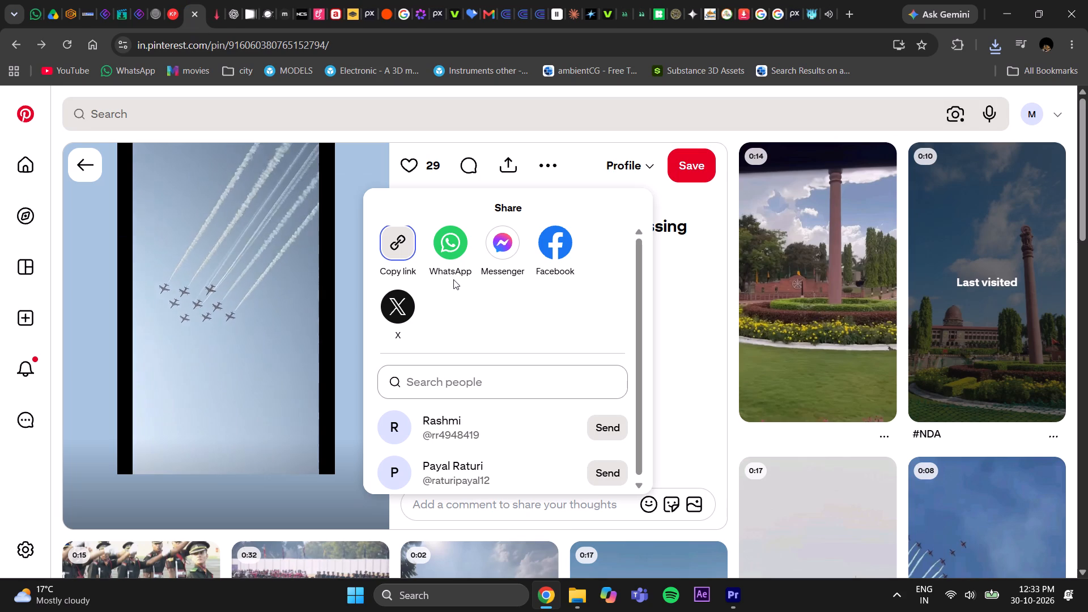
click(677, 444)
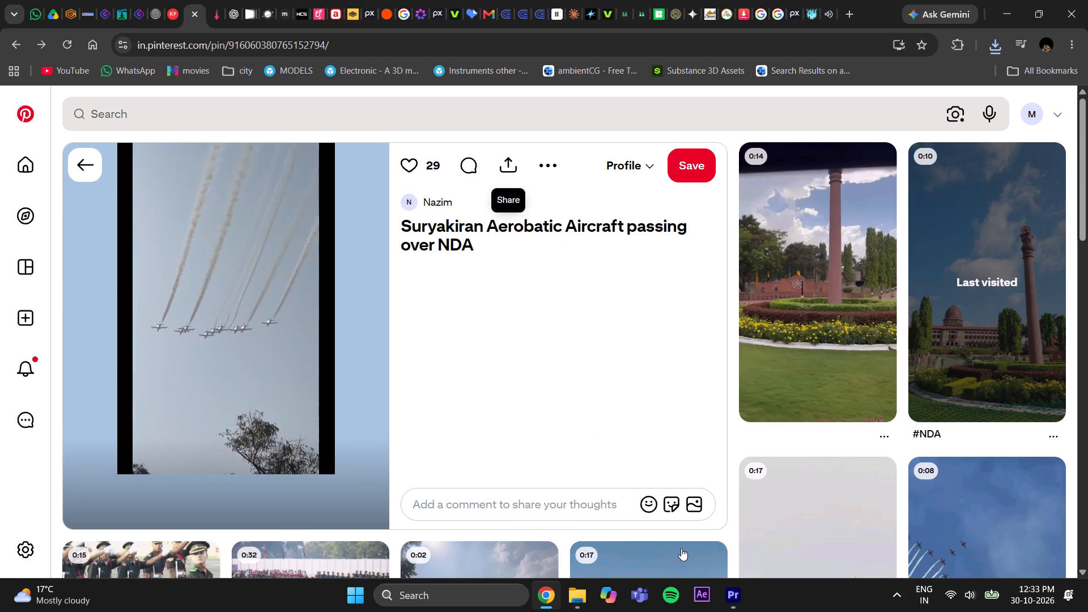
click(735, 607)
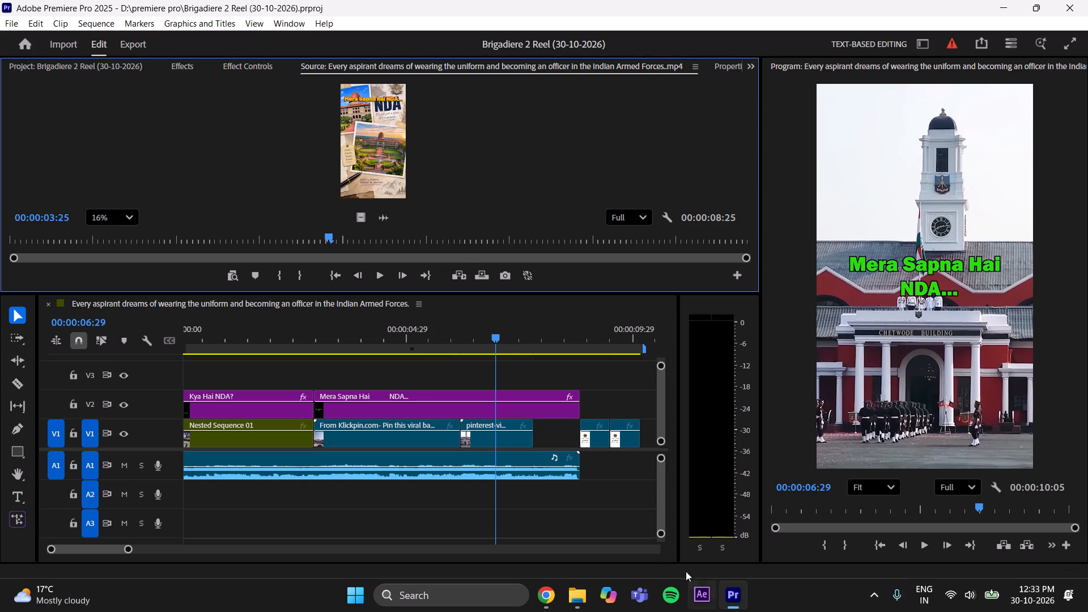
click(581, 596)
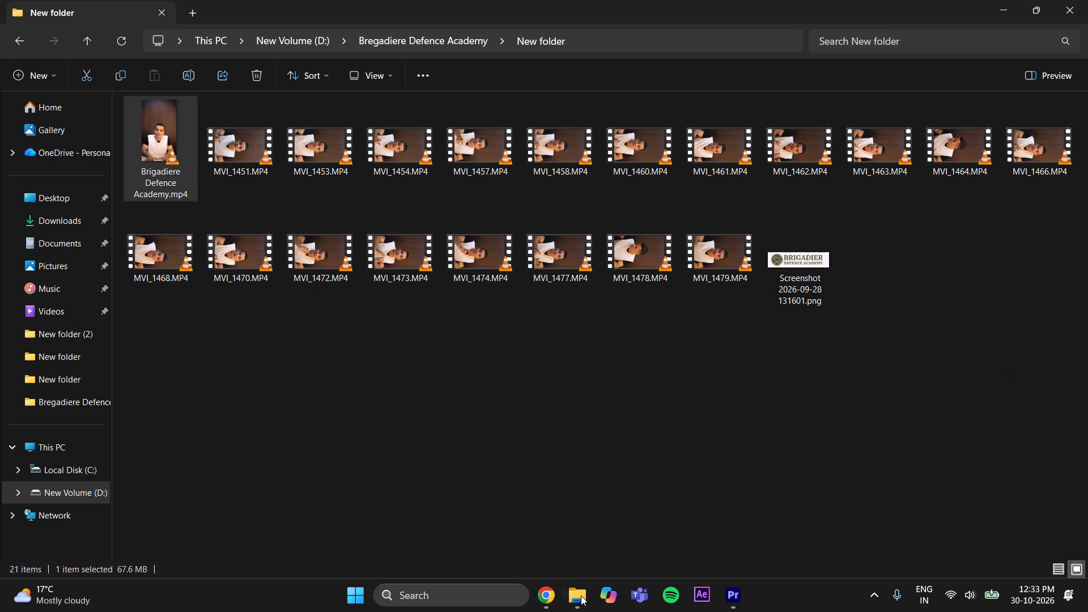
click(57, 218)
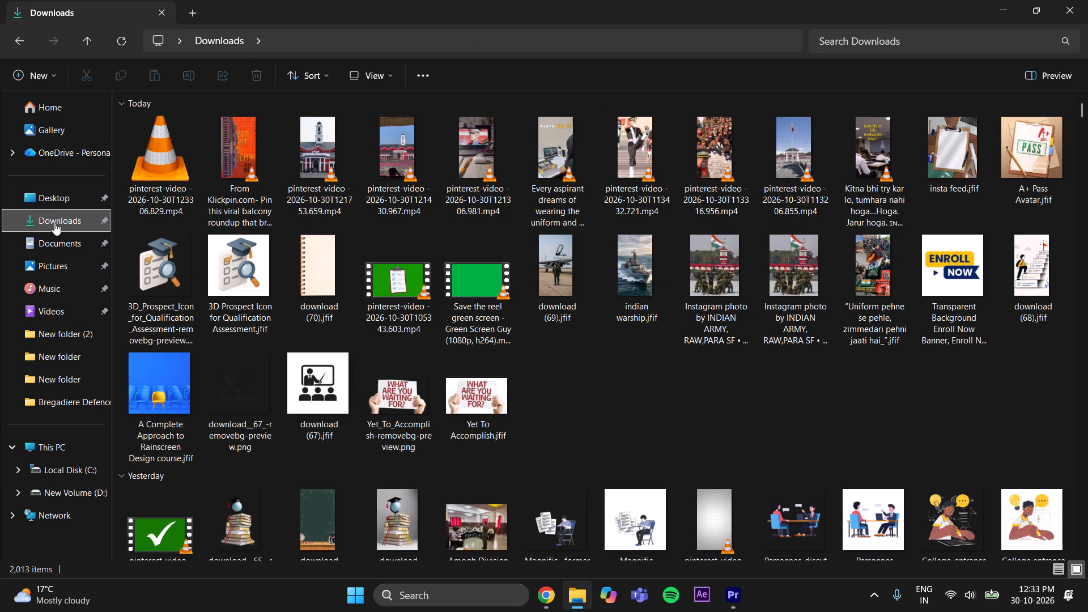
click(135, 169)
drag(157, 171, 606, 289)
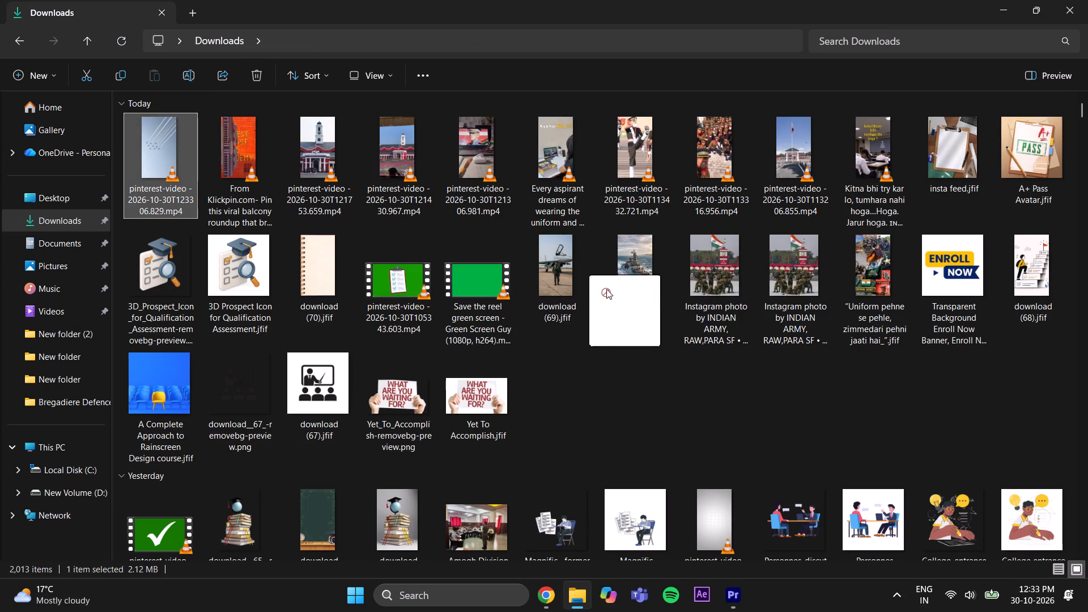
drag(606, 289, 362, 109)
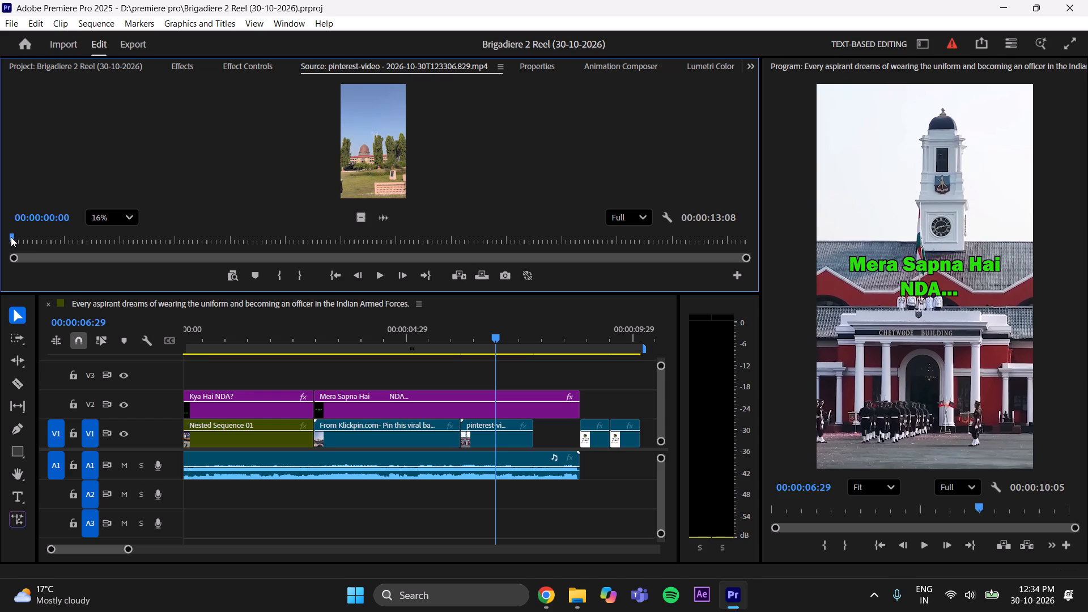
Mark the aircraft source clip from 00:00:01:10 to about 00:00:02:19, from the domed building up to the jets.
drag(12, 237, 226, 260)
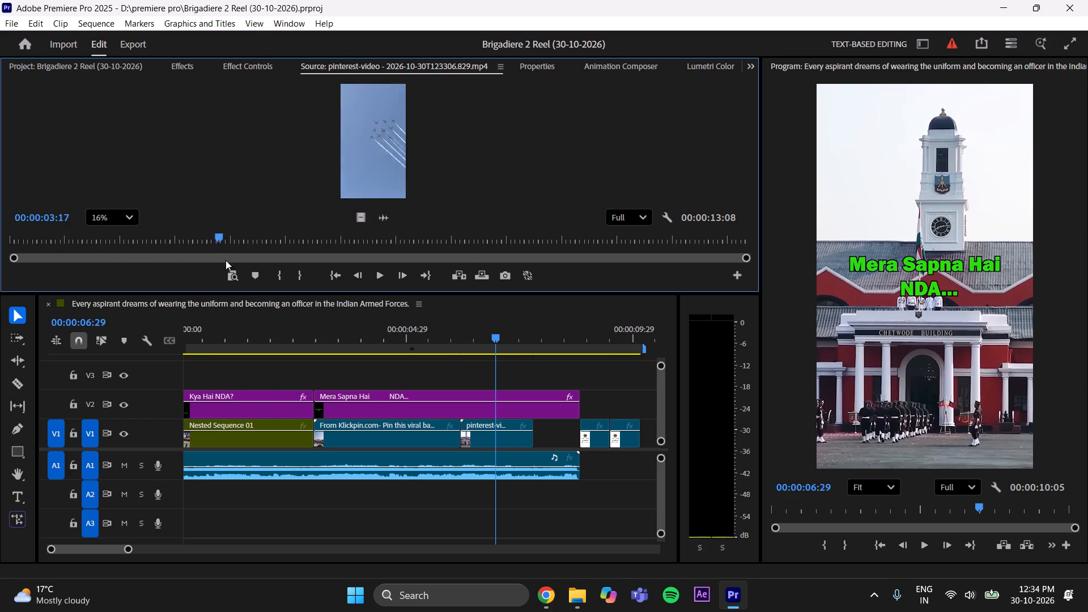
drag(226, 260, 0, 269)
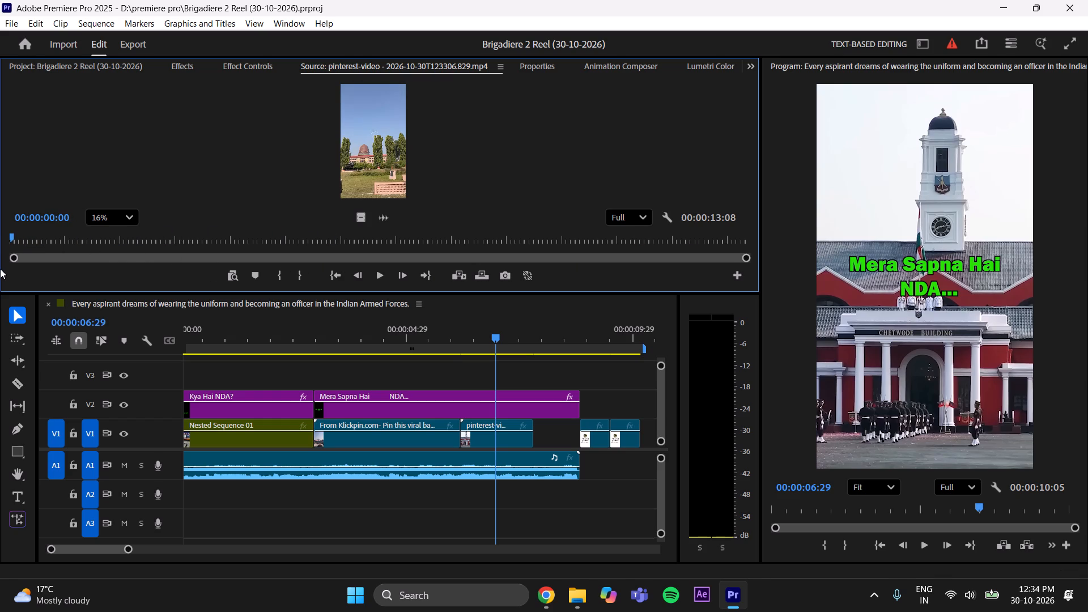
drag(0, 269, 62, 272)
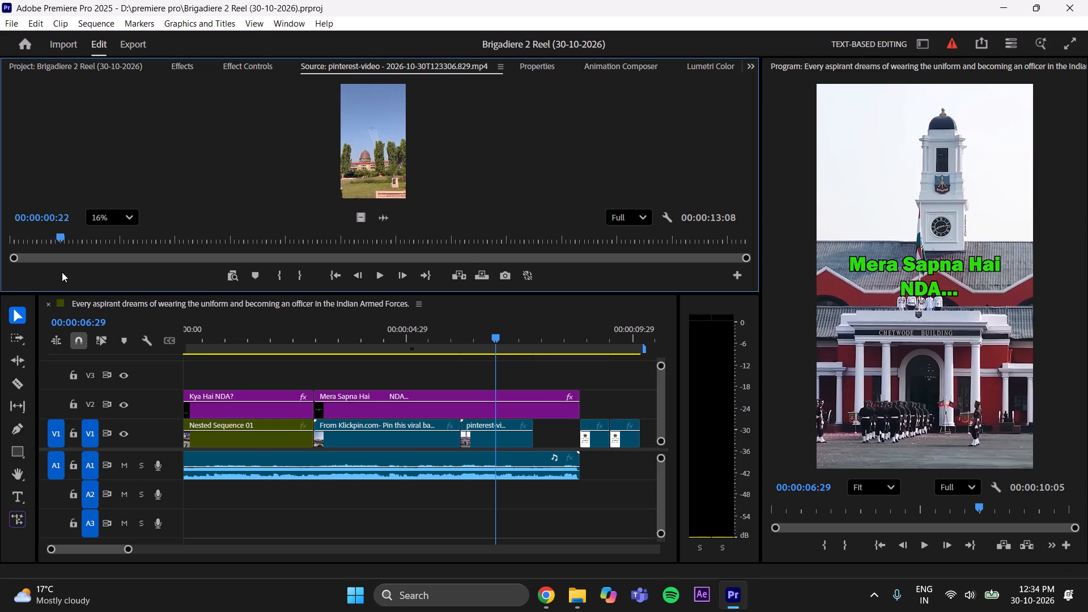
drag(62, 272, 77, 283)
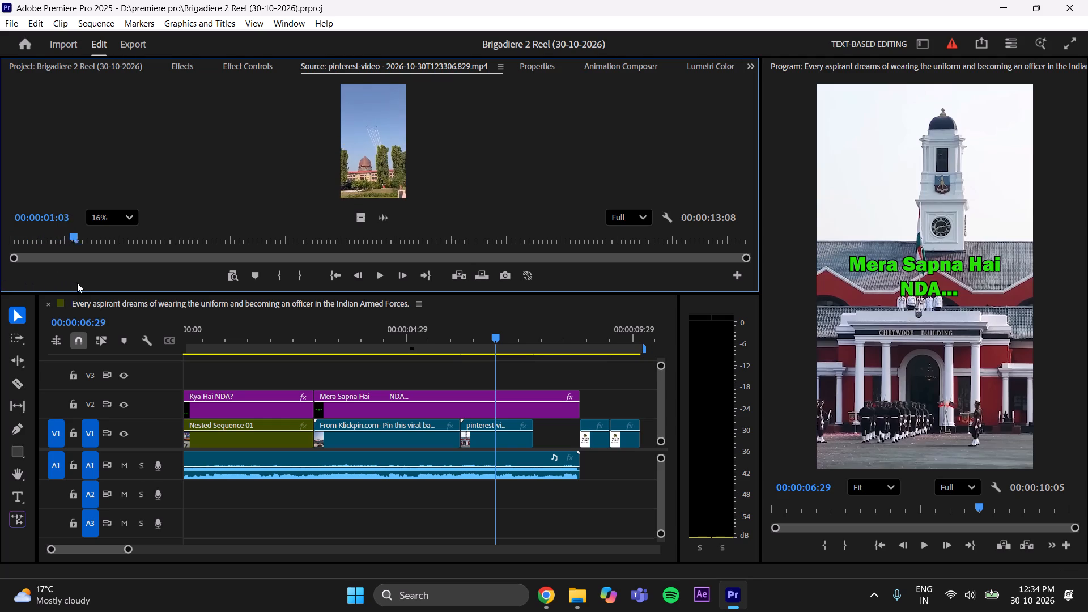
drag(77, 283, 136, 281)
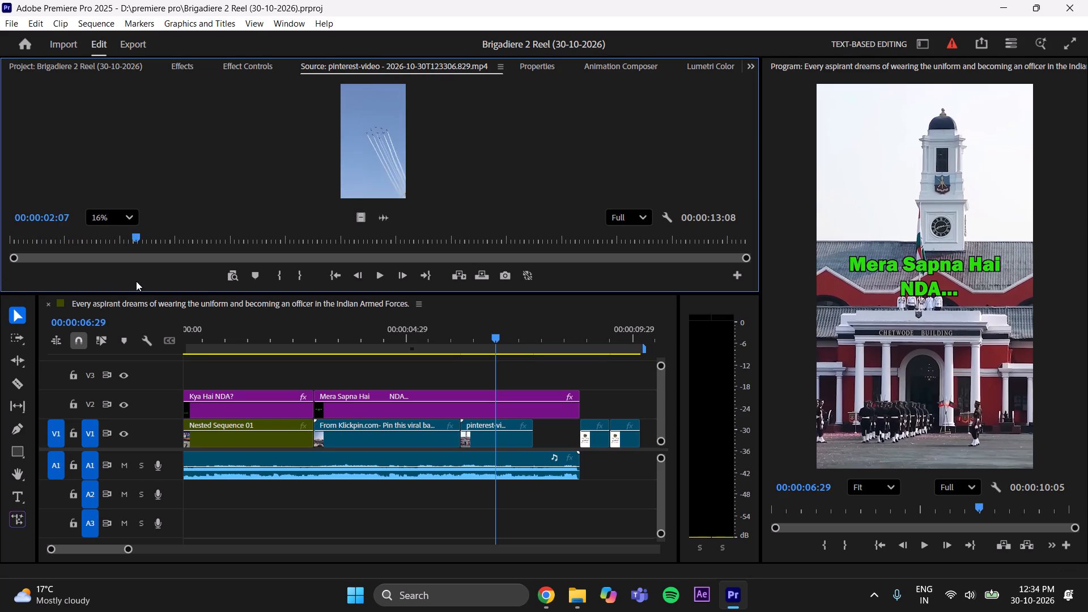
drag(136, 281, 90, 284)
click(273, 279)
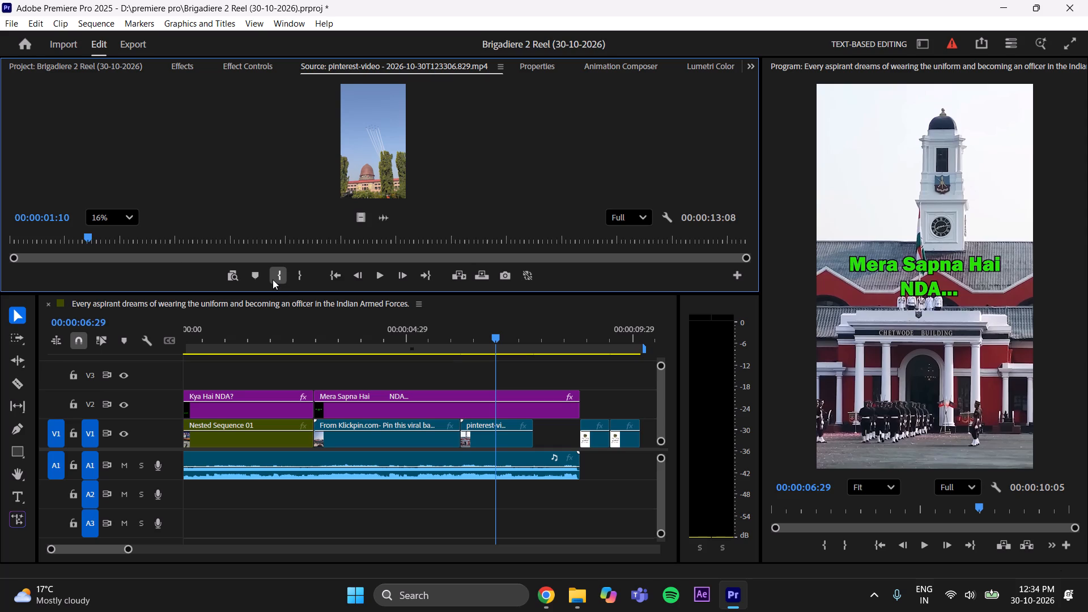
drag(84, 235, 160, 246)
click(303, 275)
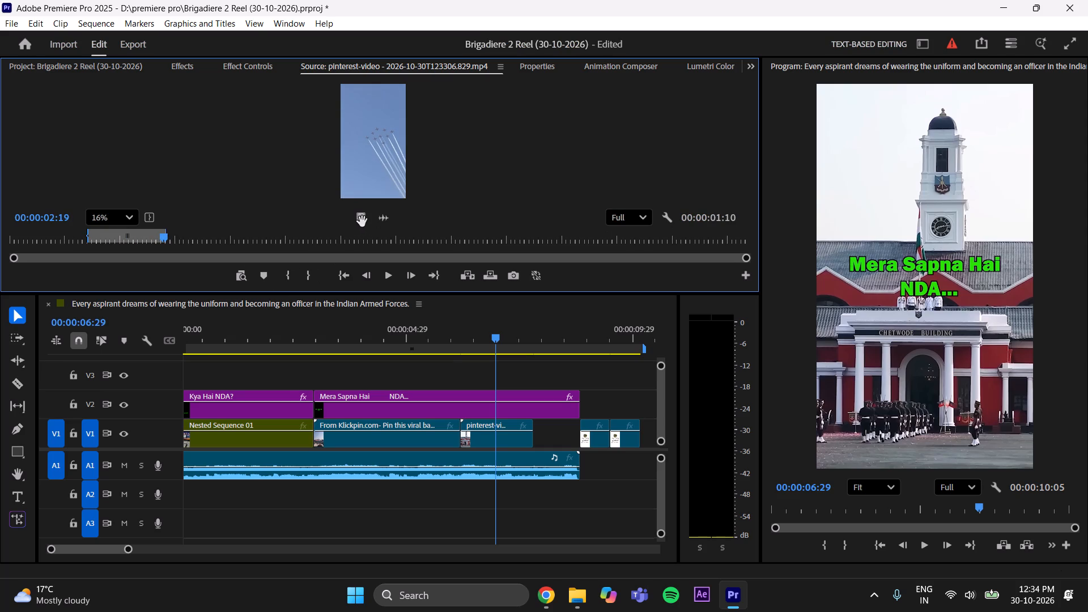
Place the marked aircraft footage after the Chetwode Building clip, trim it to the logo card's start, and seat it in the V1 gap.
drag(363, 221, 529, 369)
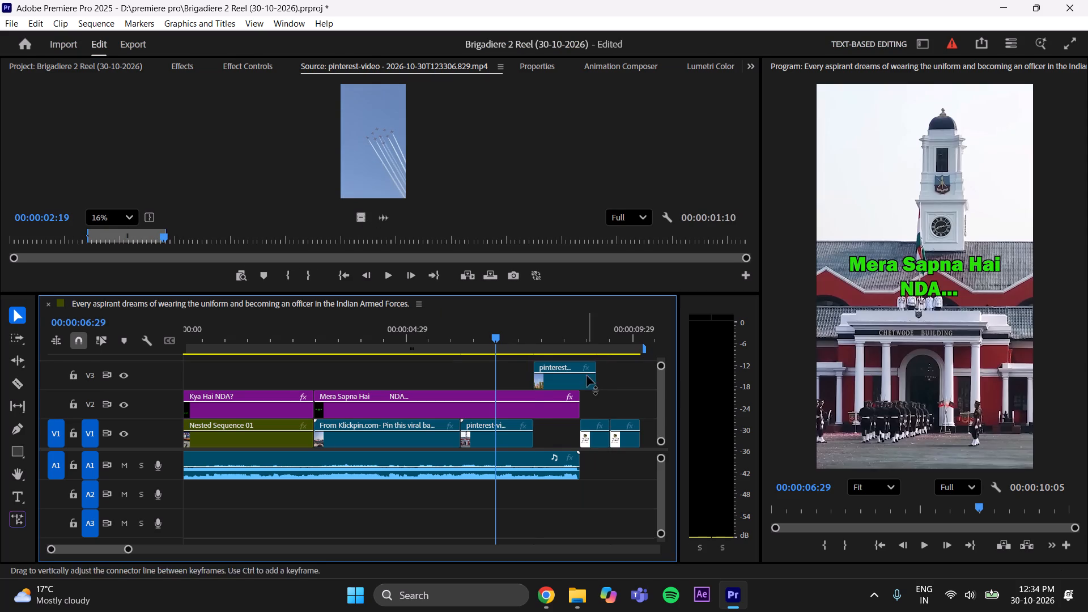
drag(598, 378, 581, 385)
drag(558, 384, 557, 388)
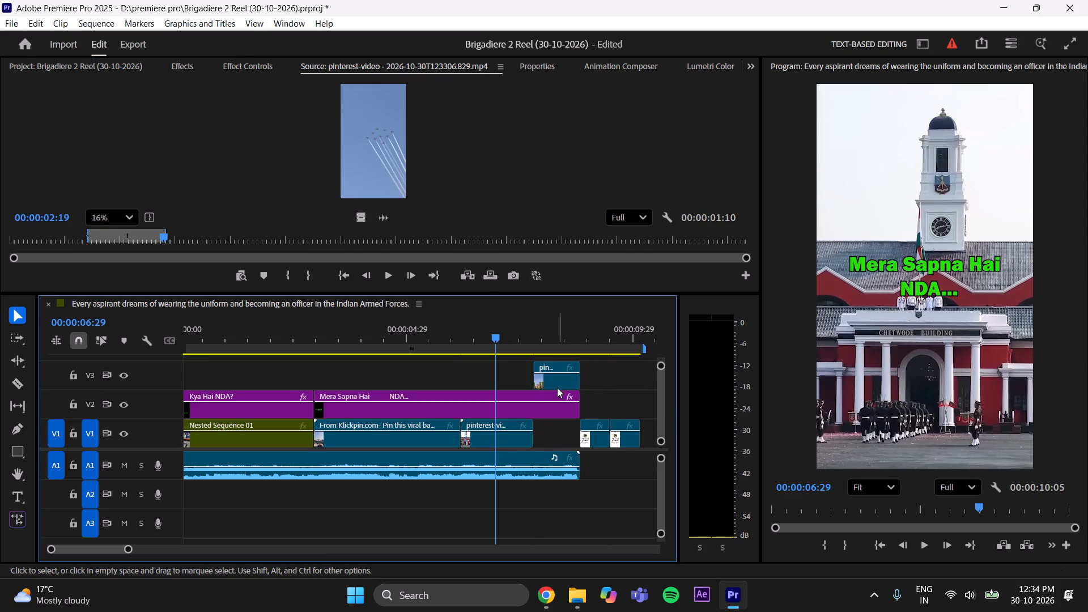
drag(557, 388, 555, 452)
click(592, 386)
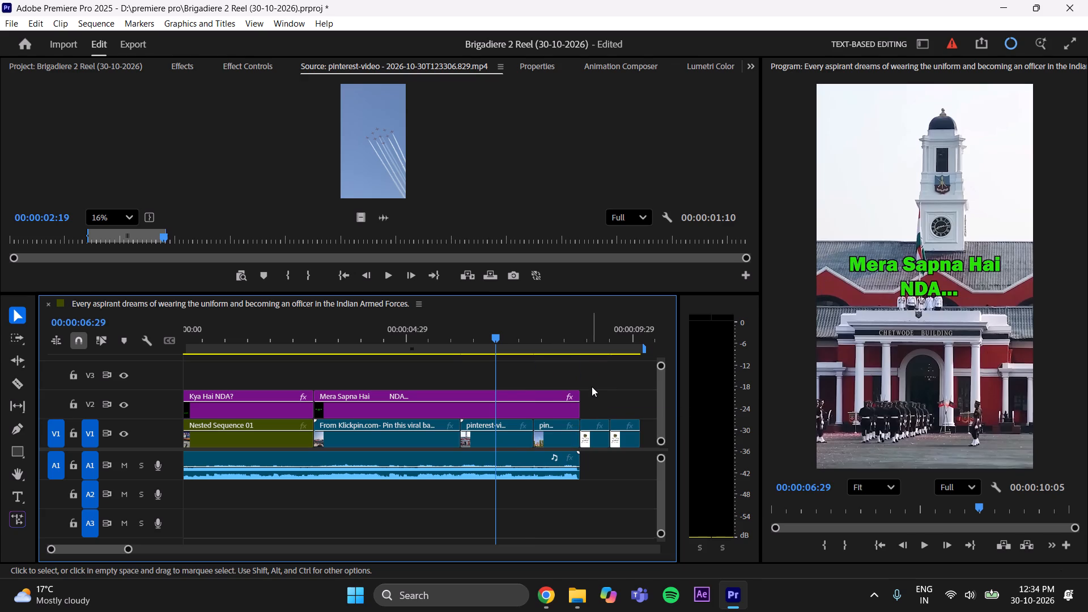
Scrub through the new aircraft shot under the "Mera Sapna Hai NDA..." caption and save the project.
drag(537, 336, 544, 338)
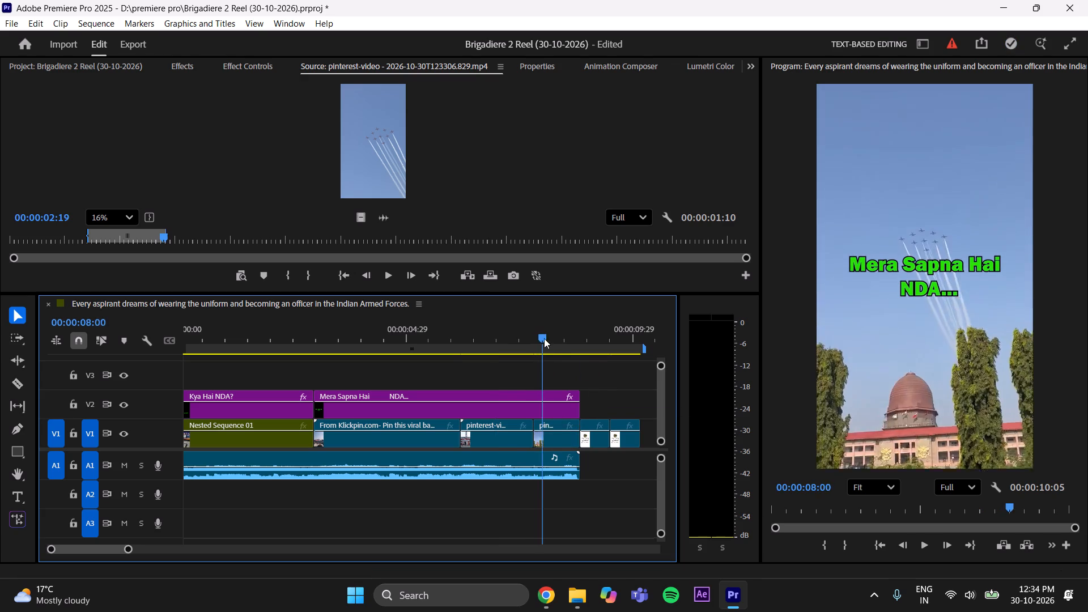
drag(544, 338, 533, 376)
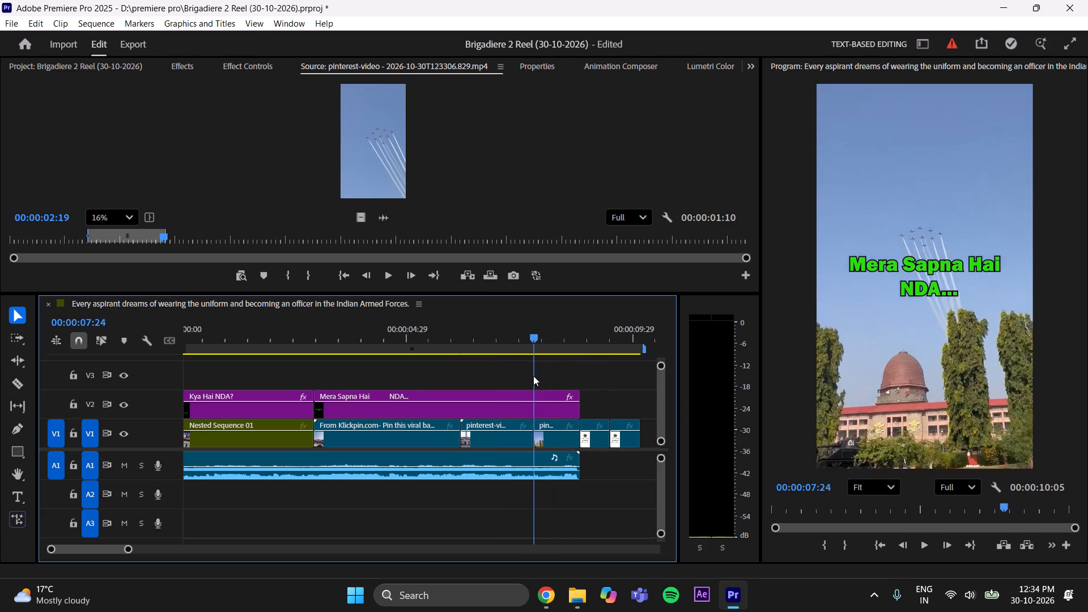
drag(533, 376, 568, 361)
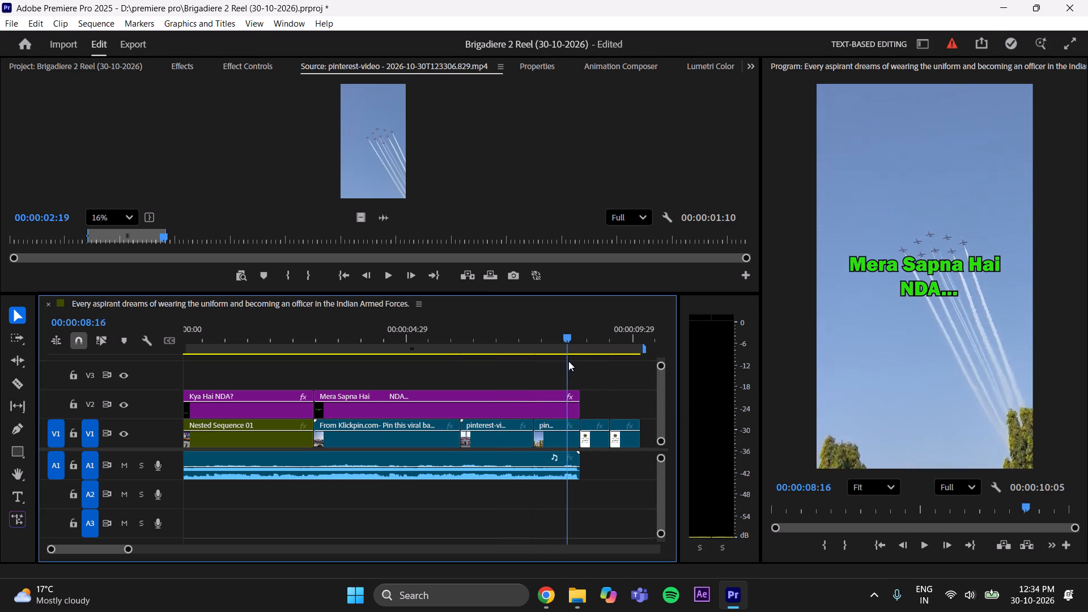
drag(568, 361, 560, 378)
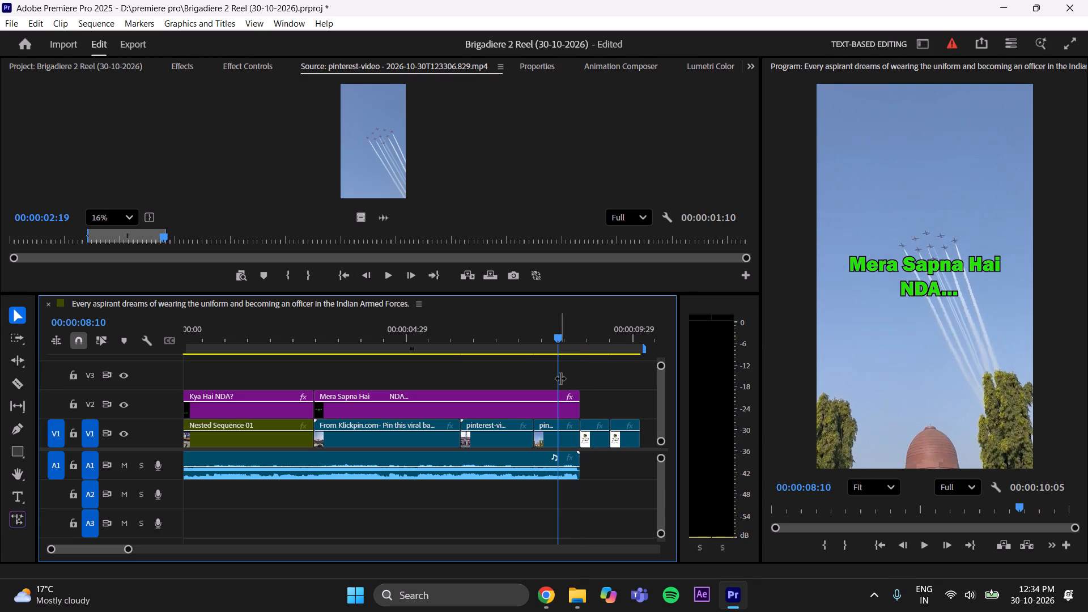
key(ctrl+s)
Set the aircraft clip's Lumetri saturation to 107.2, checking the shot around the domed building.
click(562, 446)
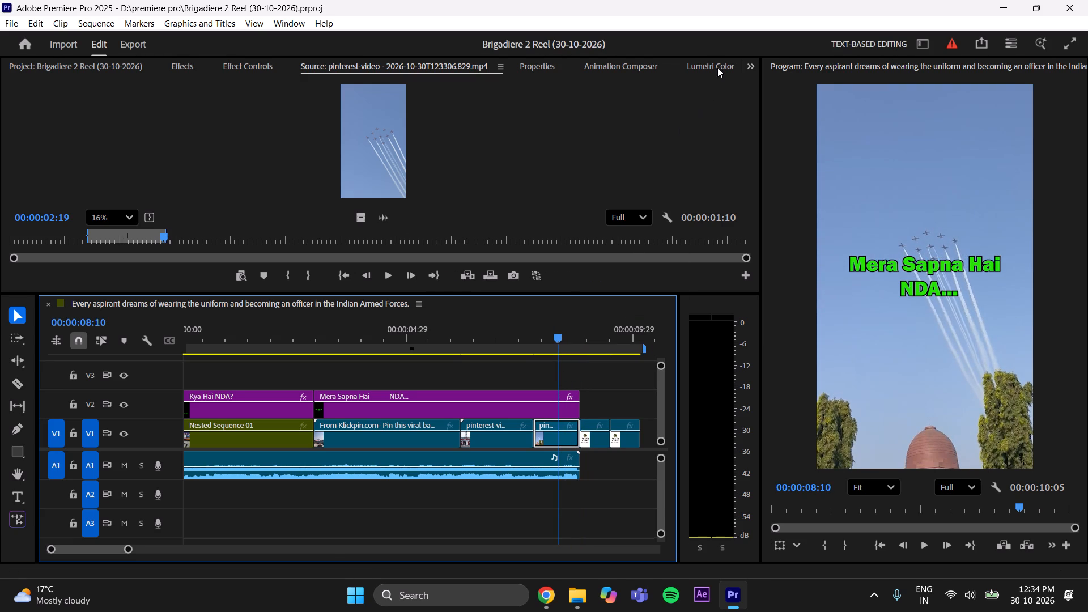
click(717, 67)
scroll(440, 213, down, 10)
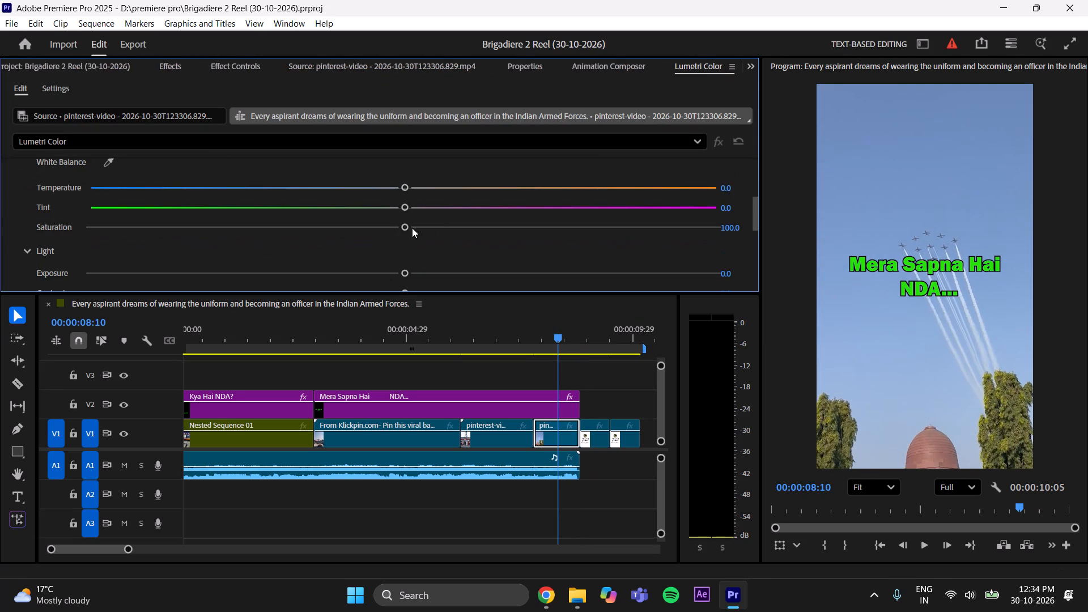
drag(403, 225, 427, 230)
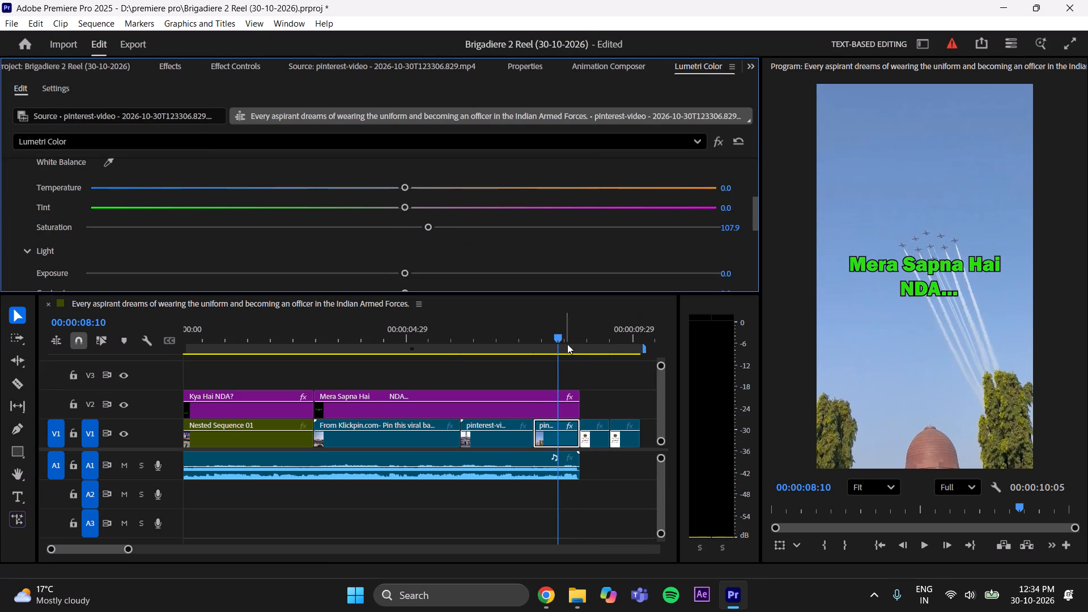
drag(560, 332, 541, 356)
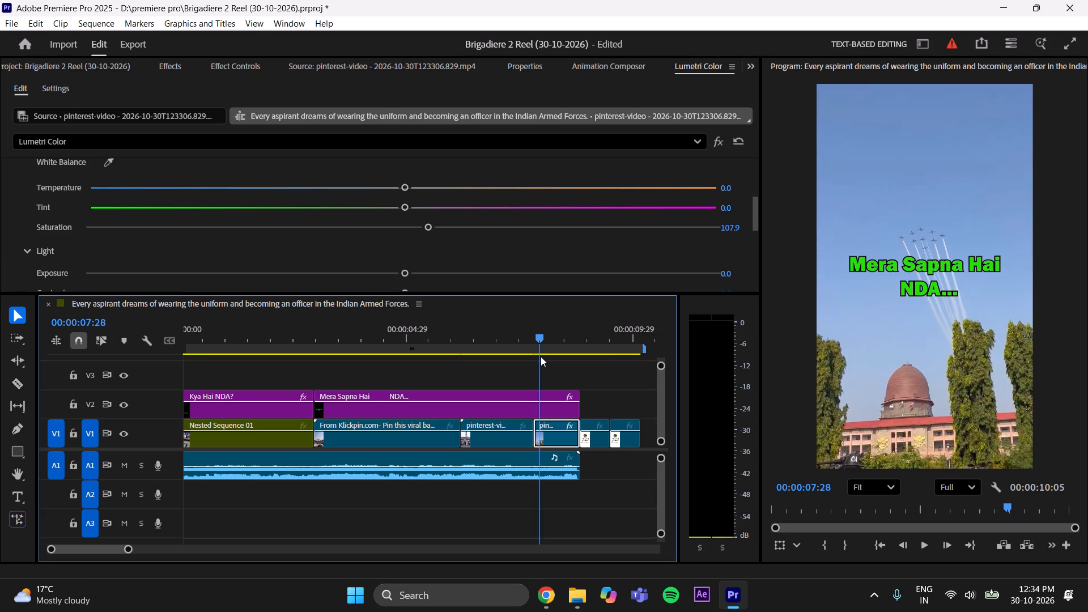
drag(541, 356, 538, 358)
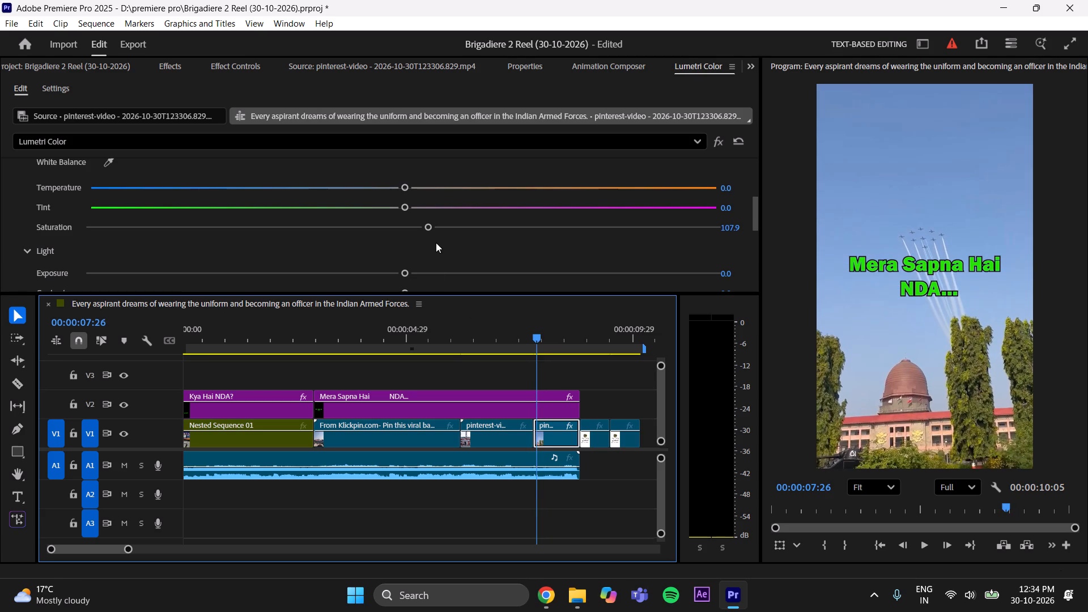
drag(432, 227, 427, 233)
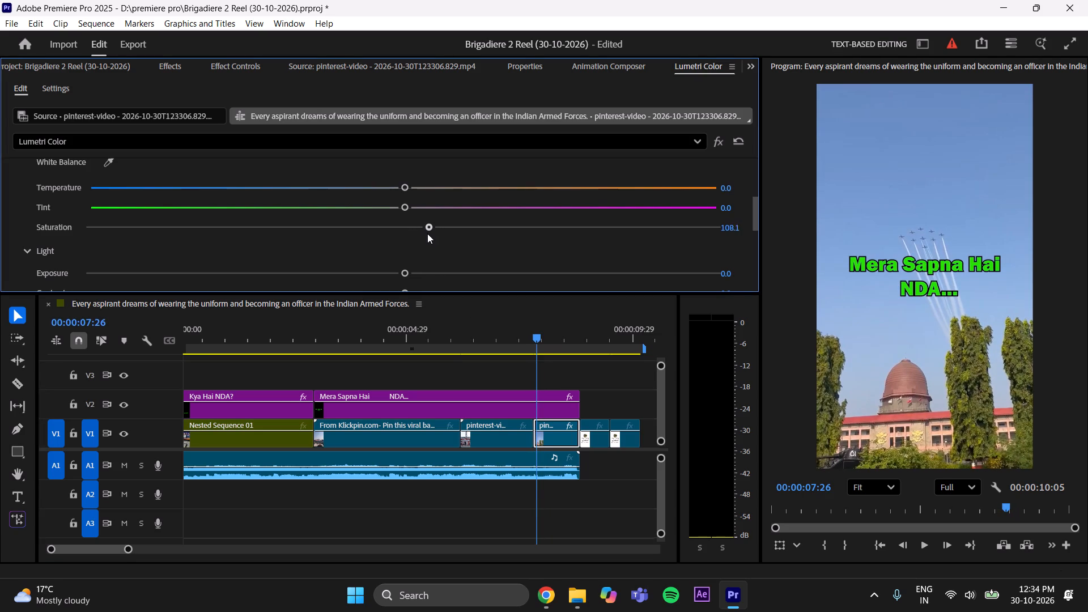
drag(427, 233, 425, 235)
Set the aircraft clip's Lumetri exposure to 0.2 and contrast to 17.6.
scroll(446, 252, down, 2)
drag(404, 248, 445, 252)
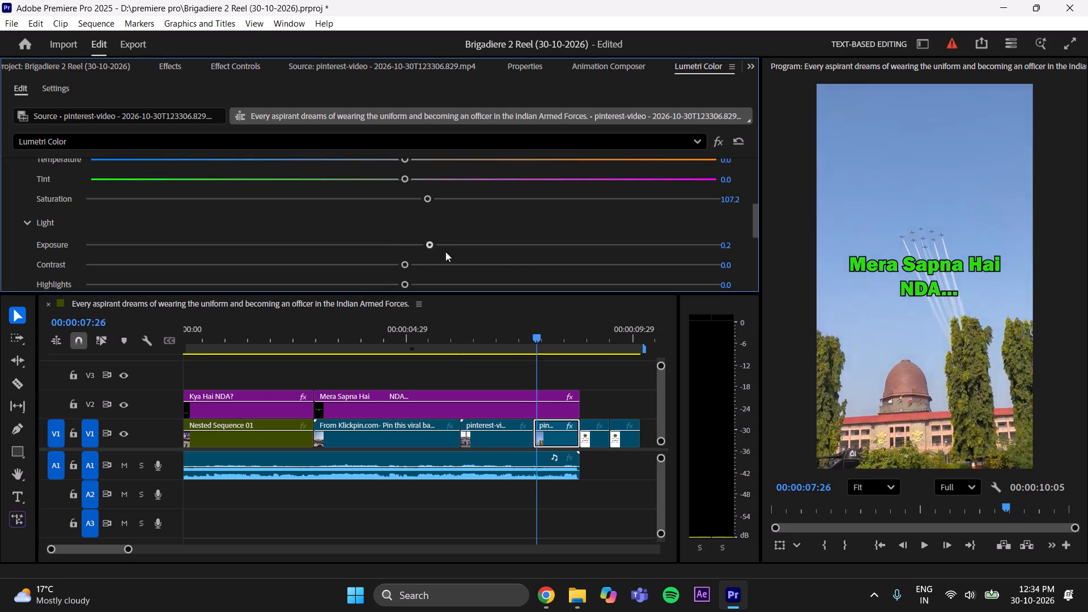
drag(445, 252, 413, 274)
drag(399, 263, 316, 270)
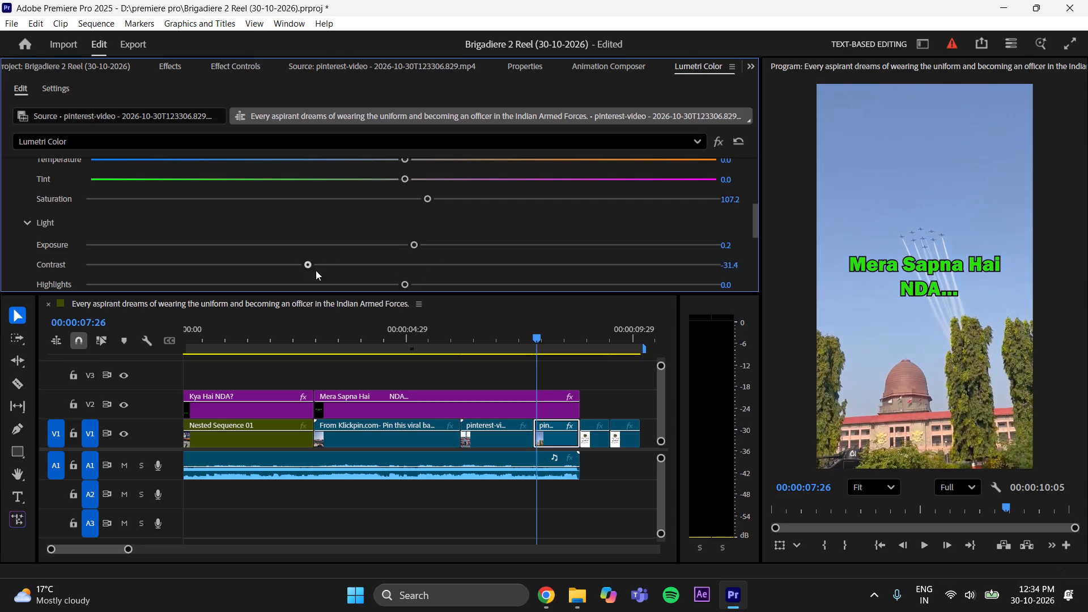
drag(316, 270, 457, 283)
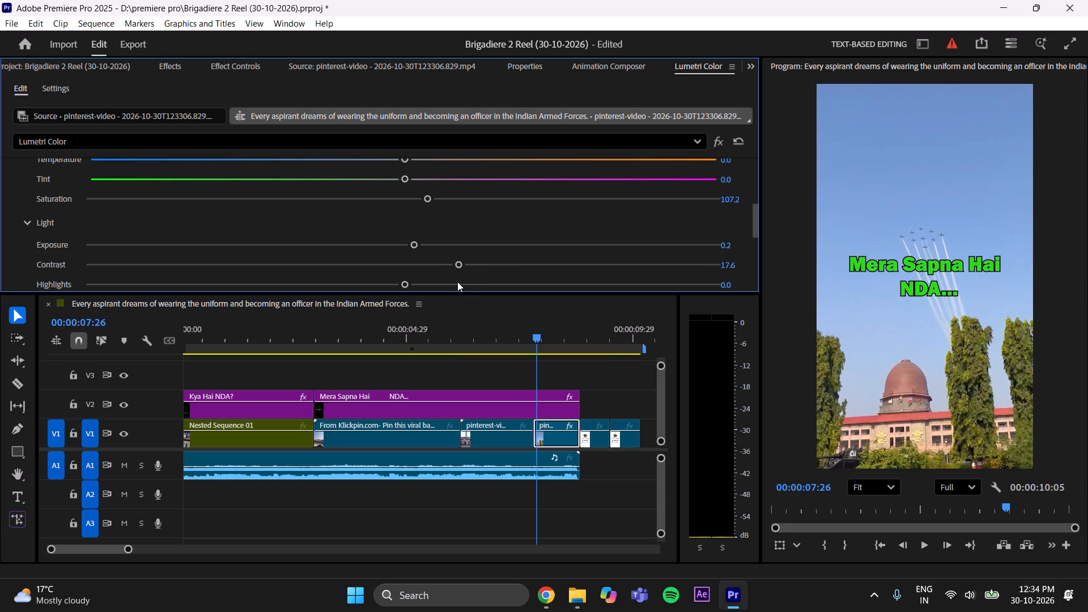
Set the aircraft clip's Lumetri highlights to 4.5 and shadows to -5.2.
scroll(469, 239, down, 2)
drag(407, 256, 410, 256)
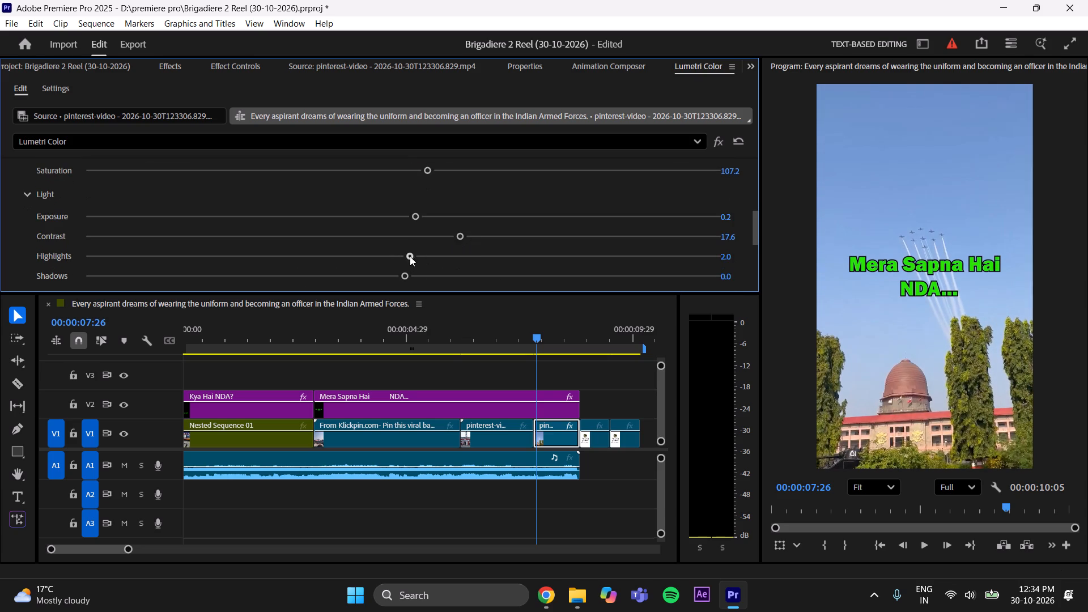
drag(410, 256, 411, 268)
drag(411, 268, 416, 270)
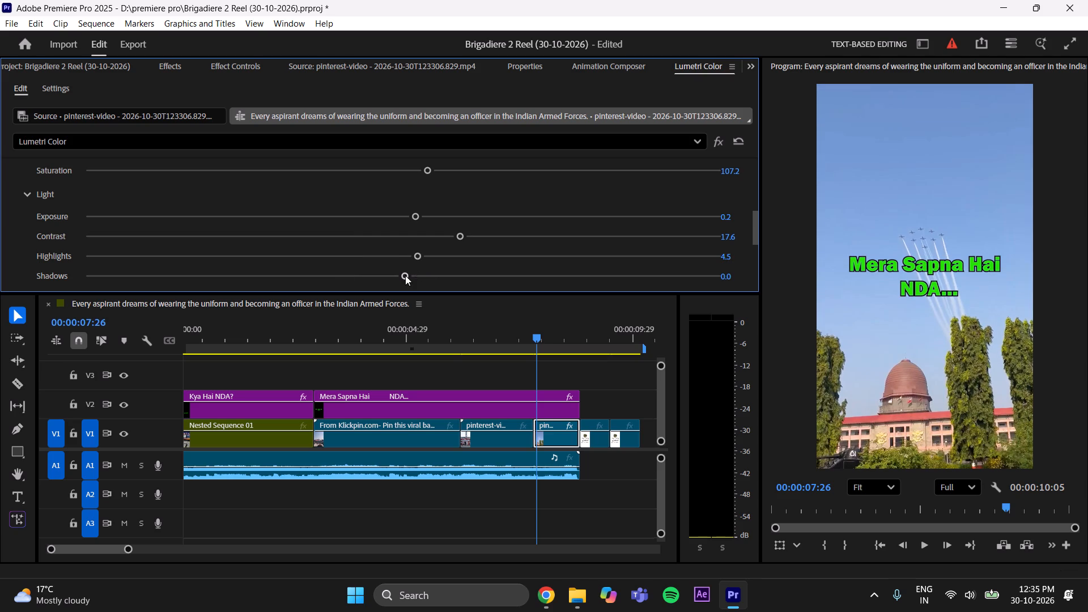
drag(405, 277, 386, 274)
Set the aircraft clip's Lumetri whites to 9.5 and blacks to -8.4.
scroll(551, 214, down, 4)
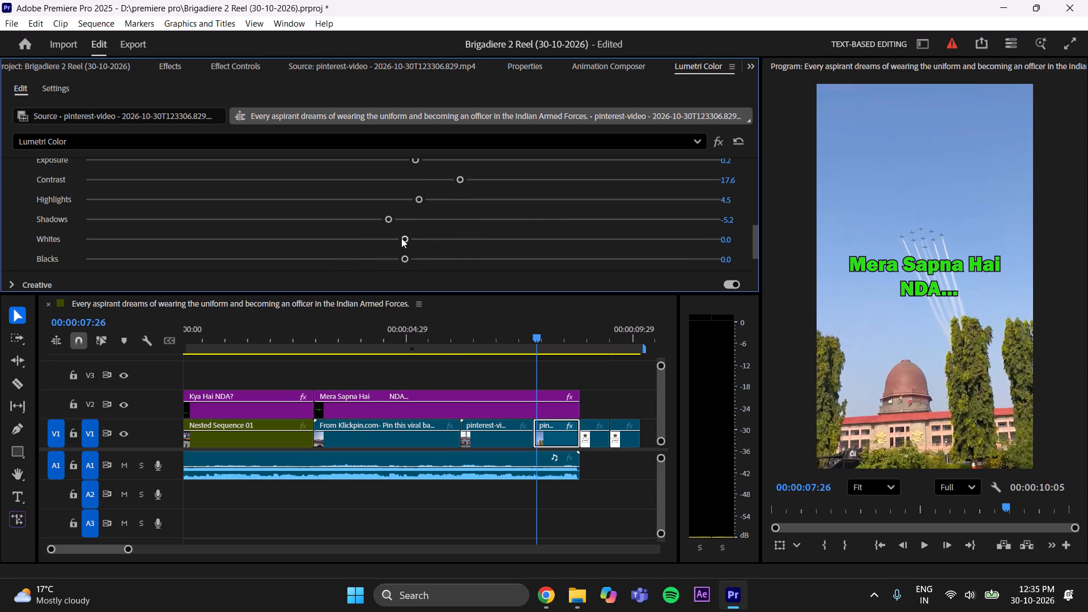
drag(403, 239, 437, 260)
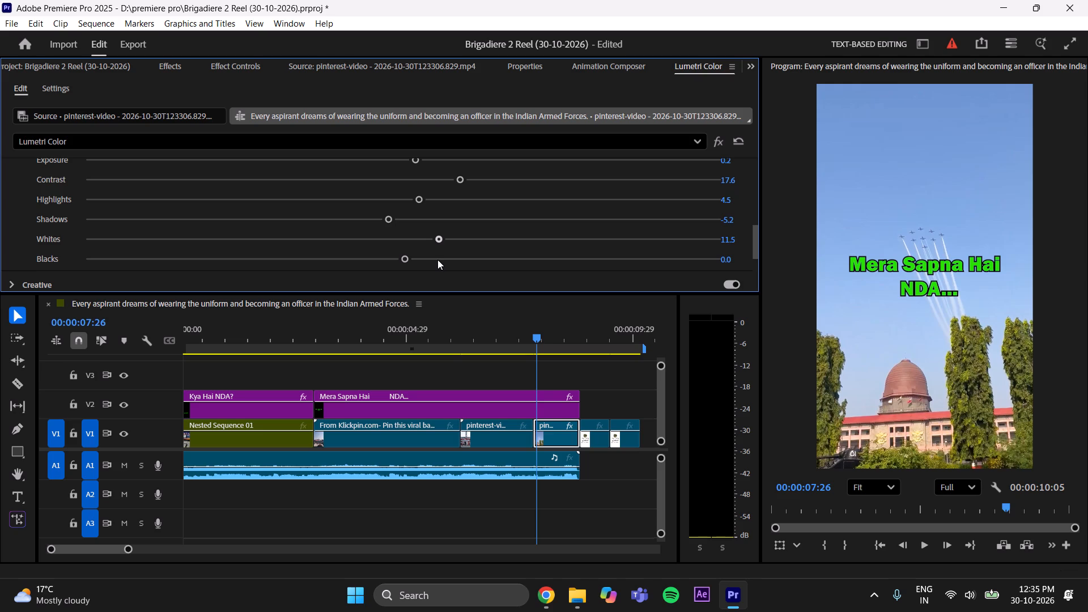
drag(437, 260, 432, 263)
drag(405, 257, 490, 262)
drag(490, 262, 374, 261)
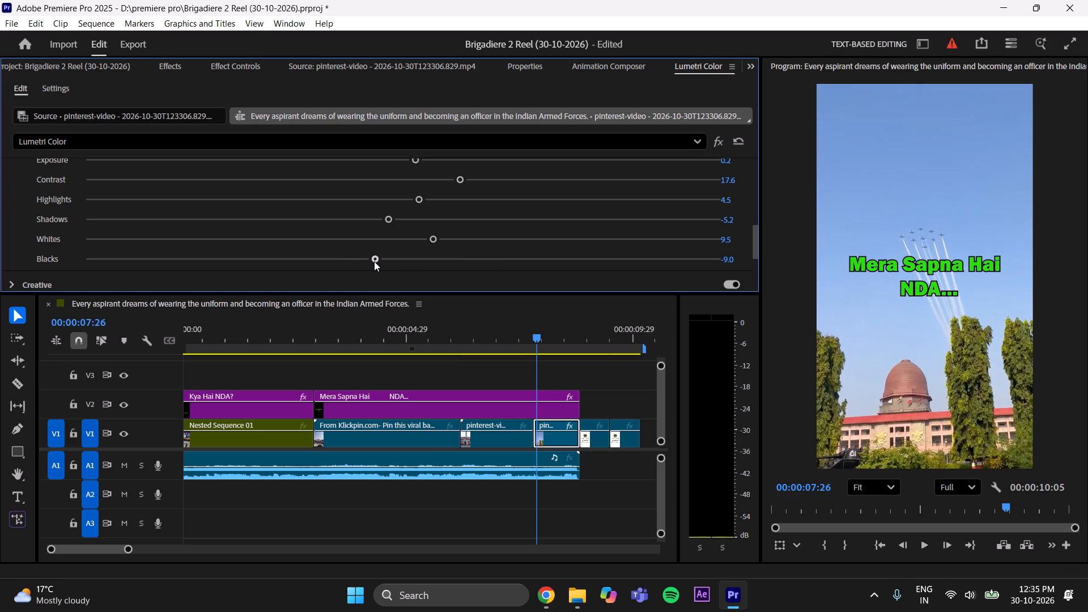
drag(374, 261, 376, 261)
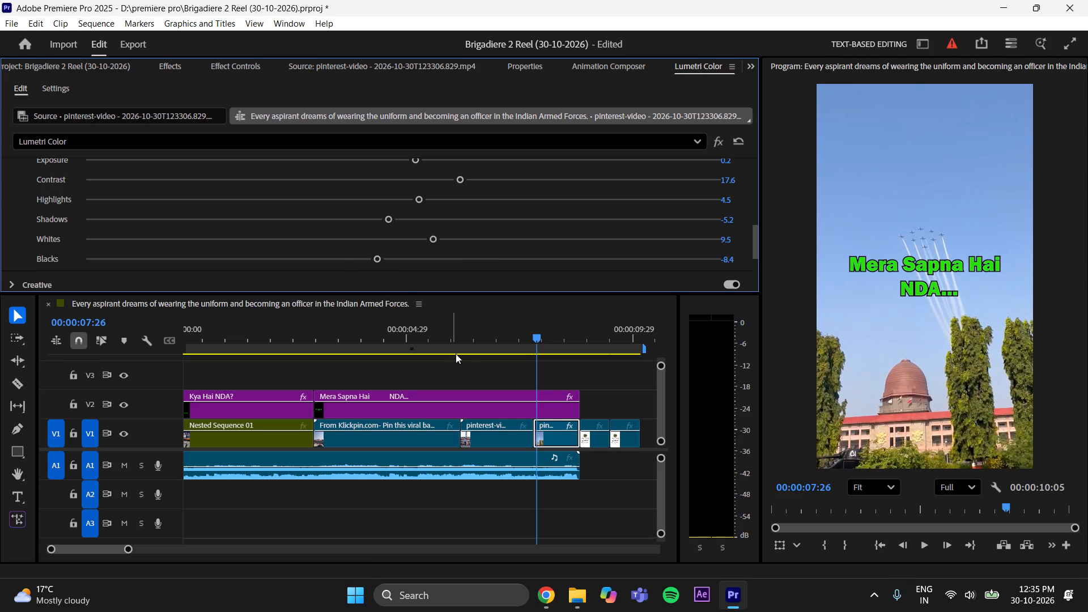
Scrub through the colour-graded aircraft shot and save the project.
drag(535, 337, 536, 342)
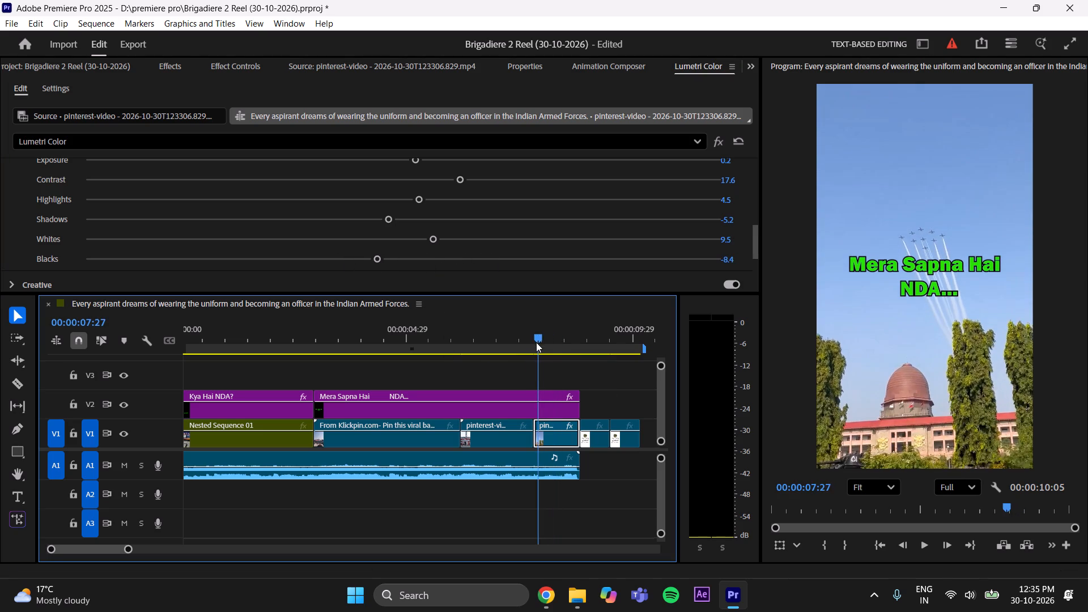
drag(536, 342, 551, 335)
key(ctrl+s)
Select the Chetwode Building parade clip and set its Lumetri saturation to 103.6.
drag(539, 336, 547, 335)
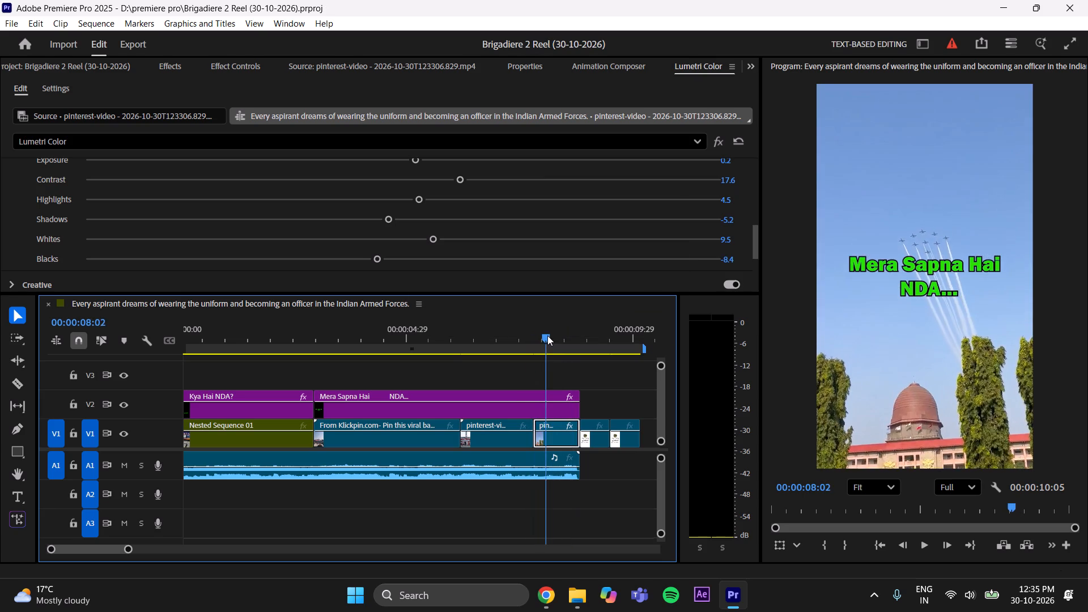
drag(547, 335, 473, 371)
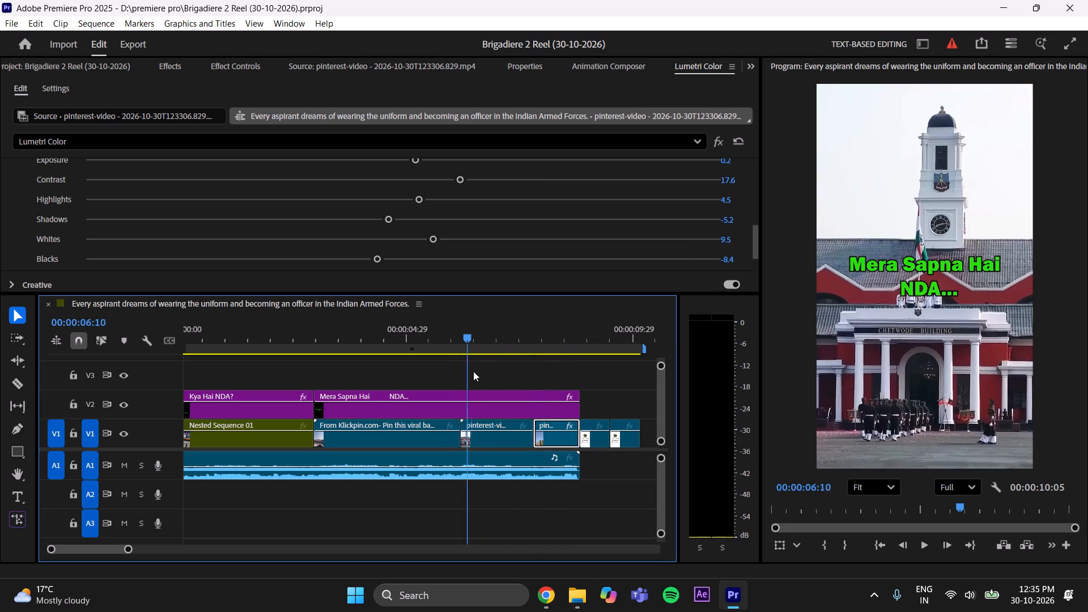
drag(473, 371, 495, 361)
click(503, 435)
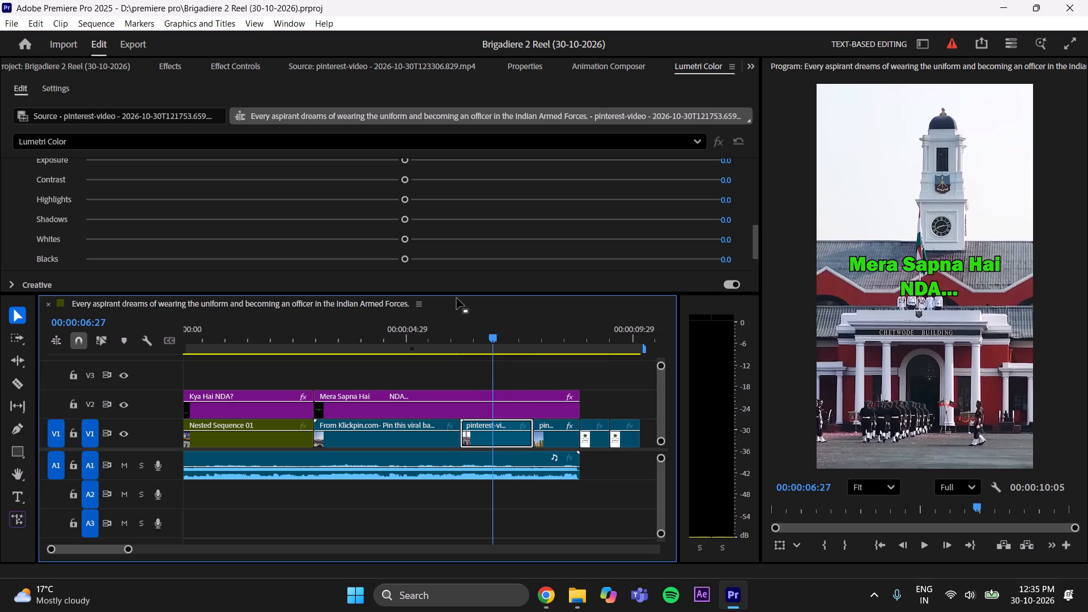
scroll(457, 298, up, 12)
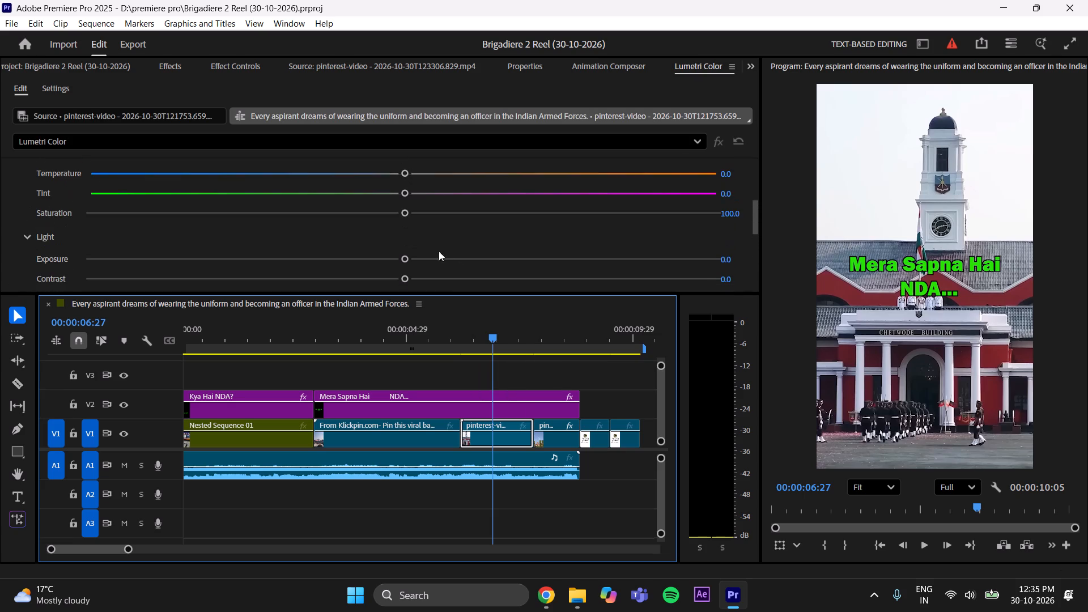
drag(407, 214, 414, 214)
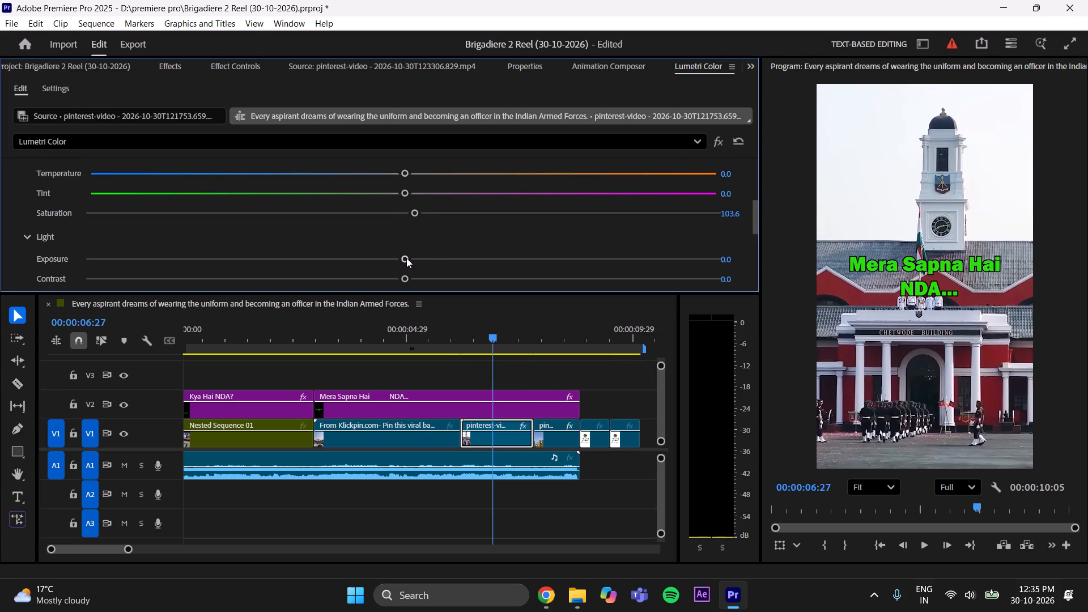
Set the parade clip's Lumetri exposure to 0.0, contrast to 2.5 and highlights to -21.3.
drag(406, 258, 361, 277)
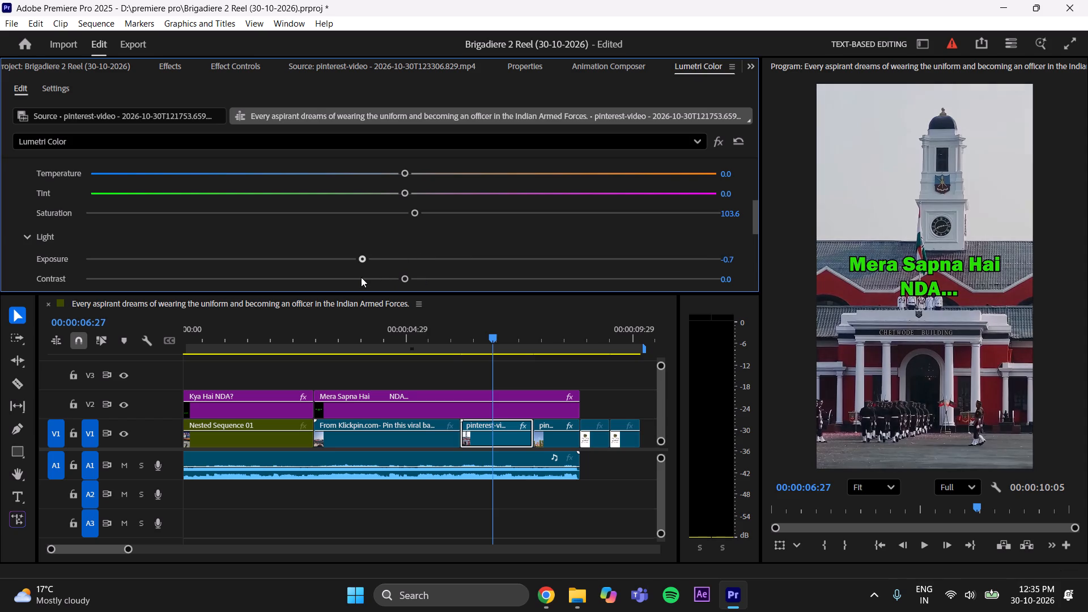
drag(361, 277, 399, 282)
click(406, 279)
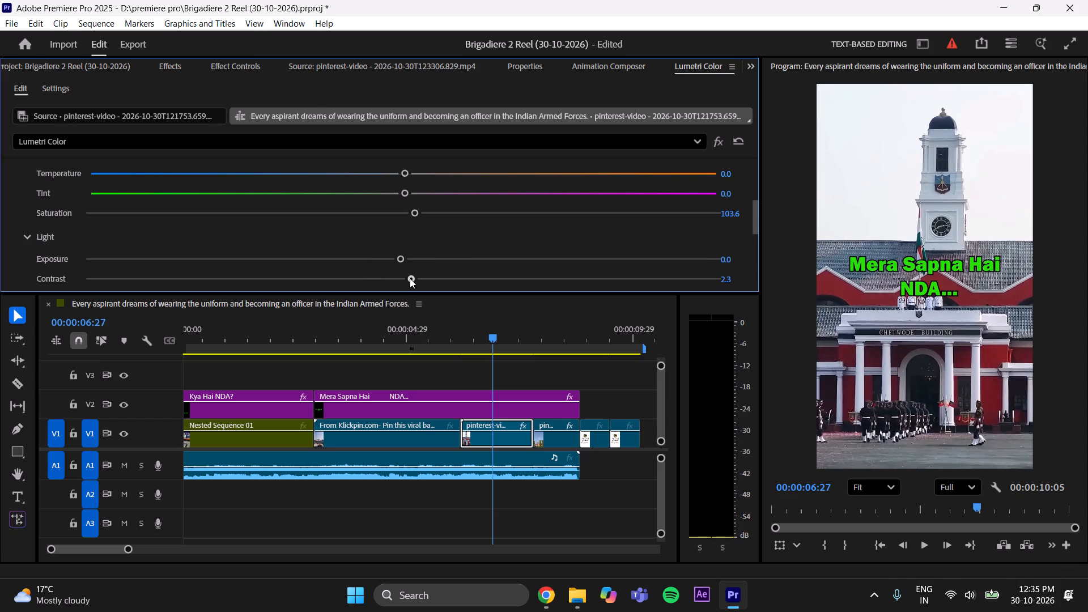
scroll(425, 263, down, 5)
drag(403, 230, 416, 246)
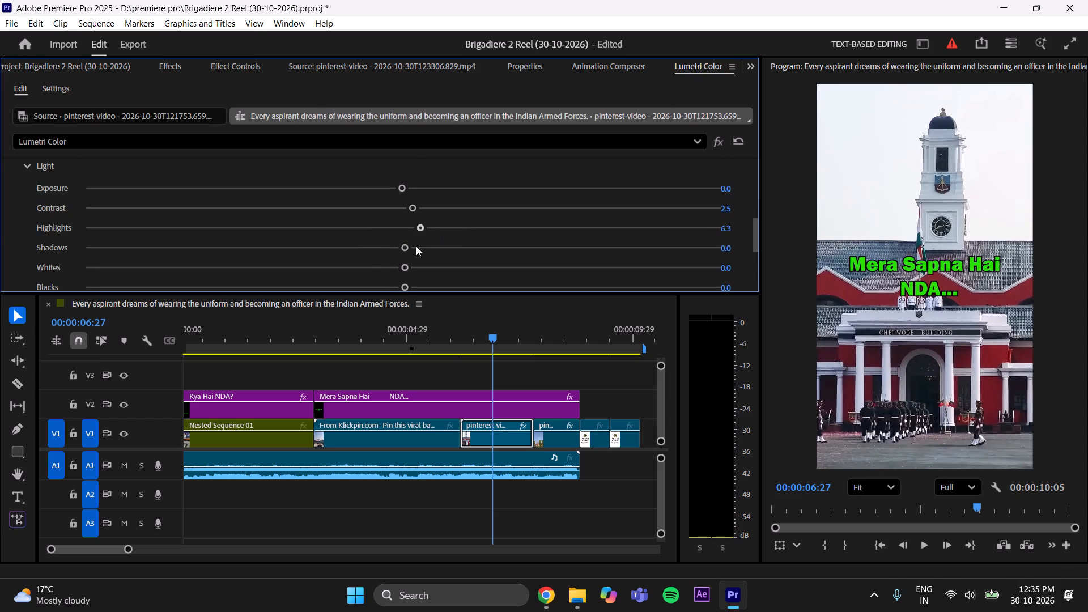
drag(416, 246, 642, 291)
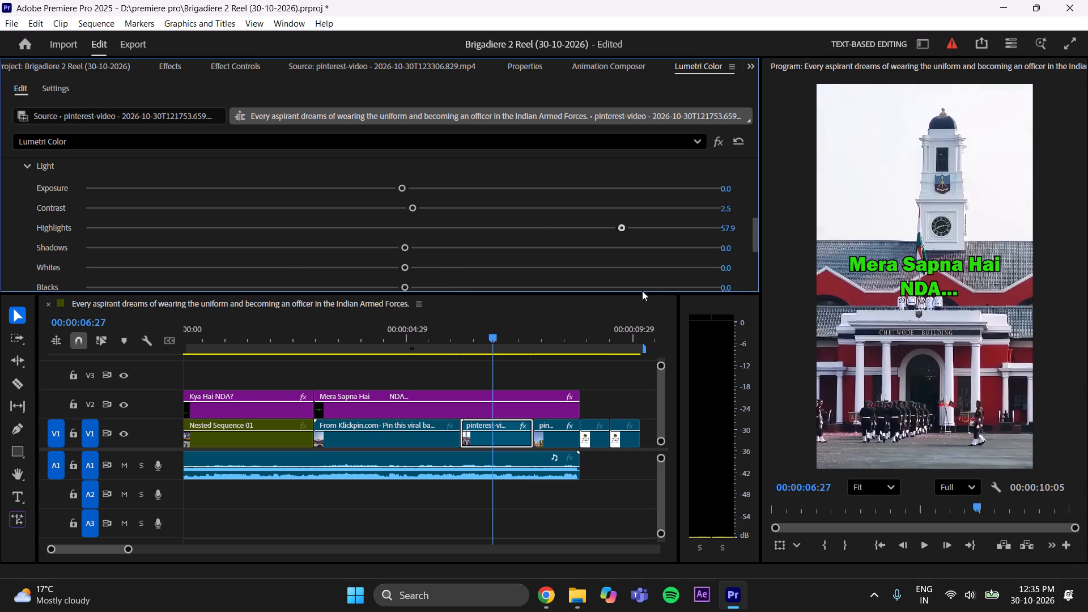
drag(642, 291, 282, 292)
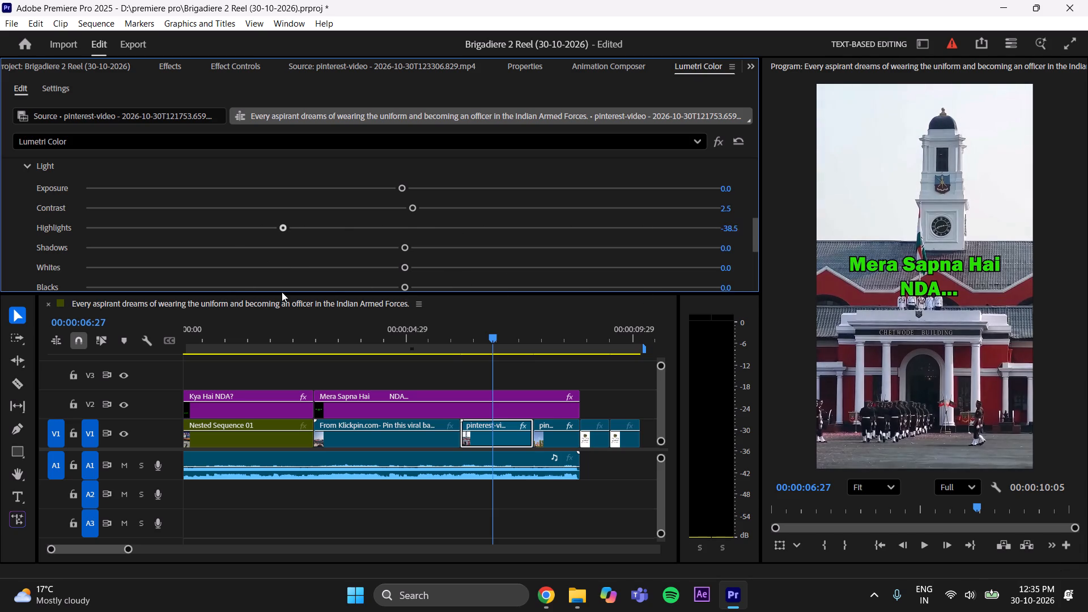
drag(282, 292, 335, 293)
Set the parade clip's Lumetri shadows to 10.0 and whites to 16.5, and lower its blacks slightly.
drag(405, 249, 498, 253)
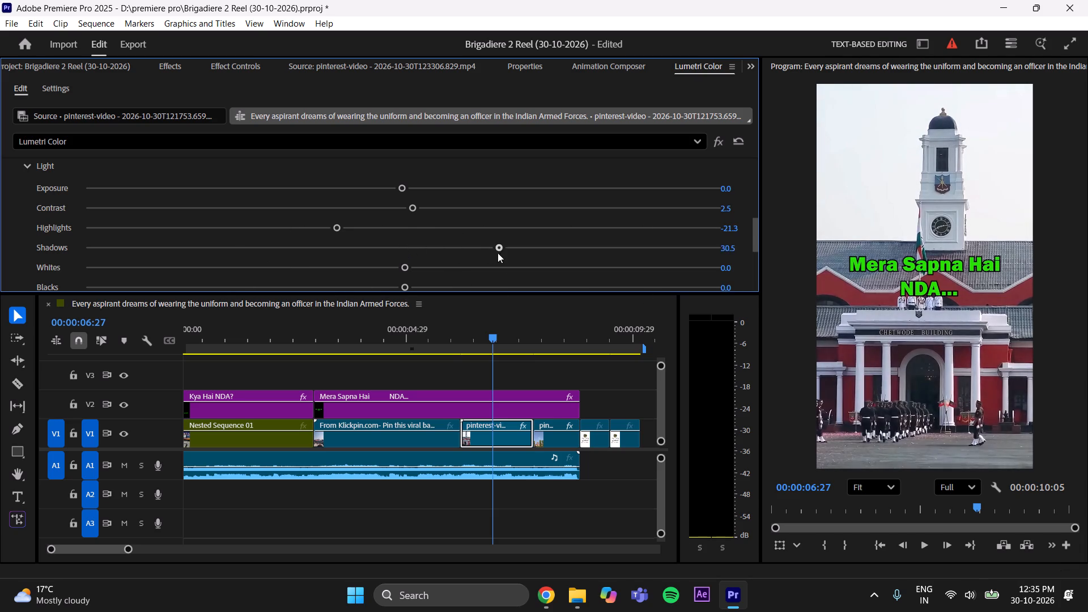
drag(498, 253, 457, 277)
drag(457, 277, 433, 277)
scroll(449, 237, down, 3)
drag(403, 224, 503, 239)
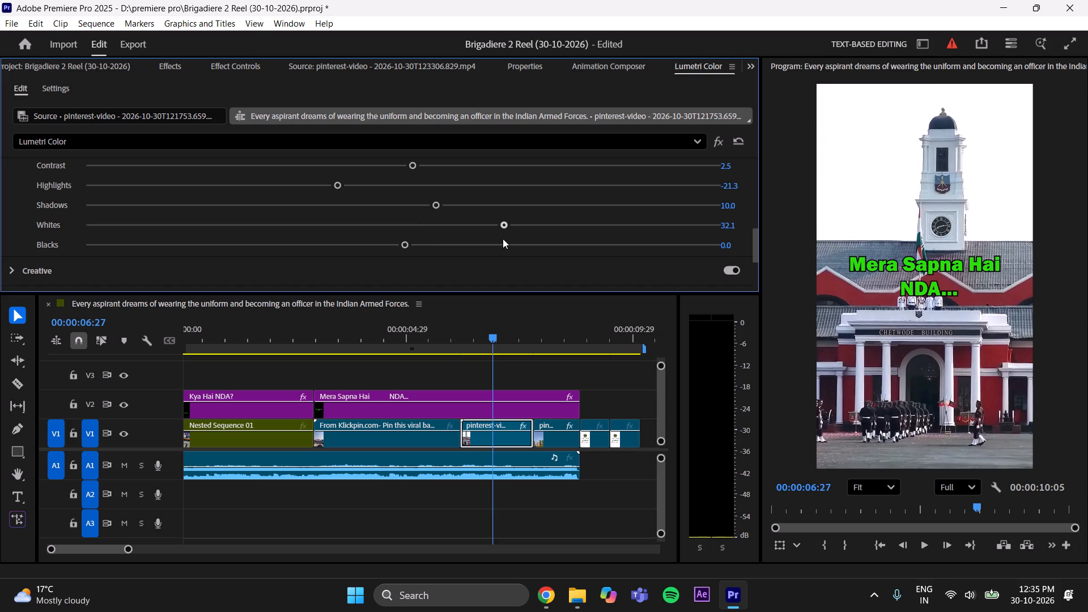
drag(503, 239, 454, 243)
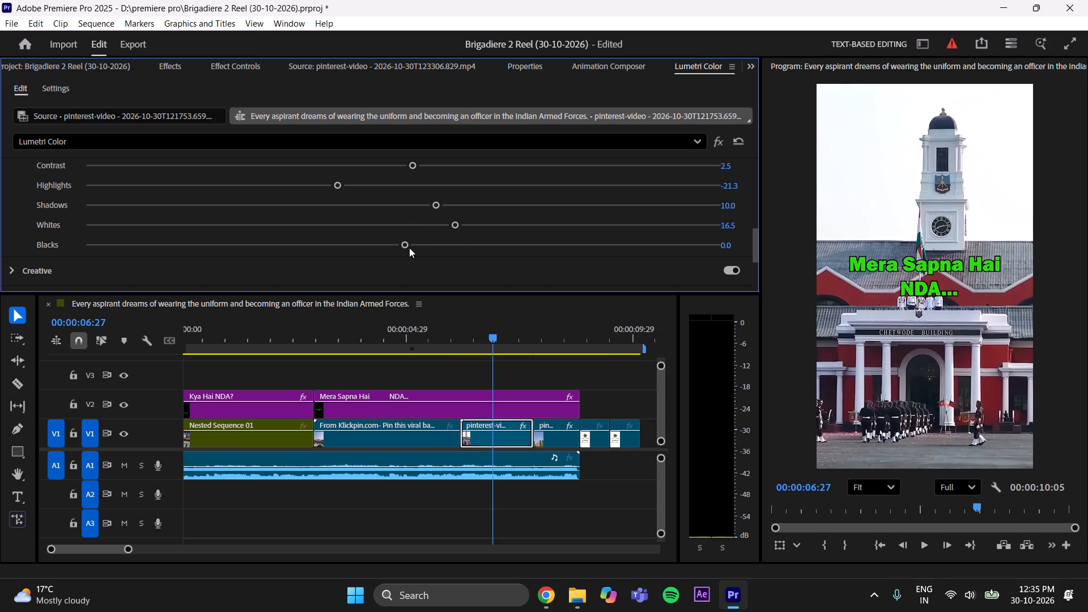
drag(404, 248, 395, 250)
Set the parade clip's Lumetri contrast to -11.1, highlights to -4.5 and exposure to 0.0.
scroll(435, 264, up, 6)
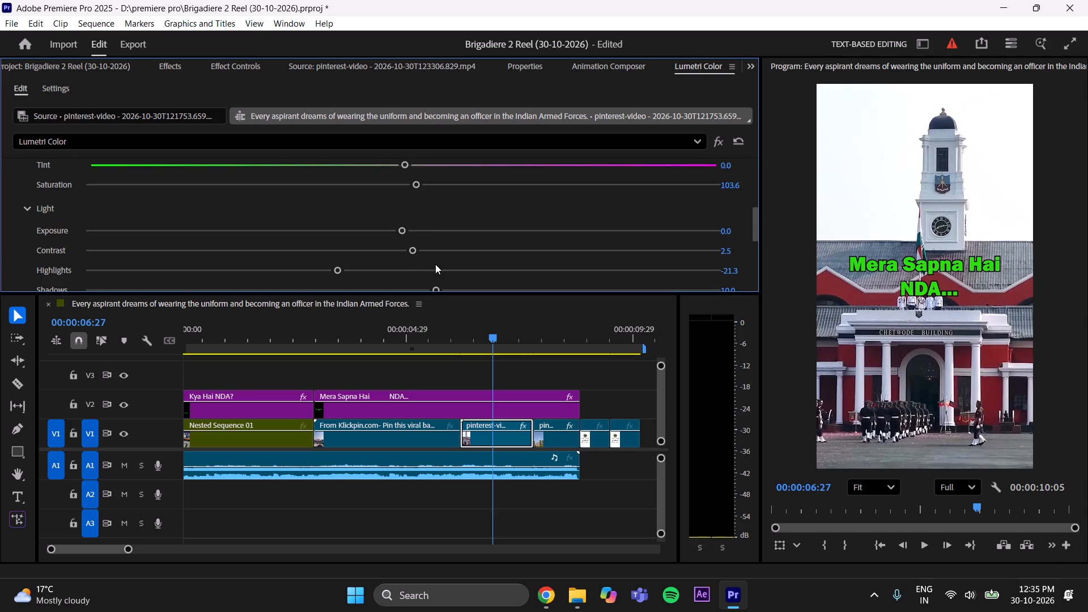
drag(410, 248, 367, 253)
drag(342, 270, 392, 276)
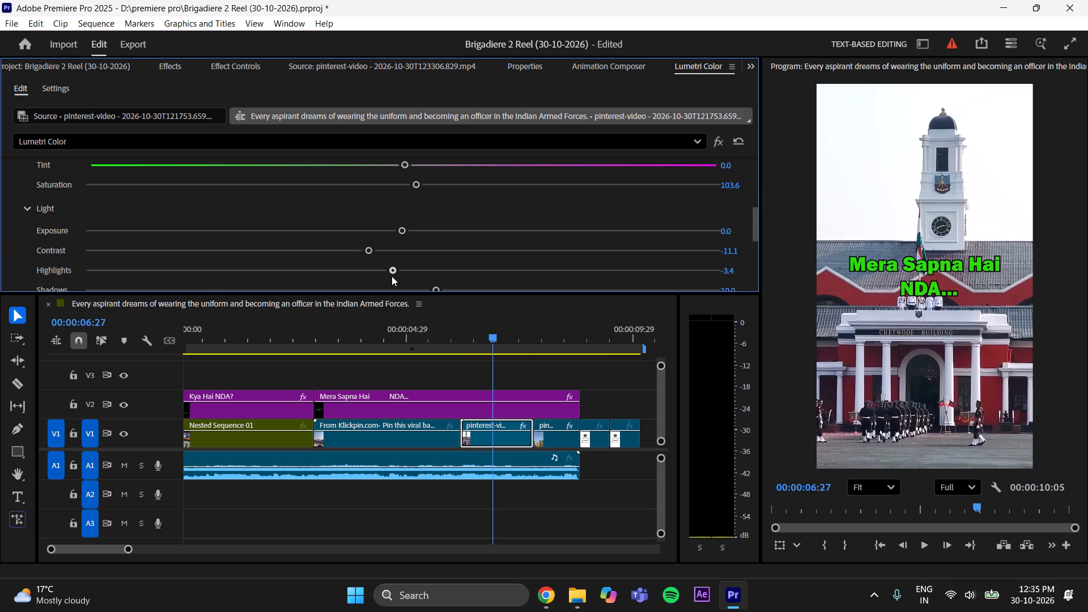
drag(392, 276, 388, 277)
click(404, 230)
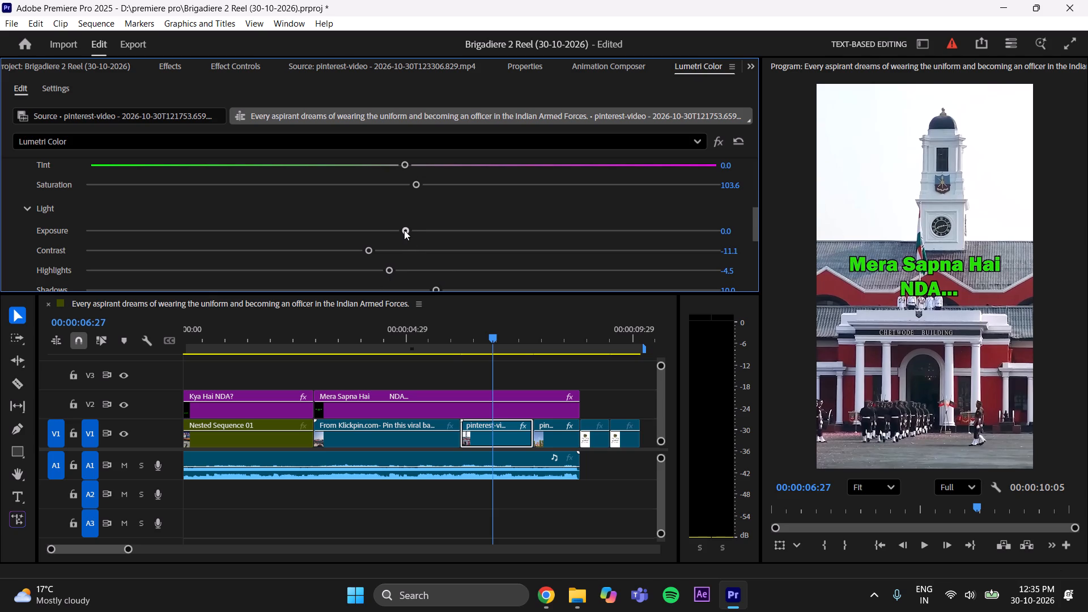
click(514, 214)
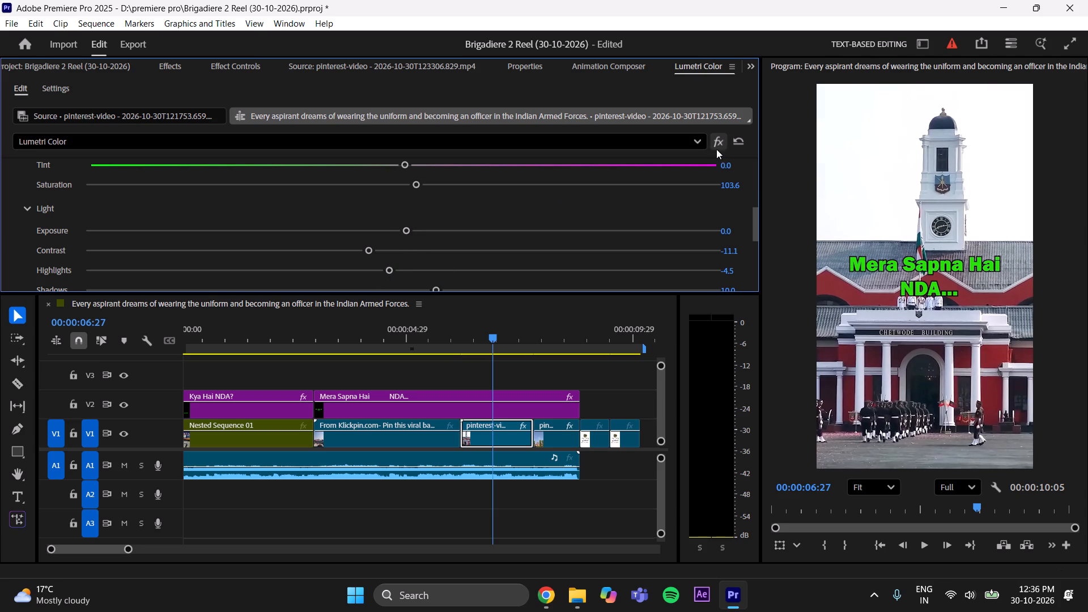
Compare the parade clip with its Lumetri grade off and on, and save the project.
click(720, 140)
click(720, 140)
double_click(720, 140)
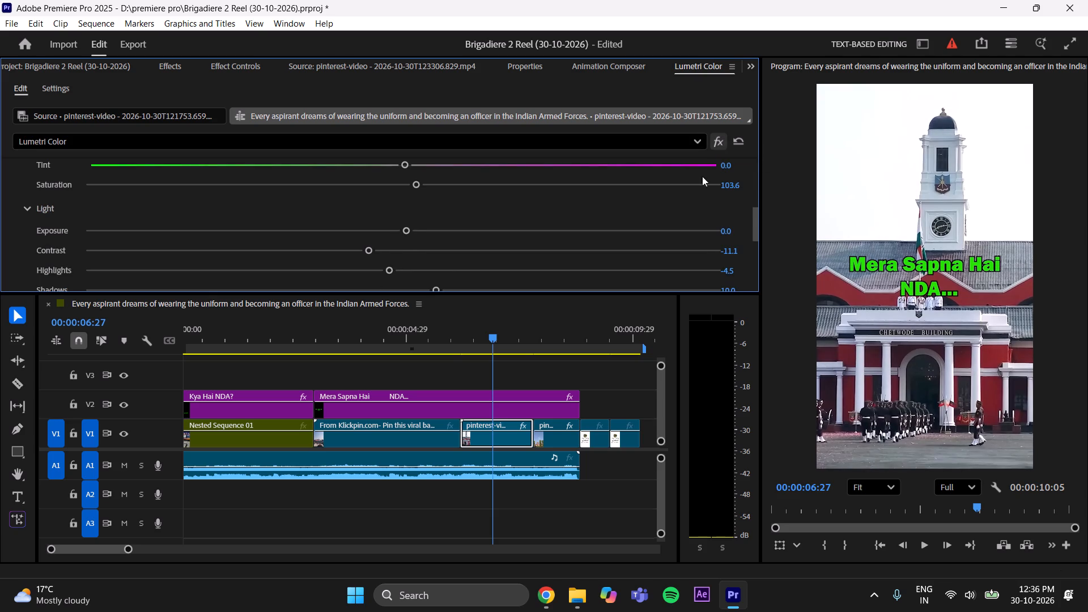
key(ctrl+s)
Set the Klickpin campus clip's Lumetri saturation to 105.2, exposure to 0.2 and contrast to 2.7.
drag(494, 332, 432, 368)
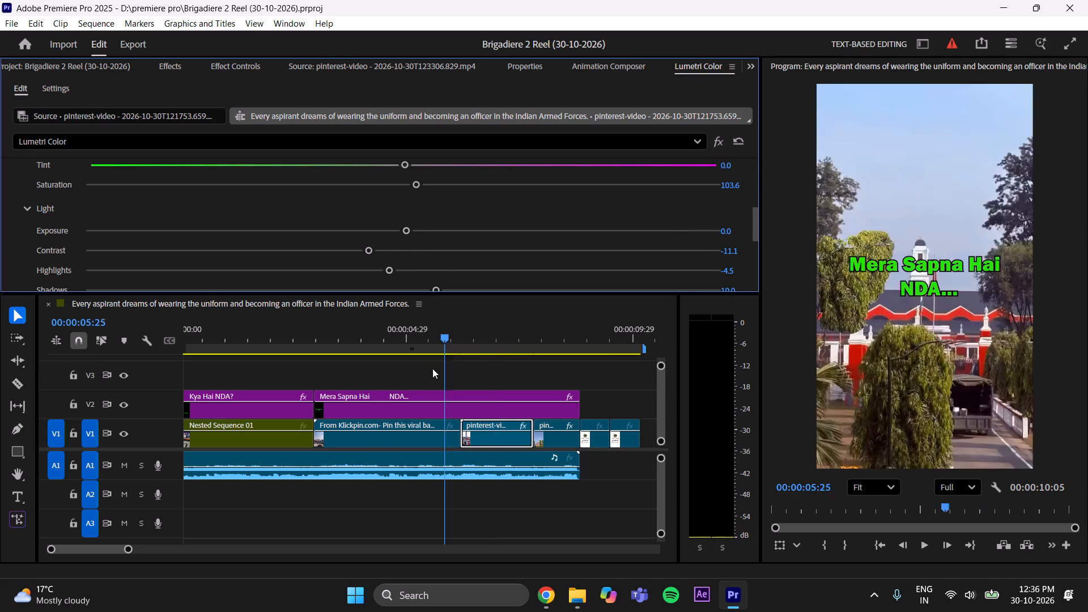
drag(432, 368, 298, 410)
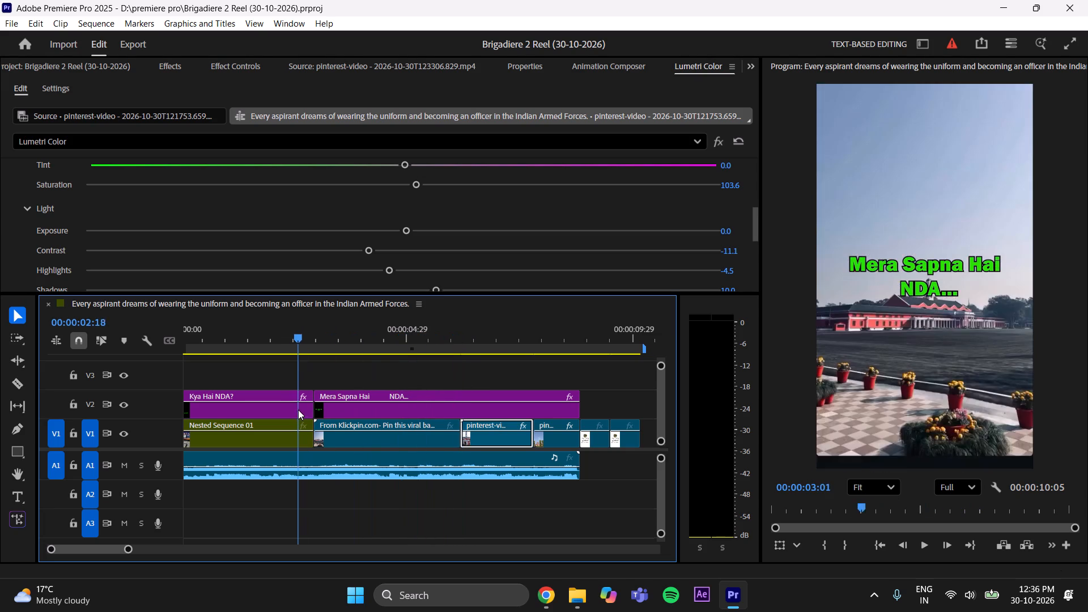
drag(298, 410, 352, 424)
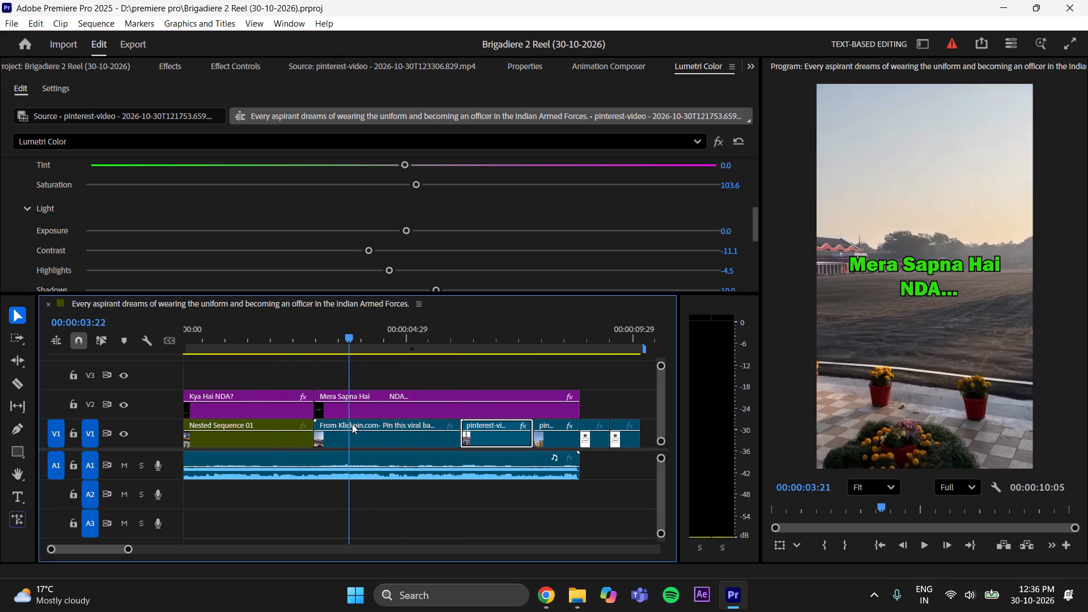
drag(352, 424, 451, 440)
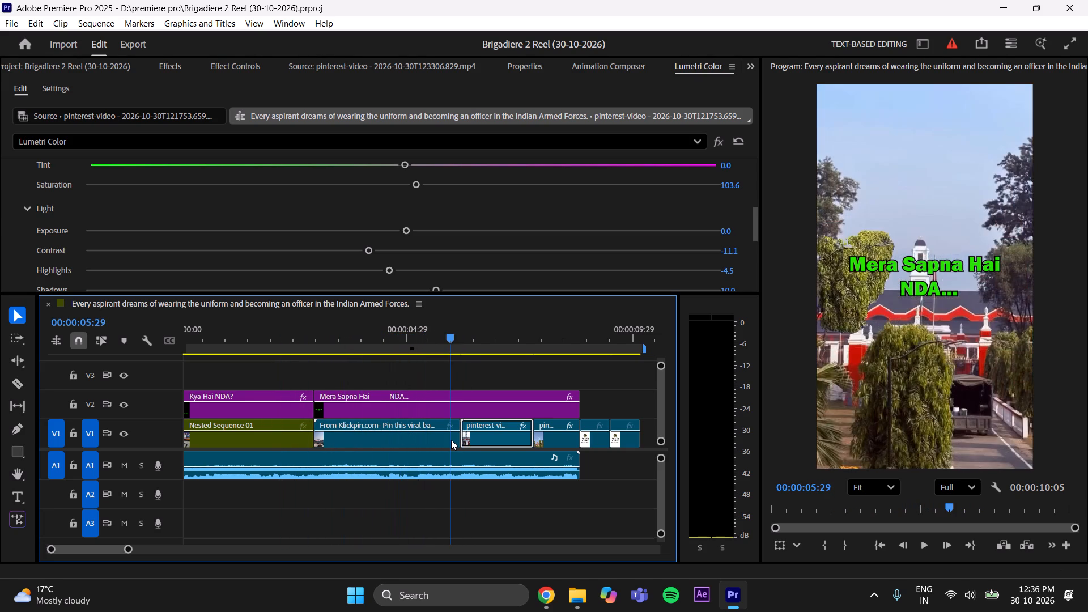
drag(451, 440, 330, 452)
click(359, 445)
drag(405, 186, 405, 186)
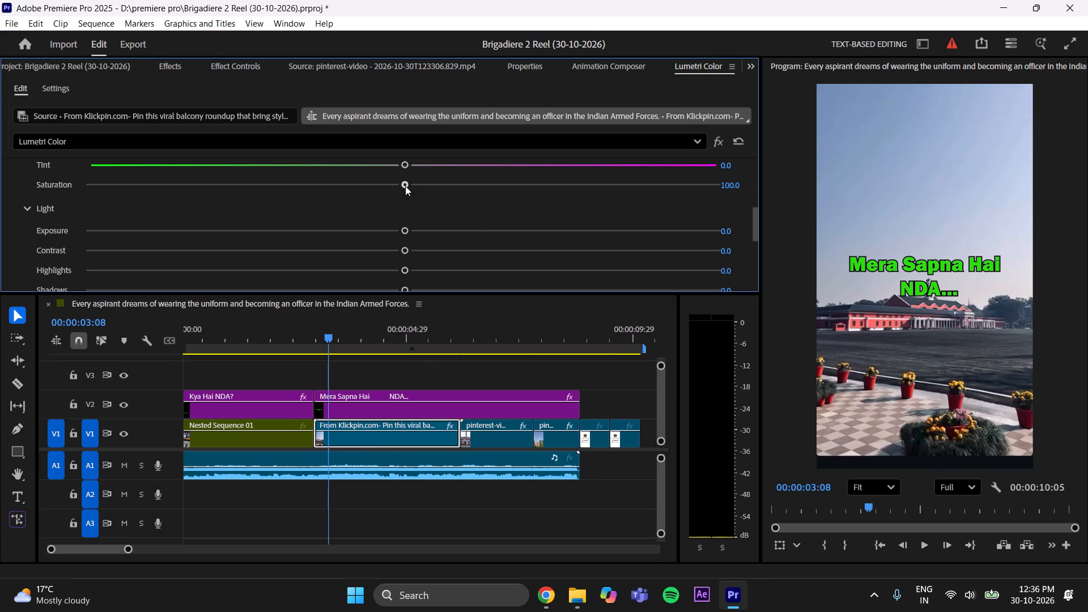
drag(405, 186, 418, 192)
drag(408, 229, 416, 227)
drag(407, 248, 472, 258)
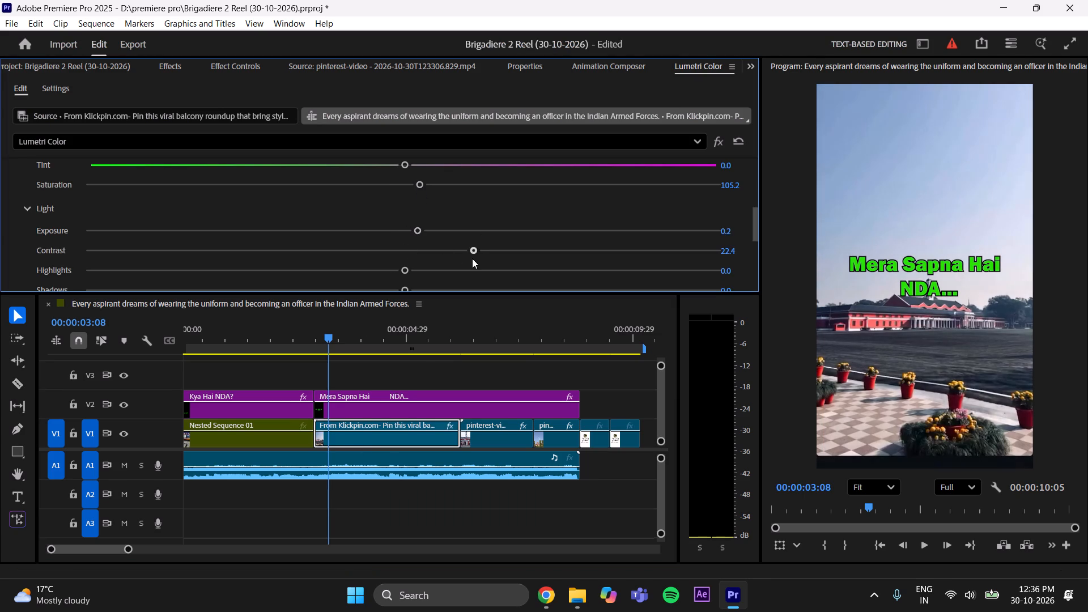
drag(472, 258, 409, 271)
drag(409, 271, 410, 271)
Set the campus clip's Lumetri highlights to -5.4 and shadows to -3.8.
drag(405, 268, 372, 277)
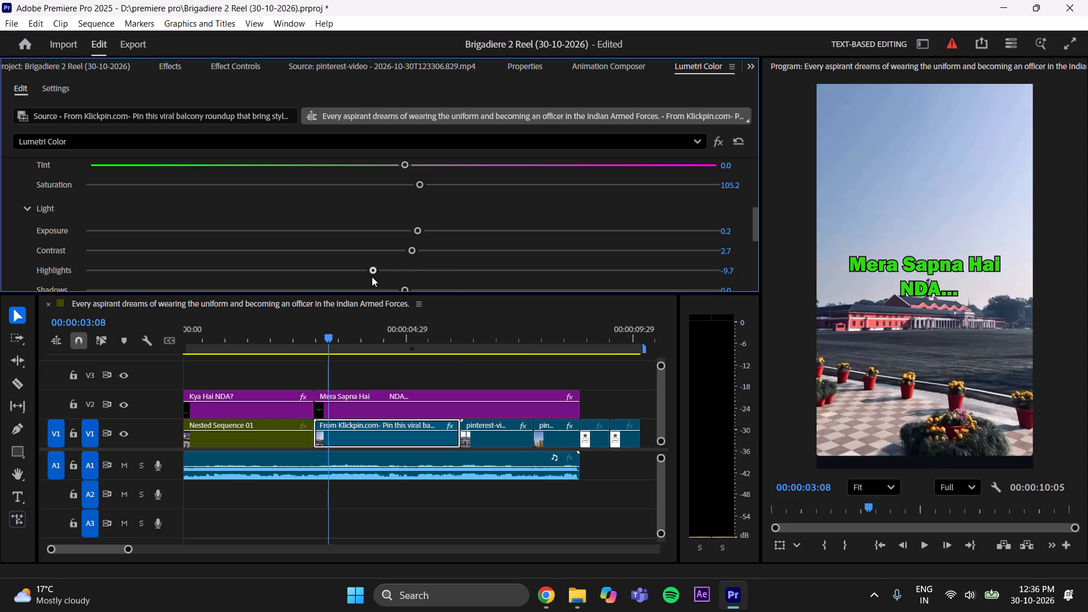
drag(372, 277, 376, 312)
drag(376, 312, 385, 310)
scroll(484, 223, down, 3)
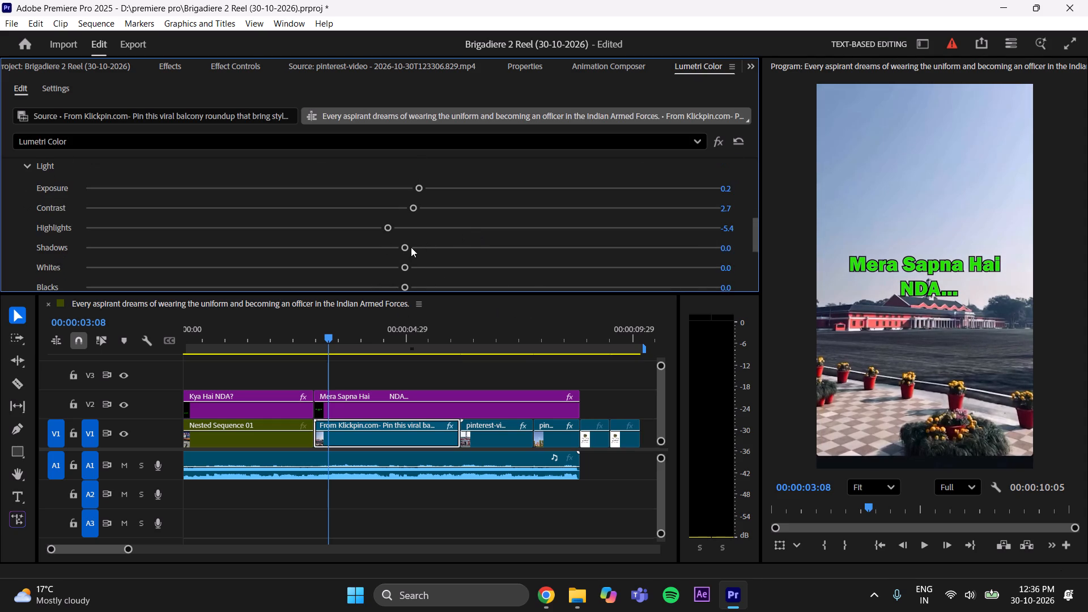
drag(408, 247, 393, 267)
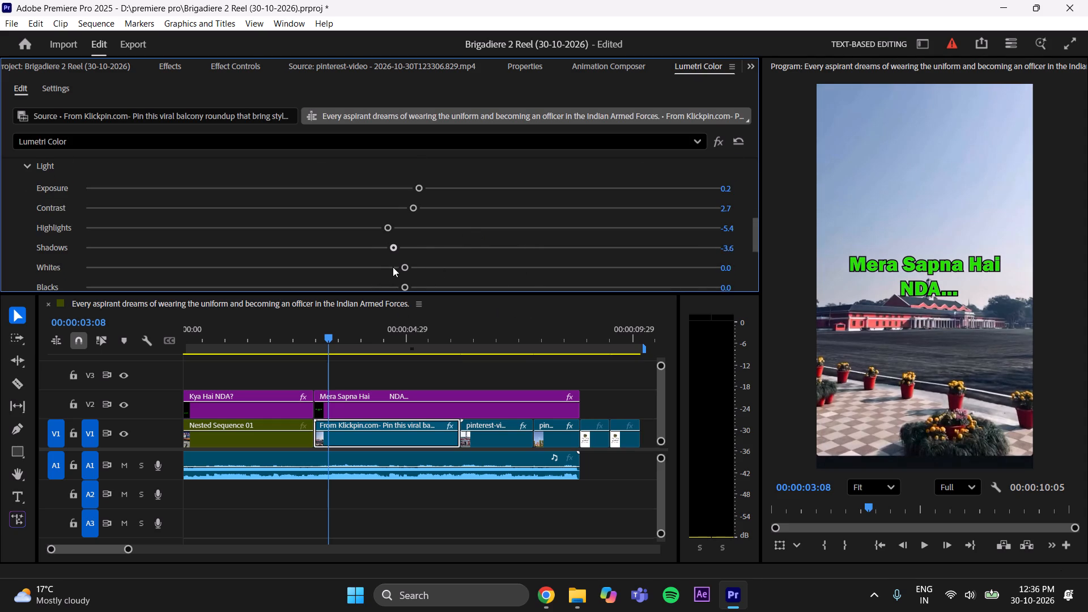
drag(393, 267, 390, 270)
Set the campus clip's Lumetri whites to 8.8 and blacks to -3.8.
drag(406, 267, 435, 267)
drag(435, 267, 430, 269)
scroll(460, 232, down, 4)
drag(405, 230, 388, 237)
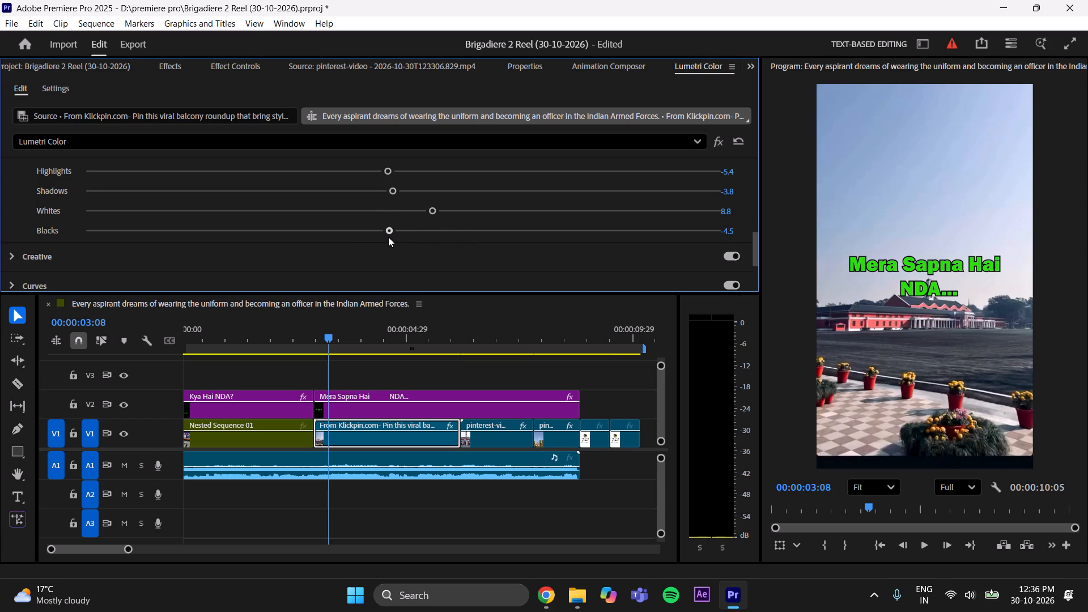
drag(388, 237, 390, 237)
Compare the campus clip with its Lumetri grade off and on, and save the project.
click(721, 138)
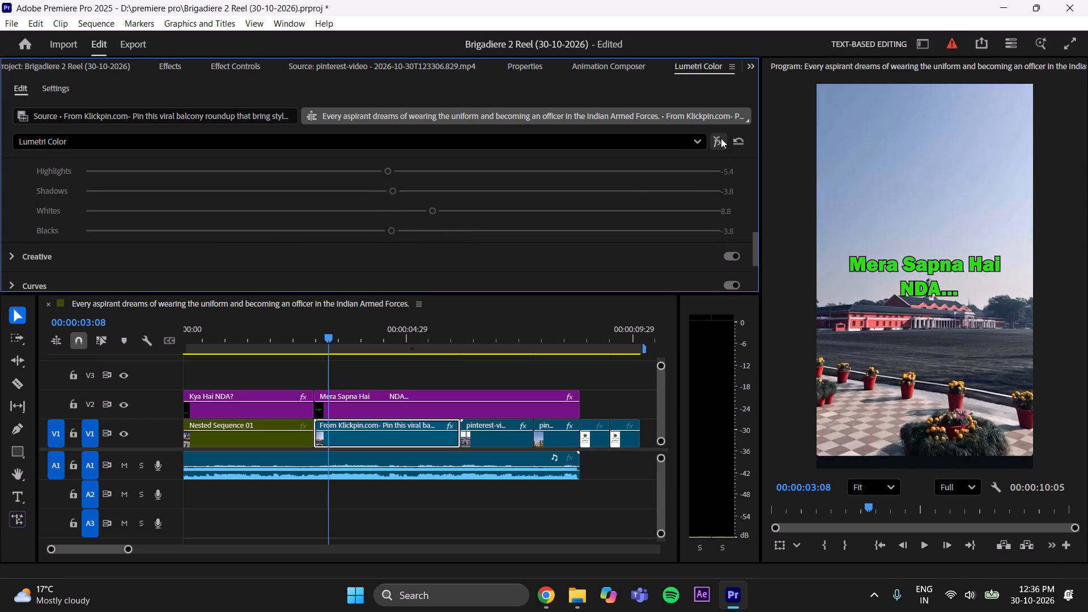
click(721, 138)
click(477, 373)
key(ctrl+s)
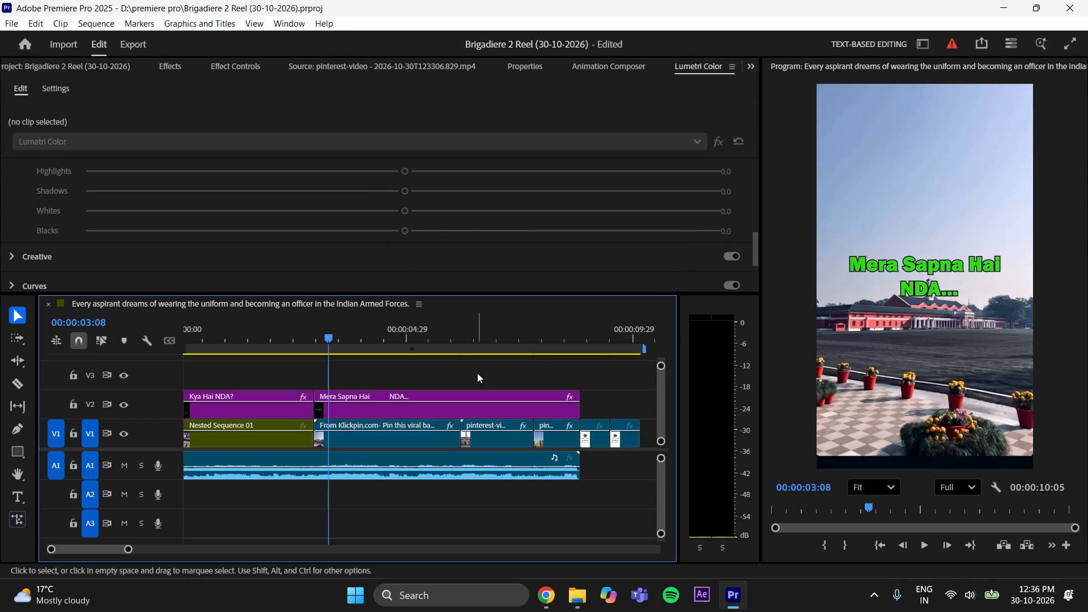
key(ctrl+s)
key(ctrl+s)
key(ctrl+s)
key(ctrl+s)
Move the playhead to the start of the sequence.
drag(328, 334, 101, 346)
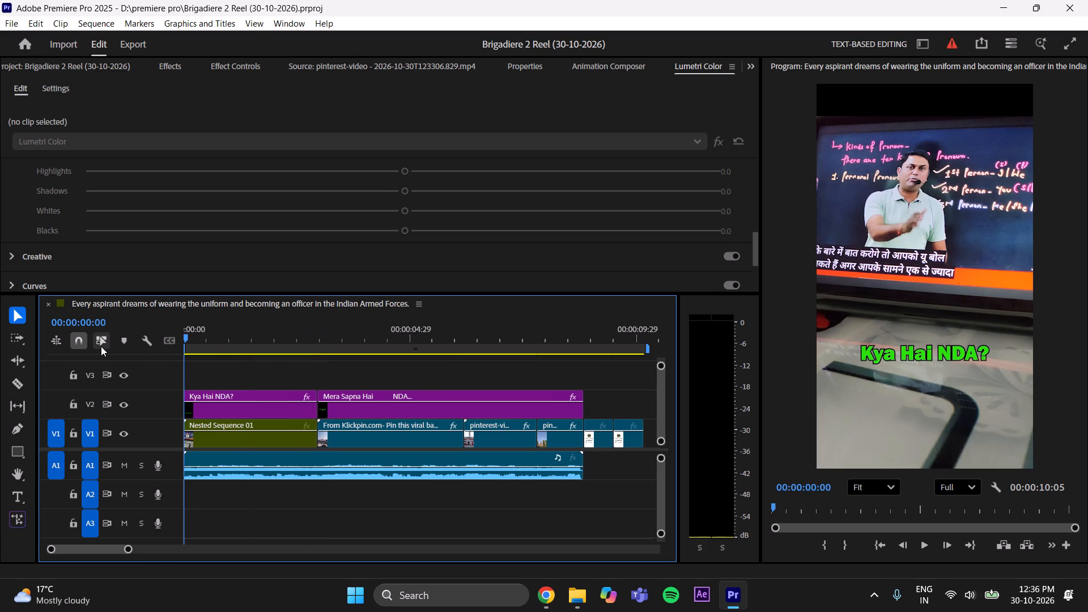
Add a Cross Dissolve at the cut between the aircraft clip and the logo card, shorten it and shift it slightly earlier.
drag(194, 333, 122, 334)
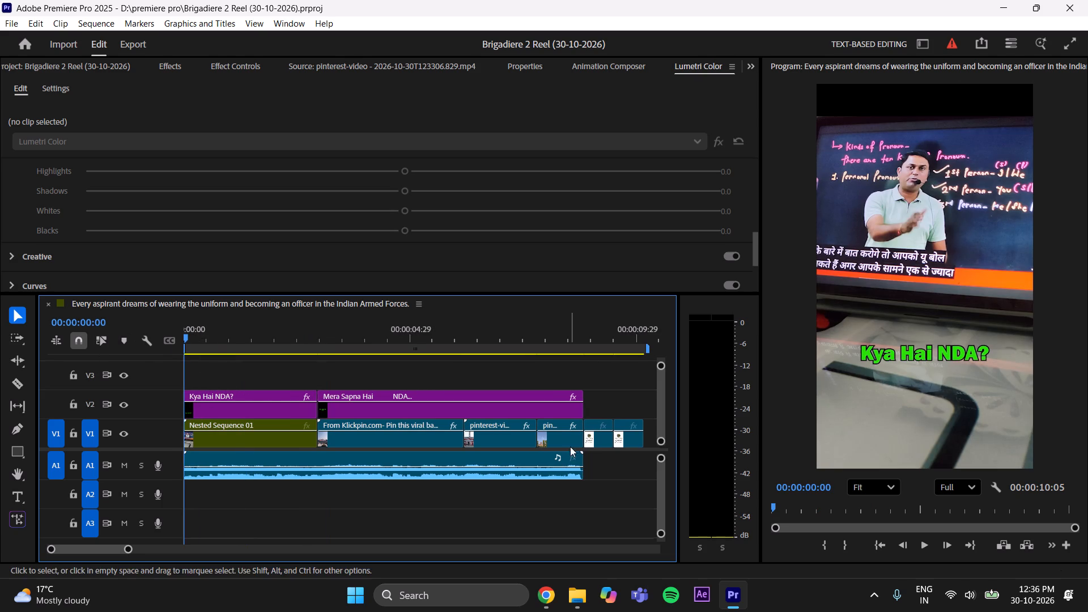
click(585, 435)
right_click(585, 435)
click(631, 520)
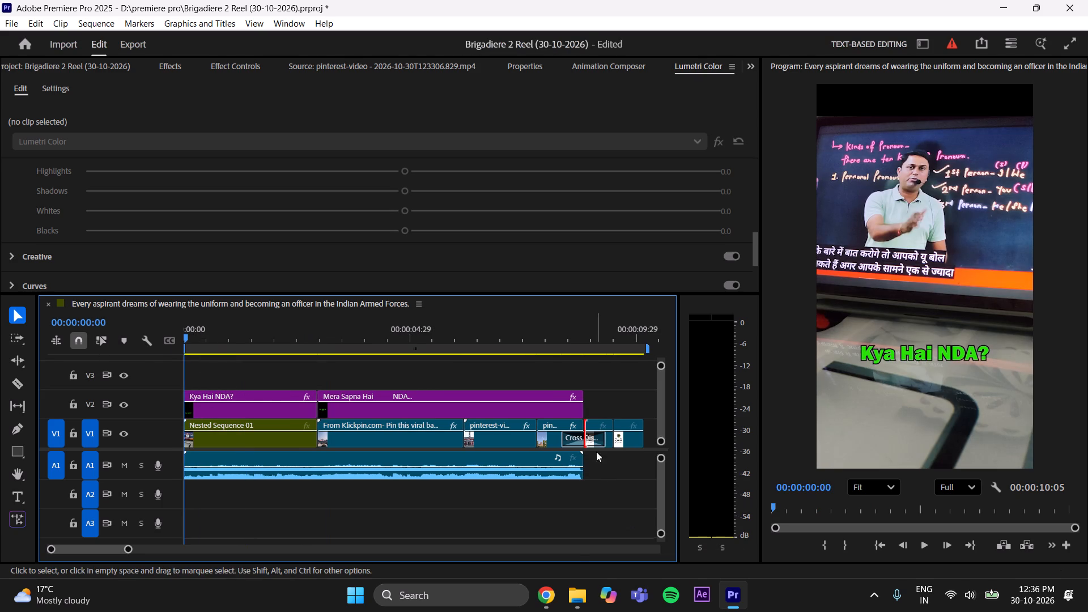
drag(604, 438, 593, 453)
click(587, 440)
click(583, 440)
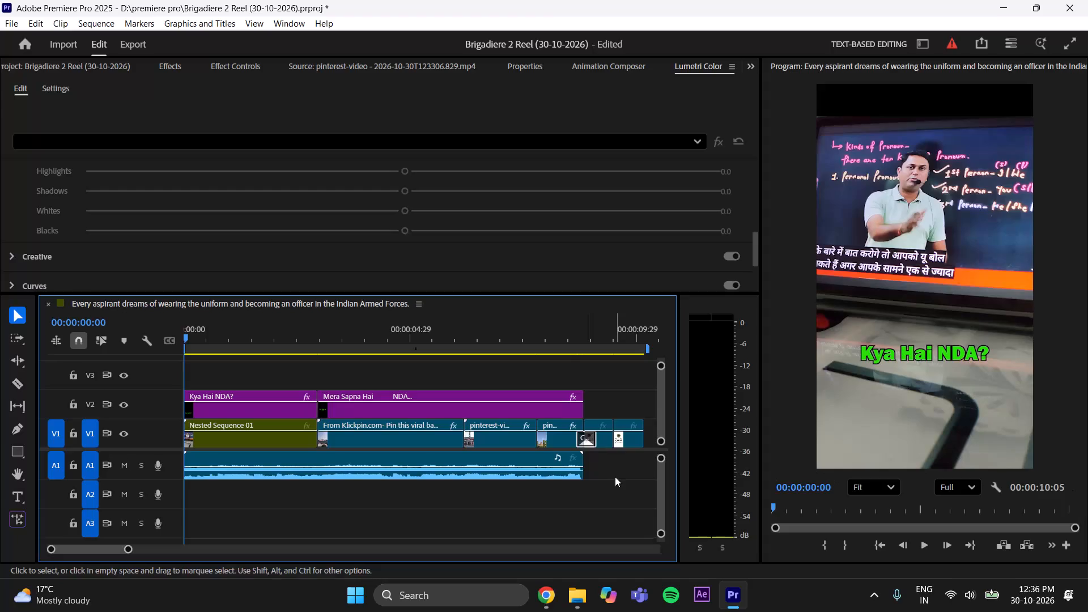
click(597, 439)
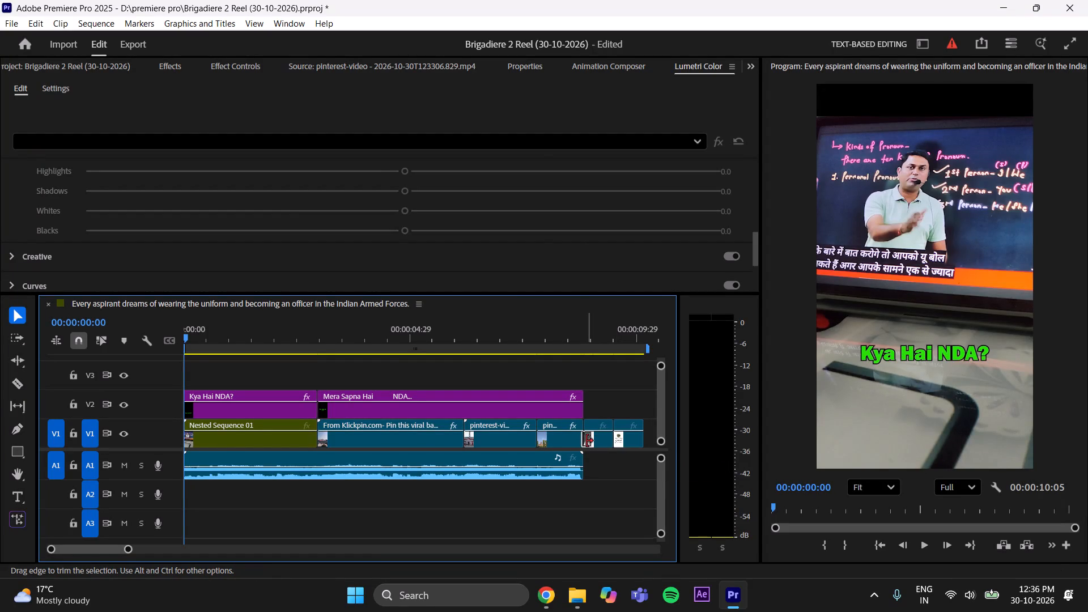
click(587, 439)
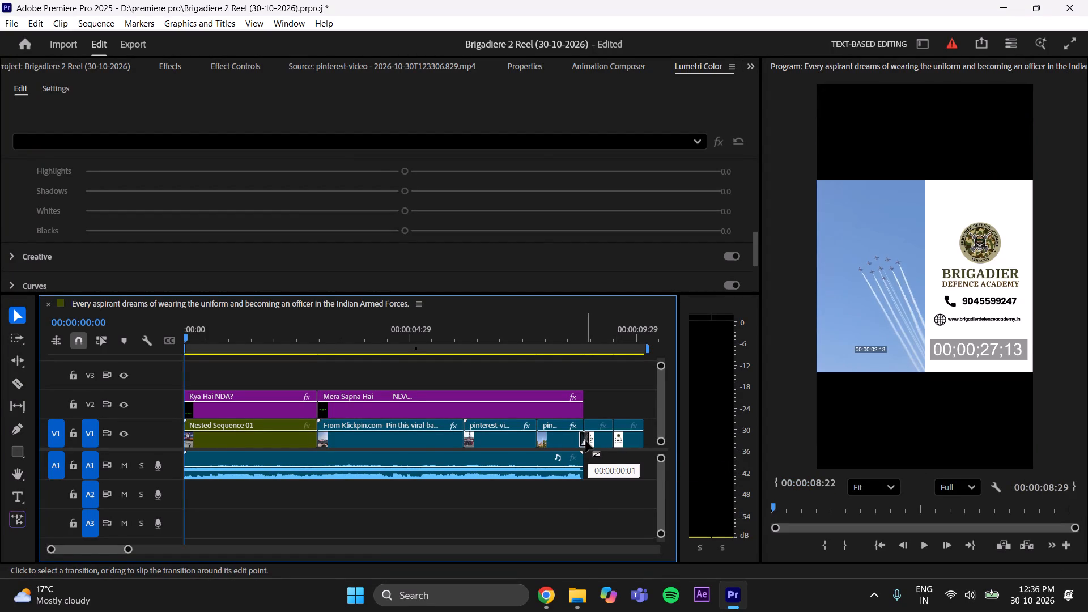
click(610, 475)
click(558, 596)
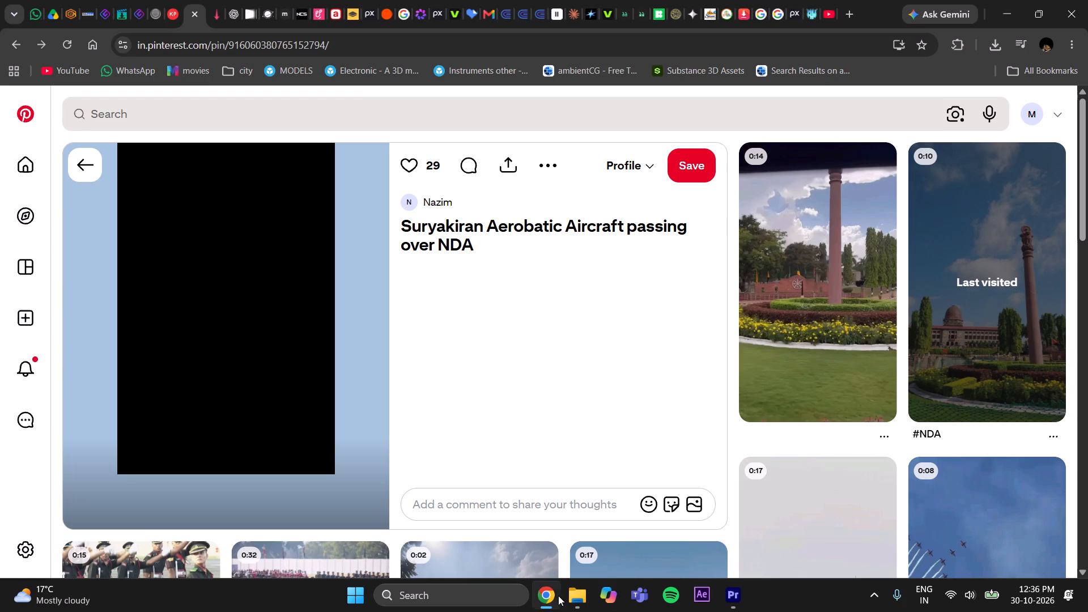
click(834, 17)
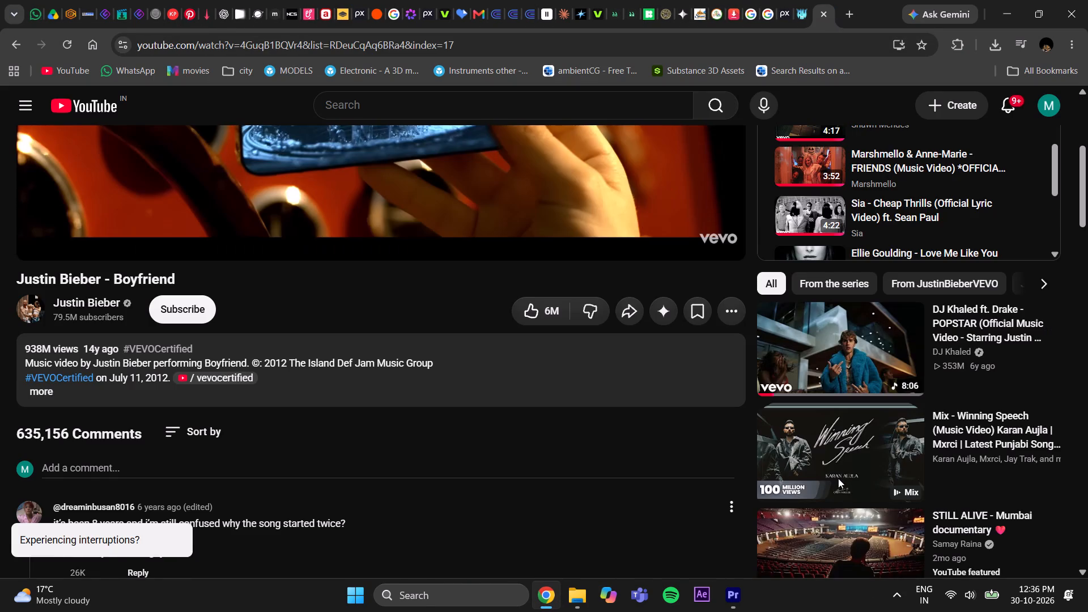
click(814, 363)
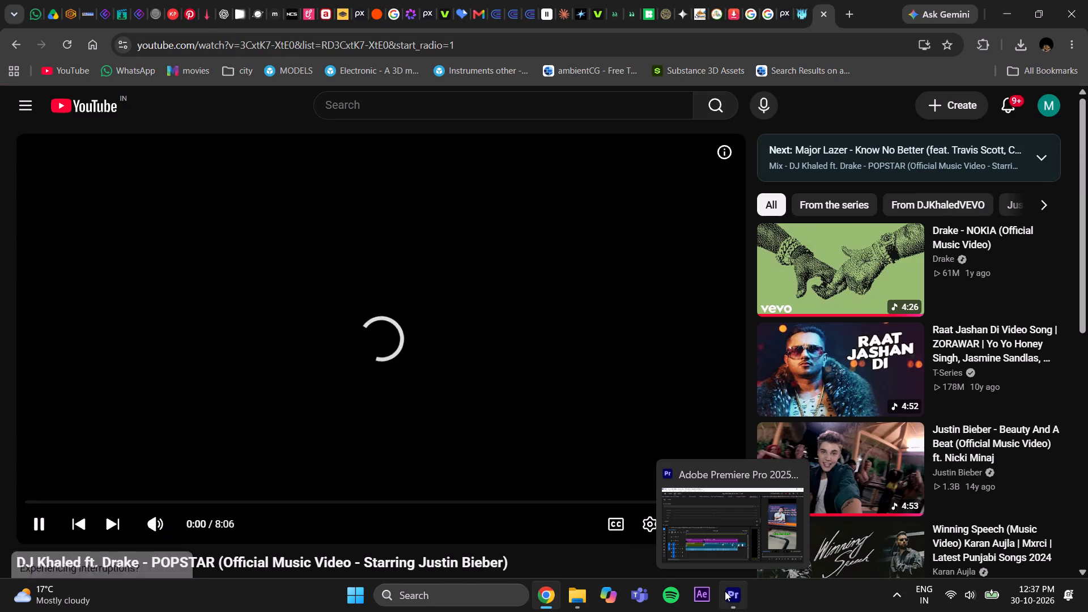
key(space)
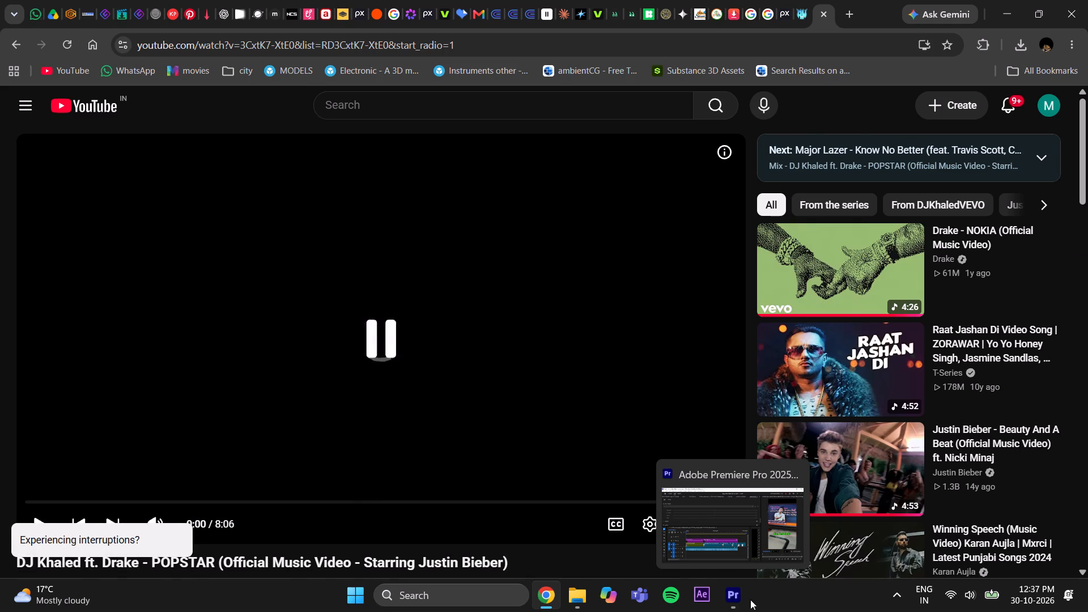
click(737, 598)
Save the project and play the reel from the start through to the logo card to review picture, captions and sound.
key(ctrl+s)
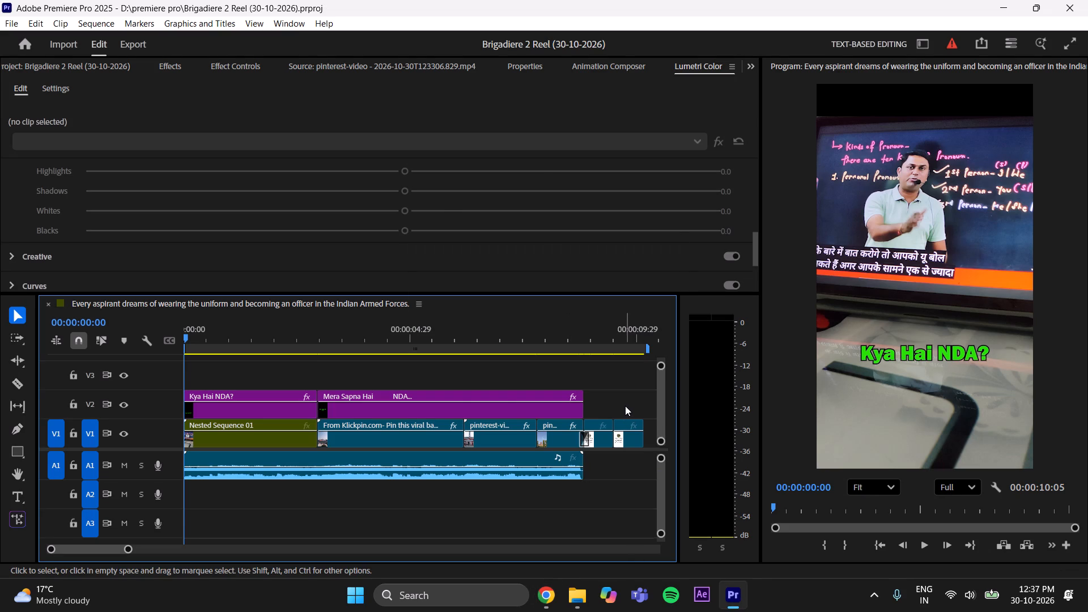
key(space)
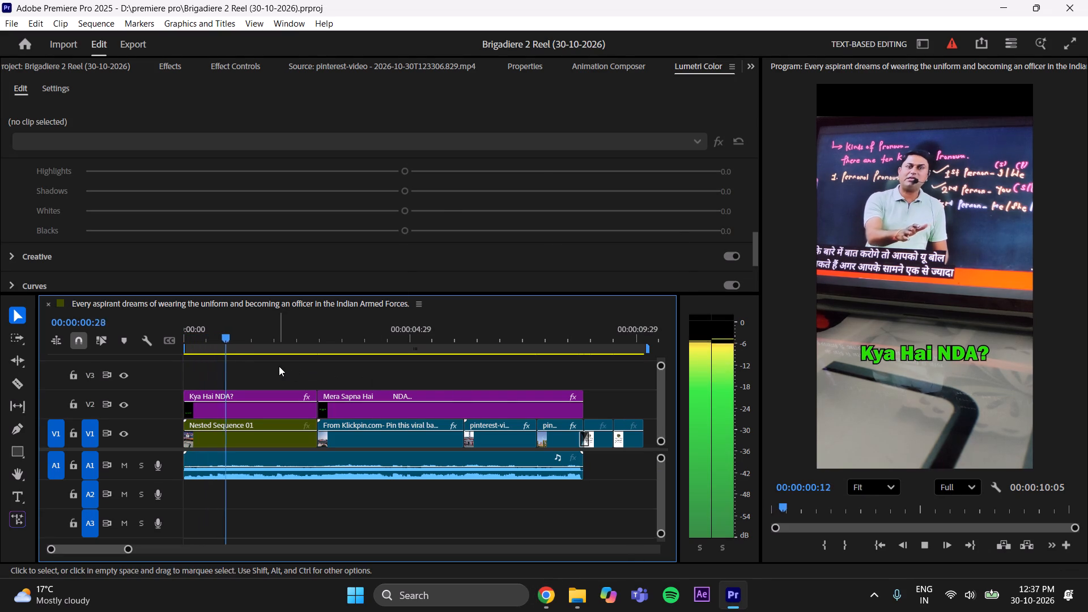
key(space)
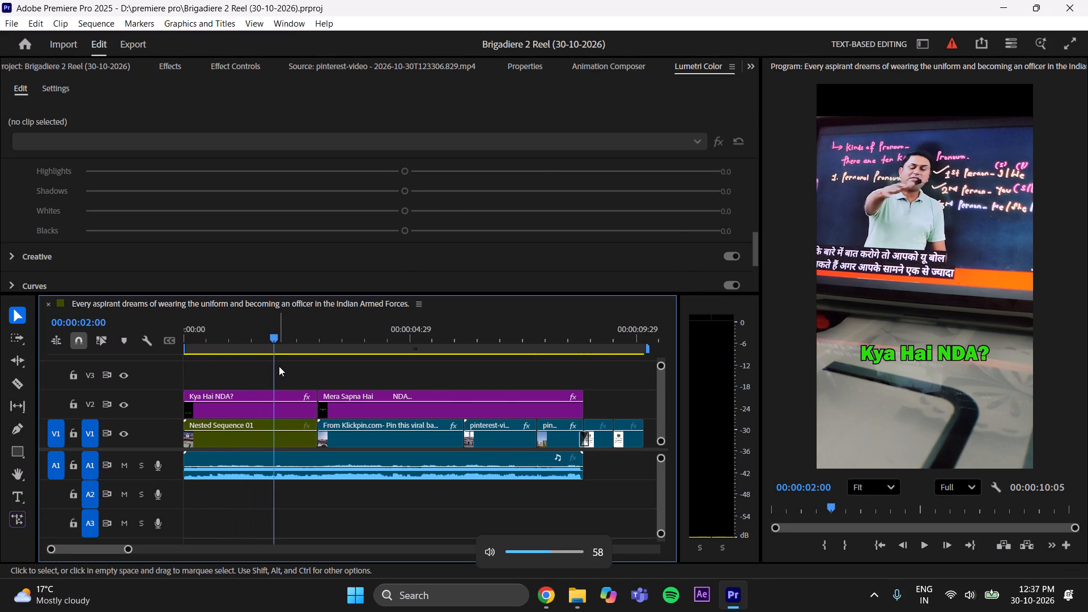
key(space)
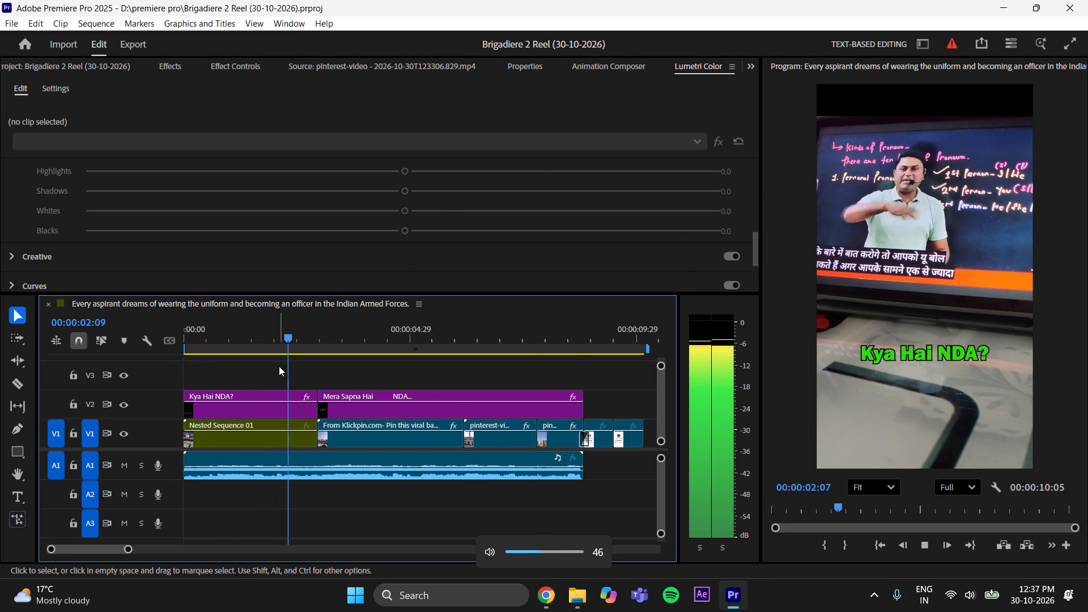
key(space)
key(space)
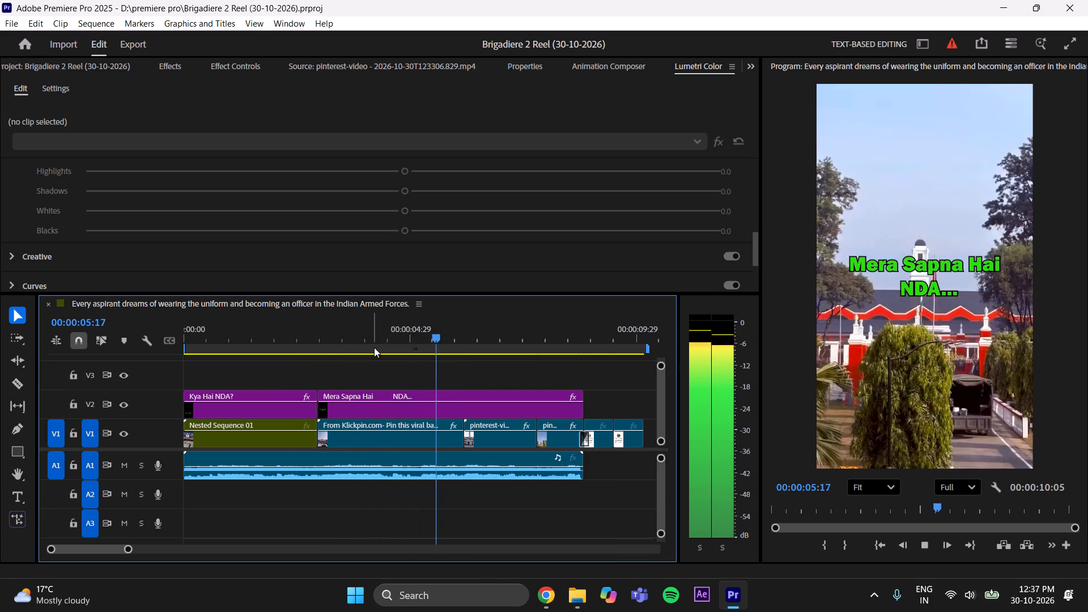
key(space)
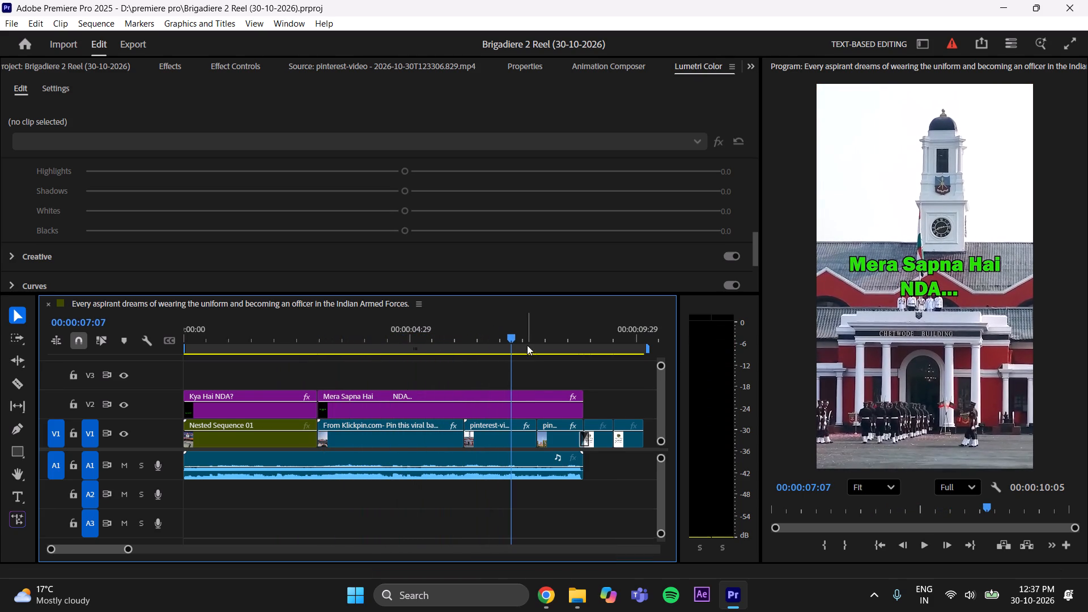
drag(518, 332, 450, 391)
key(space)
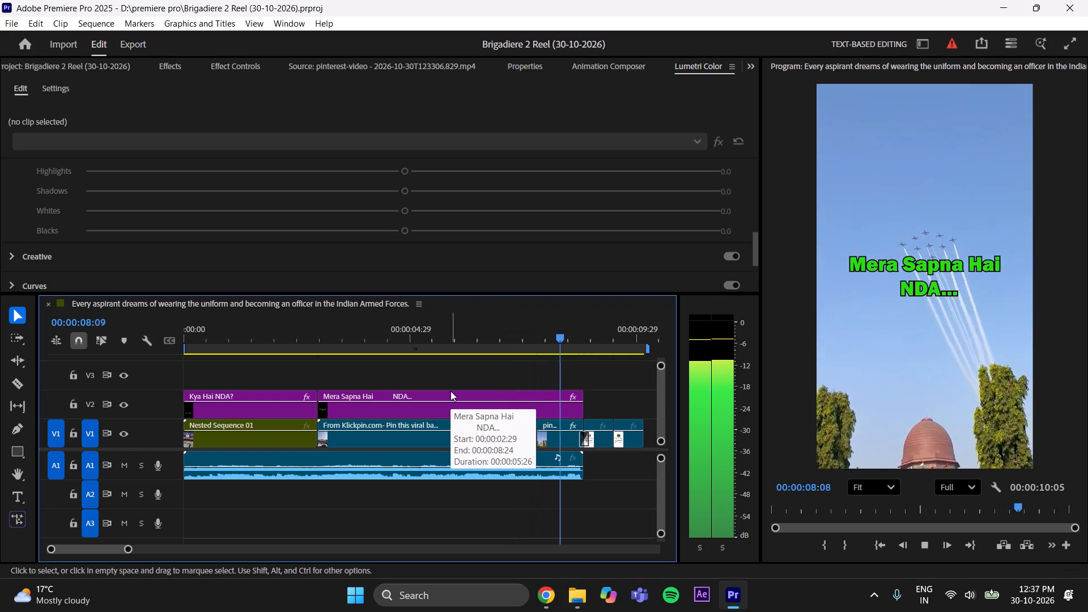
key(space)
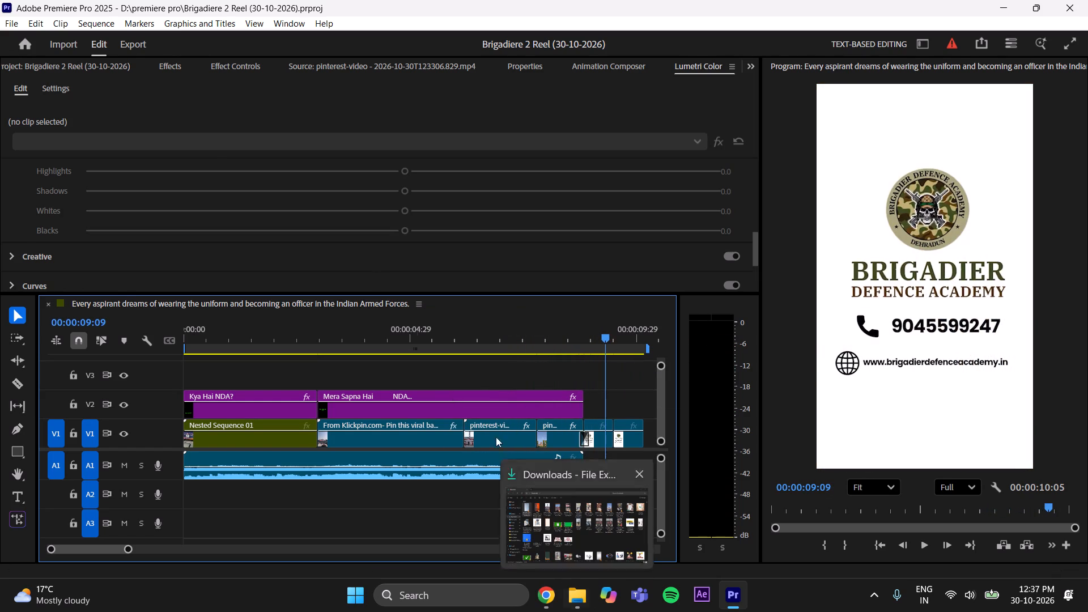
Open the original "Every aspirant dreams" video in the Source monitor and play it from the start as a reference.
click(92, 63)
scroll(116, 198, up, 4)
double_click(54, 168)
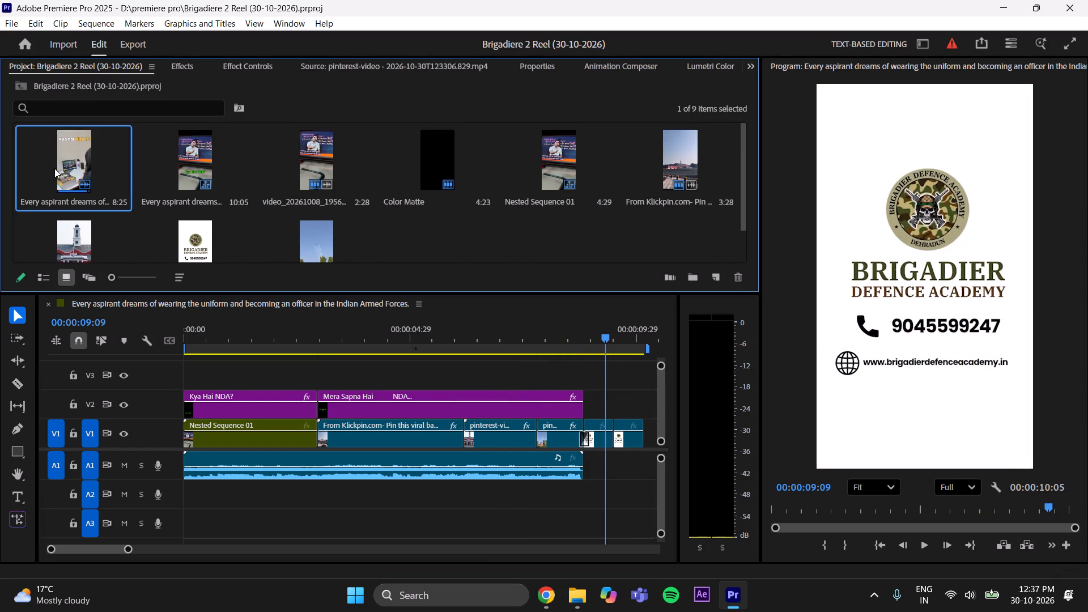
drag(329, 235, 0, 237)
key(space)
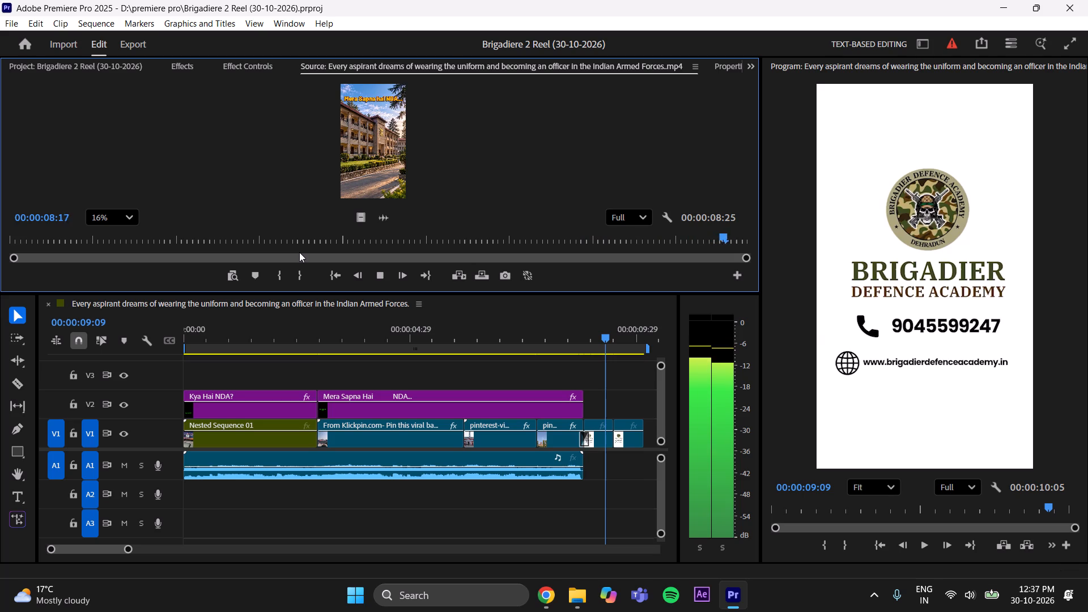
click(522, 365)
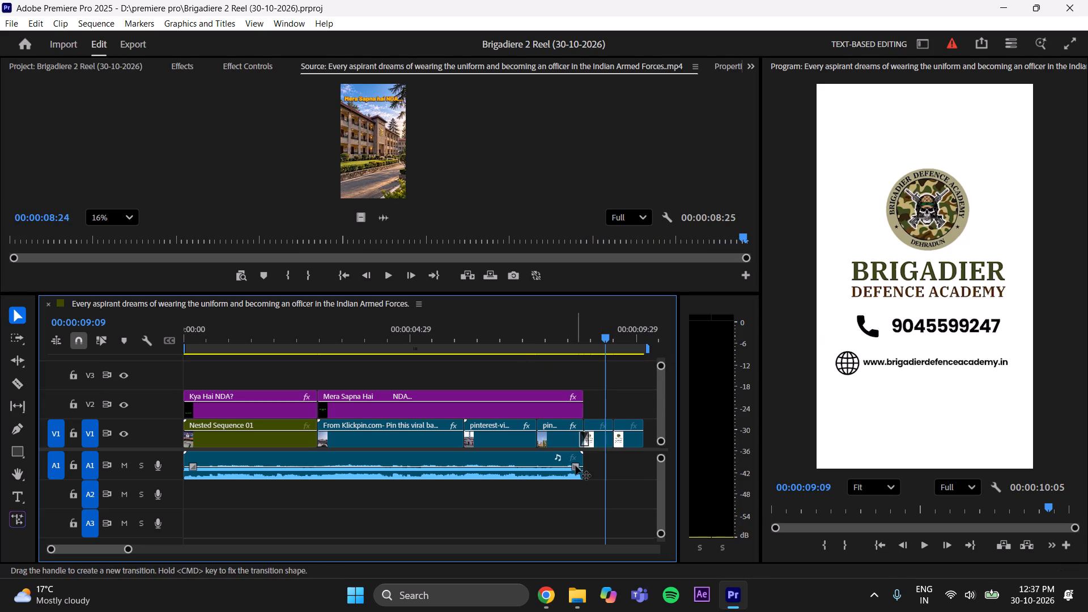
Add a fade-out to the end of the A1 audio clip, starting at 00:00:08:15, and listen to the ending.
drag(595, 341, 481, 381)
key(space)
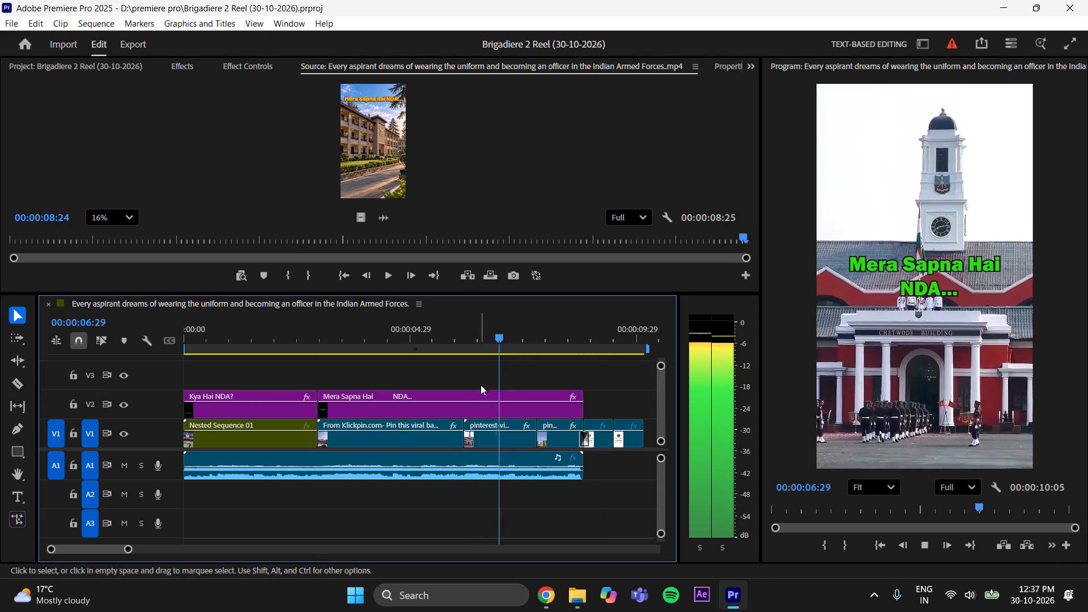
key(space)
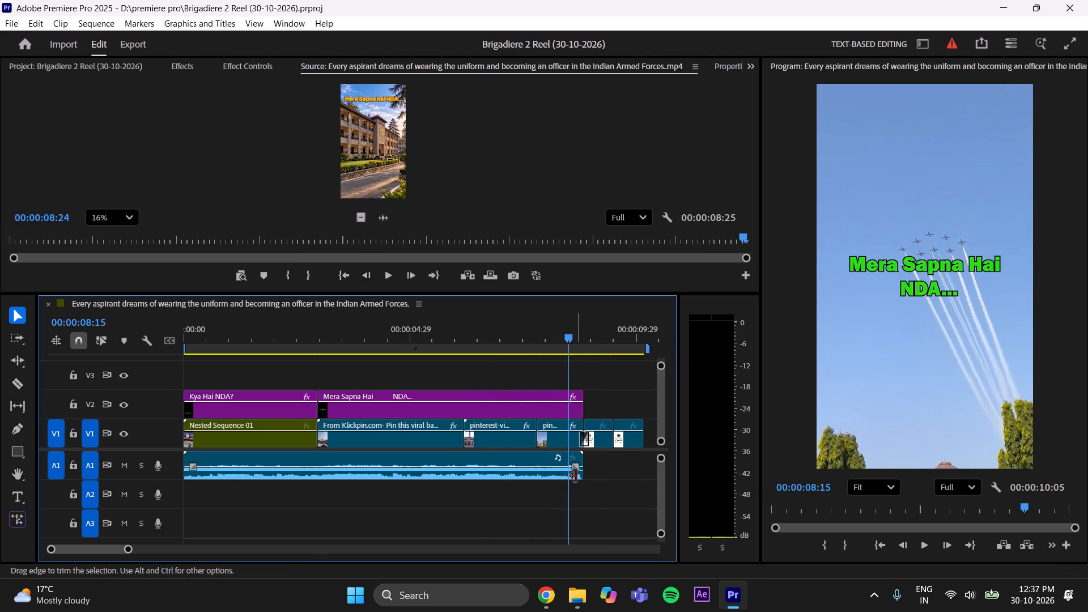
drag(576, 466, 566, 468)
key(space)
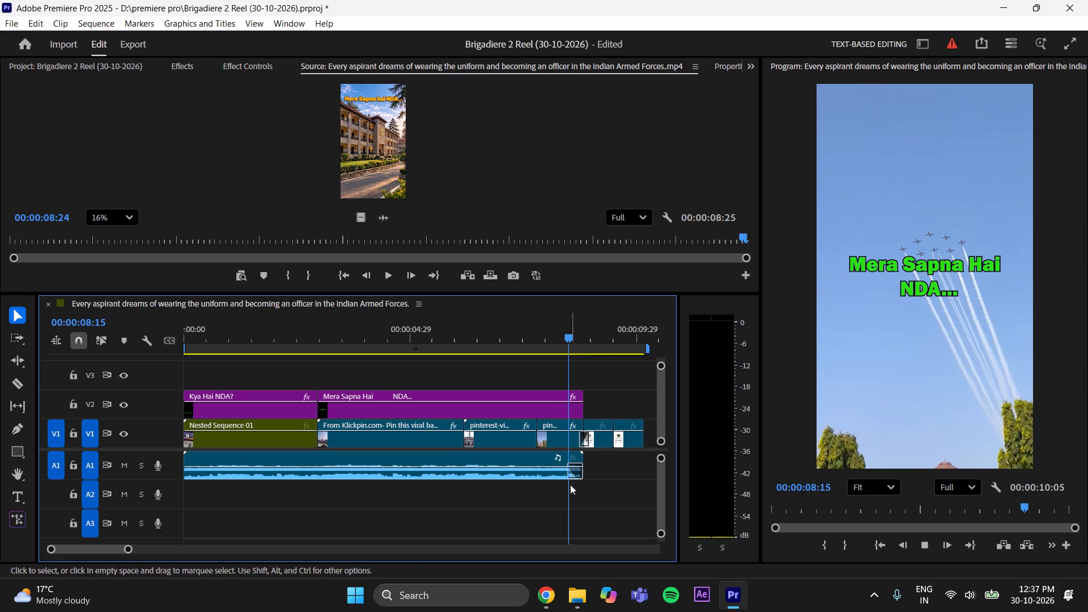
key(space)
drag(598, 326, 545, 365)
key(space)
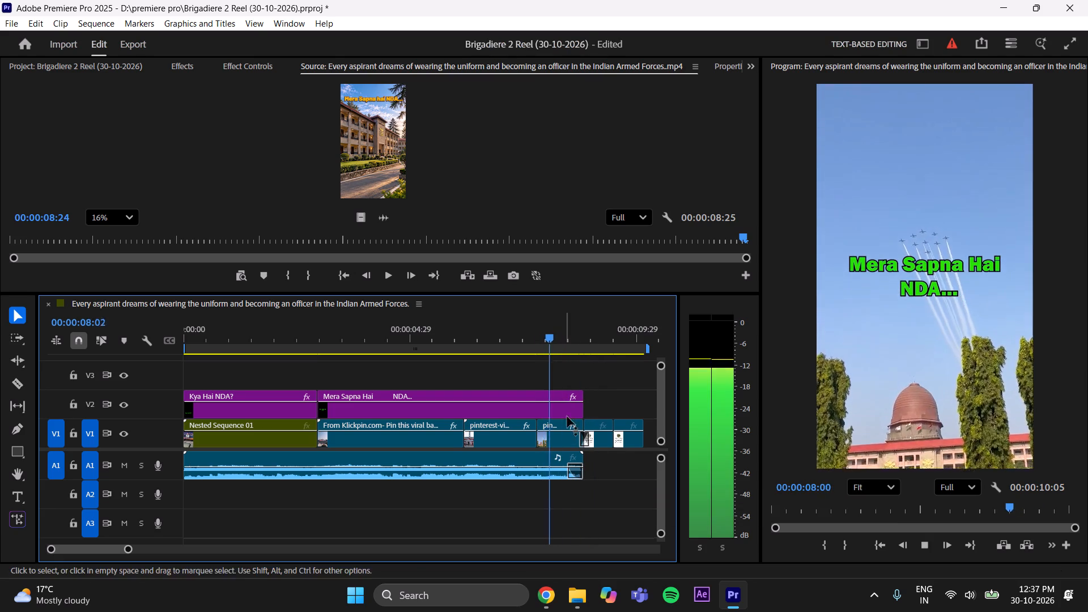
key(space)
key(space)
key(space)
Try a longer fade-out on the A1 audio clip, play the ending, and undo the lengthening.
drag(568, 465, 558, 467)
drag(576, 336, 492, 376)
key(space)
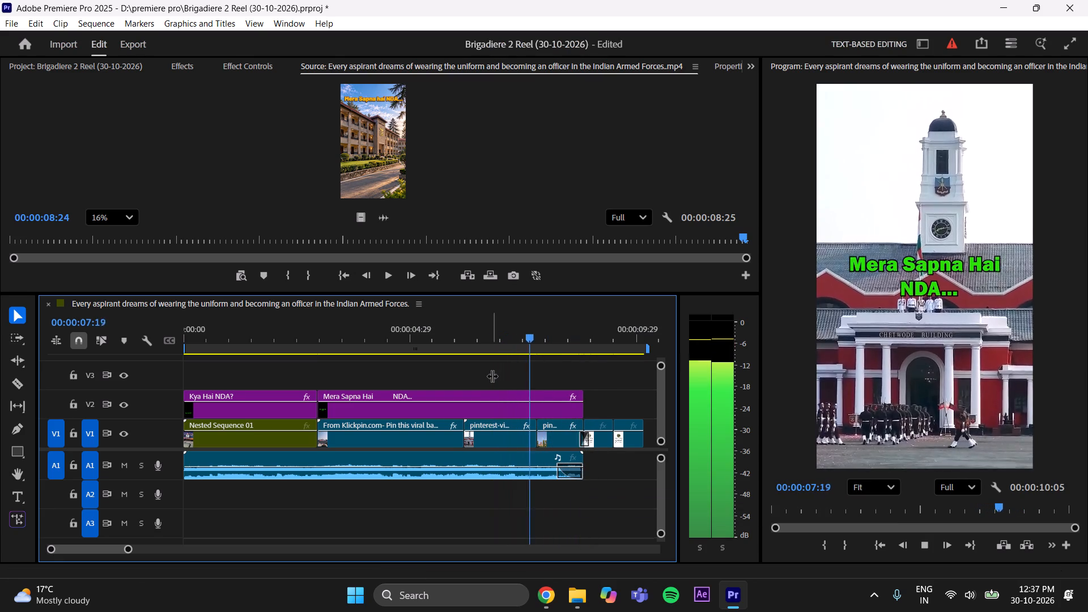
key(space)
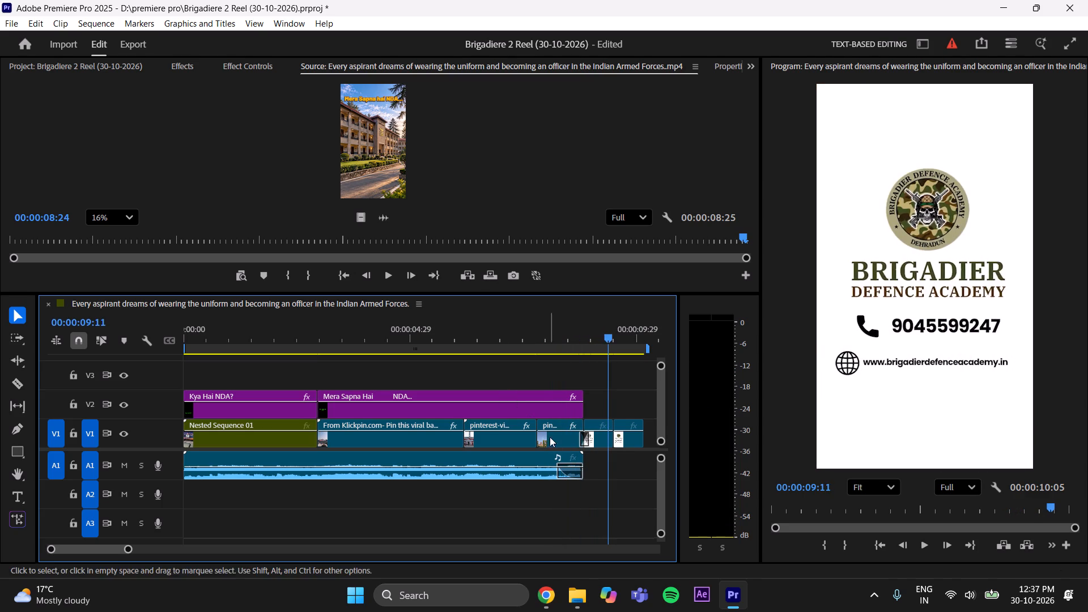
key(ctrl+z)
Save the project and play the reel from the start into the parade clip.
key(ctrl+s)
drag(598, 326, 2, 356)
key(space)
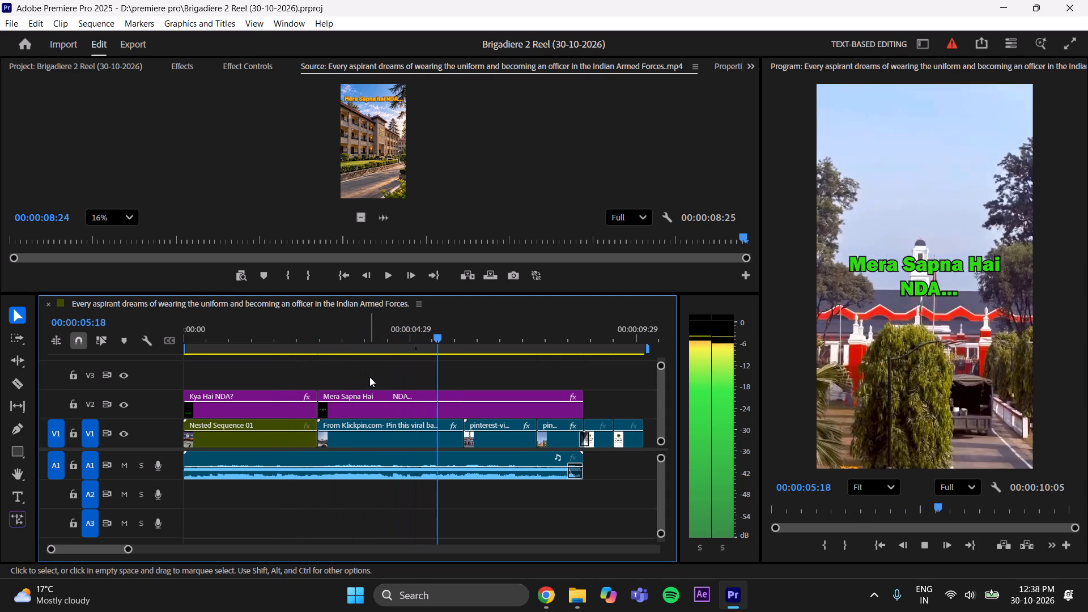
key(space)
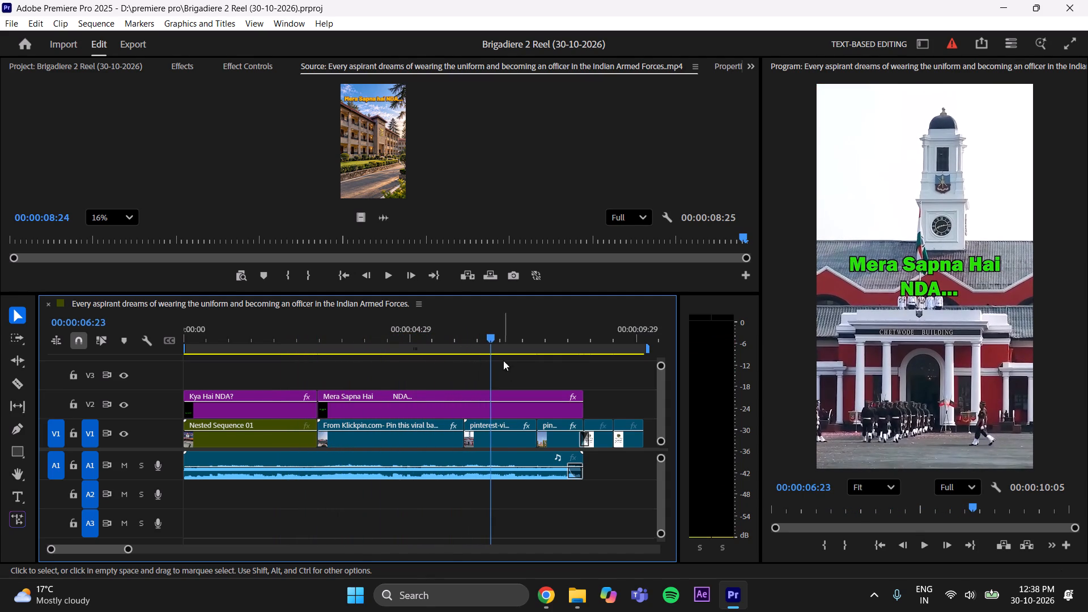
Insert the Zoom Out camera transition from Animation Composer at the cut into the parade clip, around 00:00:06:02.
drag(487, 334, 458, 377)
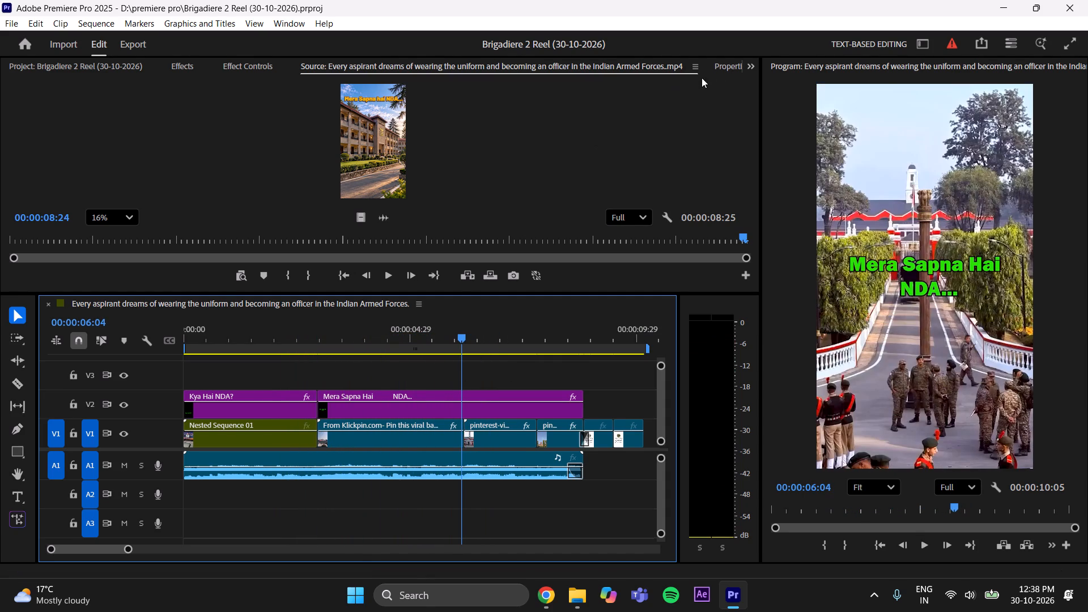
click(726, 62)
click(732, 67)
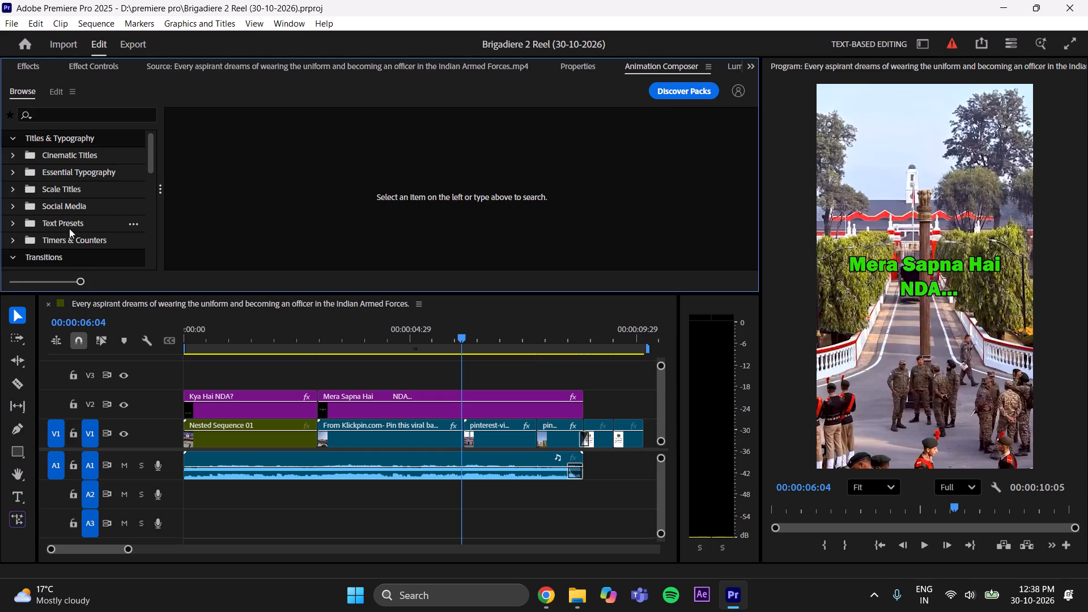
scroll(68, 218, down, 1)
click(69, 203)
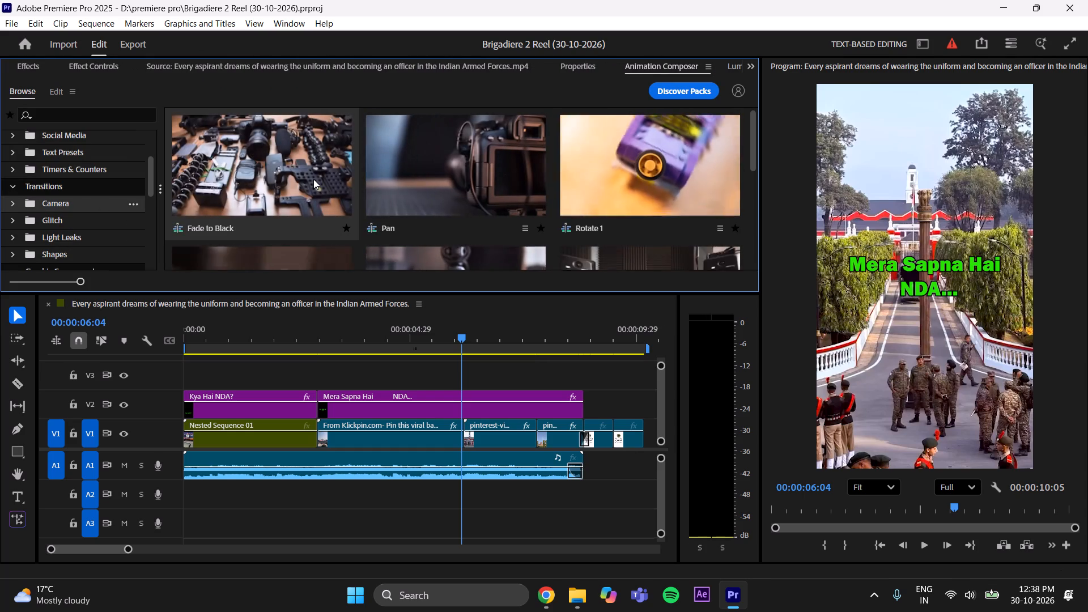
scroll(502, 179, down, 2)
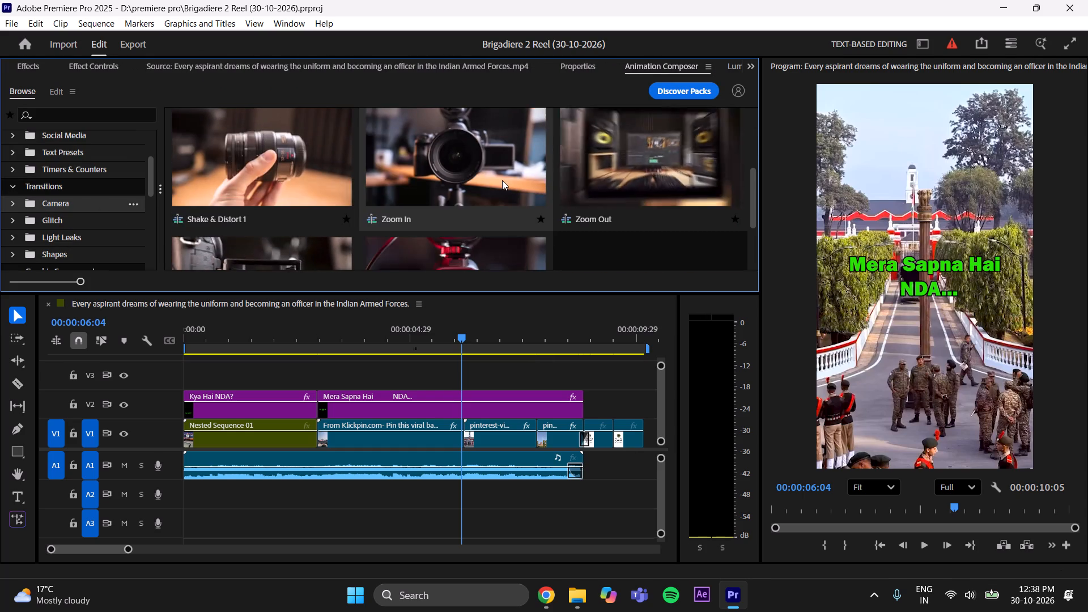
scroll(502, 180, up, 1)
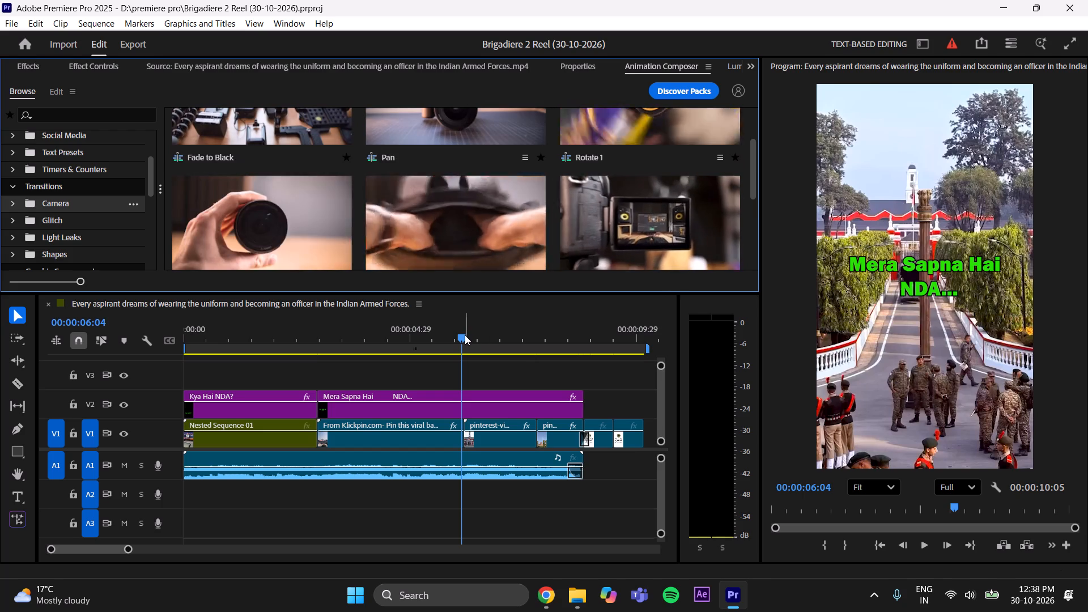
click(465, 335)
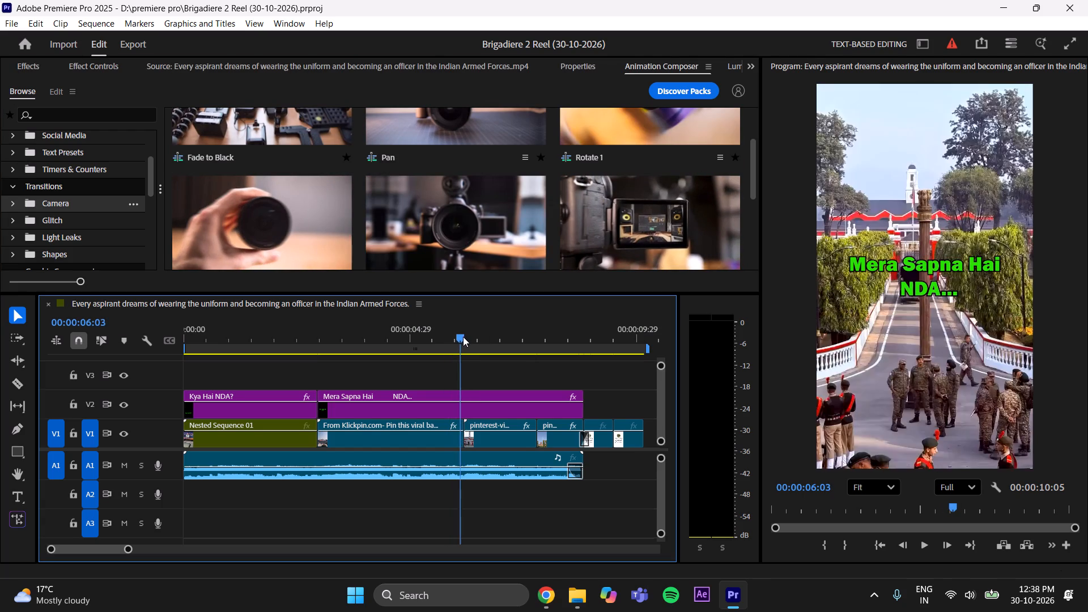
scroll(574, 216, up, 2)
scroll(574, 216, down, 3)
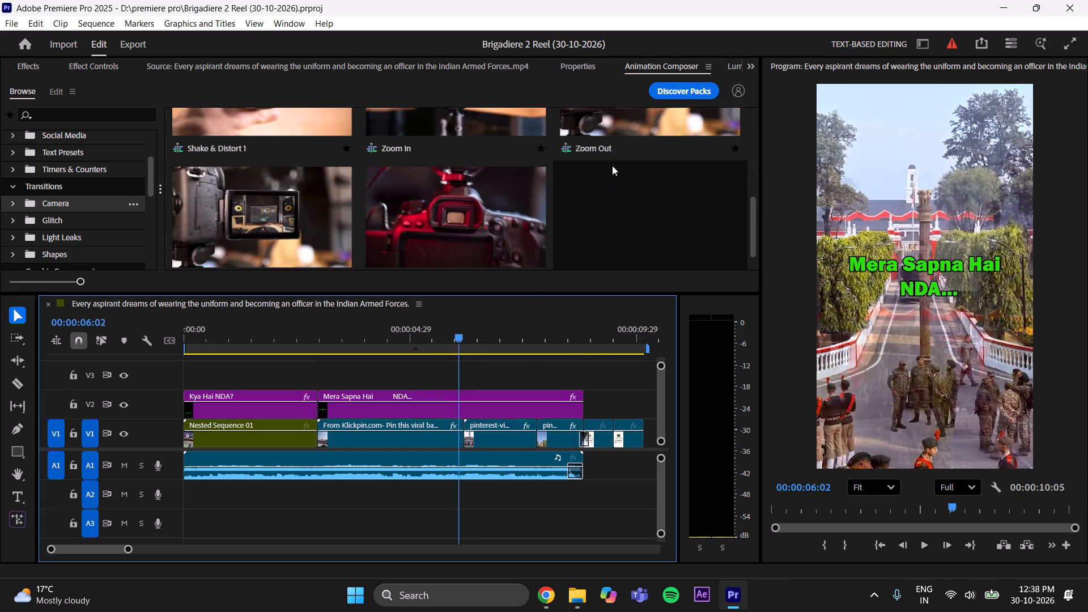
click(615, 139)
click(717, 276)
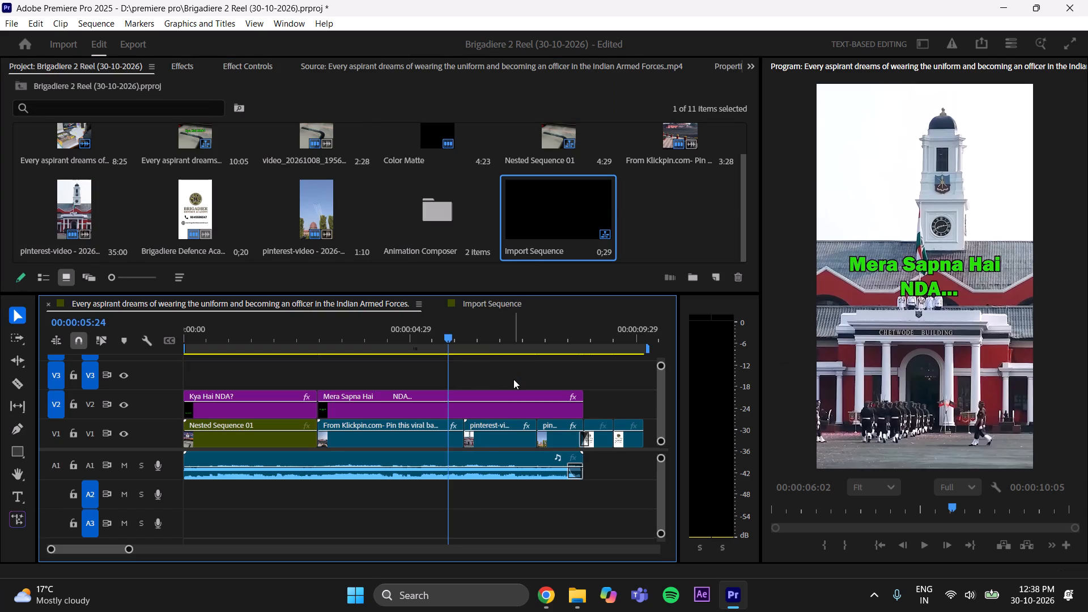
Move the inserted transition clips on V3 and A2 a few frames later, over the cut into the parade clip.
drag(470, 377, 483, 373)
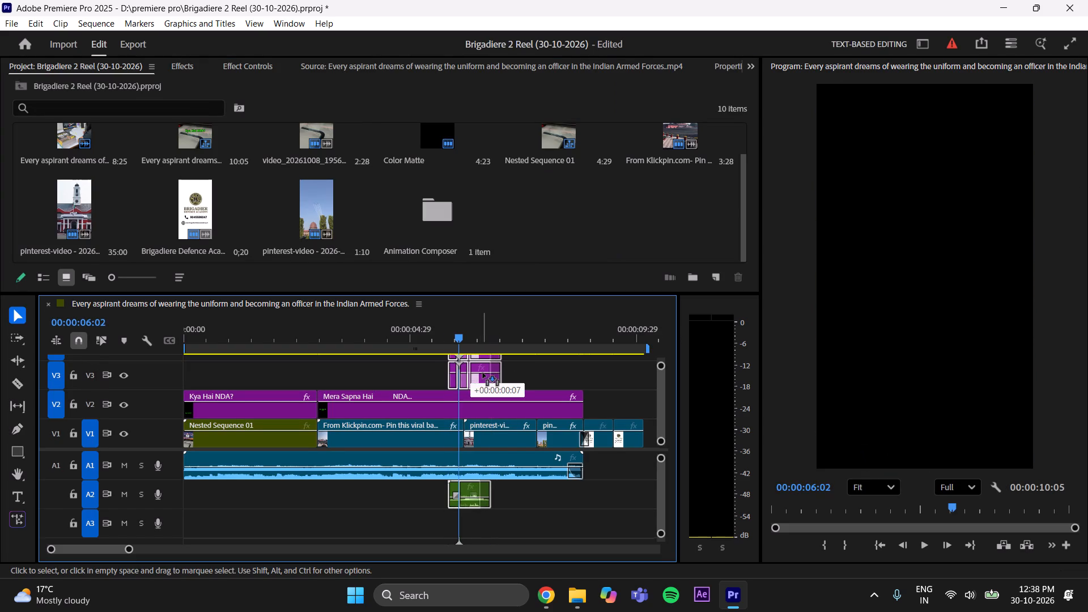
drag(483, 373, 477, 376)
click(532, 379)
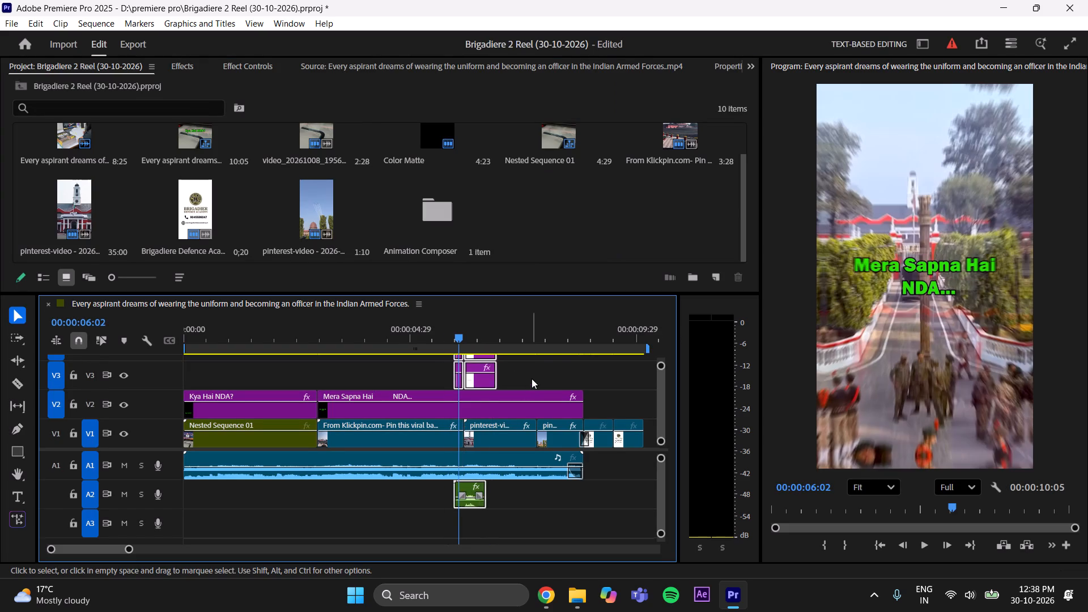
Play through the new zoom transition into the parade clip twice and save the project.
drag(458, 331, 422, 346)
key(space)
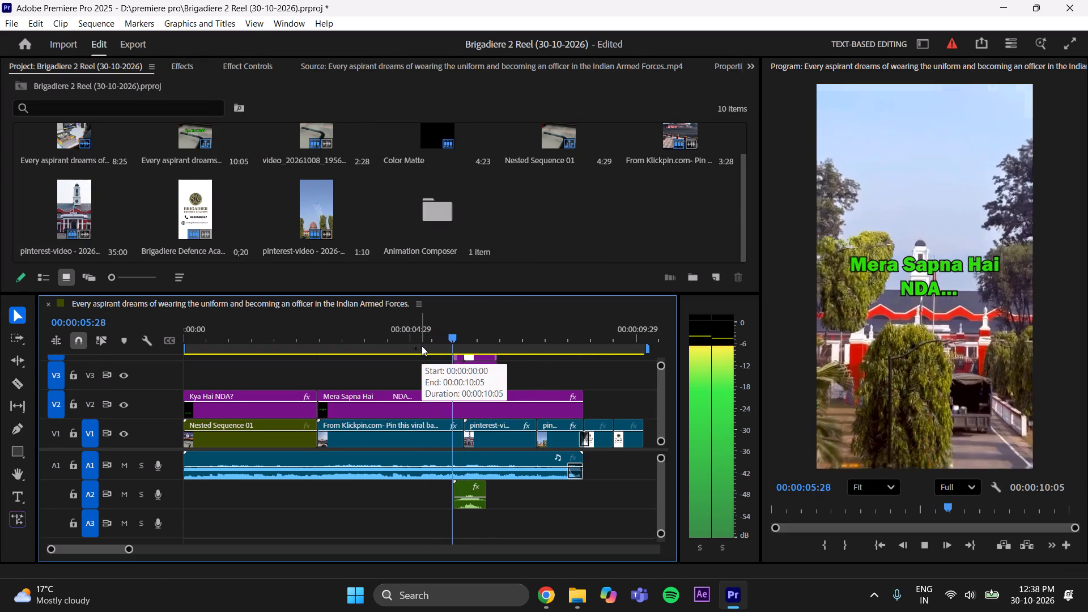
key(space)
drag(520, 335, 467, 361)
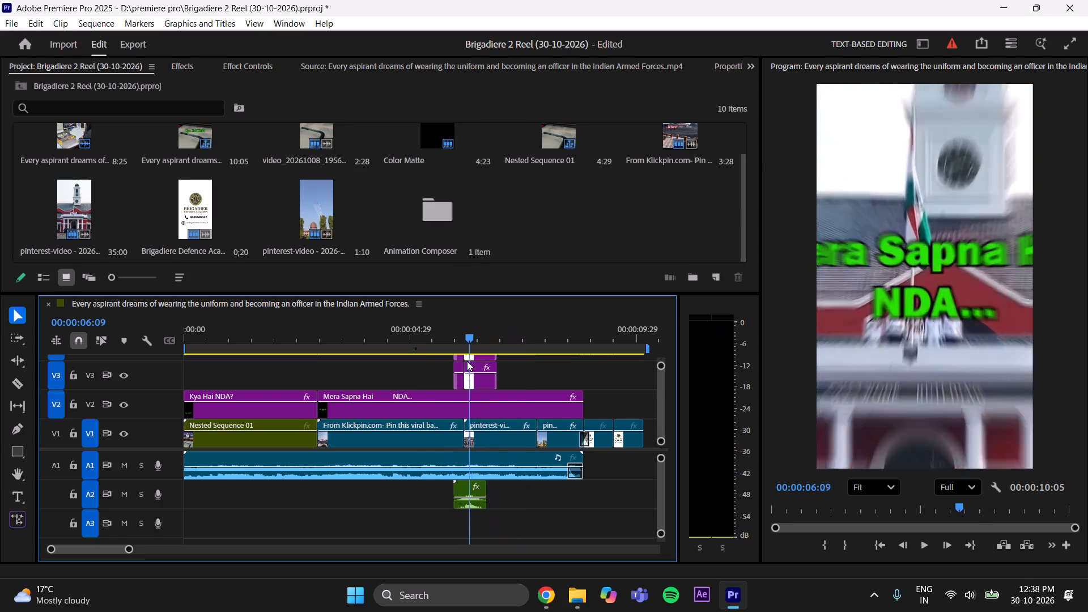
drag(467, 361, 448, 369)
key(space)
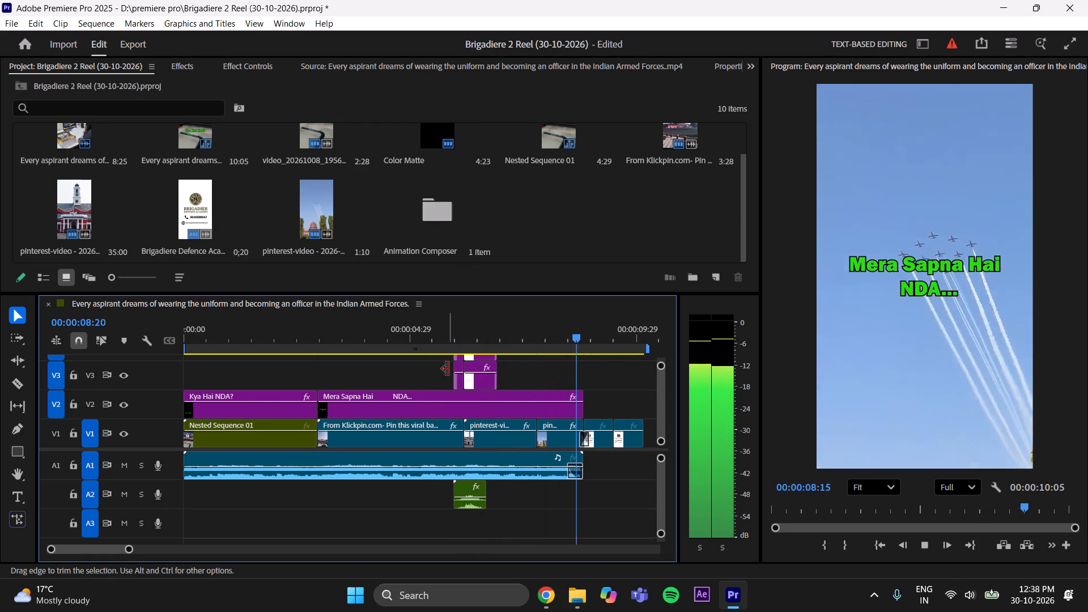
key(space)
key(ctrl+s)
Review the reel by playing it once from near the second caption and twice from the beginning.
drag(593, 338, 376, 365)
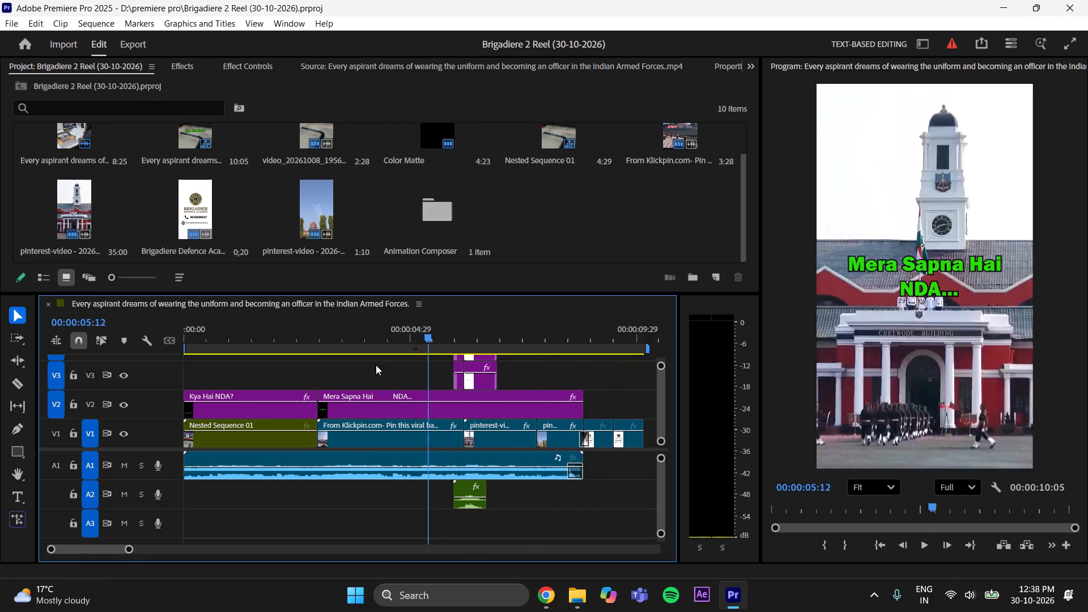
drag(376, 365, 307, 375)
key(space)
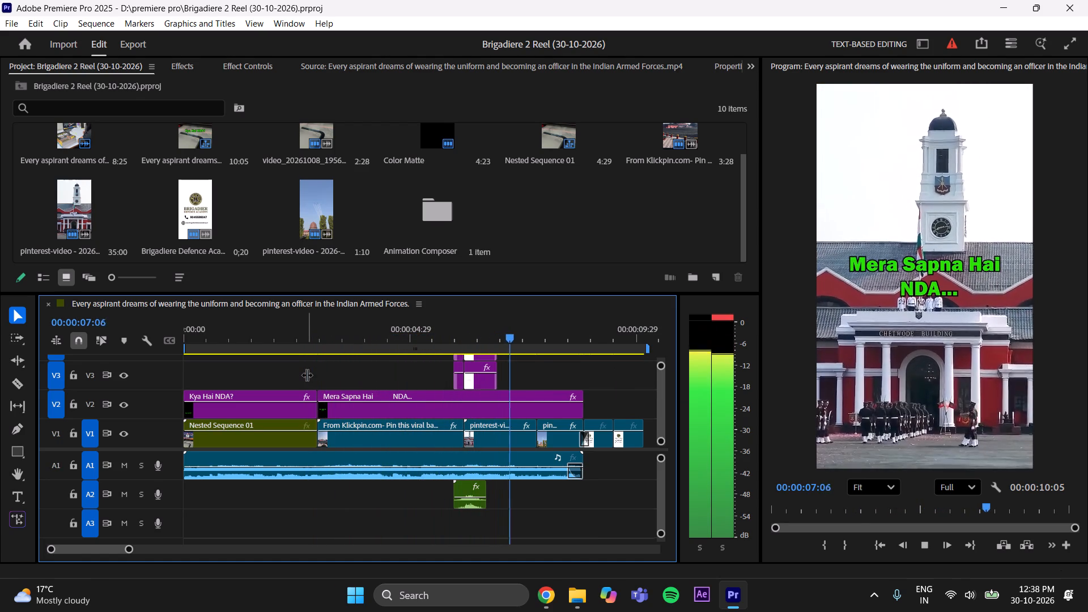
key(space)
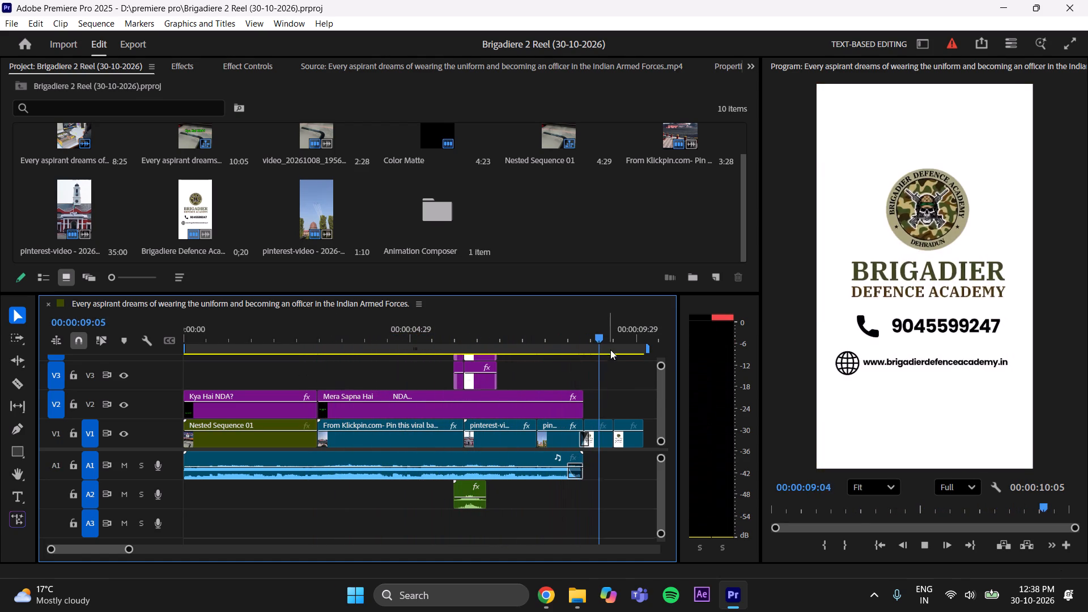
drag(607, 336, 436, 388)
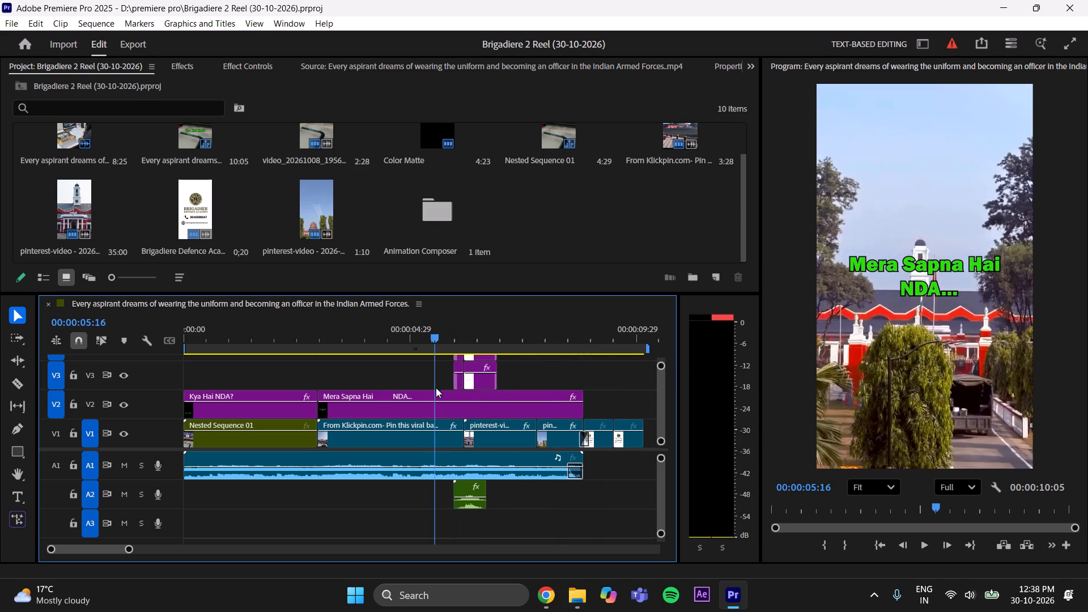
drag(436, 388, 232, 429)
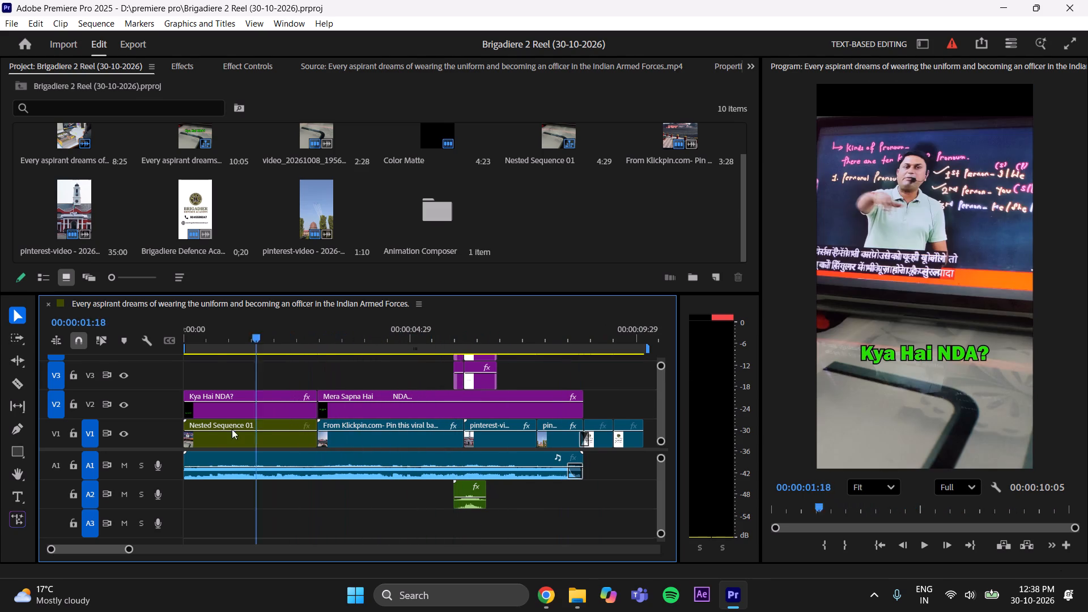
drag(232, 429, 161, 432)
key(space)
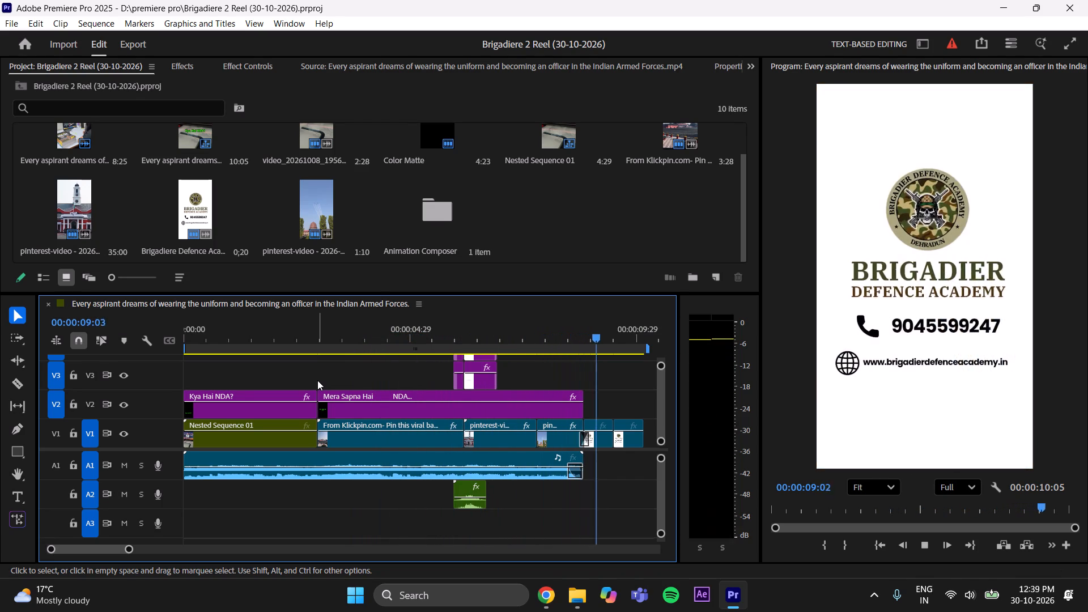
key(space)
drag(611, 330, 544, 384)
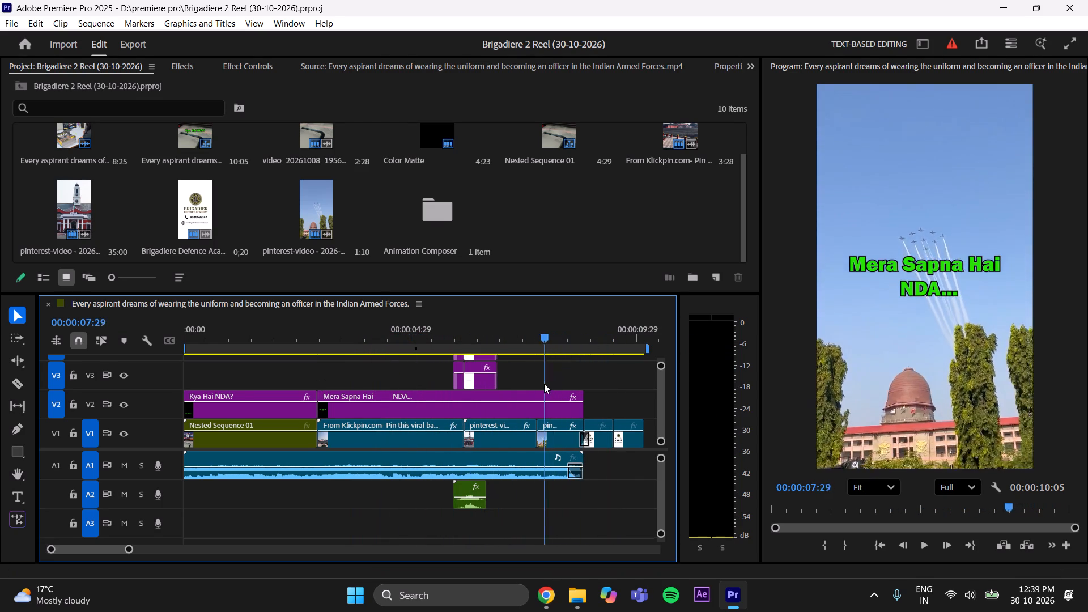
drag(544, 384, 458, 416)
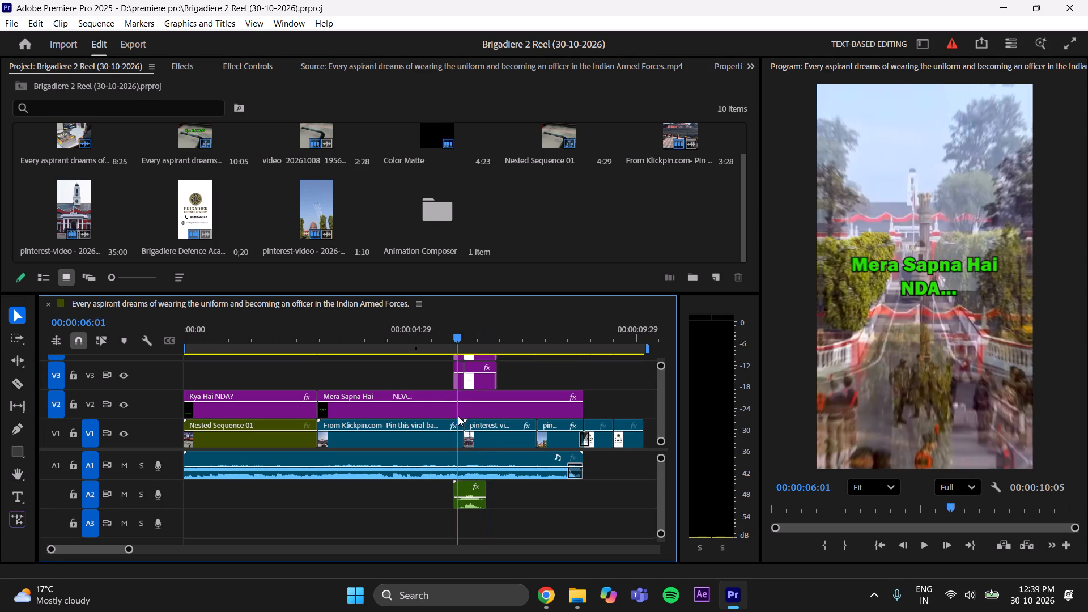
drag(458, 416, 358, 436)
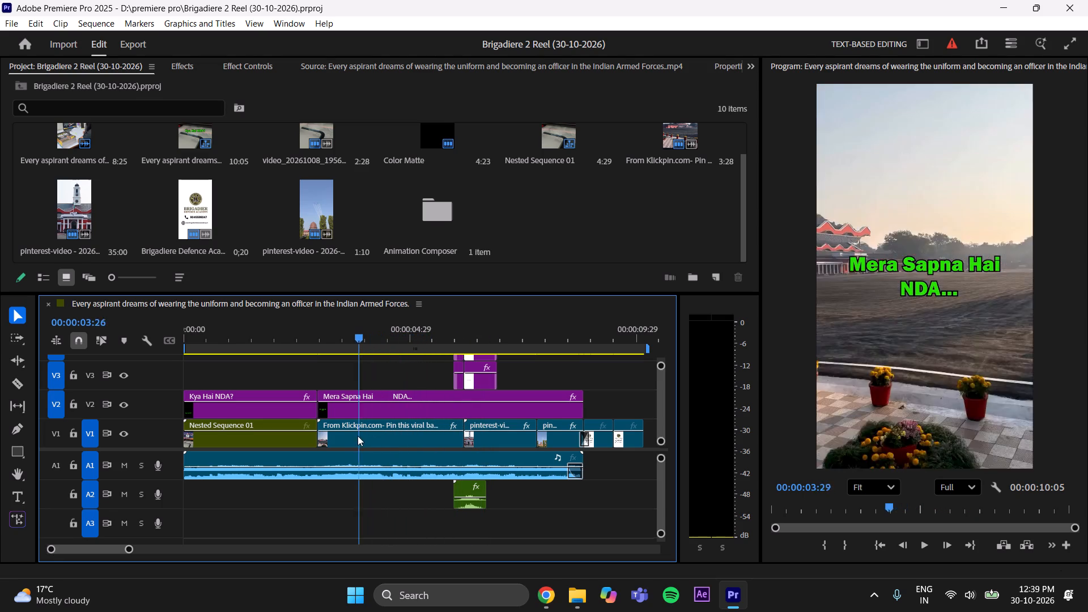
drag(358, 436, 147, 438)
key(space)
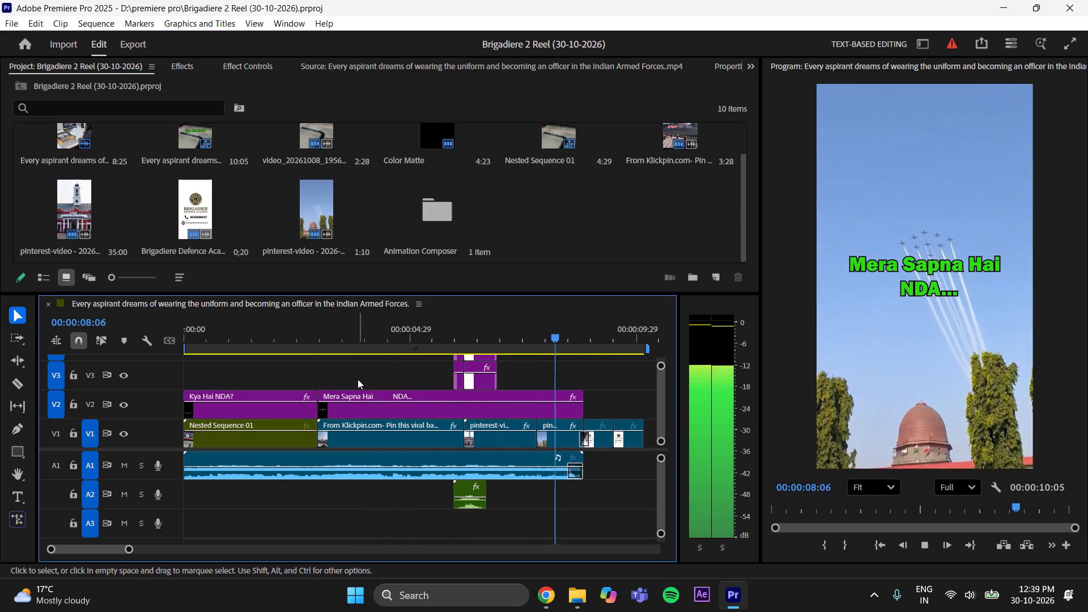
key(space)
Scrub through the frames of the zoom transition around 00:00:06:03 and save the project.
drag(567, 333, 462, 371)
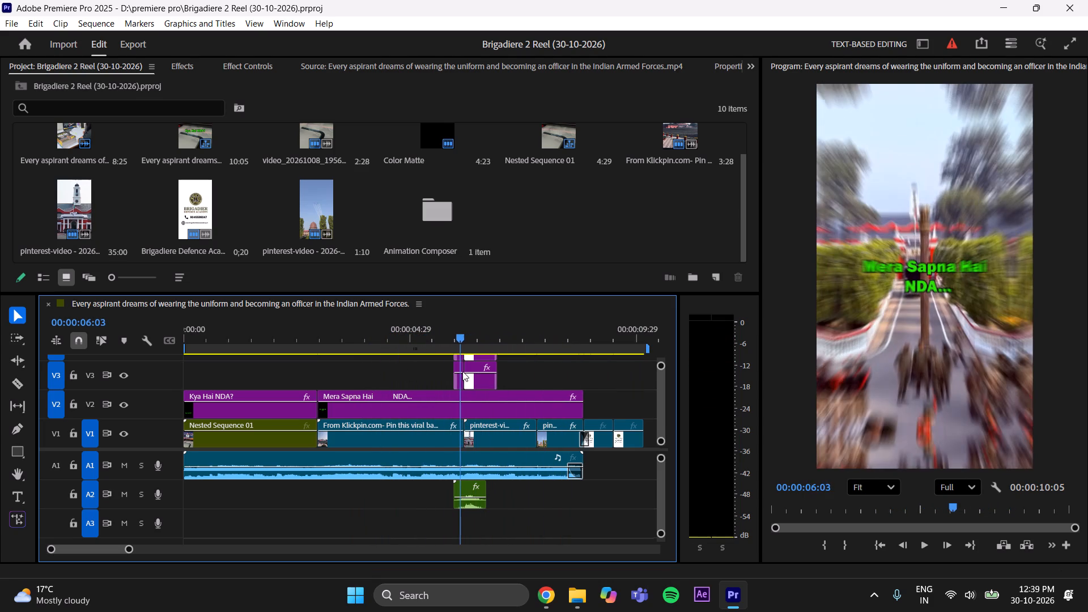
drag(462, 371, 462, 372)
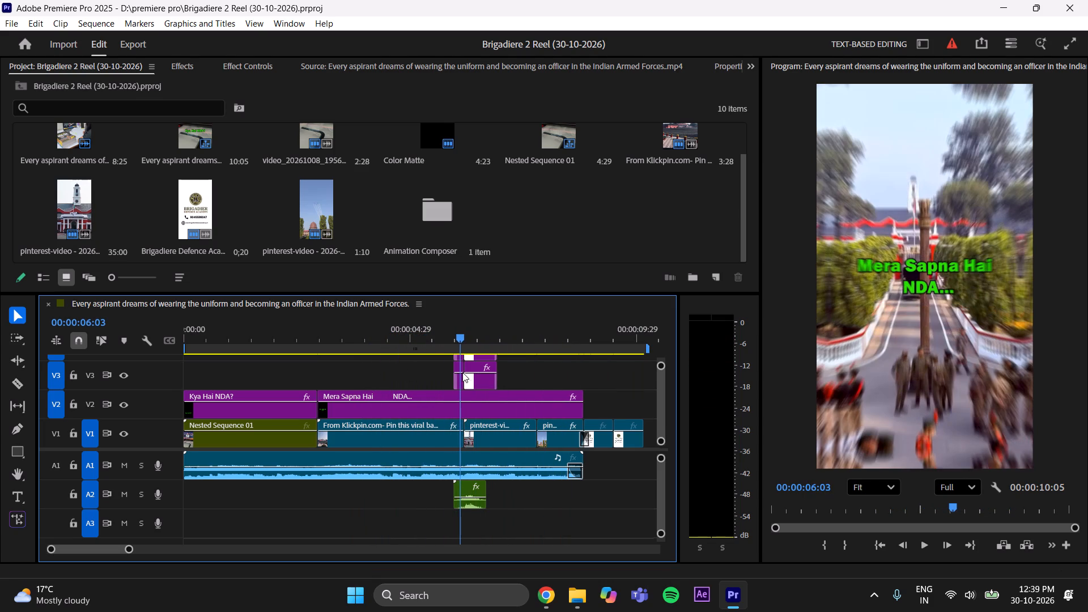
drag(462, 372, 467, 371)
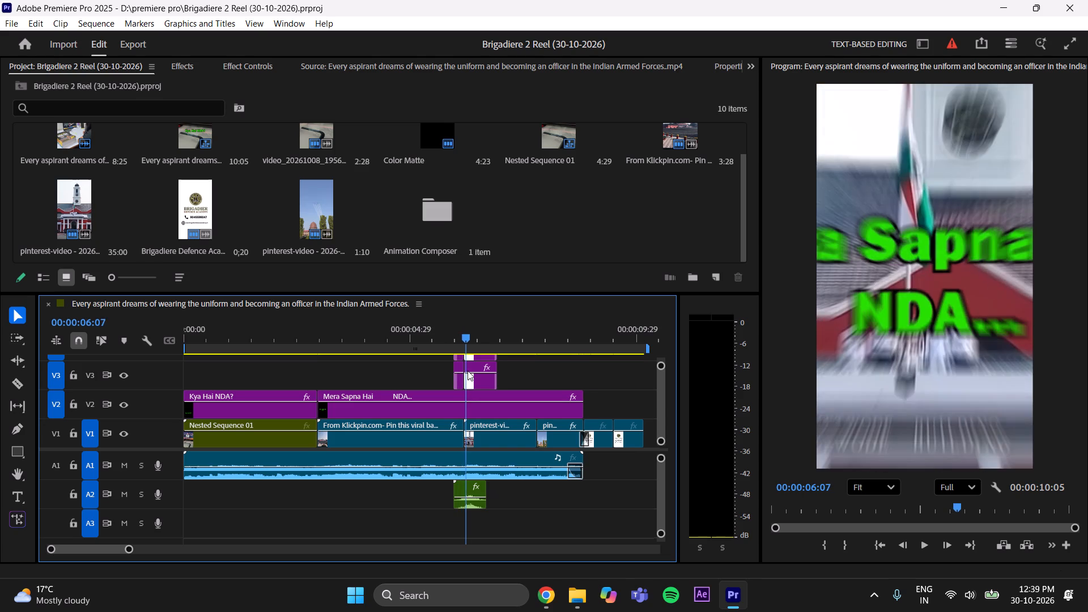
drag(467, 371, 0, 388)
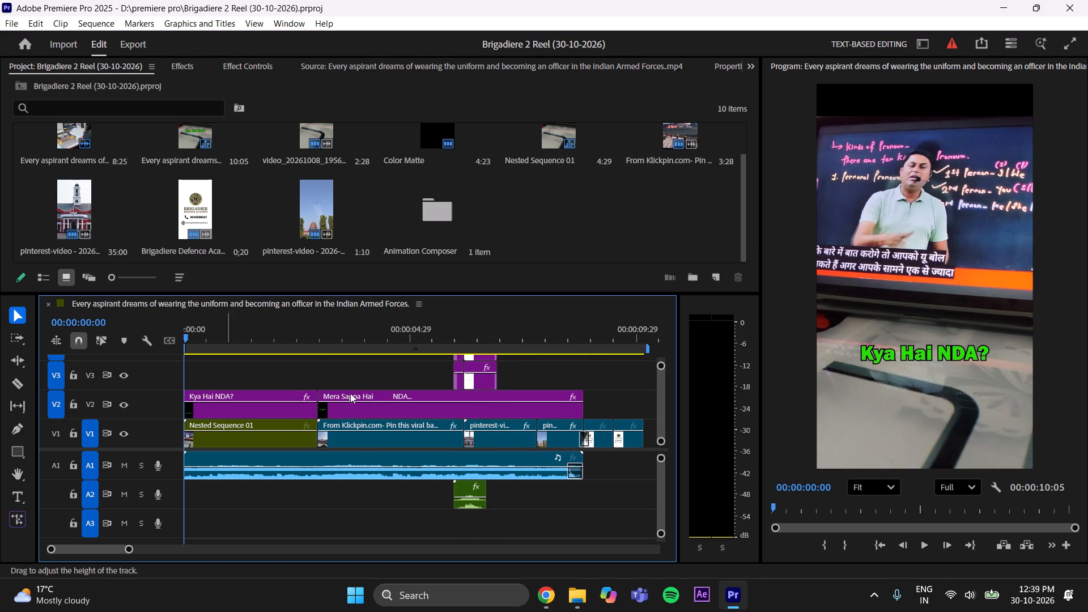
key(ctrl+s)
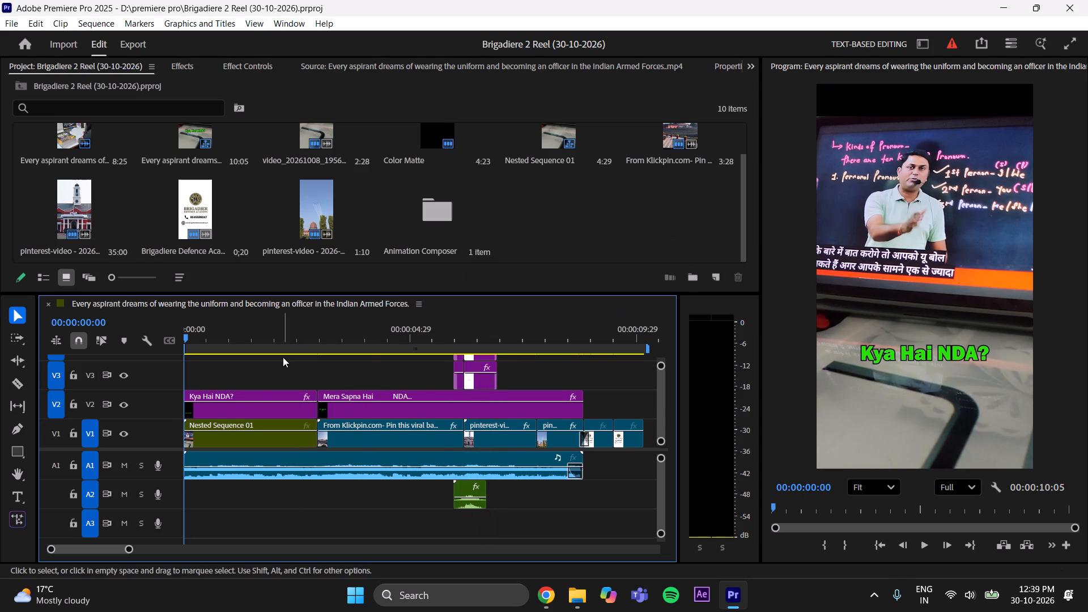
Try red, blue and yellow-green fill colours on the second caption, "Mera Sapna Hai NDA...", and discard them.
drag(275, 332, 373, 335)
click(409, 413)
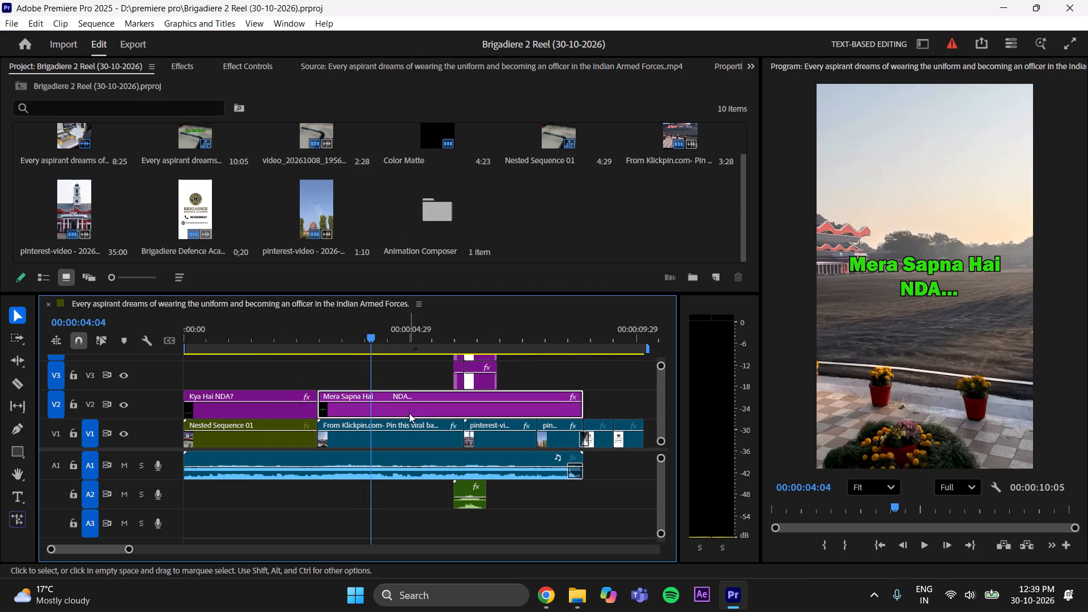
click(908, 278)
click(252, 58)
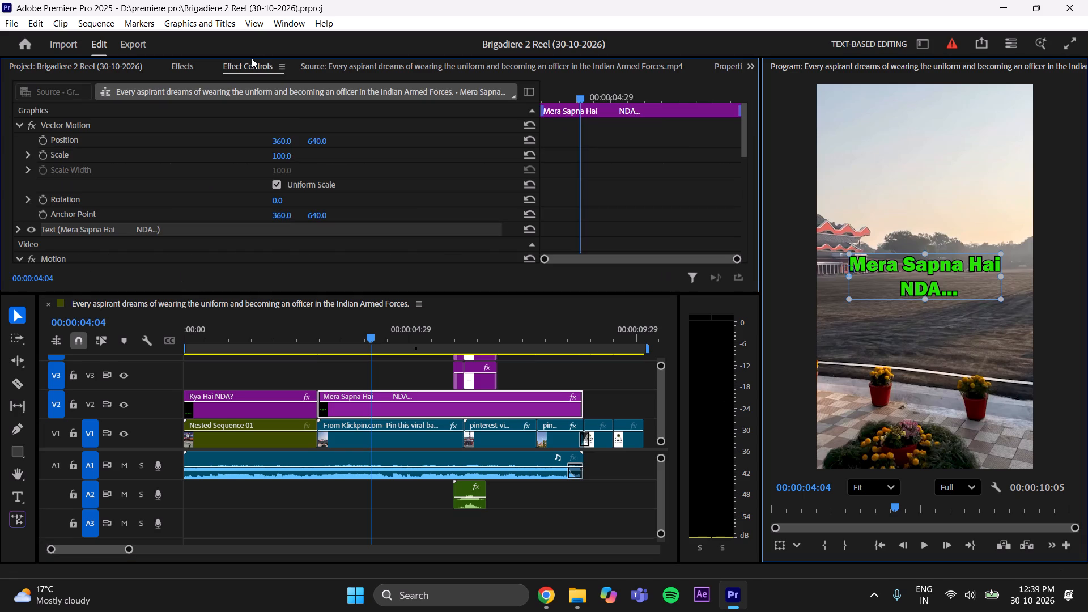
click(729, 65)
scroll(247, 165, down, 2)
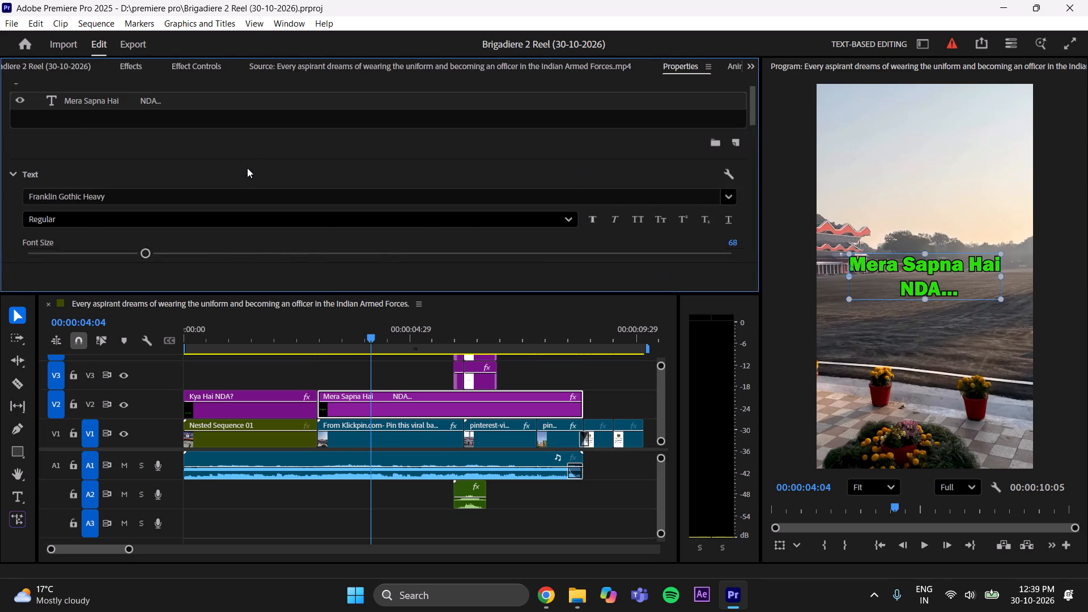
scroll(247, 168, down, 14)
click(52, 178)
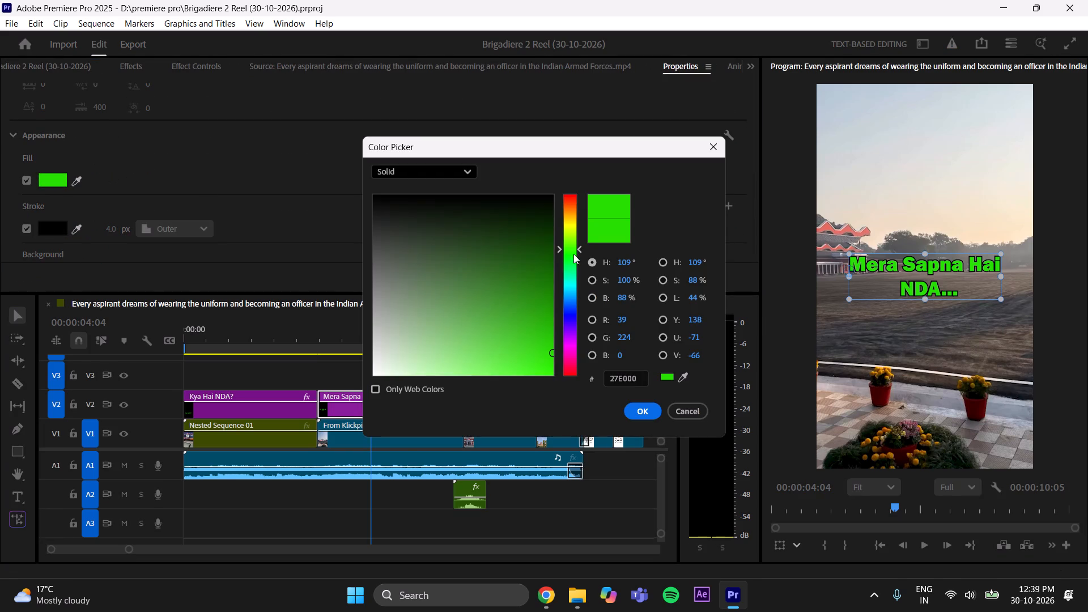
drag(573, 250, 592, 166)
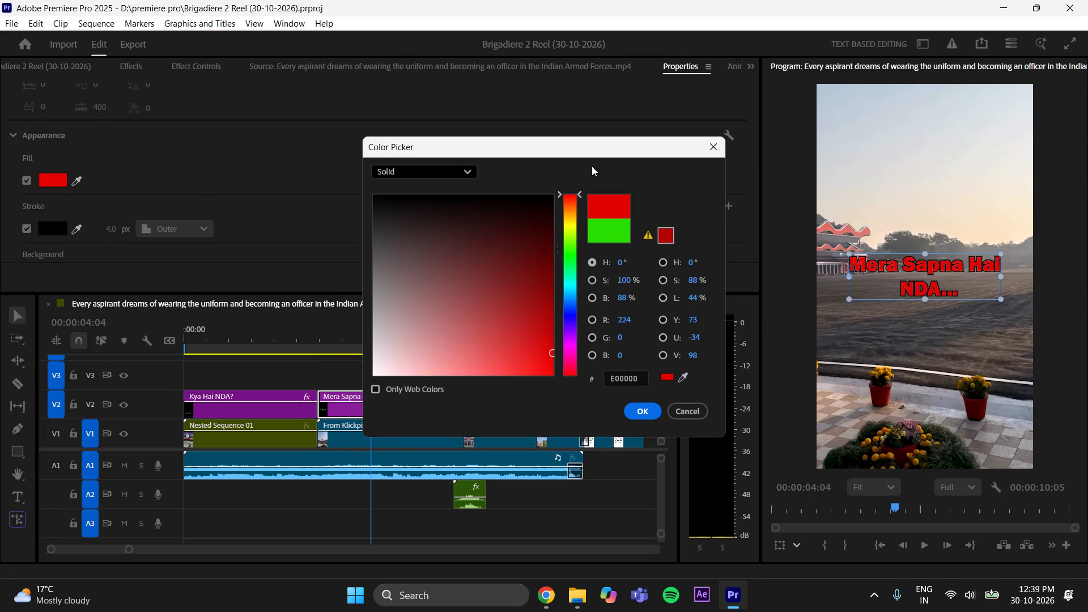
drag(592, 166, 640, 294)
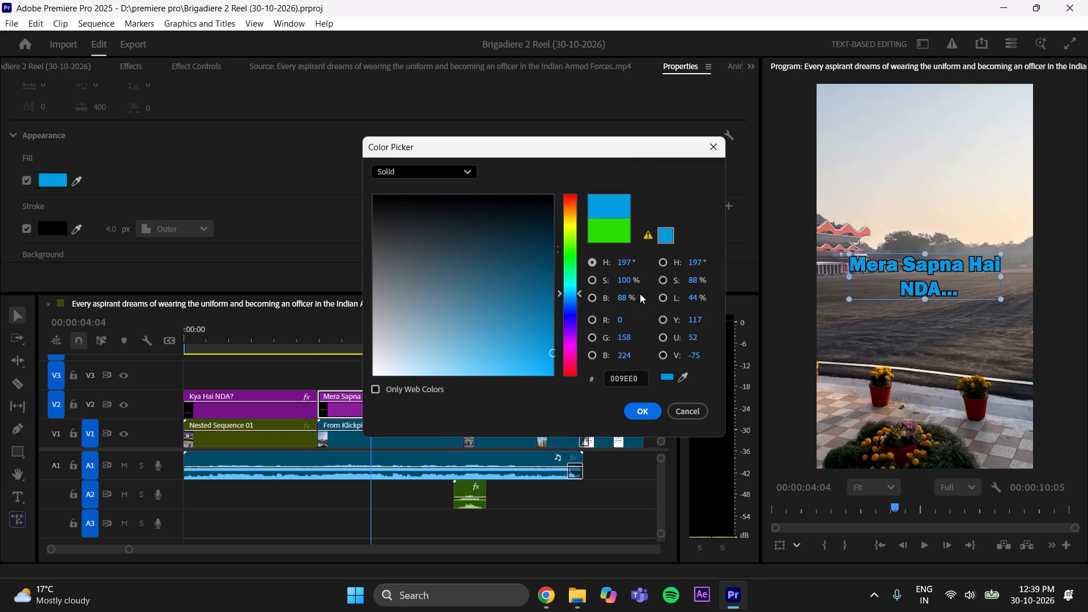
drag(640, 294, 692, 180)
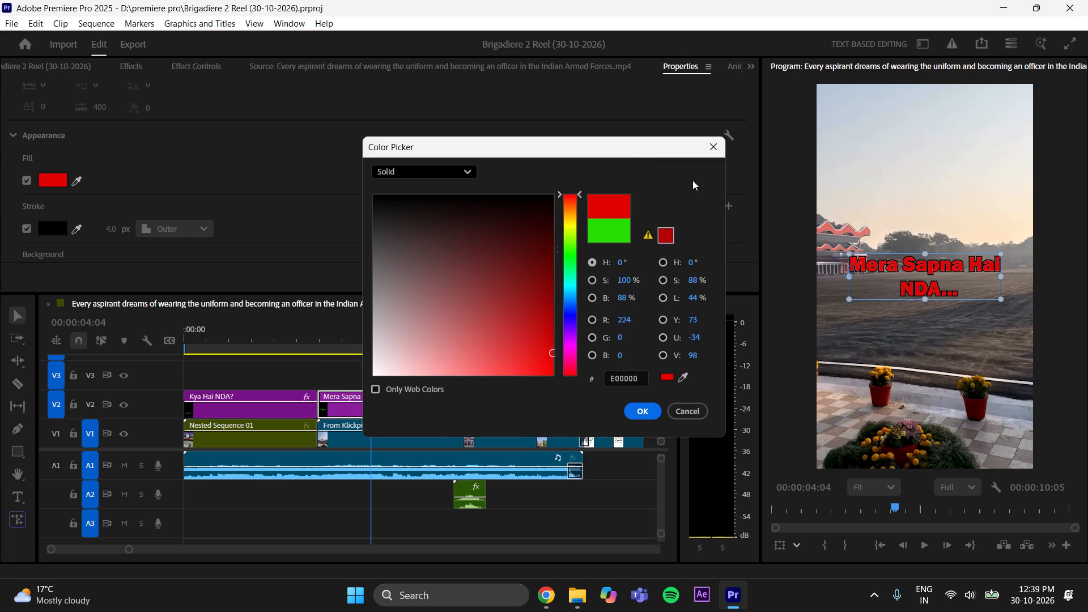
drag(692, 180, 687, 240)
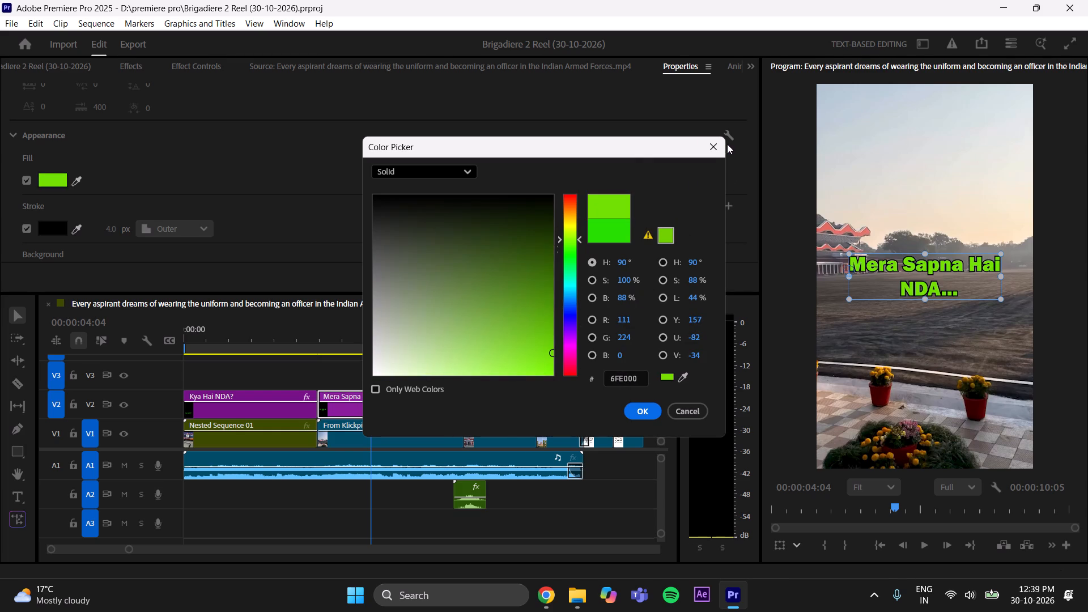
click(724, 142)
Undo the last move of the transition clips on V3 and A2.
key(ctrl+z)
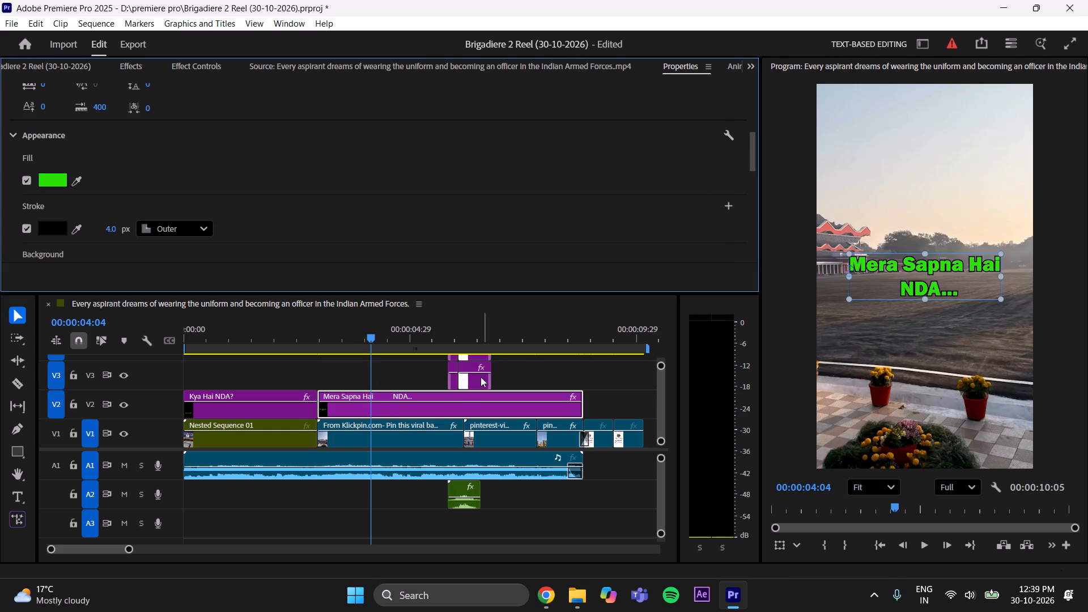
Set the fill of the whole second caption, "Mera Sapna Hai NDA...", to white (FFFFFF).
click(450, 409)
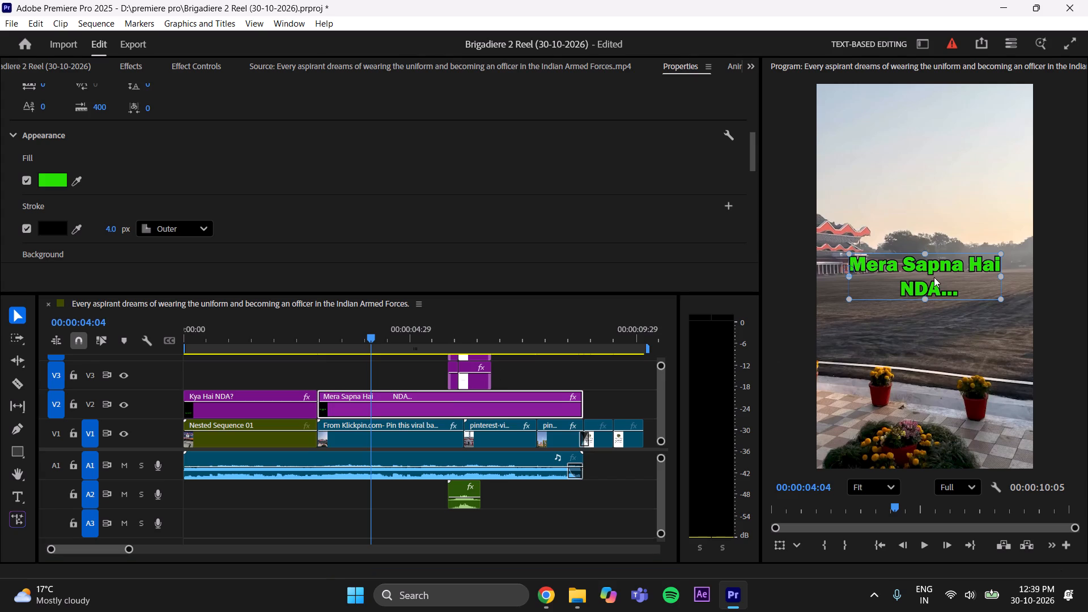
click(934, 277)
scroll(307, 219, down, 7)
scroll(117, 154, up, 4)
click(49, 137)
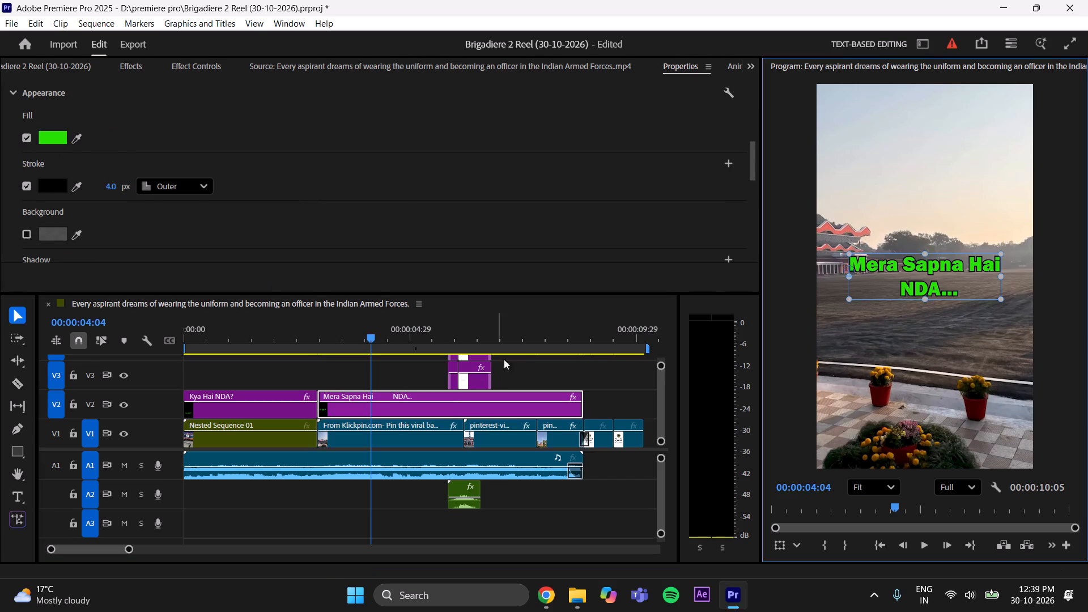
click(54, 139)
drag(481, 289, 245, 442)
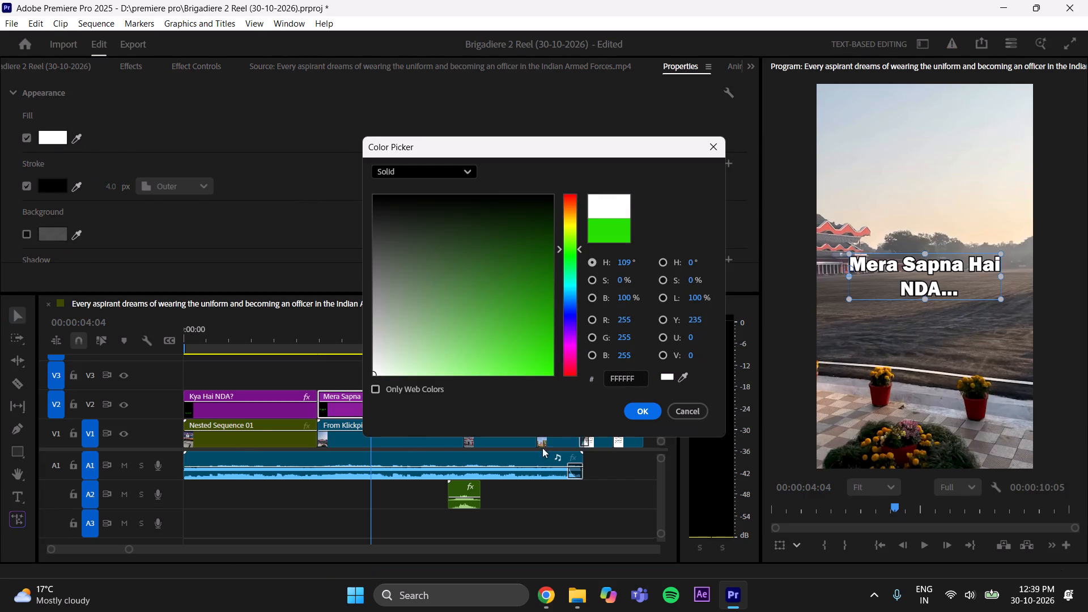
click(646, 407)
click(627, 493)
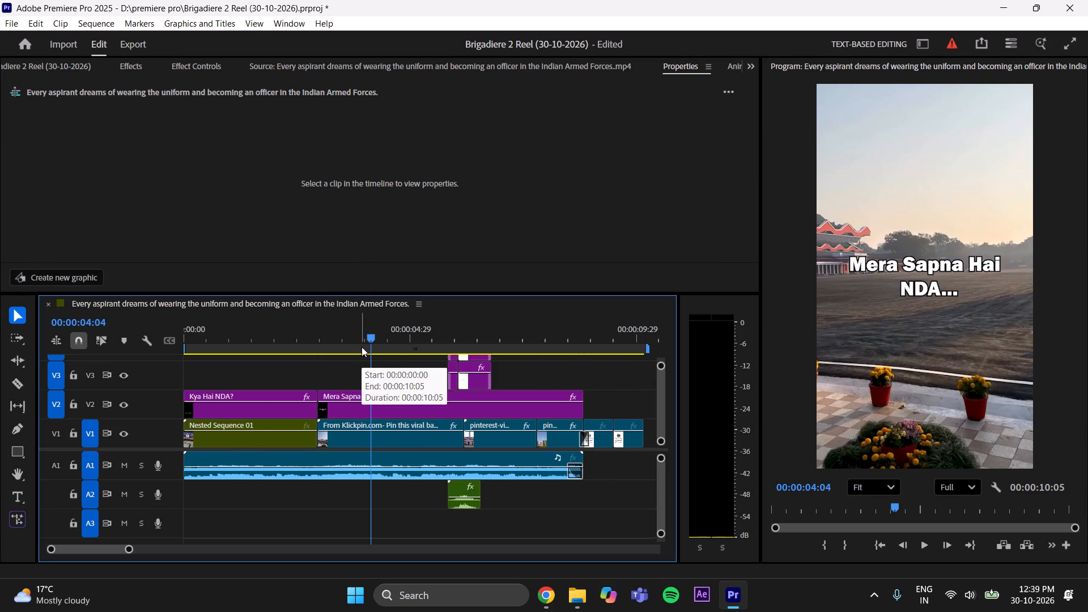
Recolour only the words "Kya Hai" in the first caption white (FFFFFF) and save the project.
drag(372, 334, 569, 370)
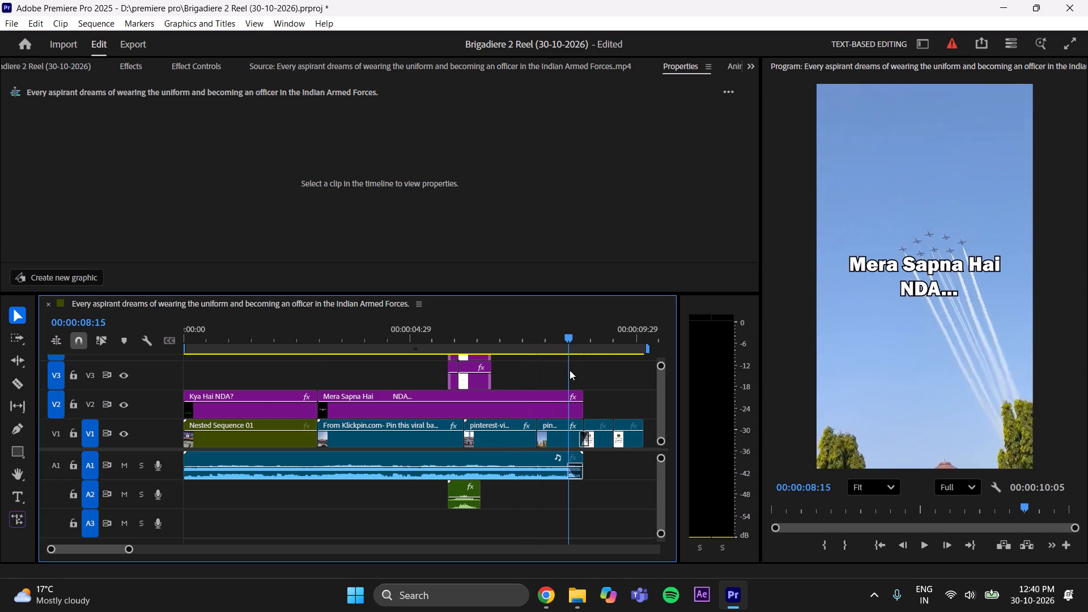
drag(569, 370, 321, 387)
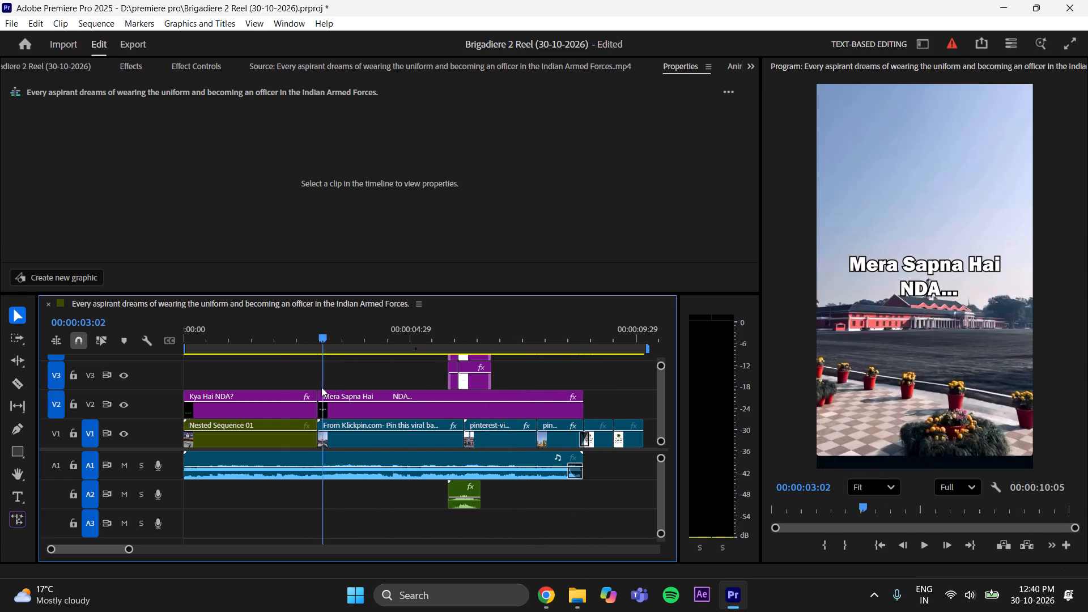
drag(321, 387, 154, 405)
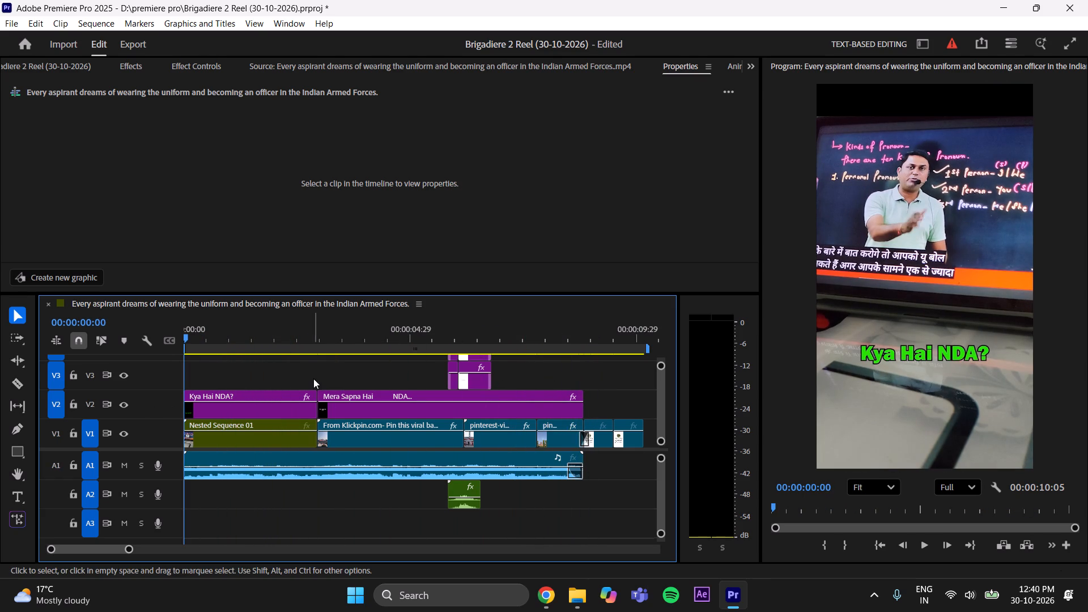
key(space)
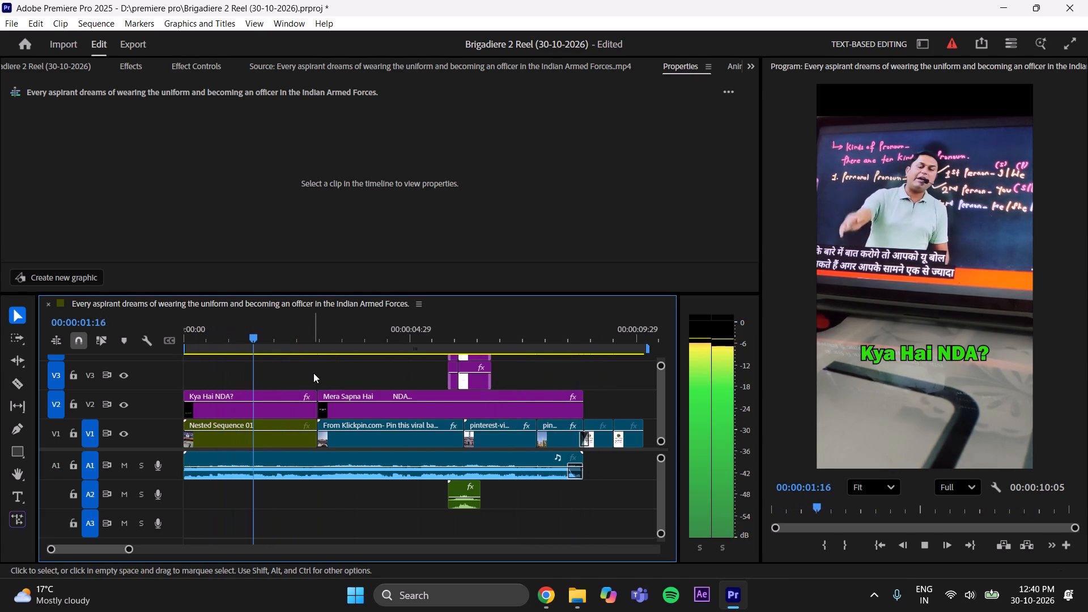
key(space)
click(271, 397)
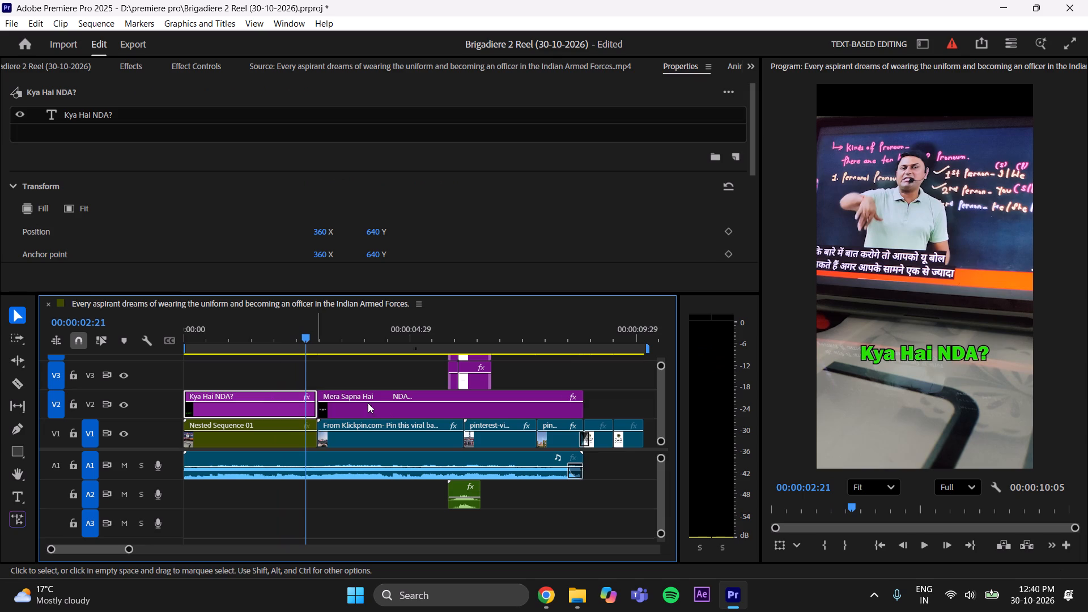
double_click(916, 348)
drag(932, 356, 906, 360)
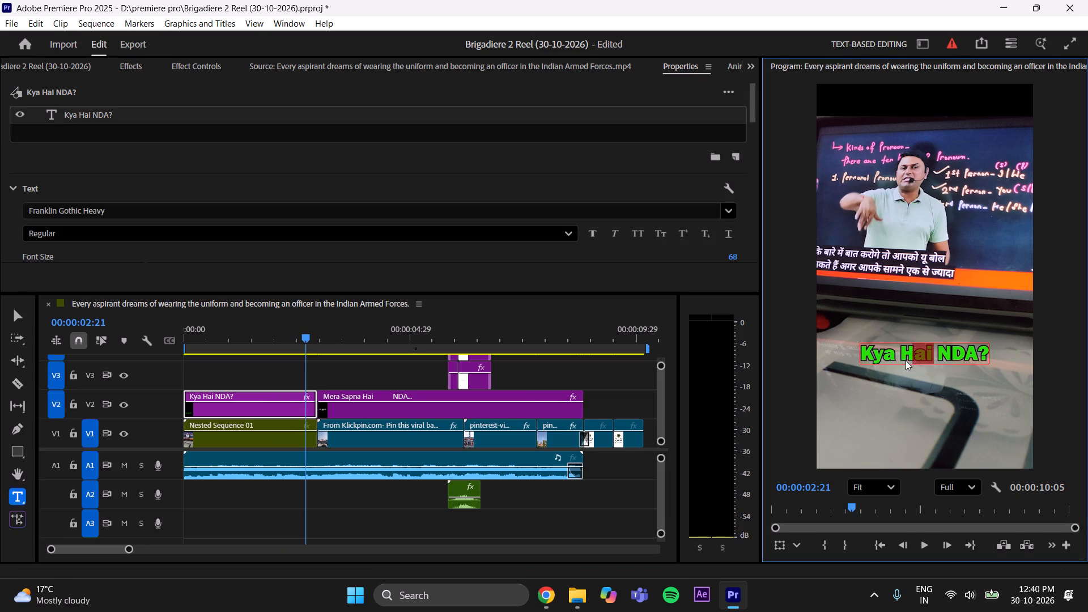
drag(906, 360, 862, 363)
scroll(236, 169, down, 6)
scroll(107, 226, down, 6)
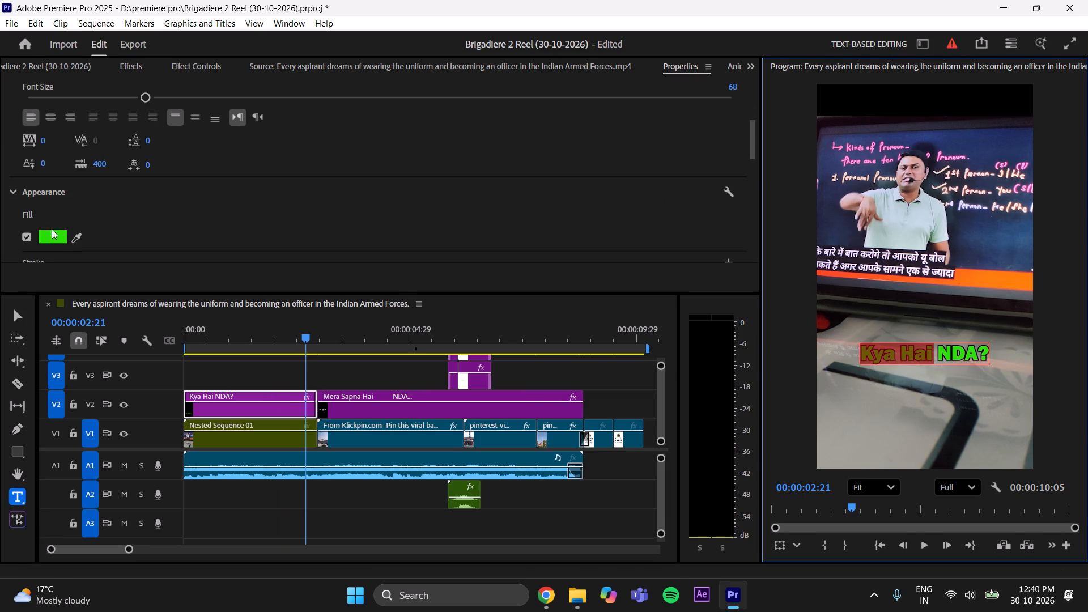
click(50, 238)
drag(467, 297, 256, 454)
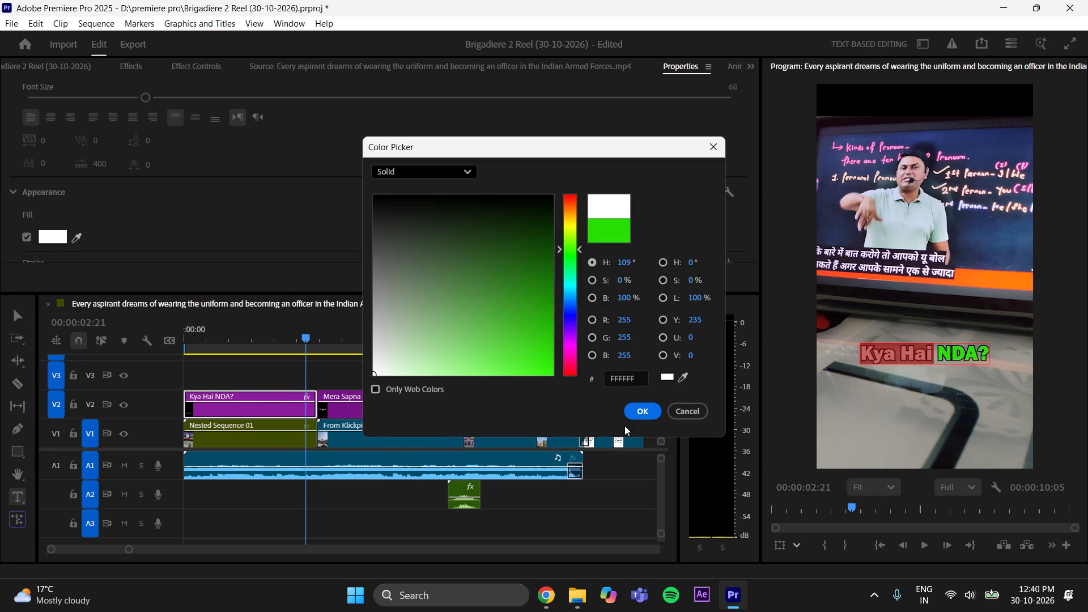
click(634, 409)
click(640, 491)
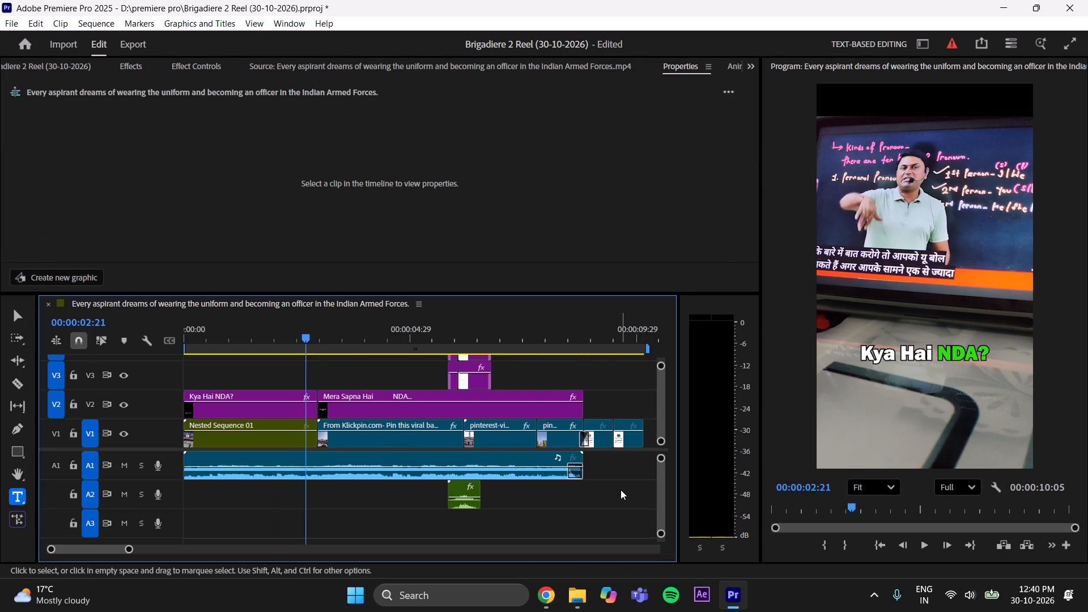
key(ctrl+s)
Play the reel from the beginning into the second caption and recolour only its word "Sapna" yellow.
drag(290, 333, 35, 333)
key(space)
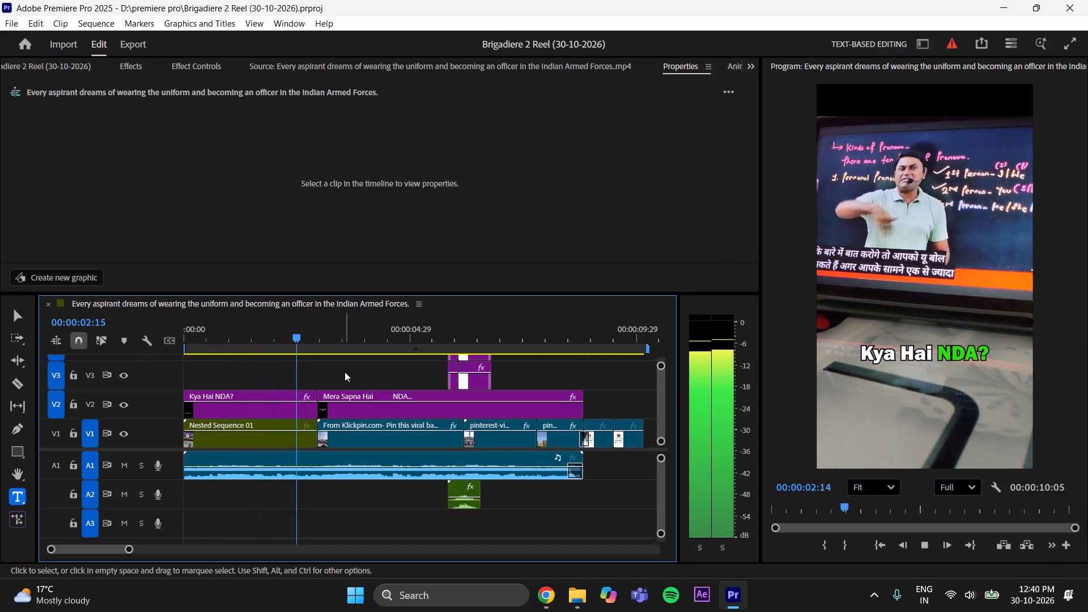
key(space)
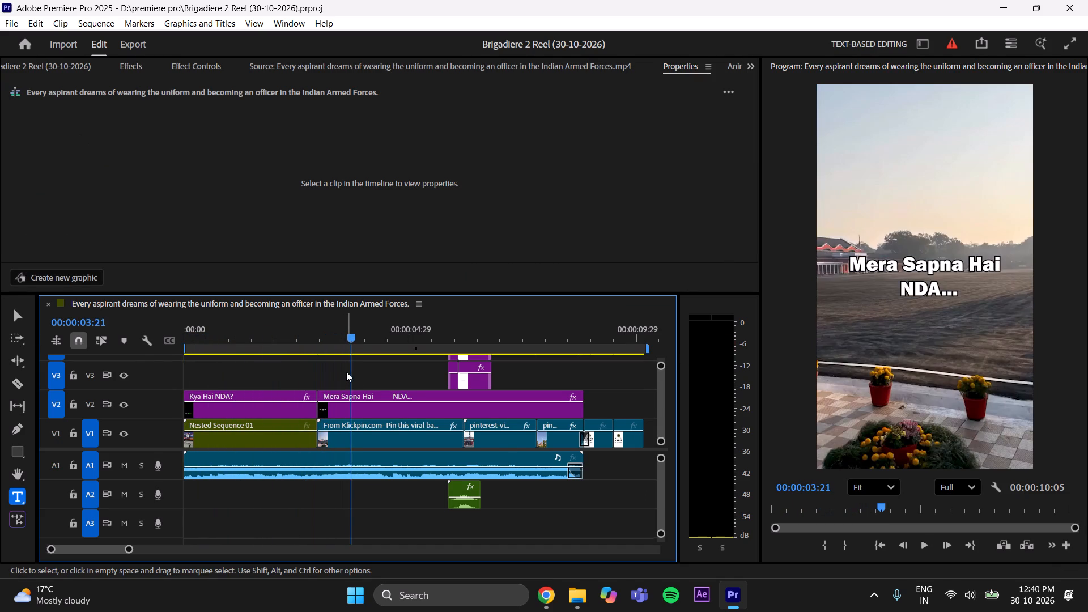
key(space)
key(space)
click(424, 414)
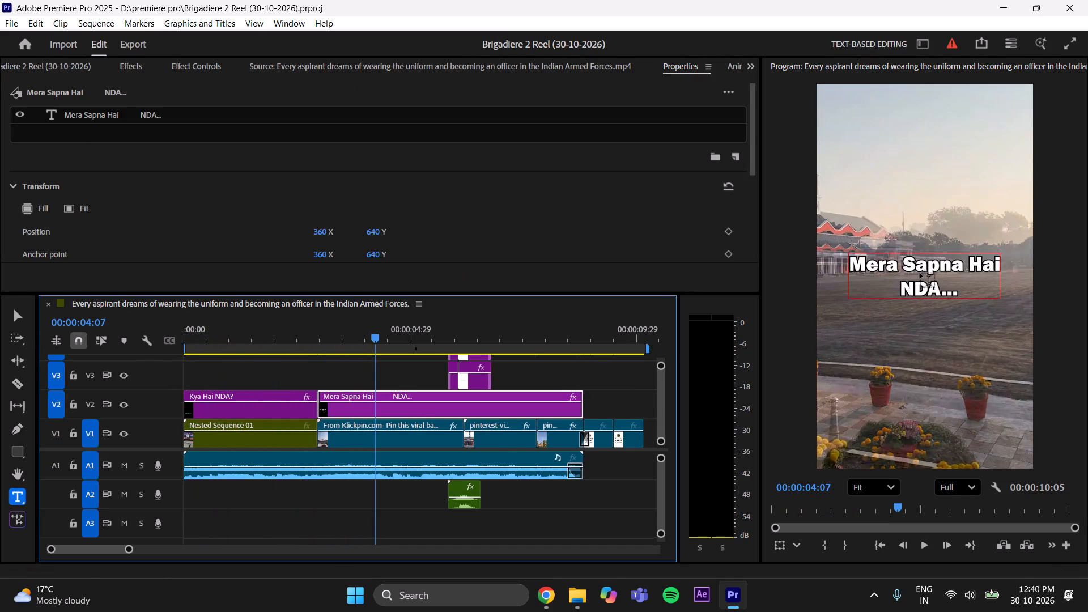
double_click(906, 265)
drag(904, 267, 964, 273)
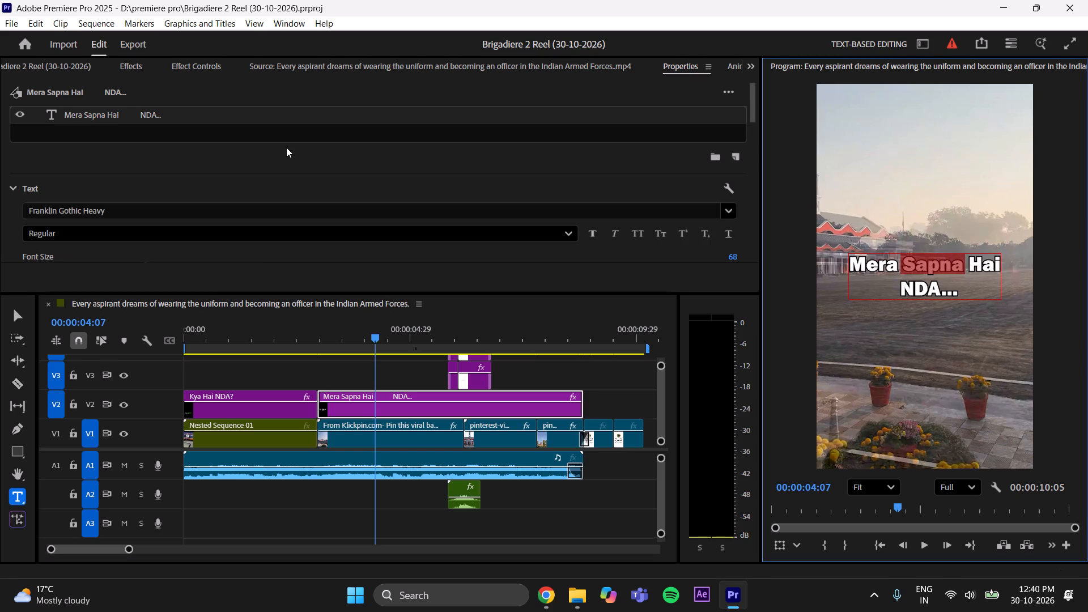
scroll(280, 146, down, 6)
scroll(141, 186, down, 10)
click(56, 182)
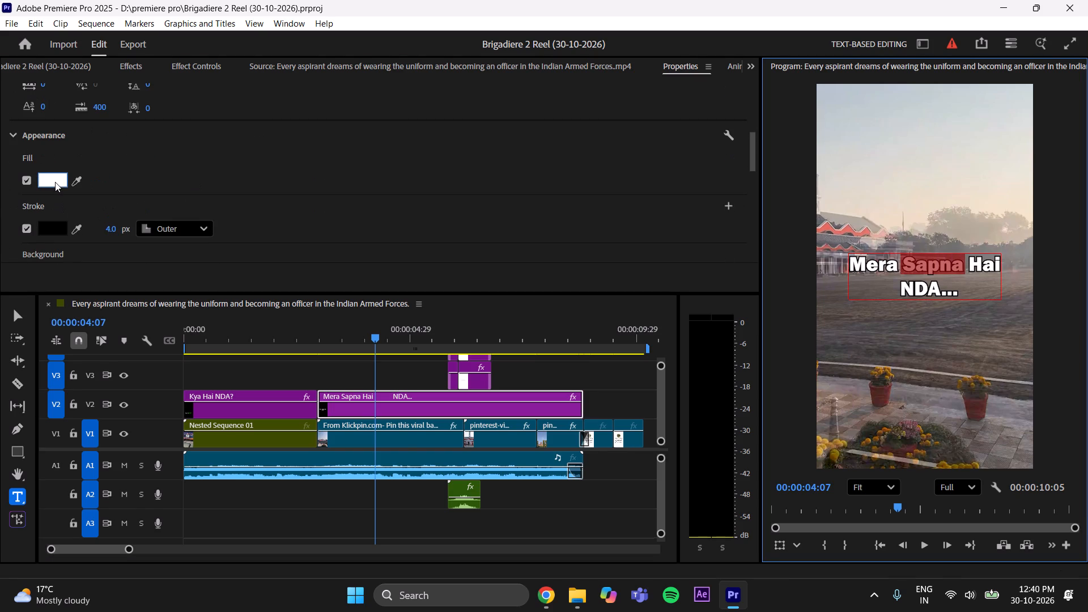
click(55, 182)
drag(579, 193, 584, 231)
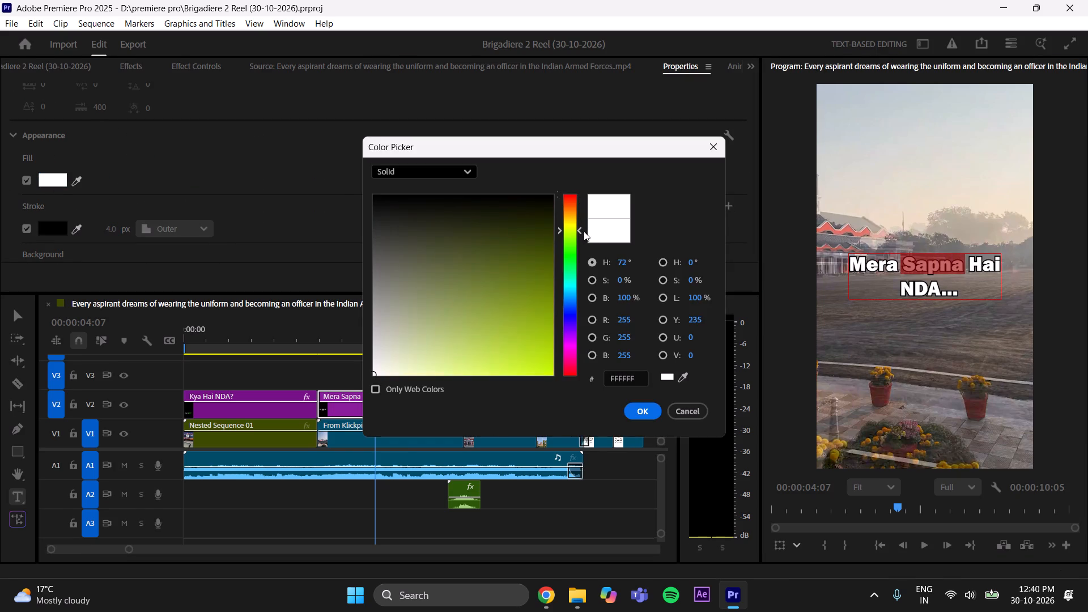
drag(584, 231, 586, 228)
drag(508, 290, 597, 429)
click(577, 227)
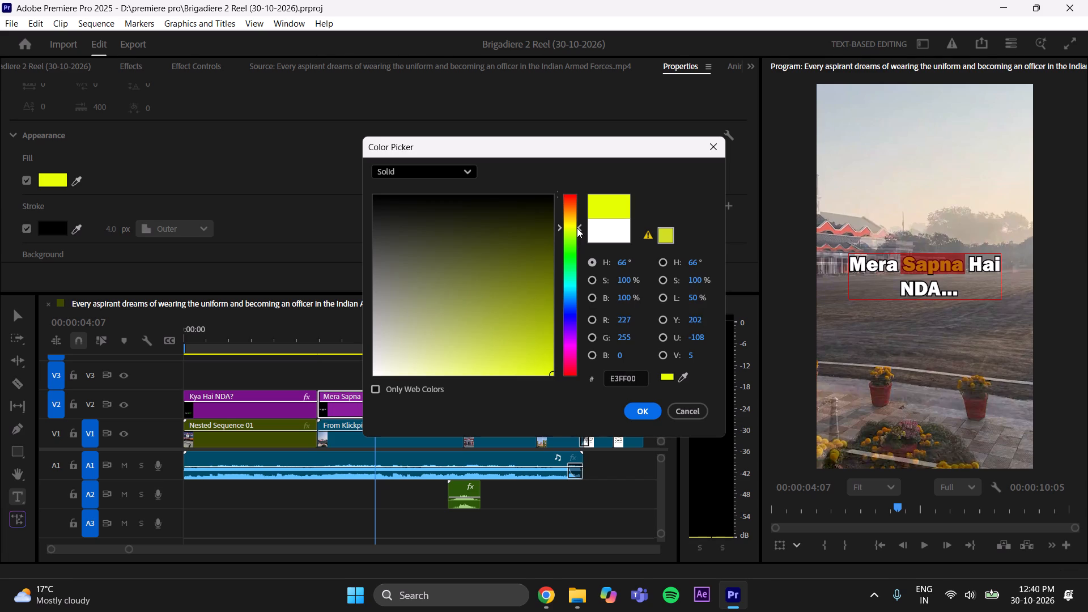
click(650, 406)
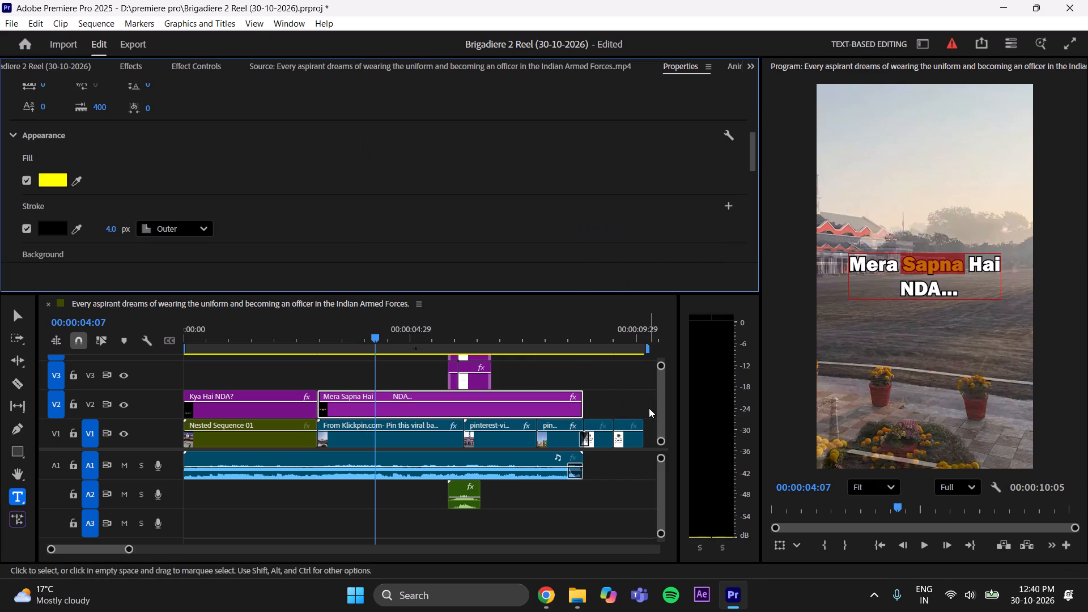
click(636, 492)
Recolour only the word "NDA" in the second caption yellow (FFFE00), sampled from the word "Sapna".
drag(903, 291, 903, 291)
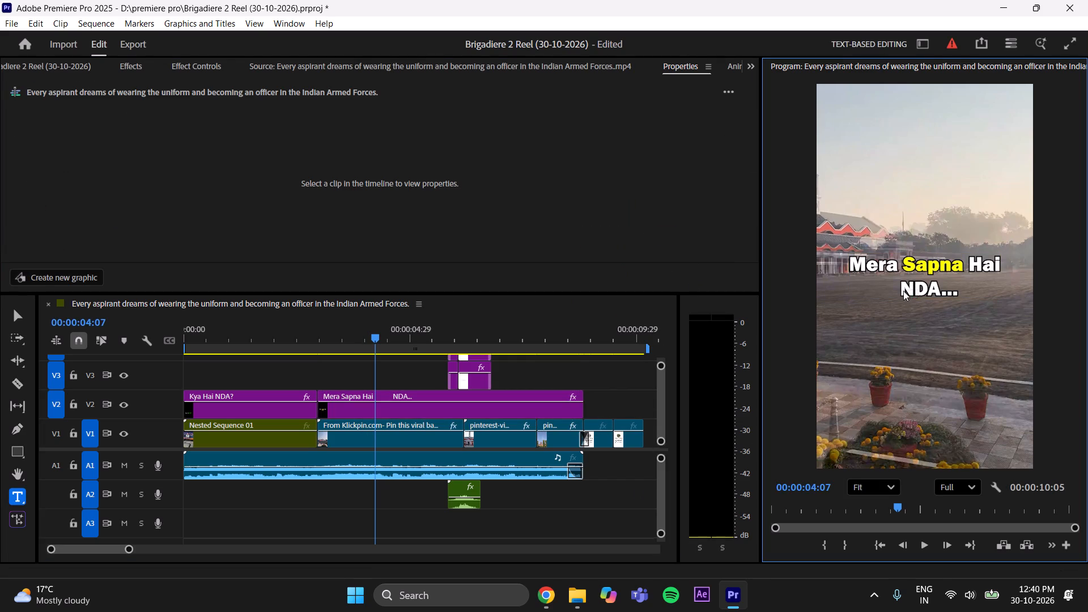
drag(903, 291, 925, 294)
click(912, 294)
click(903, 293)
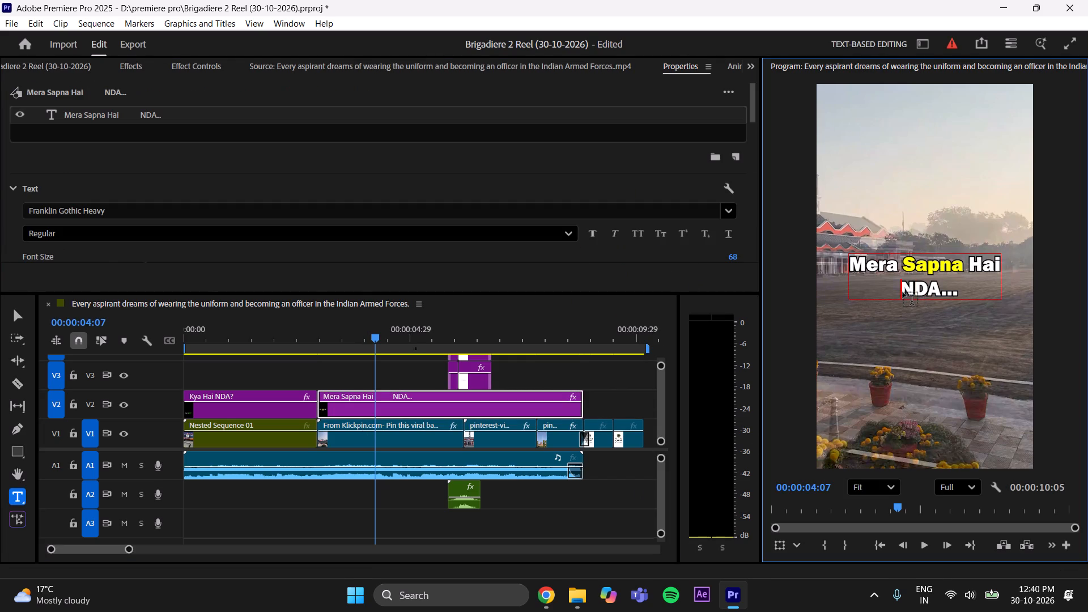
drag(903, 292, 937, 294)
drag(900, 295, 919, 295)
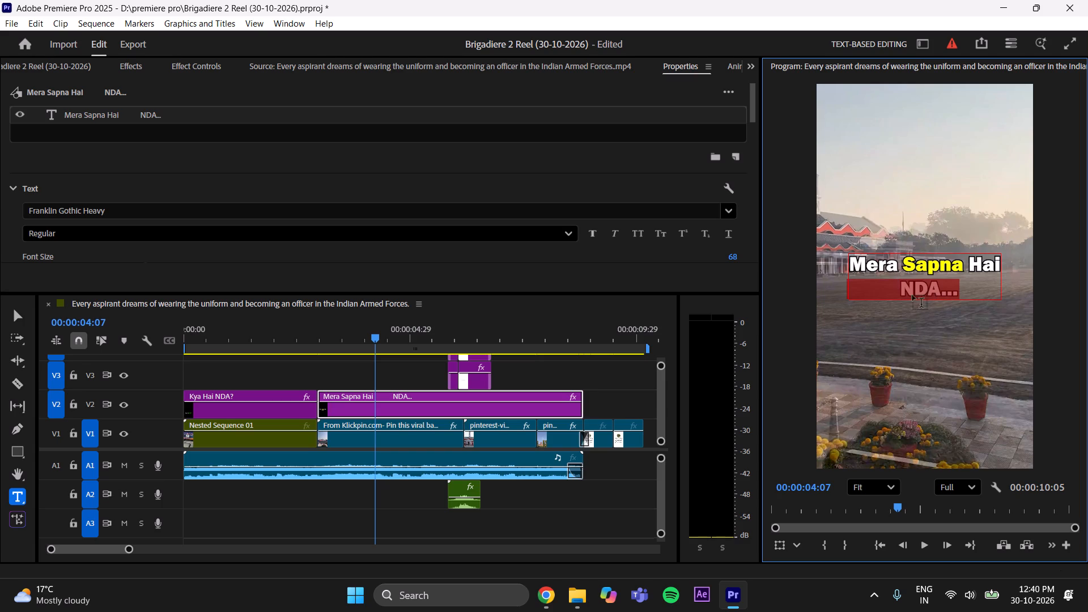
click(908, 297)
drag(906, 293, 937, 293)
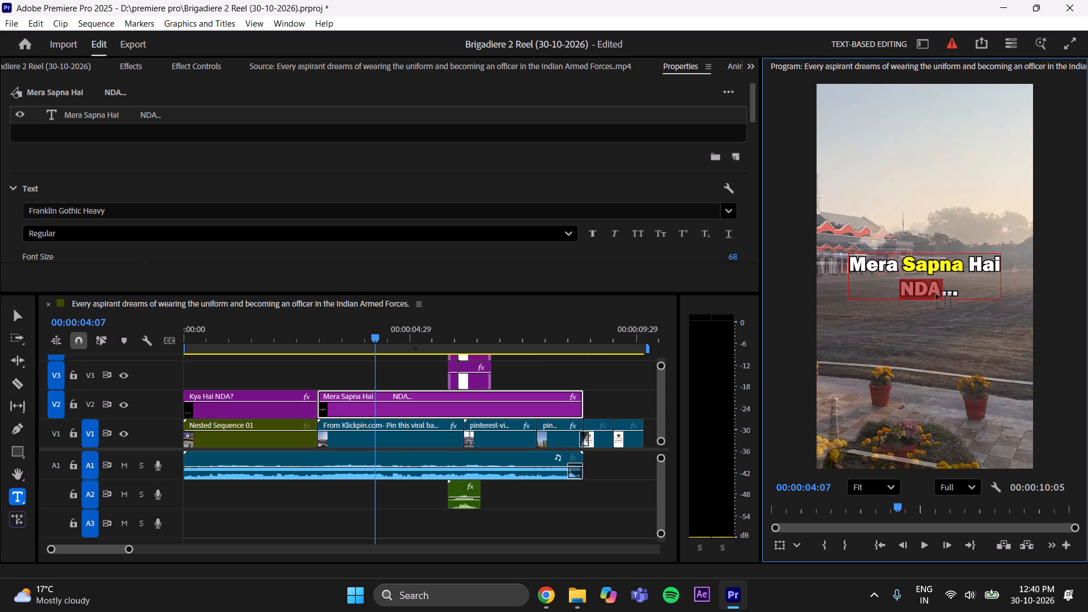
scroll(151, 171, down, 7)
scroll(72, 233, down, 6)
click(53, 220)
click(45, 221)
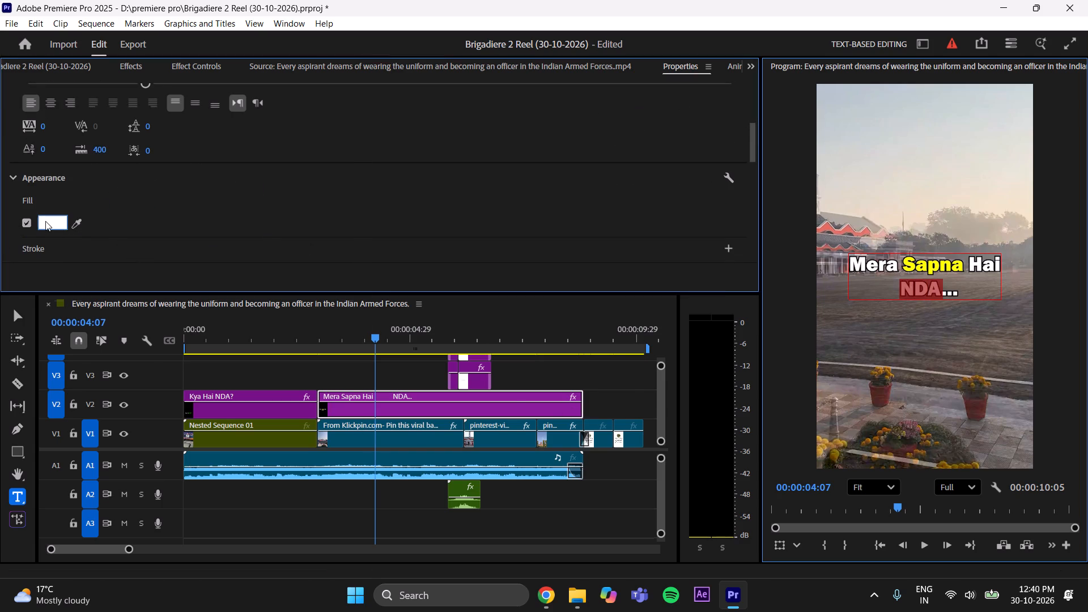
click(682, 379)
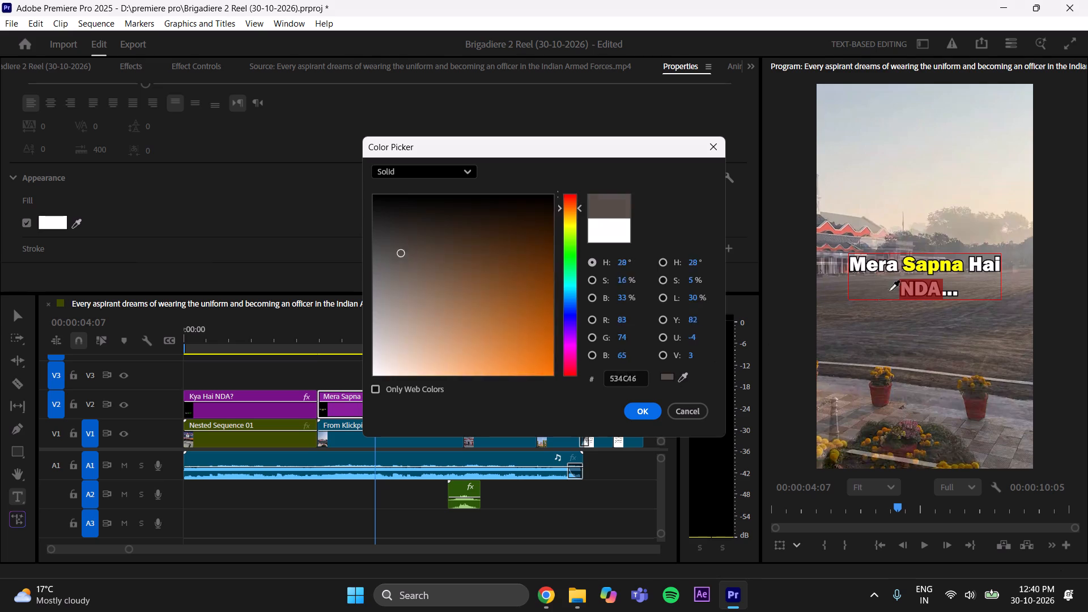
click(907, 262)
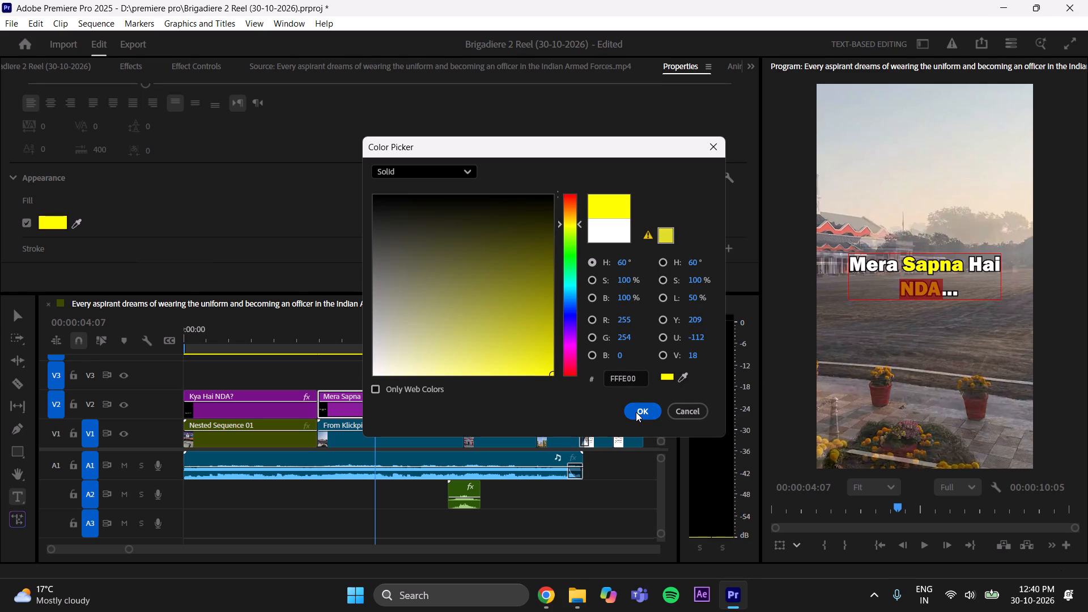
click(636, 412)
click(602, 515)
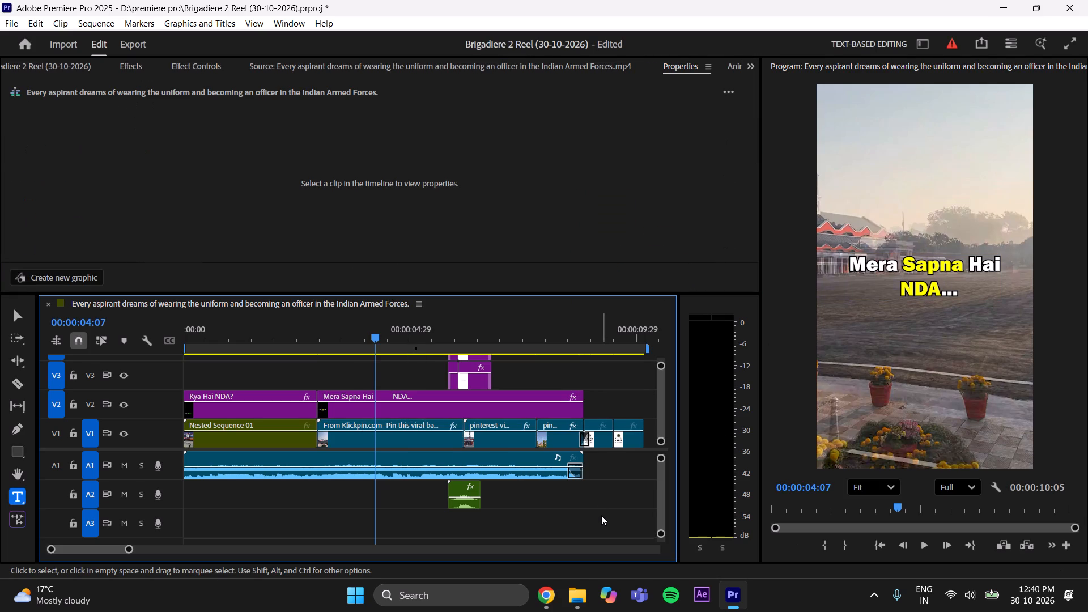
Recolour the trailing dots after "NDA" in the second caption the same yellow and save the project.
drag(944, 295, 951, 294)
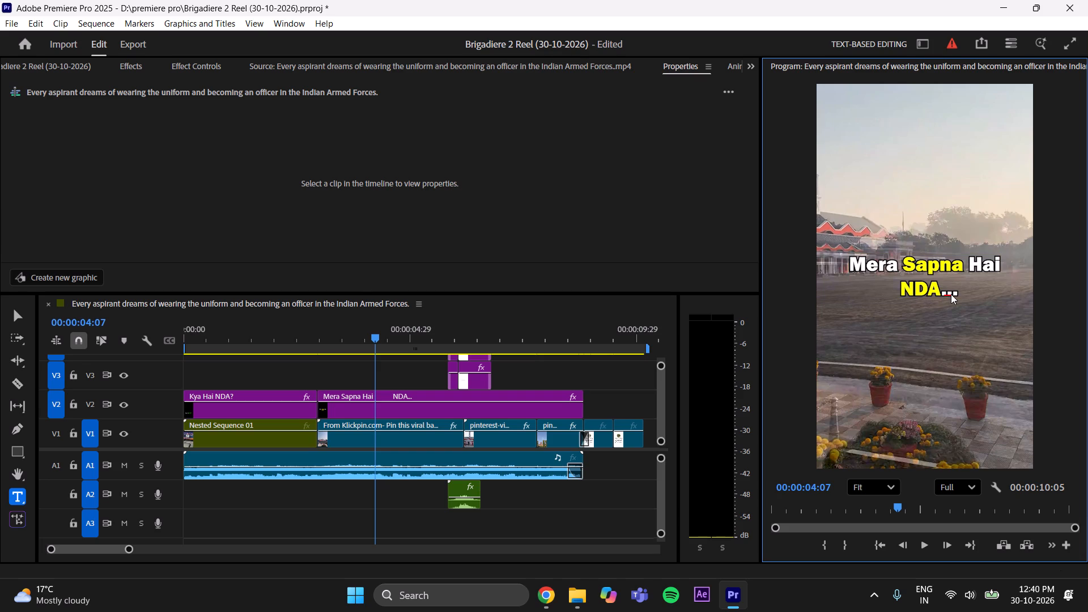
drag(951, 294, 957, 294)
drag(943, 294, 958, 293)
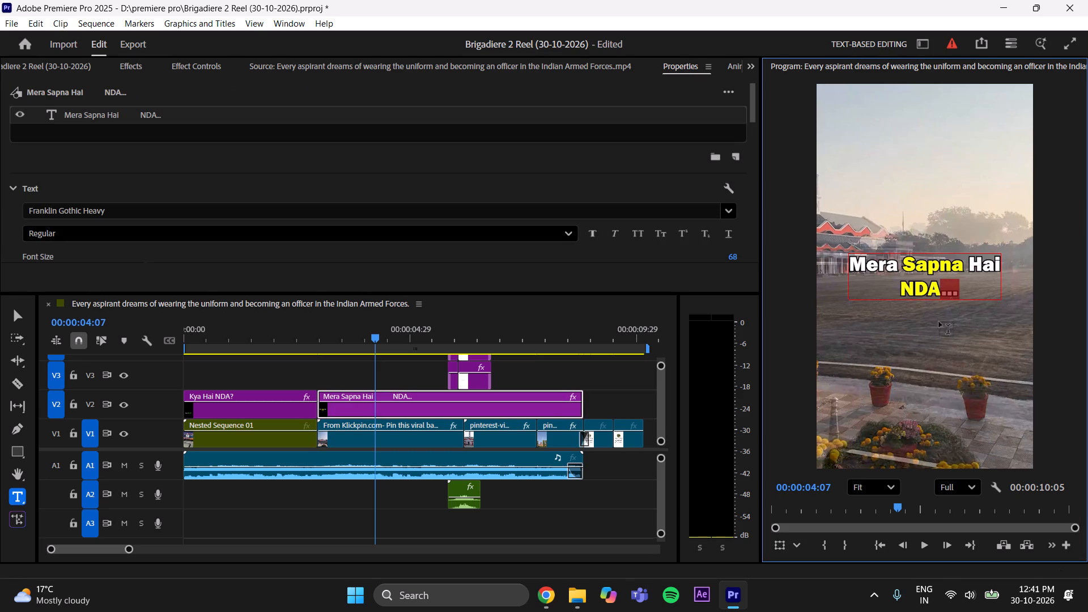
scroll(94, 178, down, 7)
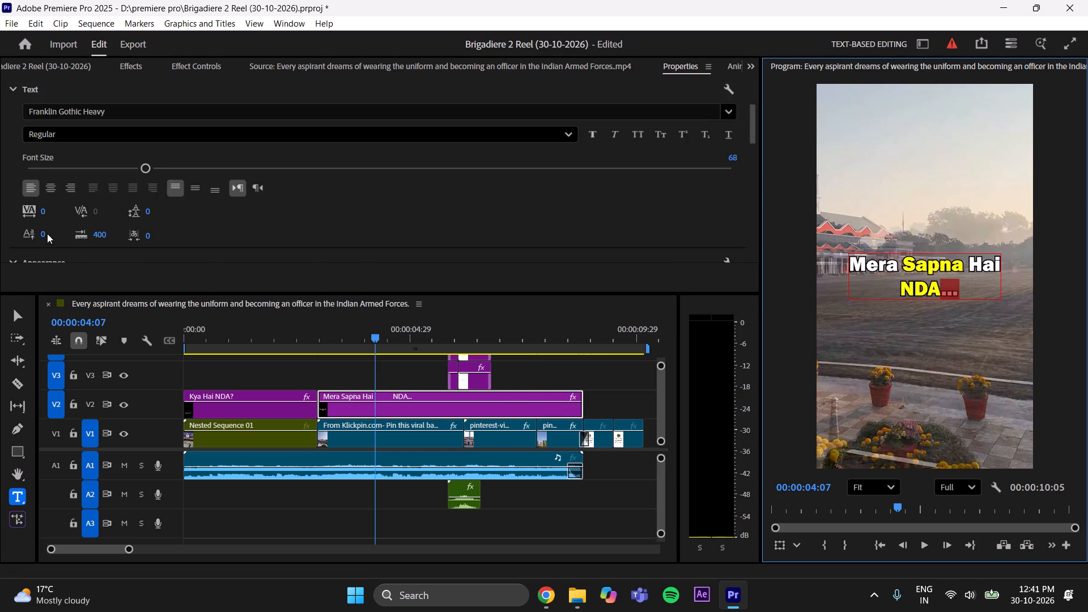
scroll(58, 223, down, 7)
click(53, 204)
click(75, 210)
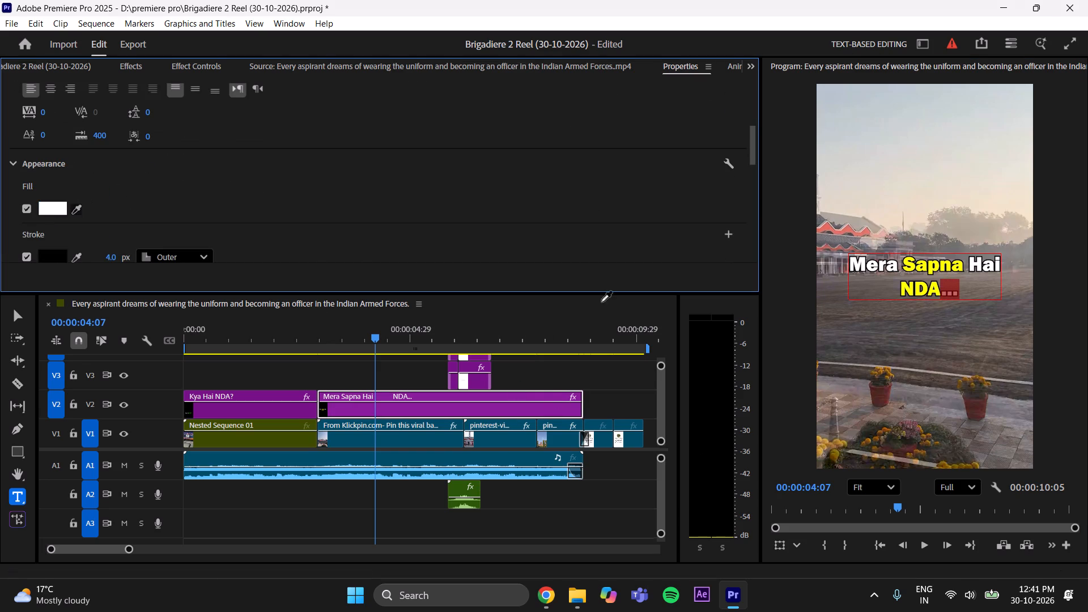
click(911, 292)
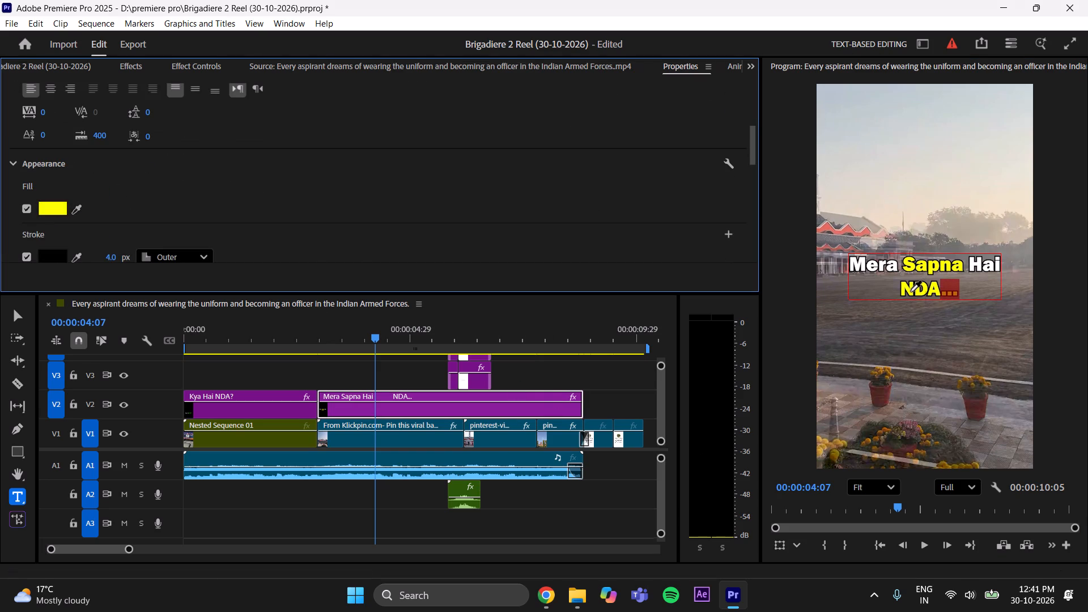
click(574, 514)
key(ctrl+s)
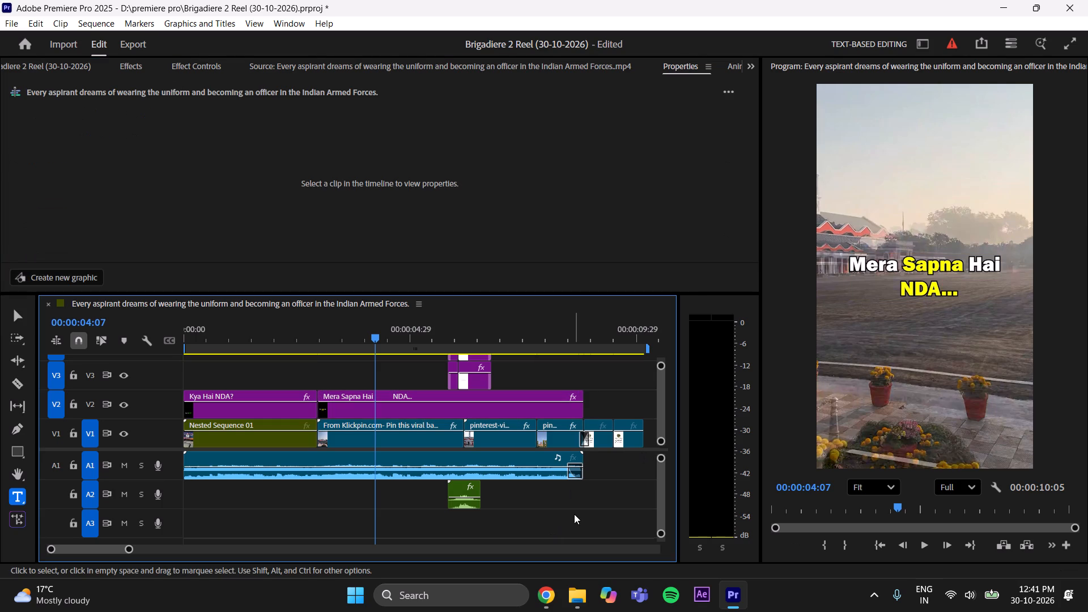
key(ctrl+s)
key(ctrl+s)
key(ctrl+s)
key(ctrl+s)
key(ctrl+s)
key(ctrl+s)
Play the reel from the beginning and replay the cut between Nested Sequence 01 and the following clip.
drag(384, 335, 383, 334)
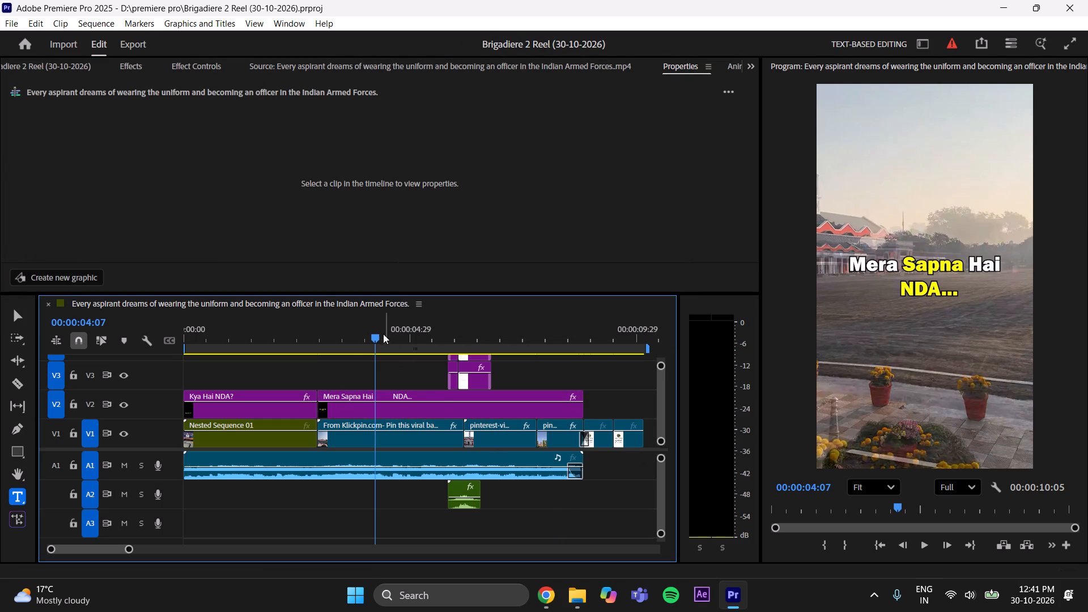
drag(383, 334, 95, 348)
key(space)
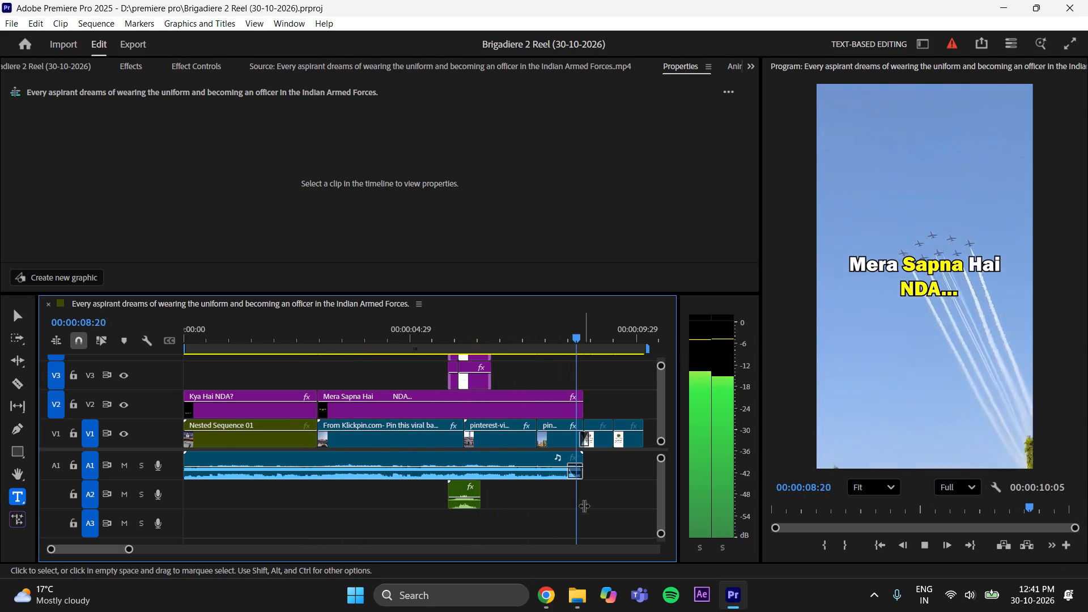
key(space)
drag(600, 320, 292, 403)
key(space)
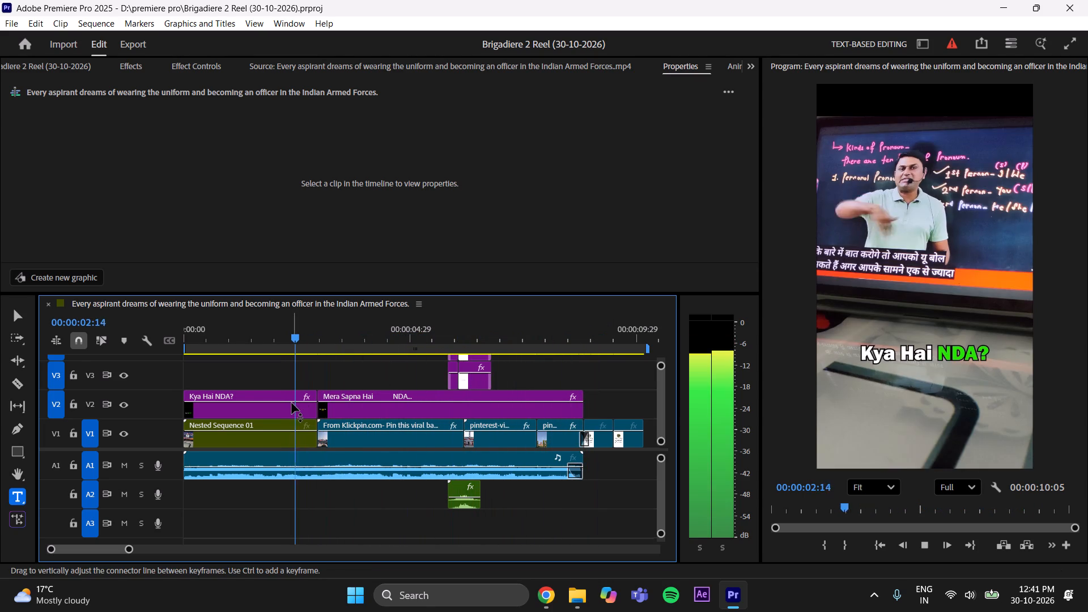
key(space)
Add the Generated Light Leak 2 transition from Animation Composer on V3, centred over the cut after Nested Sequence 01.
click(737, 63)
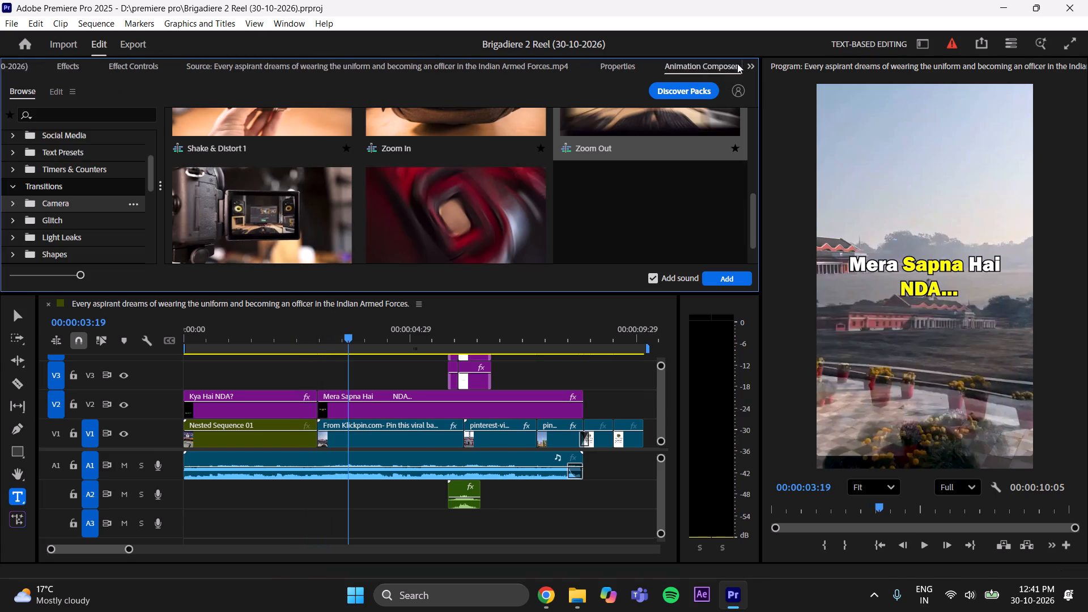
scroll(83, 217, down, 1)
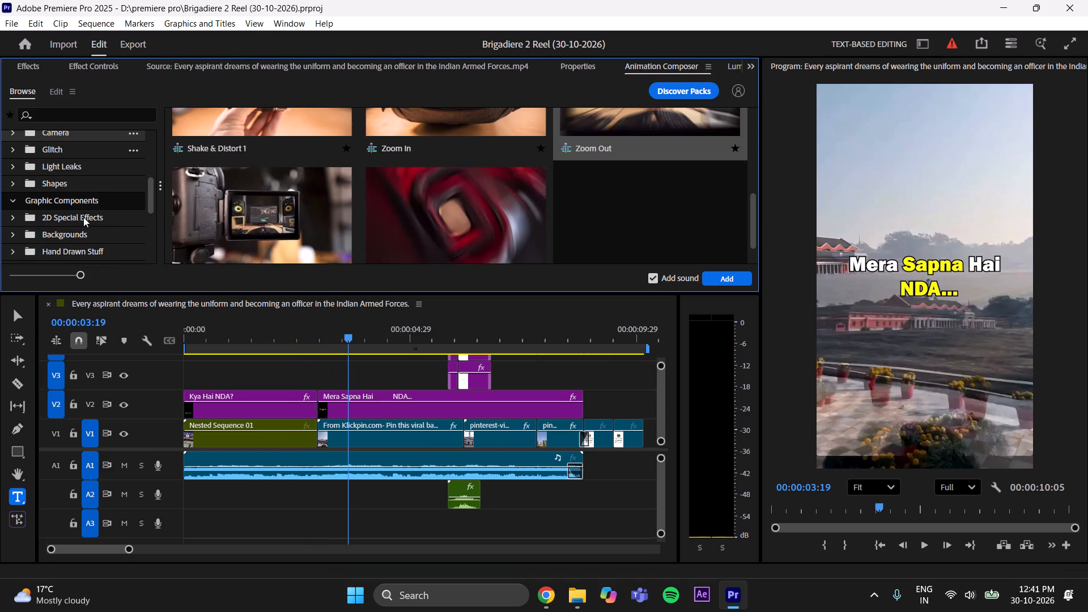
click(86, 168)
click(554, 181)
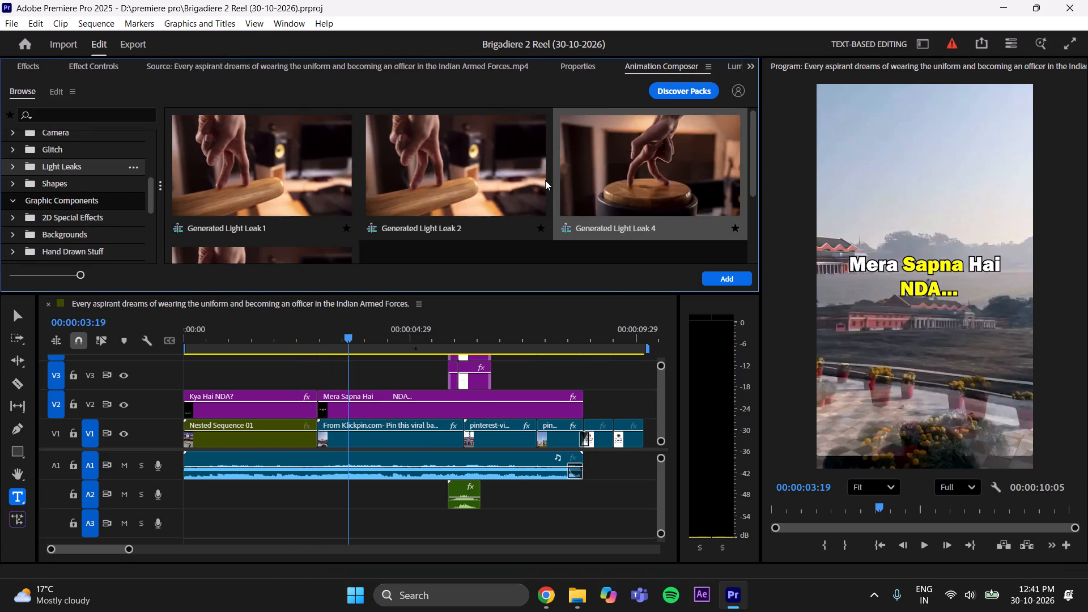
click(490, 176)
click(719, 274)
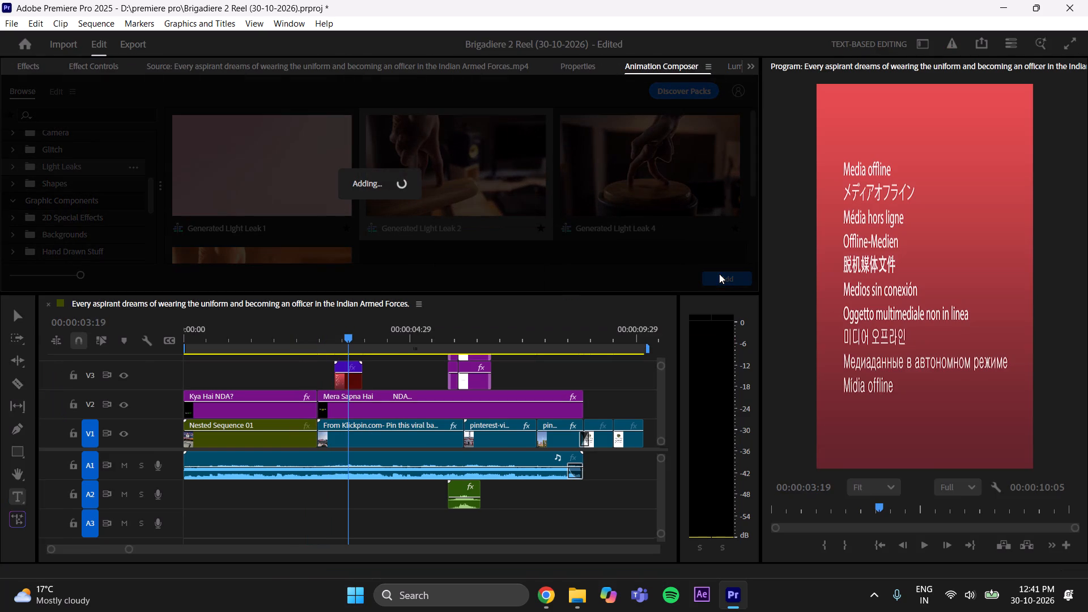
drag(354, 379, 325, 388)
click(373, 376)
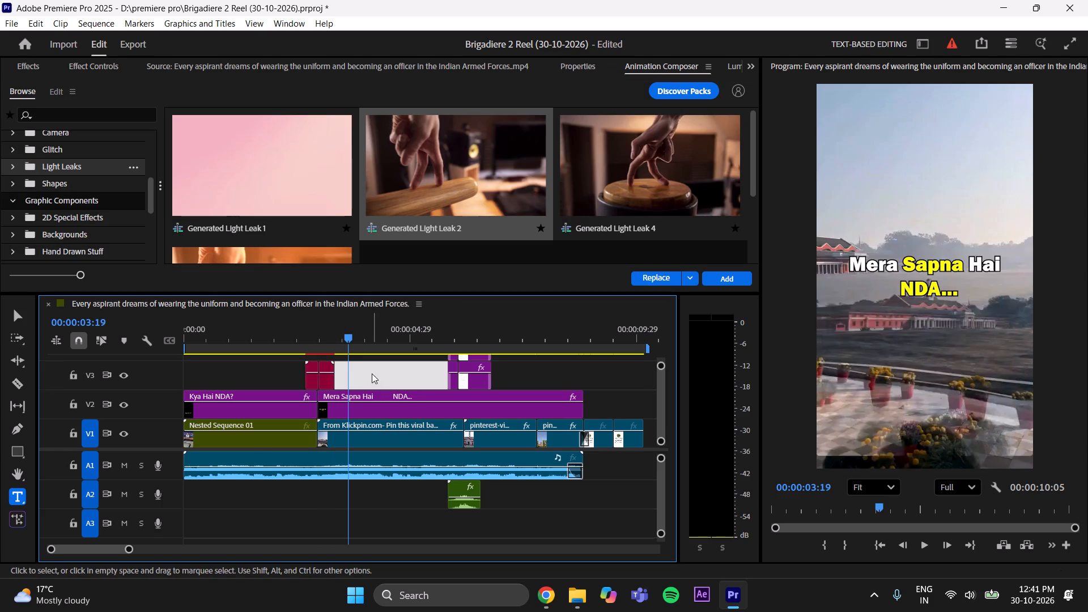
Play the section across the cut after Nested Sequence 01 to check the light leak transition.
drag(347, 334, 244, 341)
click(483, 524)
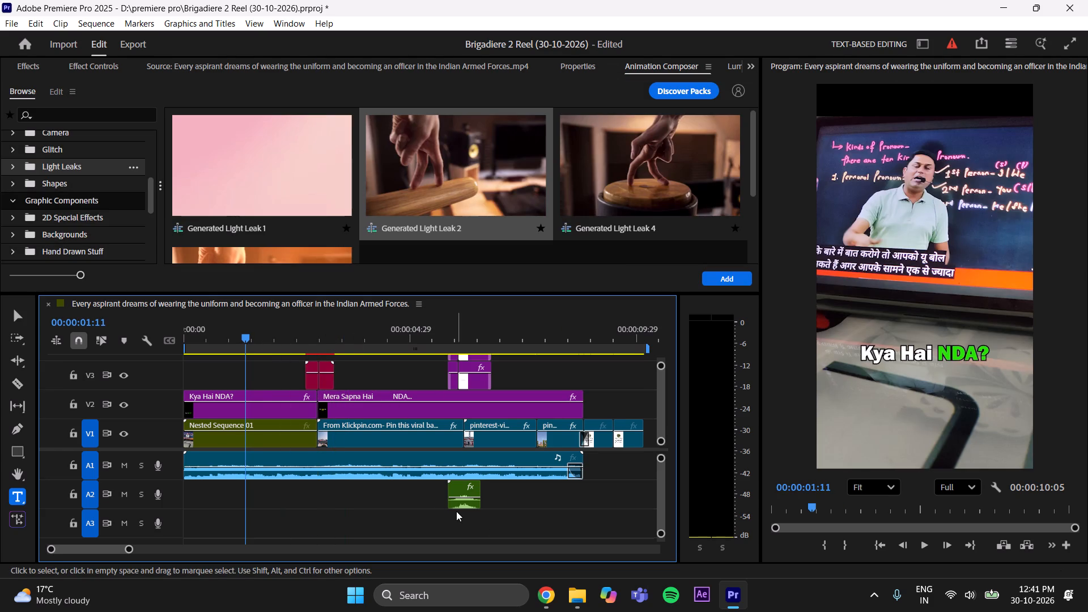
key(space)
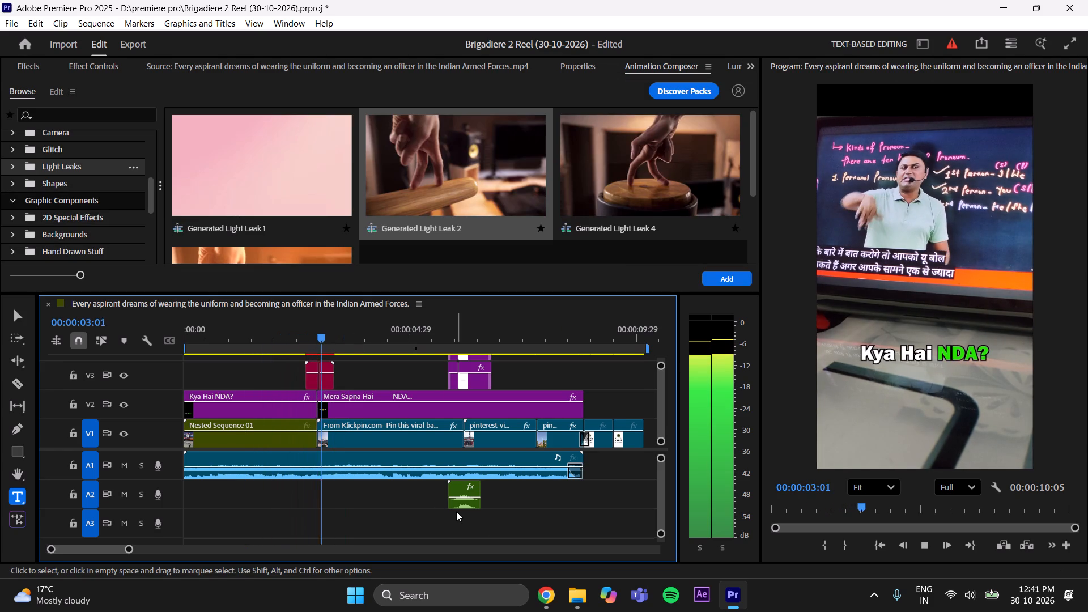
key(space)
Return the playhead to the start of the sequence and save the project.
drag(341, 323, 190, 346)
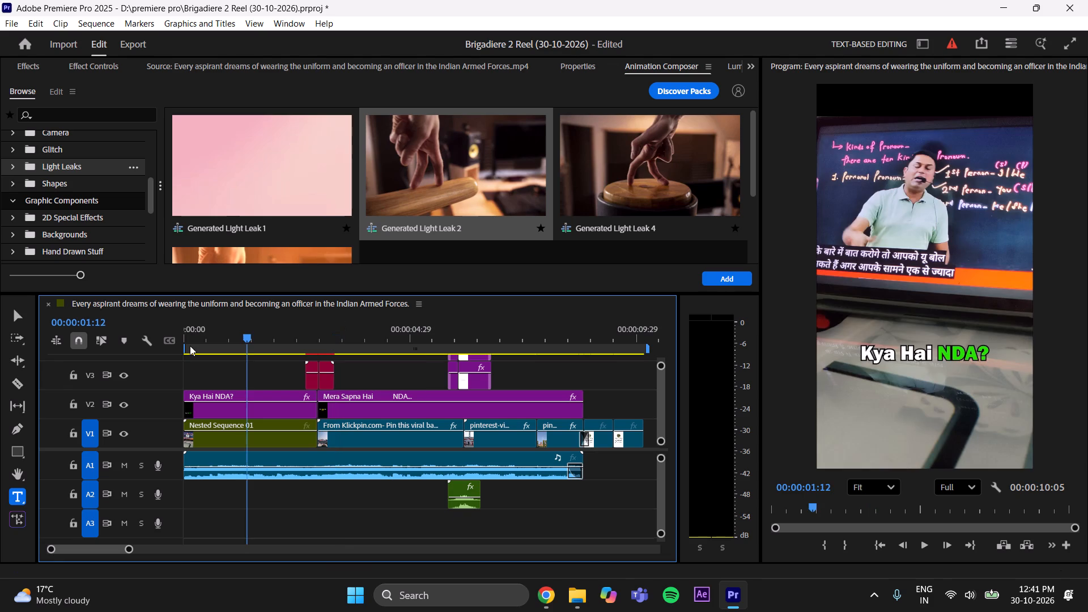
drag(190, 346, 136, 347)
key(ctrl+s)
key(ctrl+s)
key(ctrl+s)
key(ctrl+s)
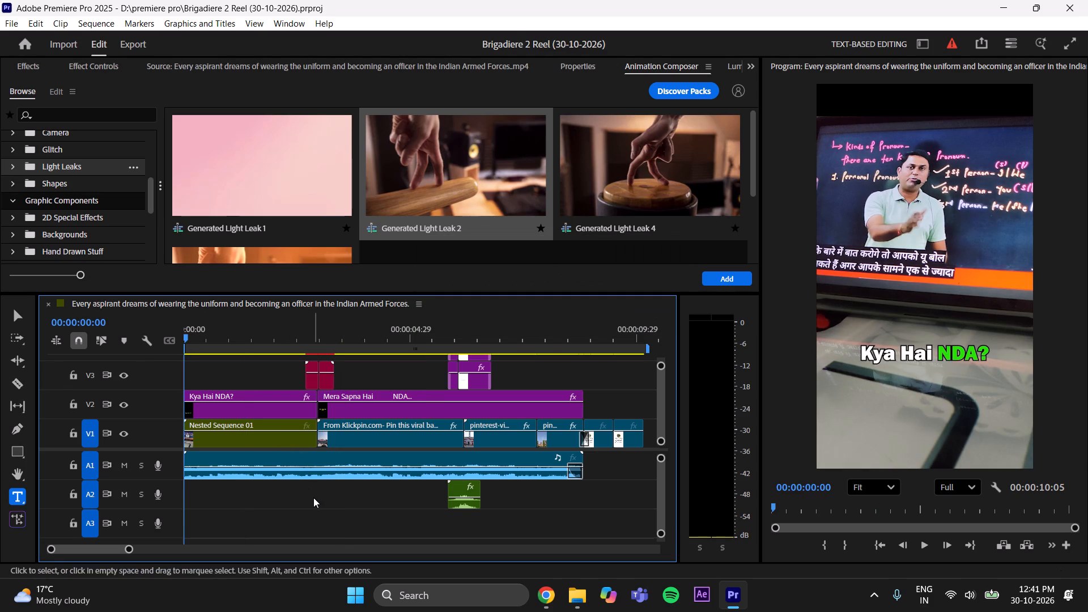
Play the whole reel from the start through to the academy logo end card and return to the beginning.
key(space)
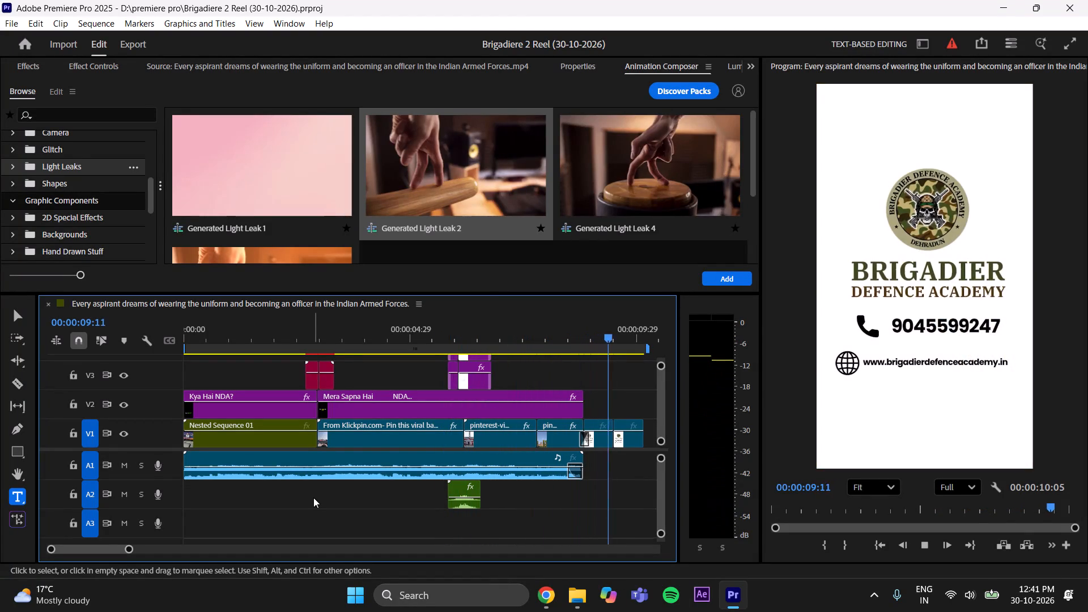
key(space)
drag(622, 331, 122, 350)
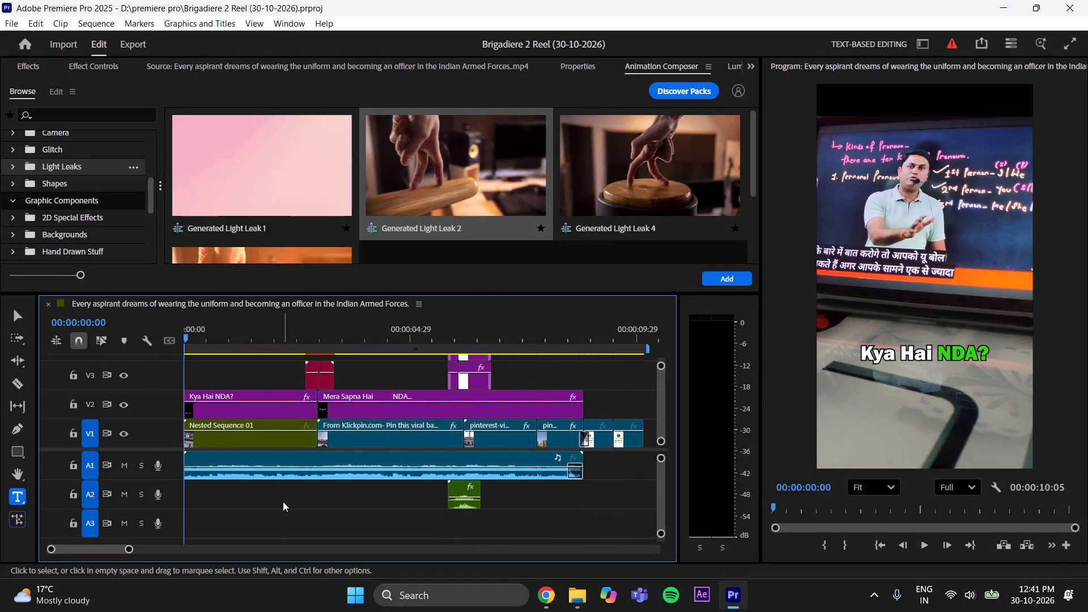
Save the project and open the export settings for the reel sequence.
key(ctrl+s)
key(ctrl+s)
key(ctrl+s)
key(ctrl+s)
key(ctrl+s)
key(ctrl+s)
key(ctrl+s)
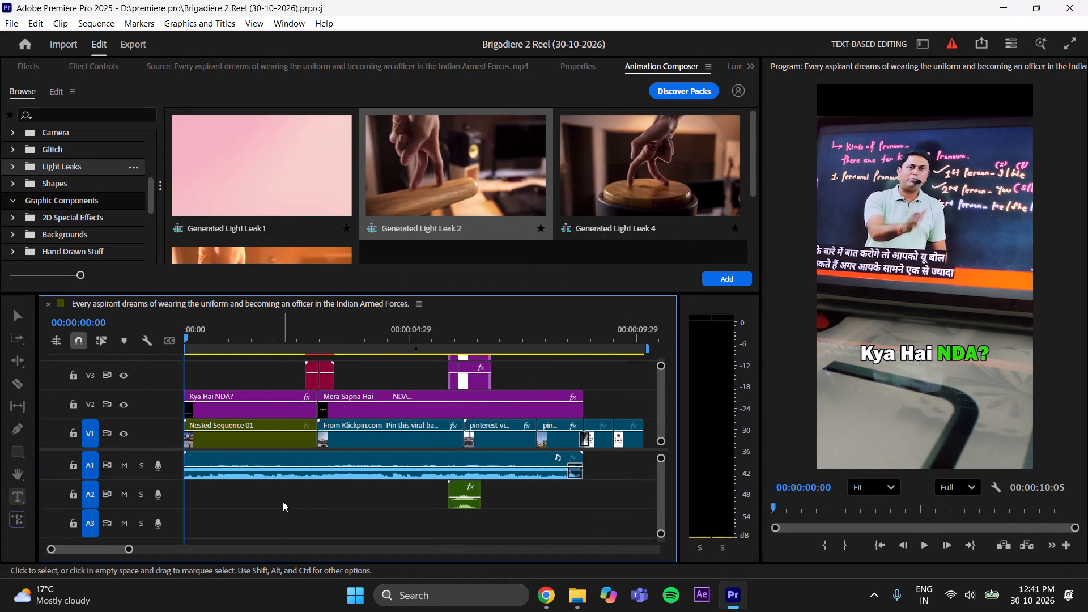
key(ctrl+s)
click(141, 50)
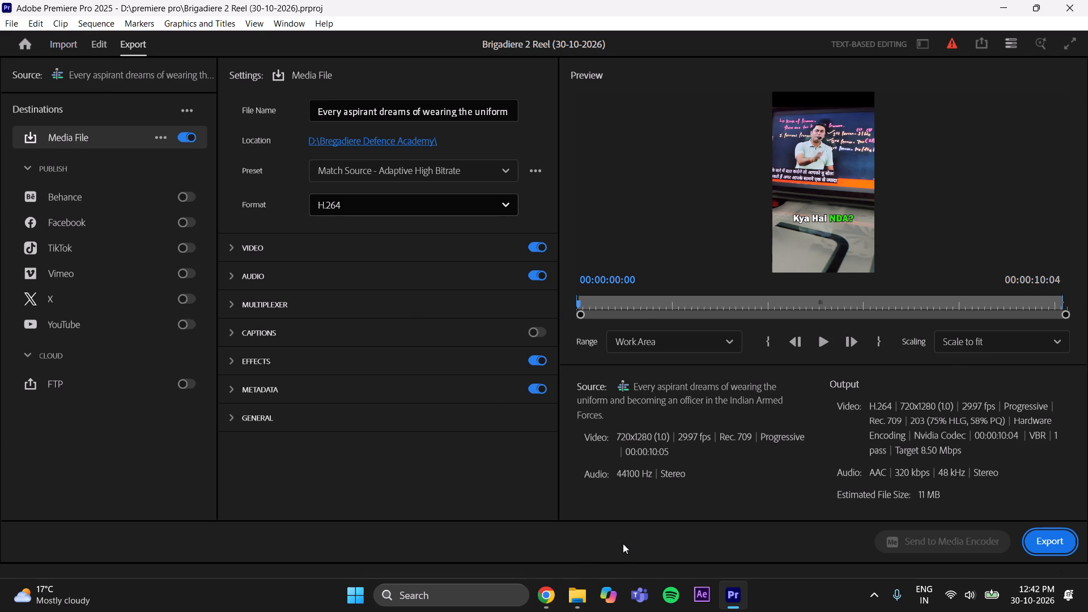
Switch to Chrome, play the DJ Khaled ft. Drake "POPSTAR" video on YouTube and skip ahead to about 1:44.
click(542, 611)
click(454, 401)
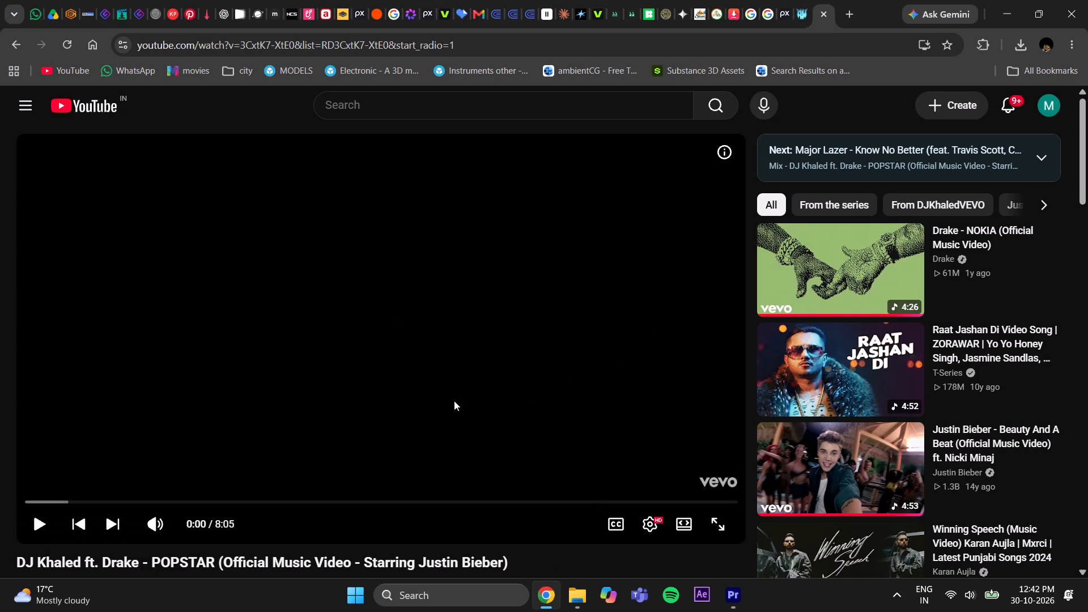
click(735, 609)
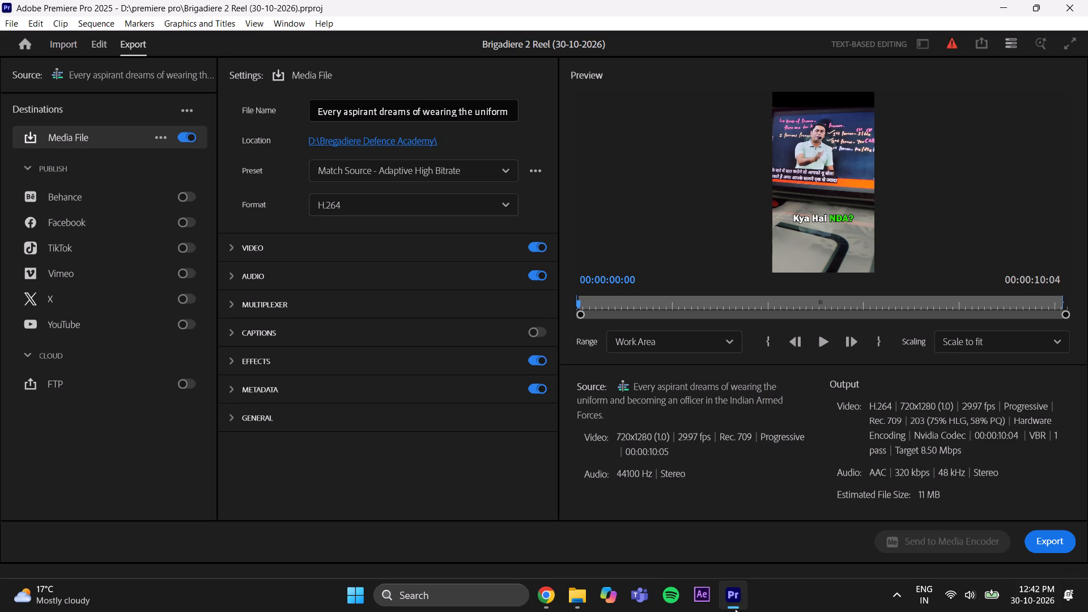
click(552, 598)
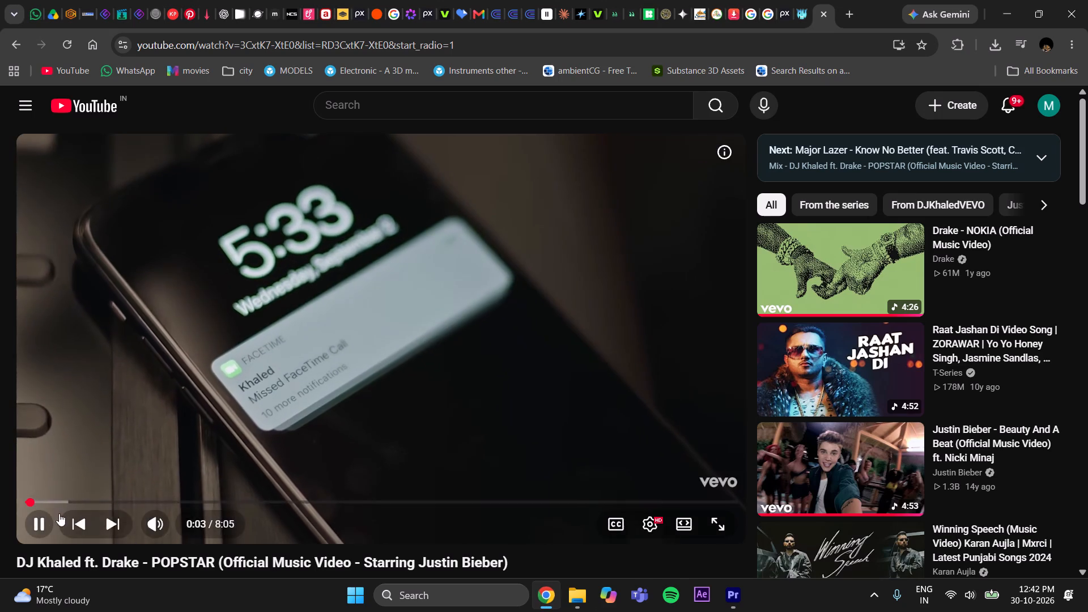
drag(36, 502, 79, 500)
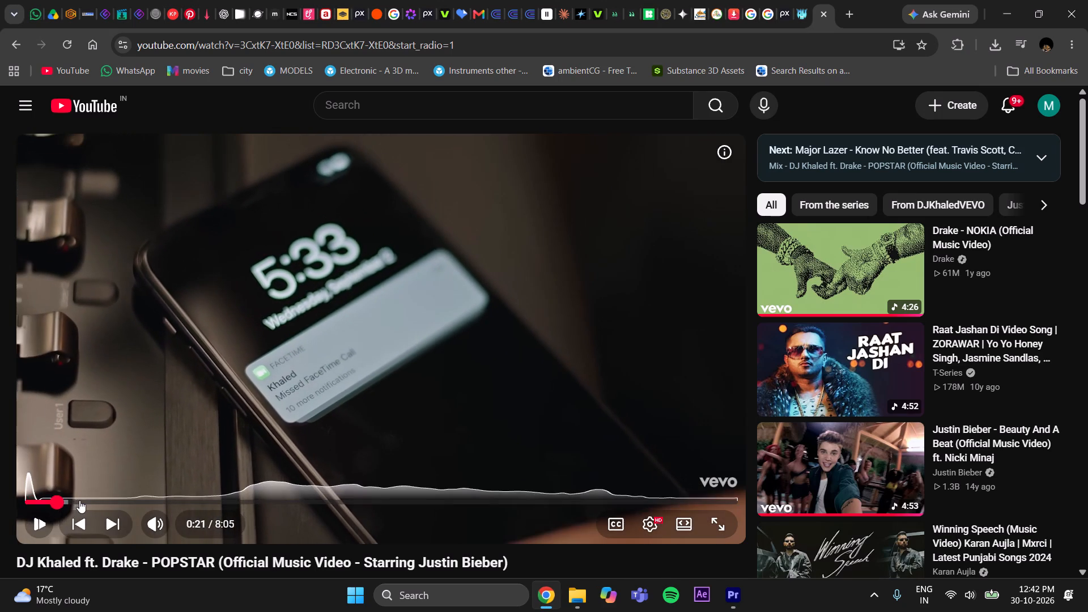
drag(79, 500, 189, 499)
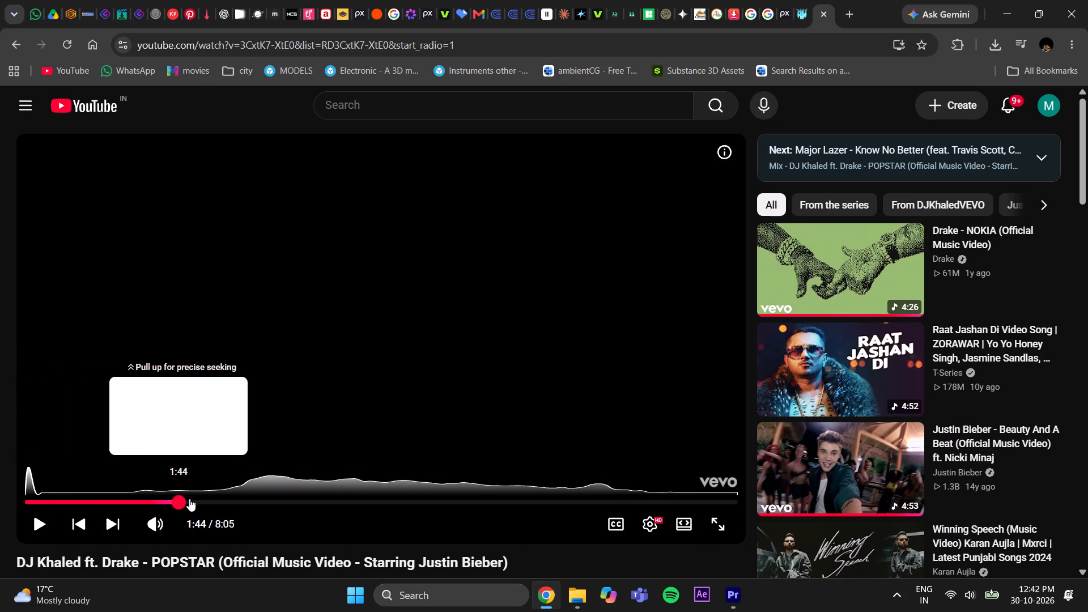
Skip the YouTube music video ahead to about 2:31 and let it play.
drag(189, 499, 249, 503)
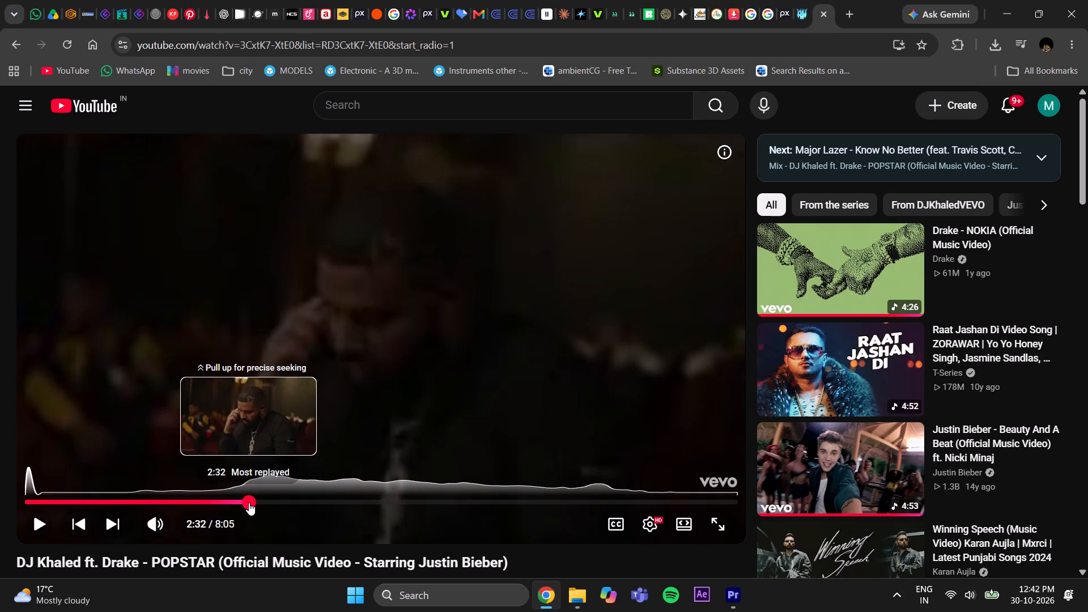
drag(249, 503, 248, 504)
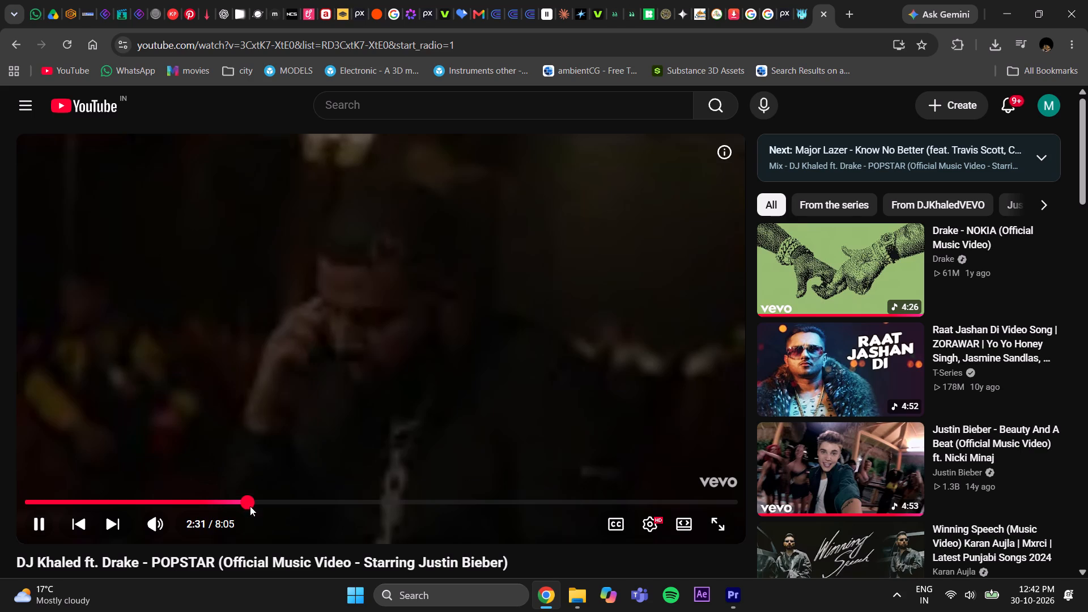
Switch back to Premiere Pro and rename the export file as "Brigadier Defence Academy (30-10-2026)", without replacing the existing file.
click(739, 597)
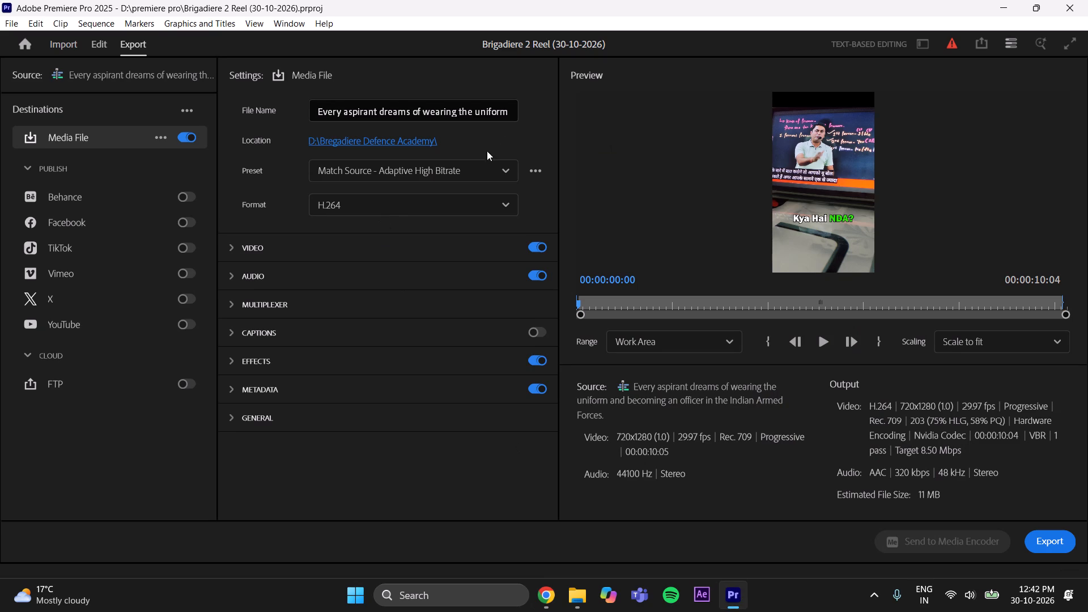
click(512, 113)
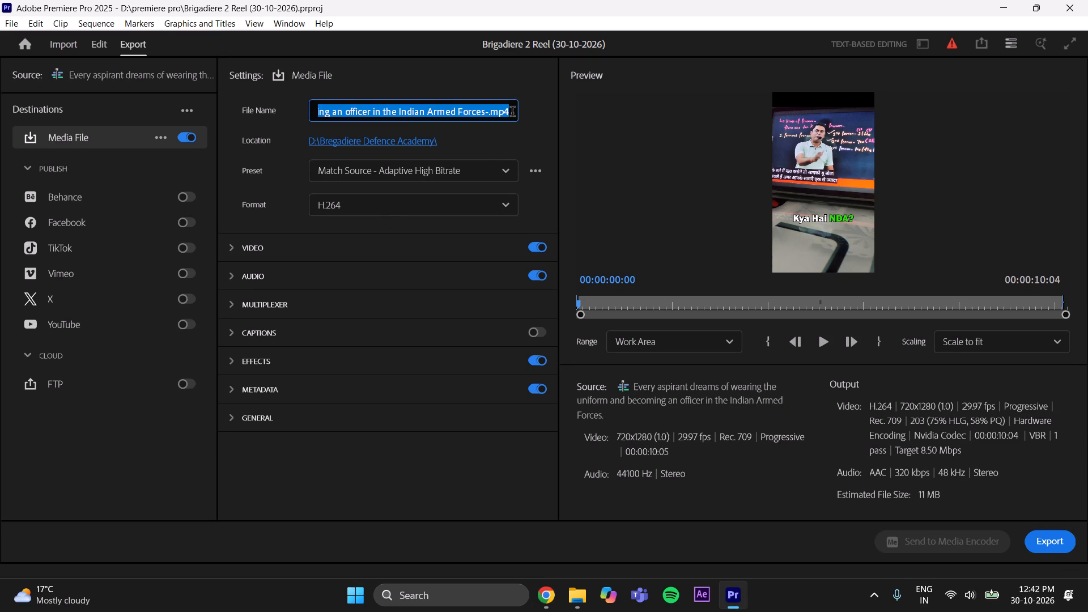
key(BackSpace)
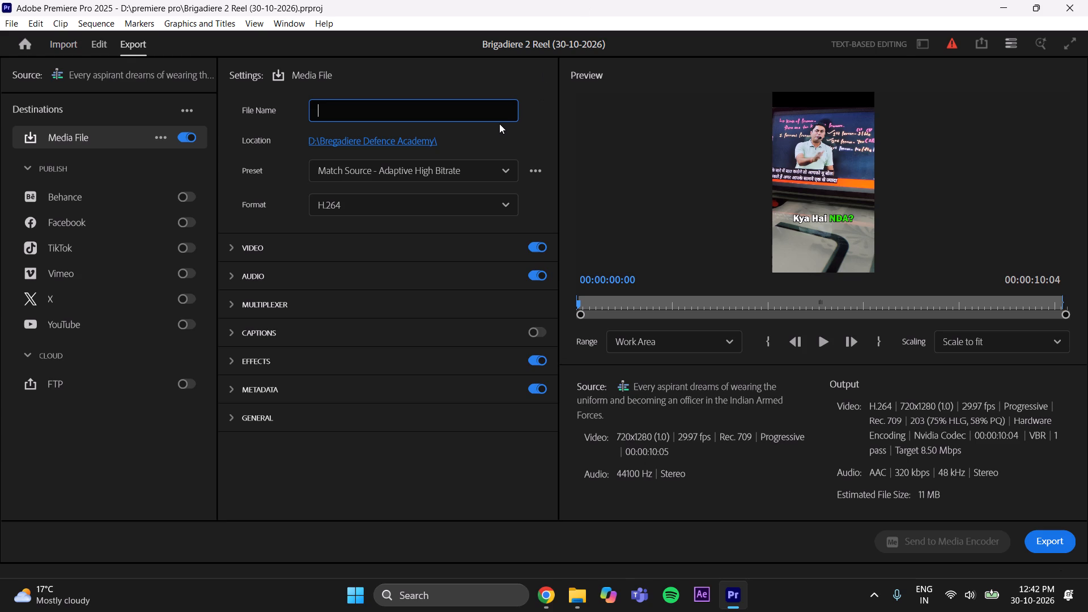
text(Brigadier)
key(space)
text(de)
key(BackSpace)
key(BackSpace)
text(DEfed)
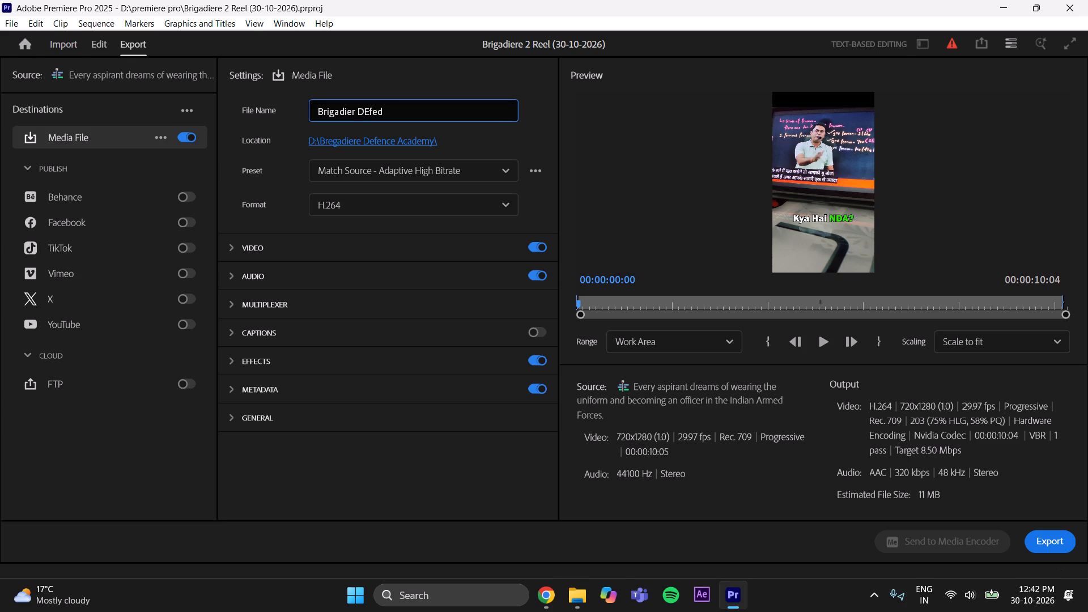
key(BackSpace)
key(BackSpace)
key(BackSpace)
key(BackSpace)
text(ede)
key(BackSpace)
key(BackSpace)
text(fence)
key(space)
key(shift+a)
text(cademy)
key(space)
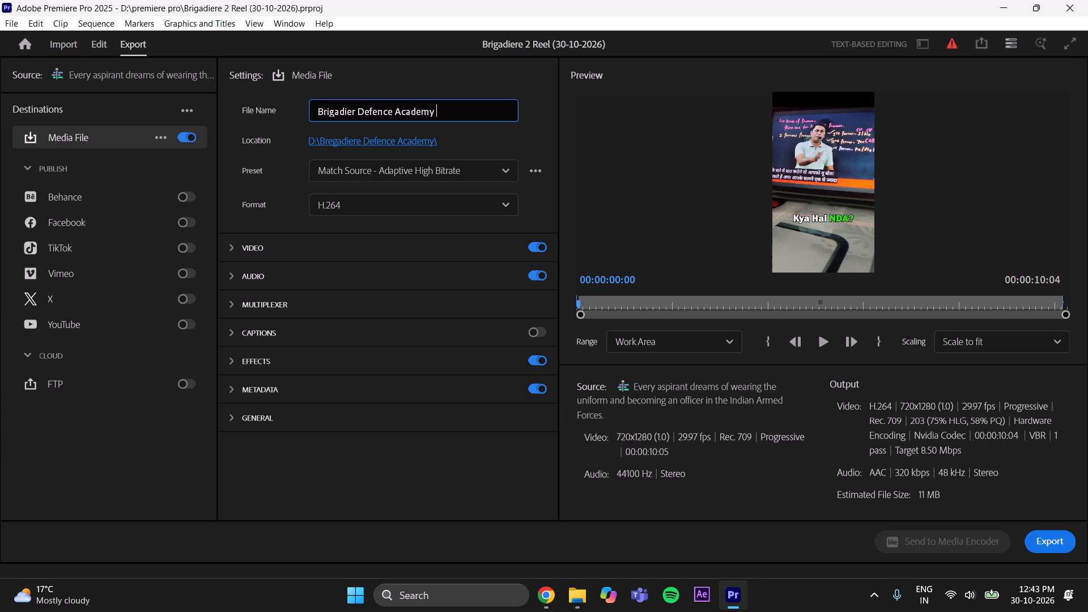
key(shift+parenleft)
text(30)
key(minus)
text(10-)
text(2026)
key(shift+parenright)
key(Return)
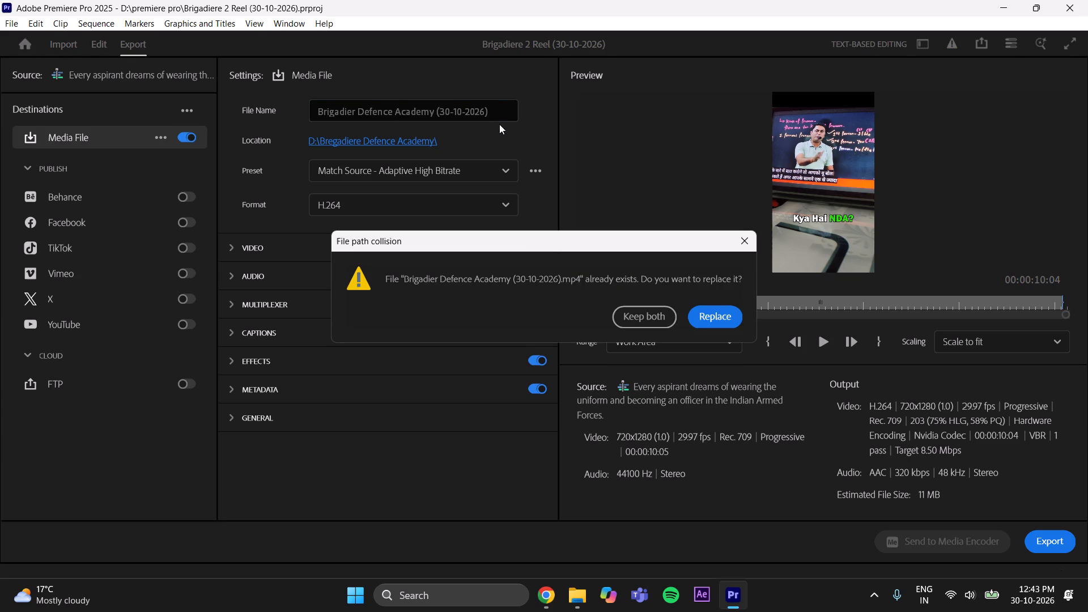
click(741, 240)
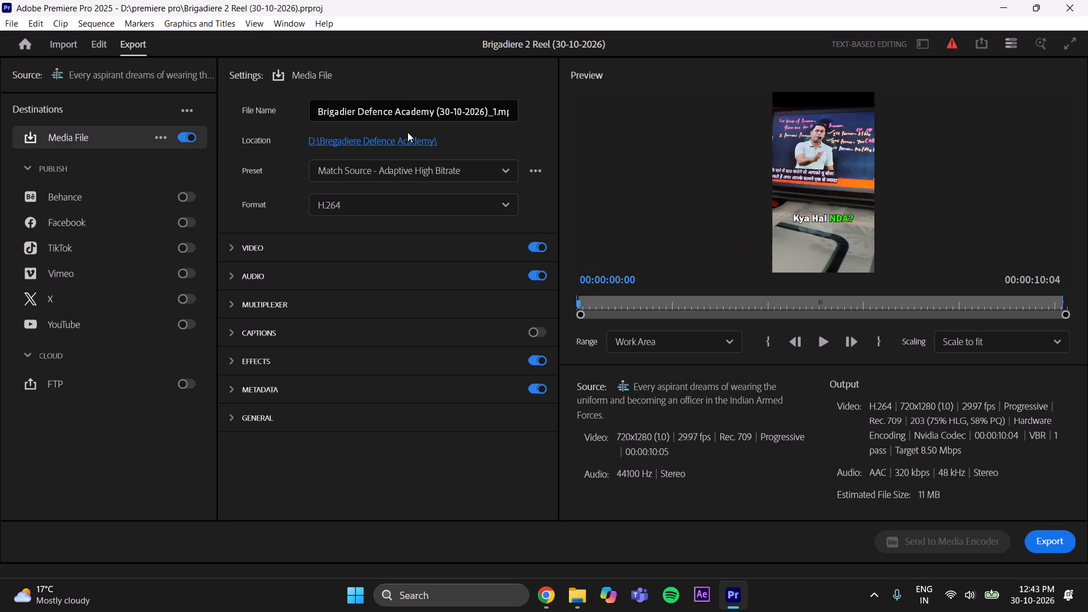
Insert "2 Reel" before the date in the export file name.
click(436, 112)
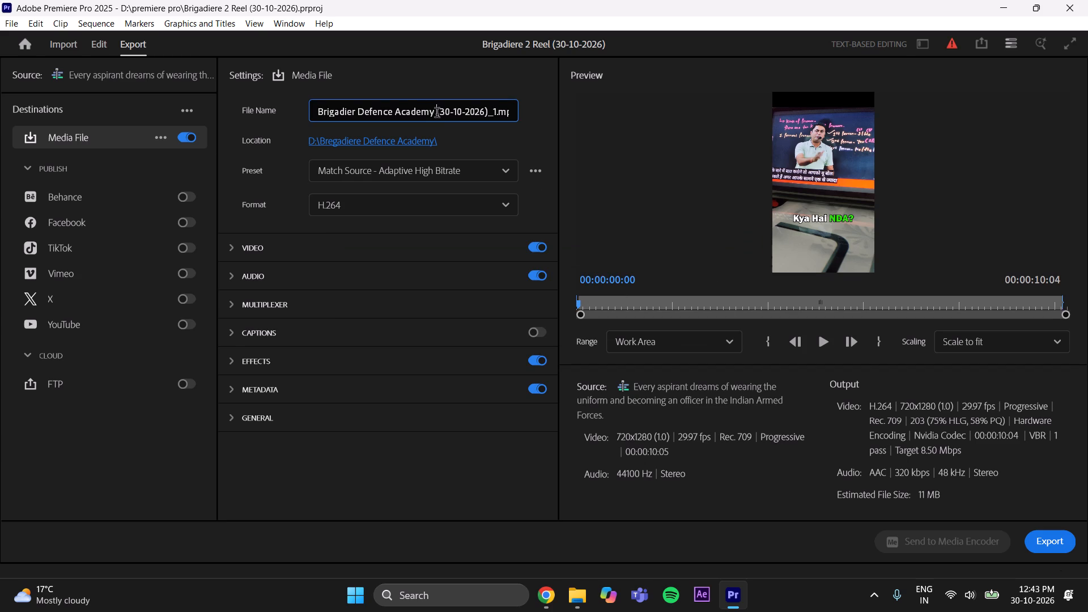
text(2)
key(space)
text(Reel)
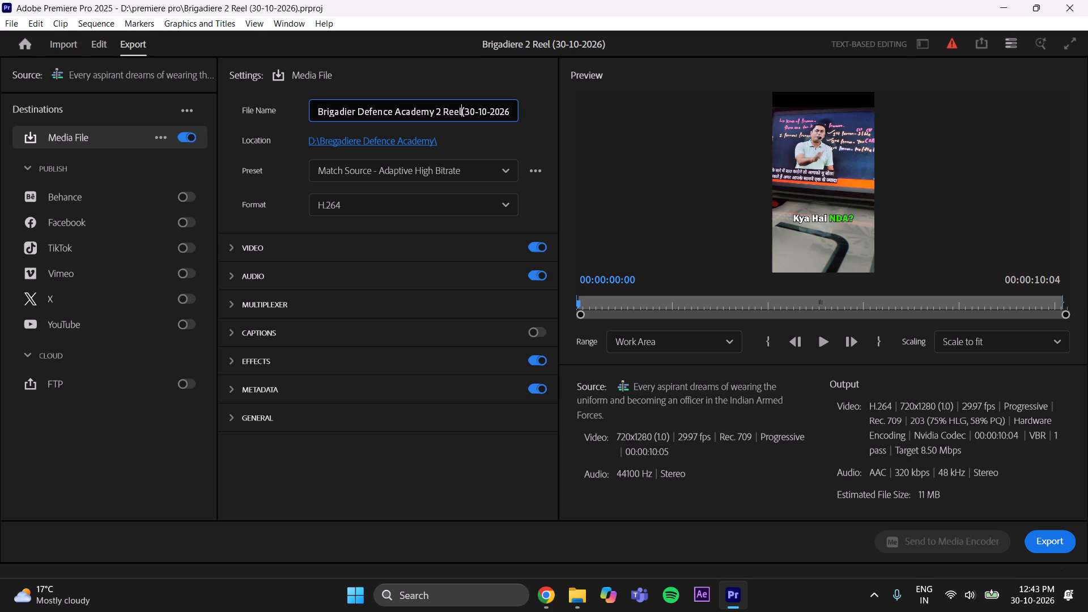
key(Return)
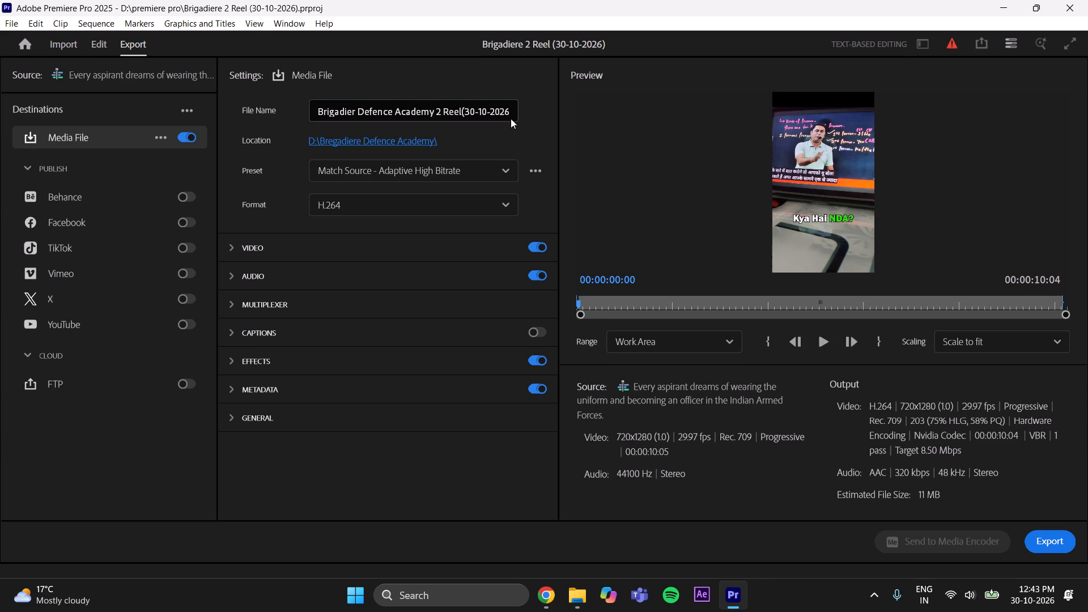
Start the H.264 export of the reel with the Match Source - Adaptive High Bitrate preset.
click(1062, 551)
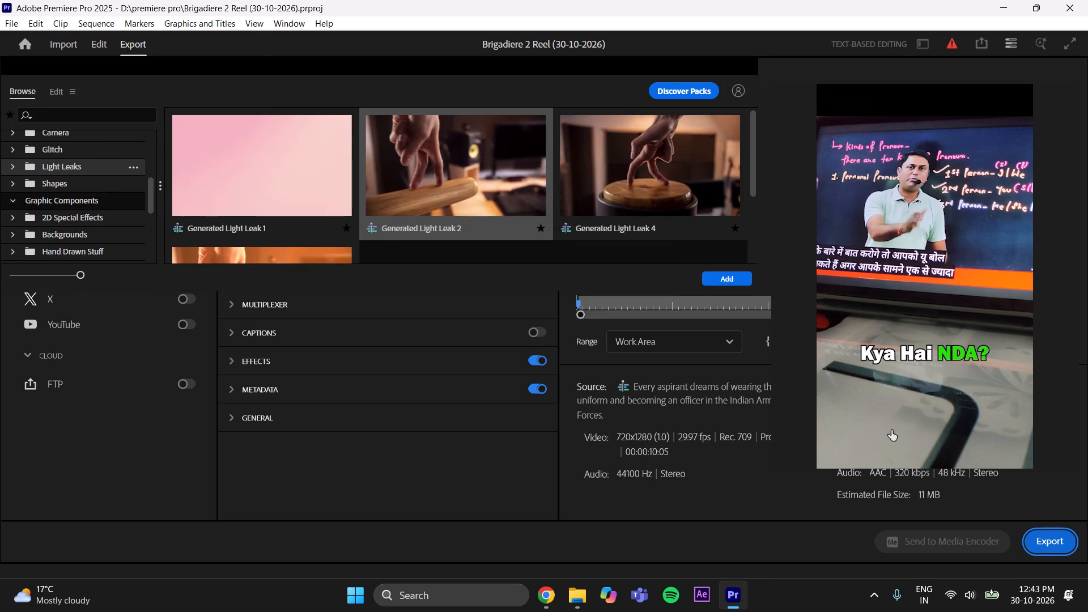
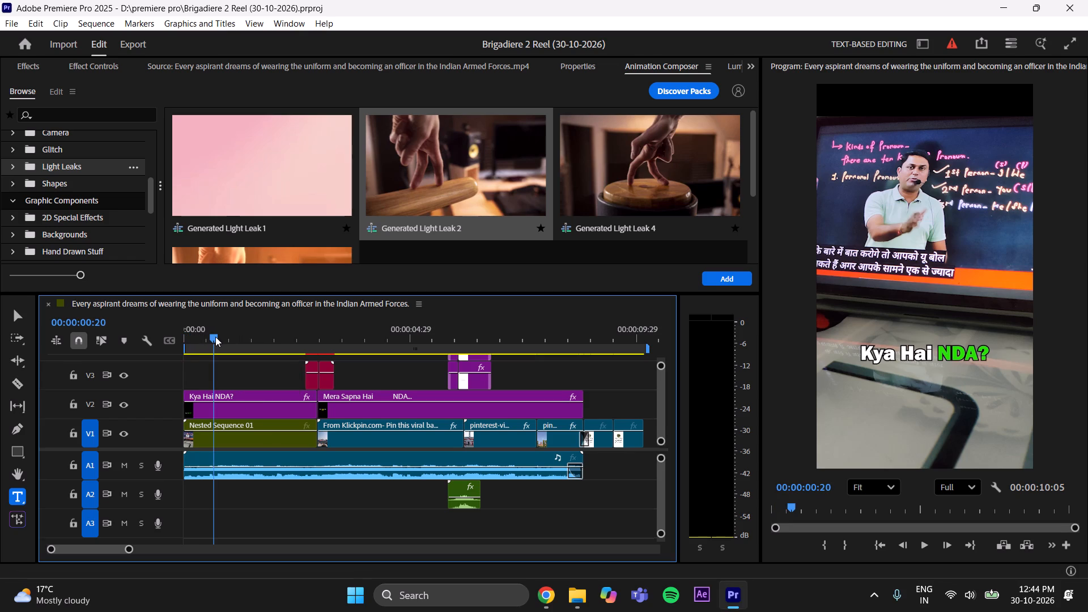
Scrub through the whole reel sequence to review its captions, transitions and closing logo card, finishing back at the sequence start.
drag(215, 337, 298, 373)
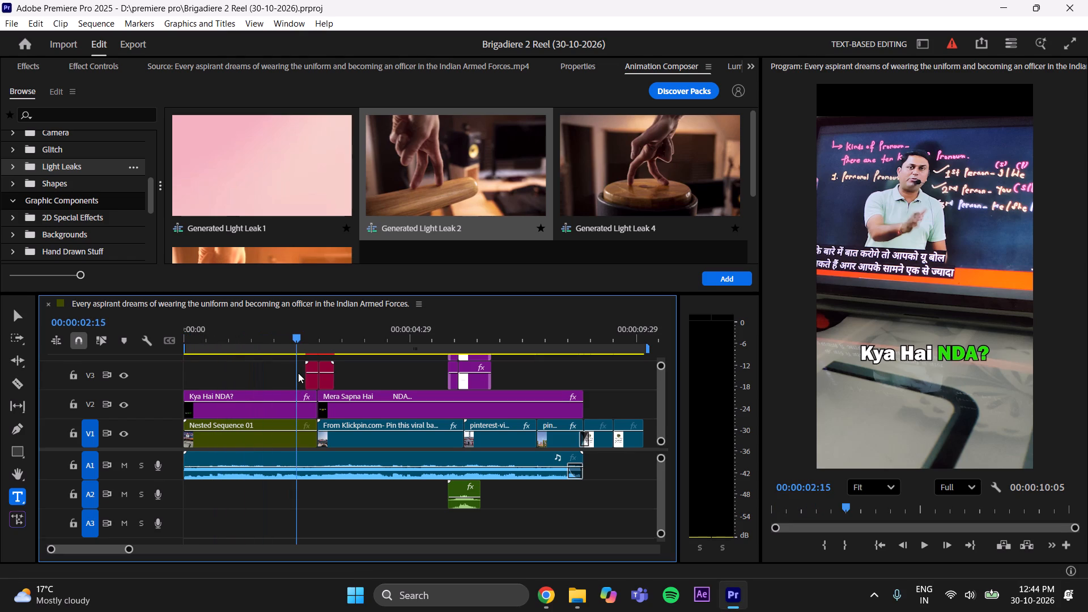
drag(298, 373, 318, 377)
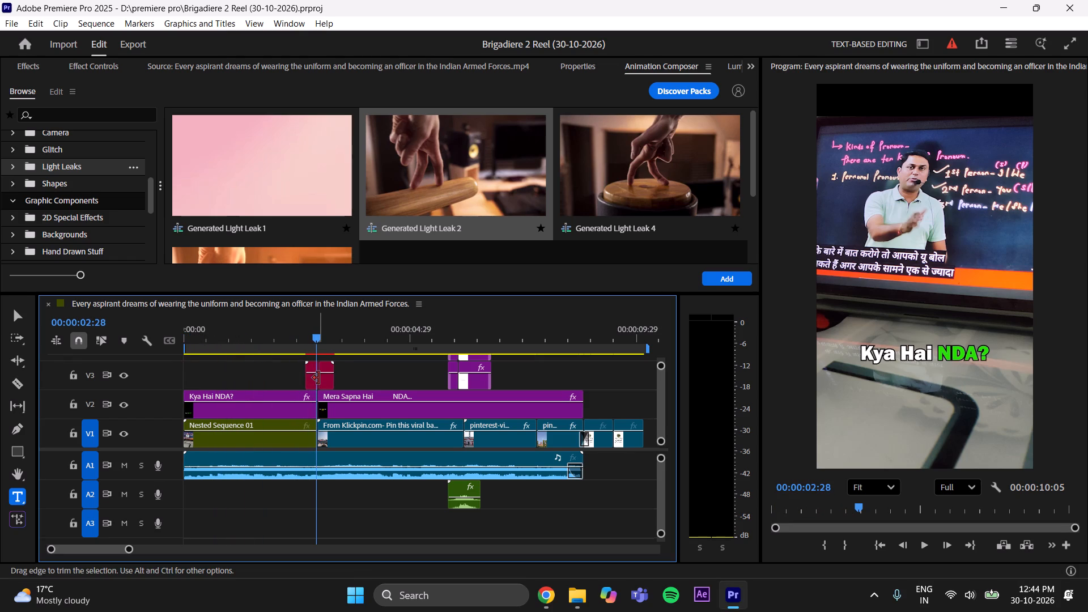
drag(318, 333, 311, 336)
drag(312, 336, 323, 337)
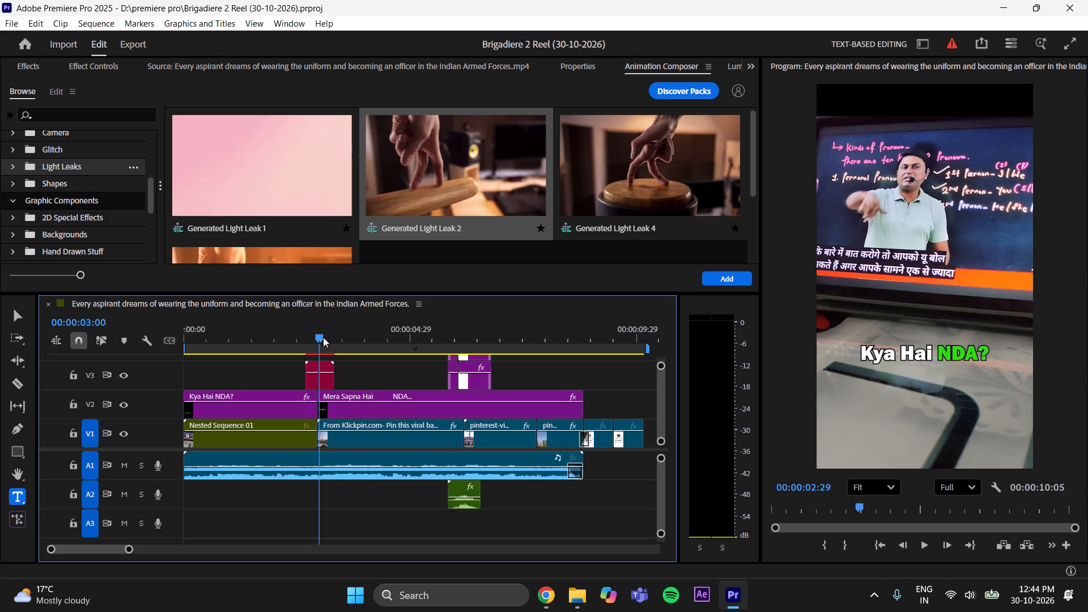
drag(323, 337, 327, 338)
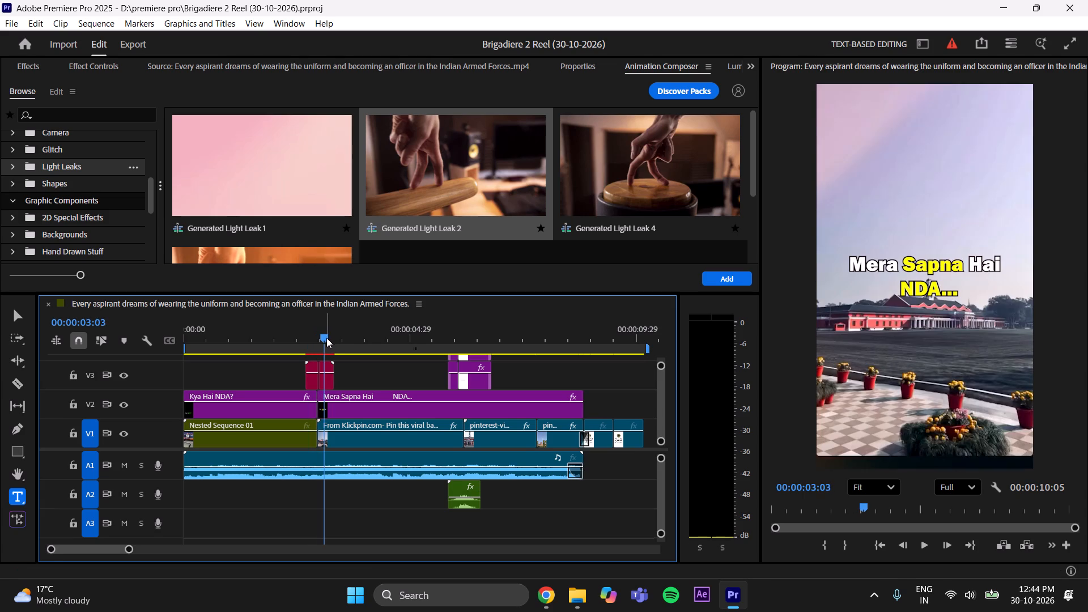
drag(326, 338, 348, 339)
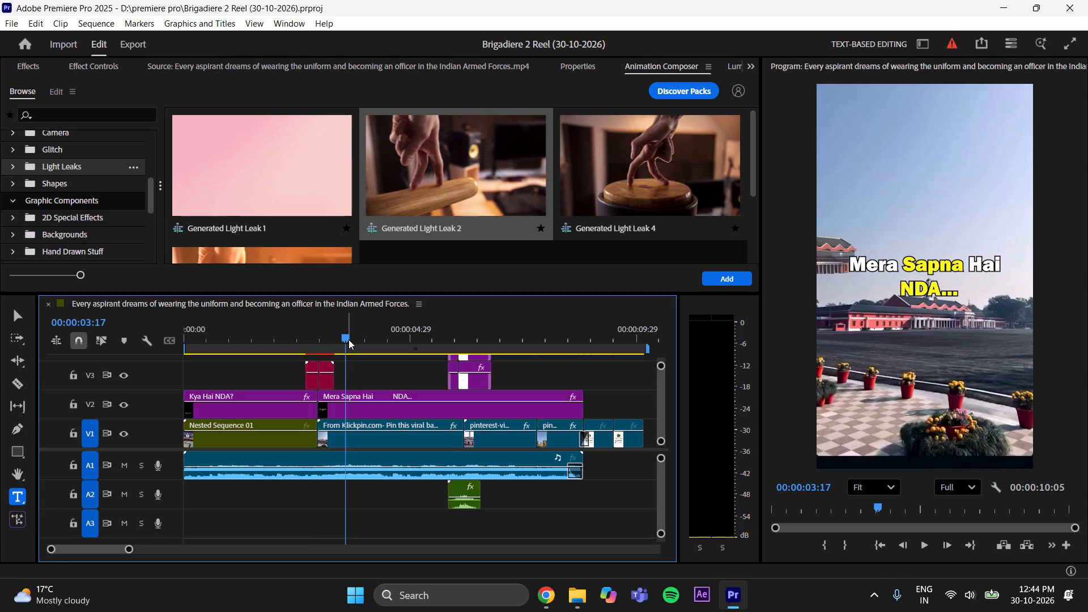
drag(348, 339, 472, 364)
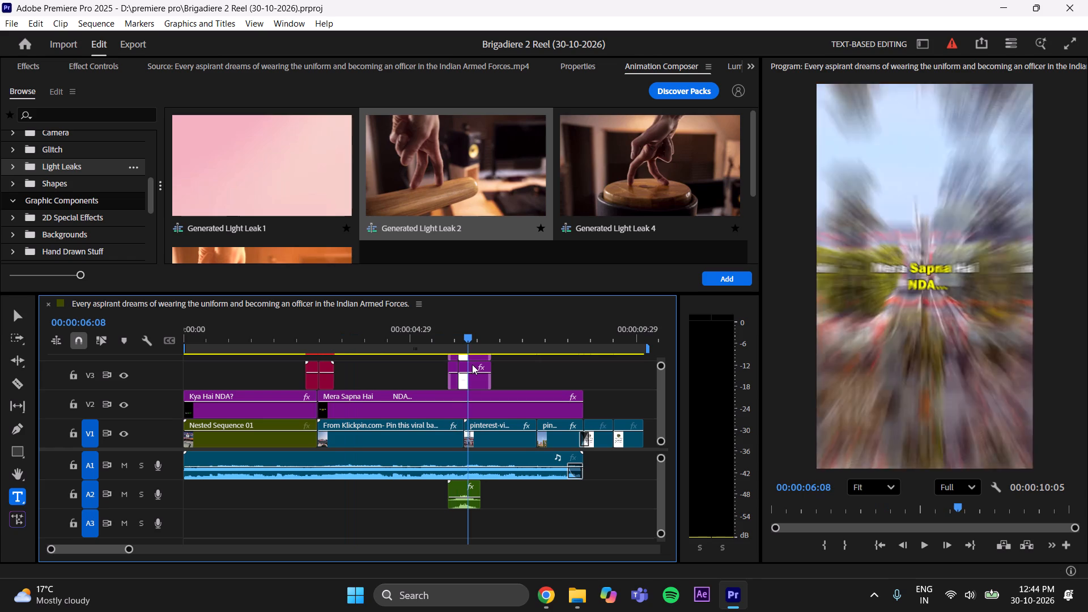
drag(472, 364, 476, 369)
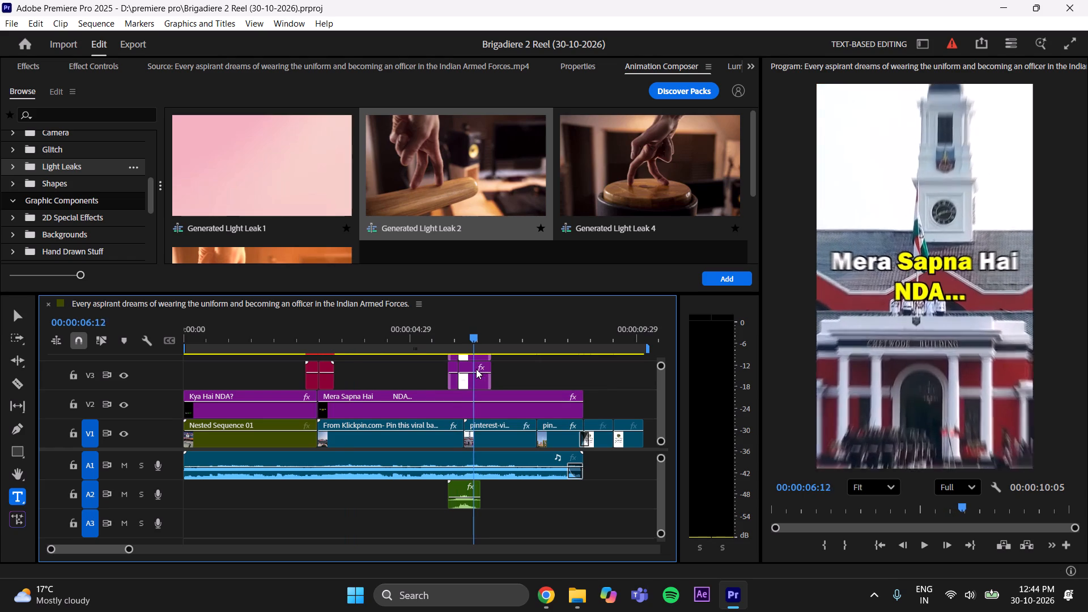
drag(476, 369, 522, 370)
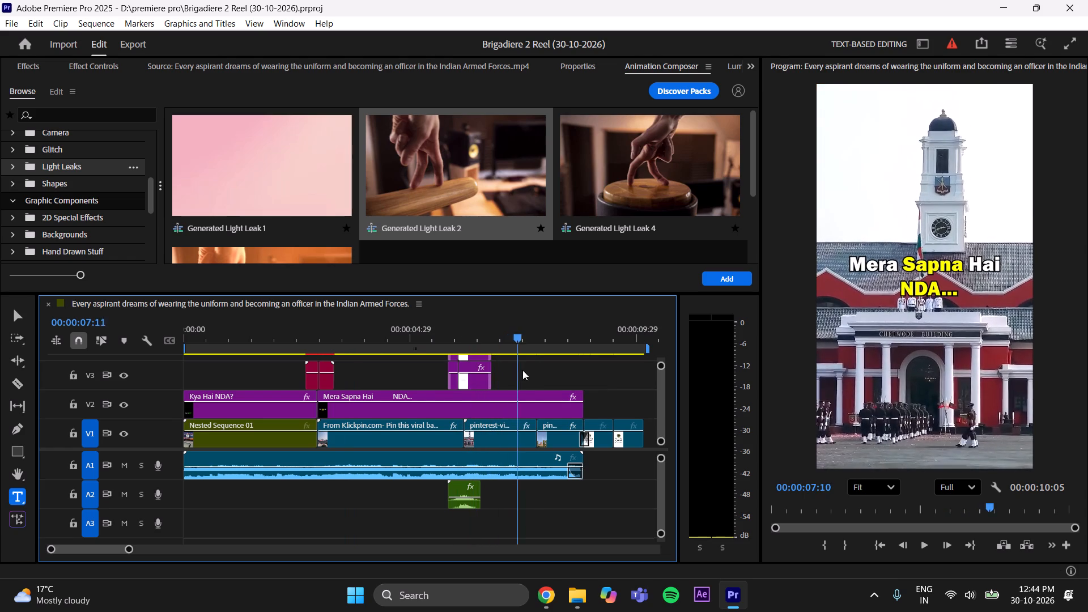
drag(522, 370, 549, 367)
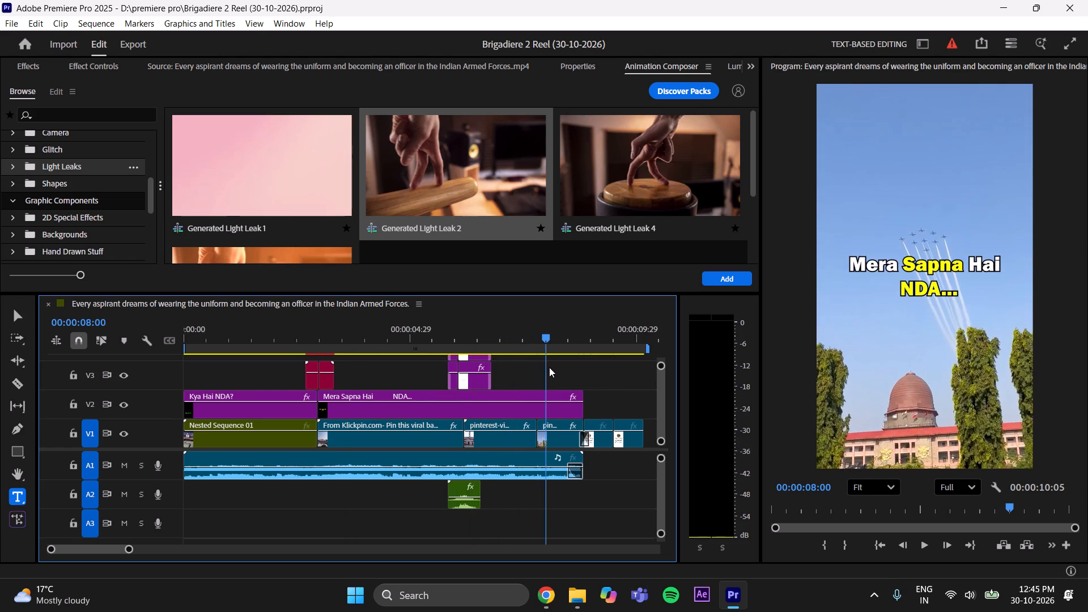
drag(549, 367, 583, 364)
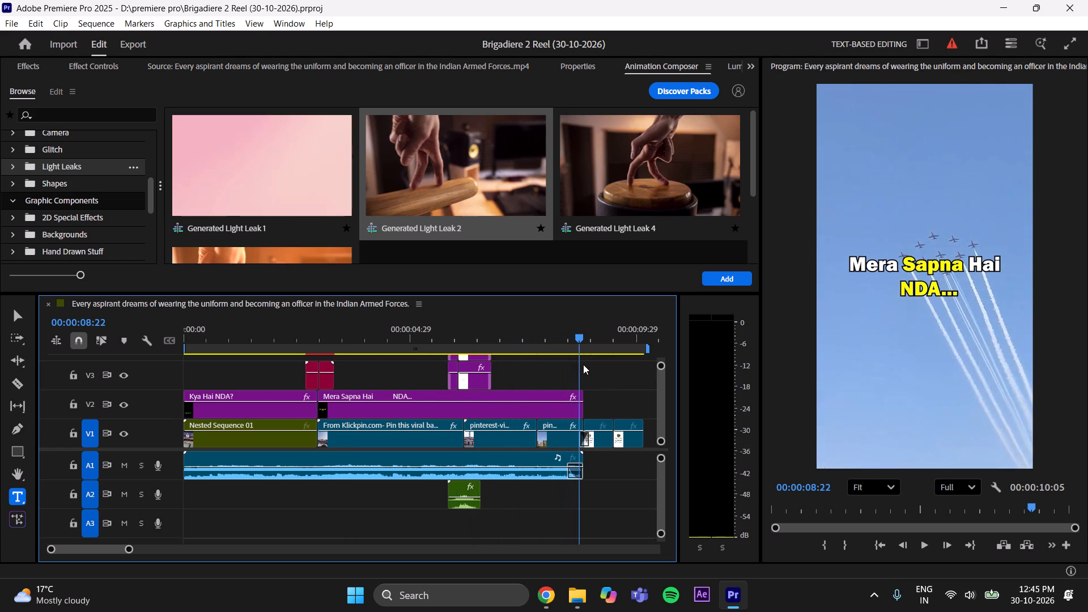
drag(583, 364, 577, 380)
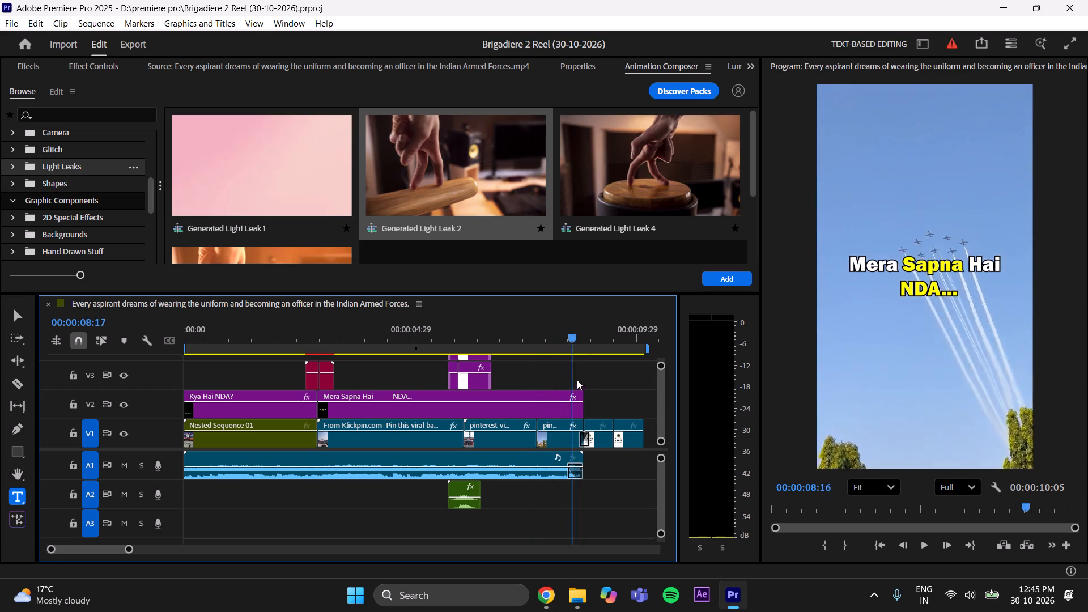
drag(577, 380, 627, 357)
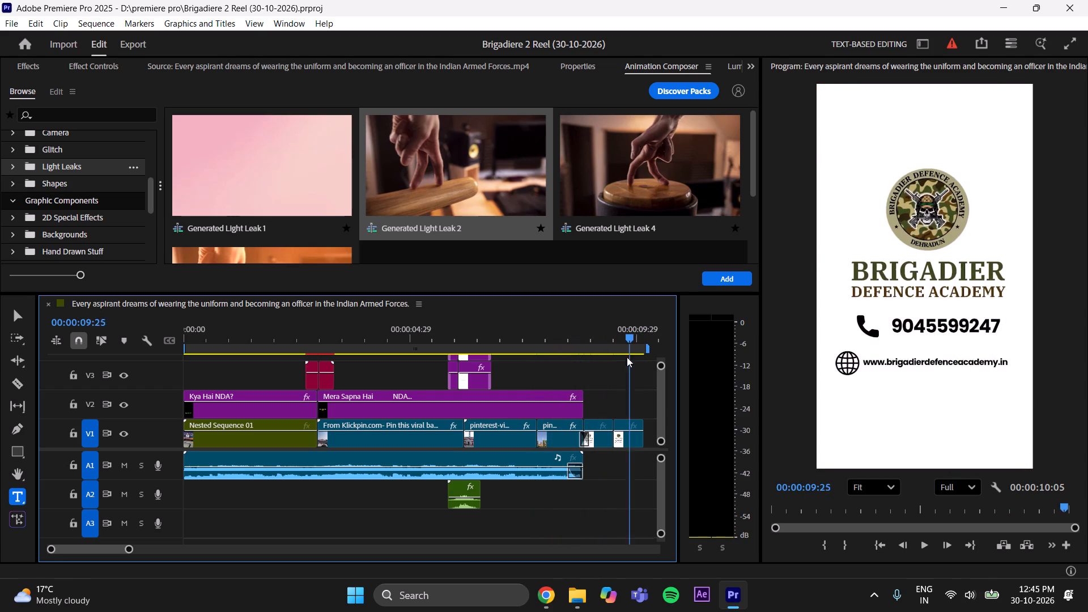
drag(627, 357, 44, 576)
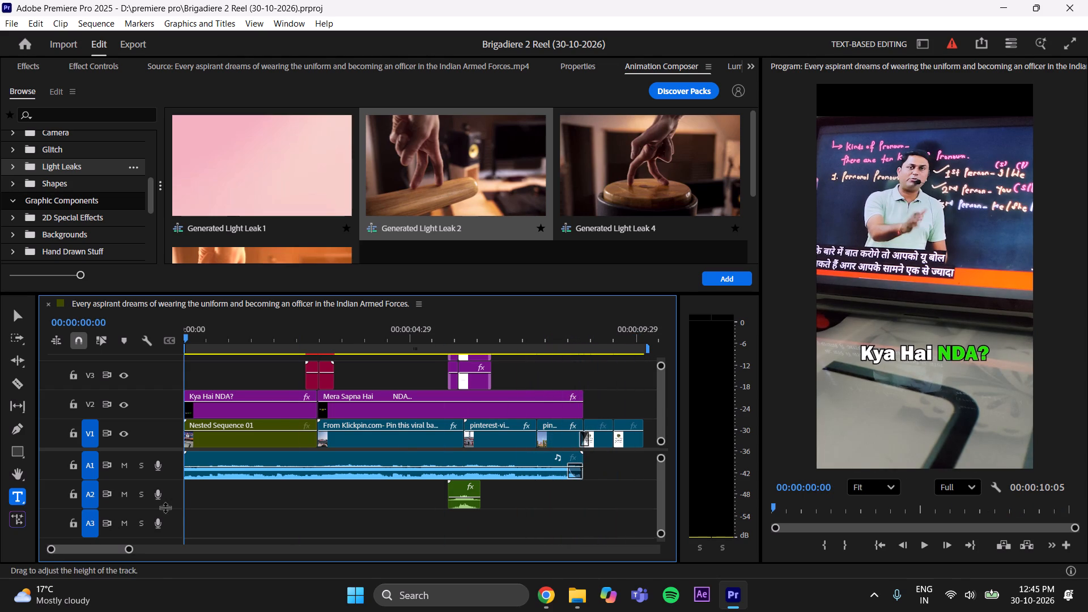
Save the reel project.
key(ctrl+s)
key(ctrl+s)
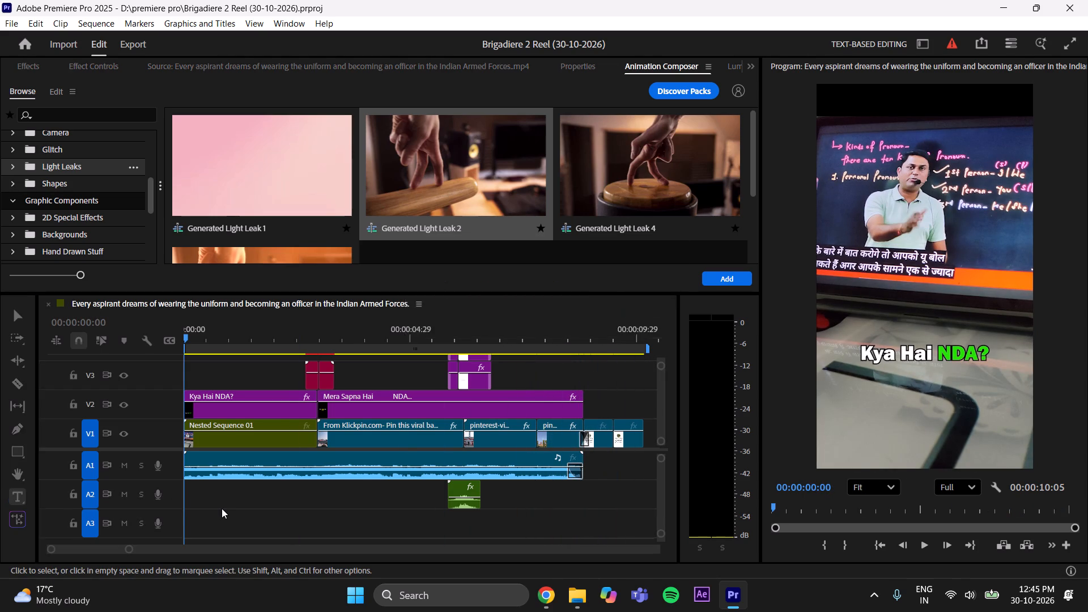
key(ctrl+s)
key(ctrl+s)
key(ctrl+s)
key(ctrl+s)
key(ctrl+s)
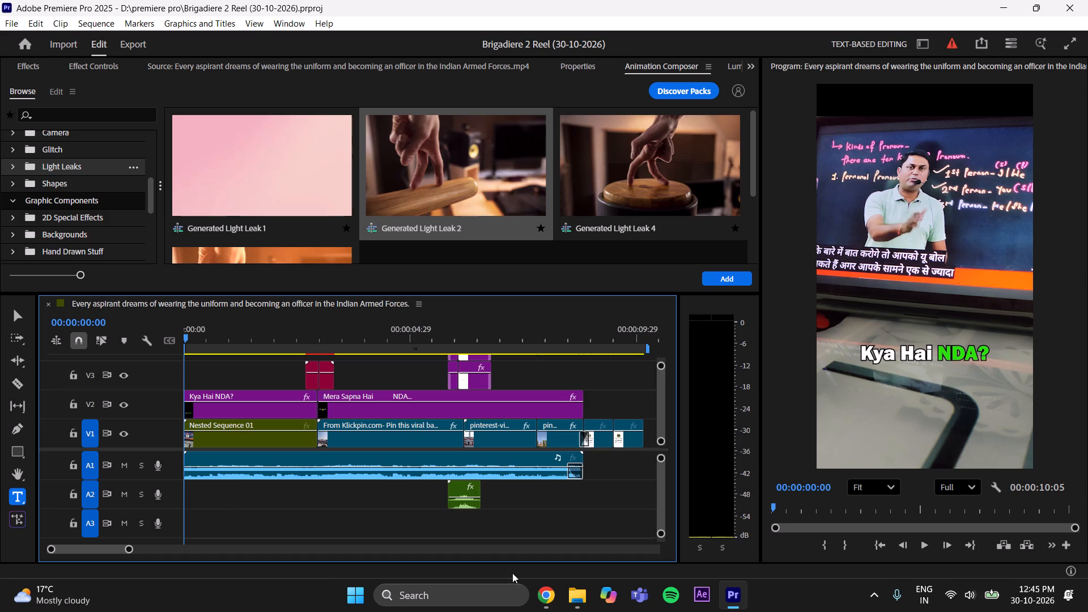
Switch to Chrome, pause the DJ Khaled ft. Drake POPSTAR music video playing on YouTube, and return to Premiere Pro.
click(553, 590)
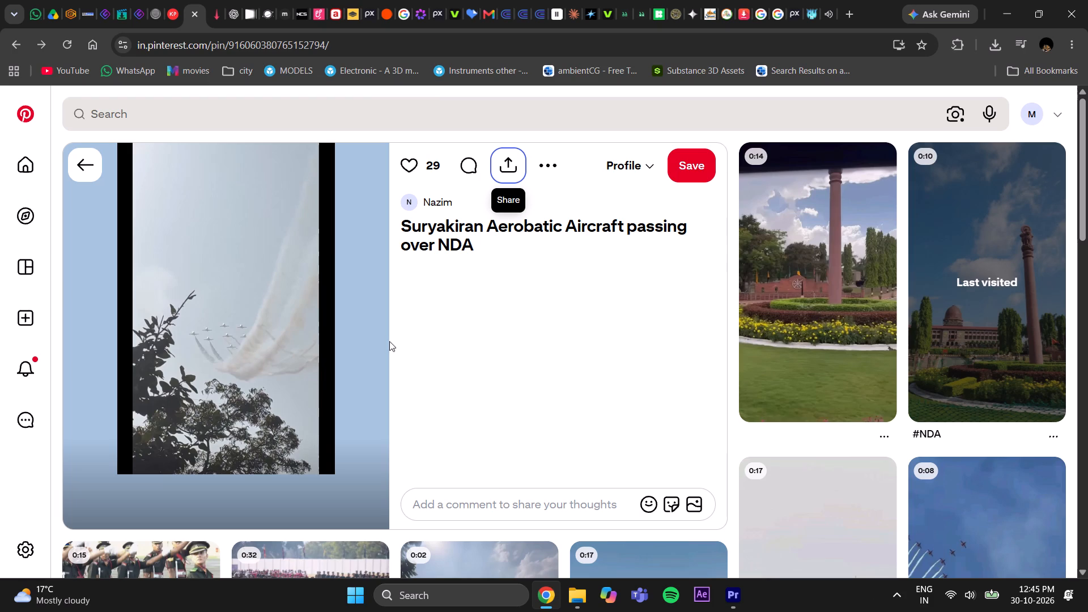
click(831, 13)
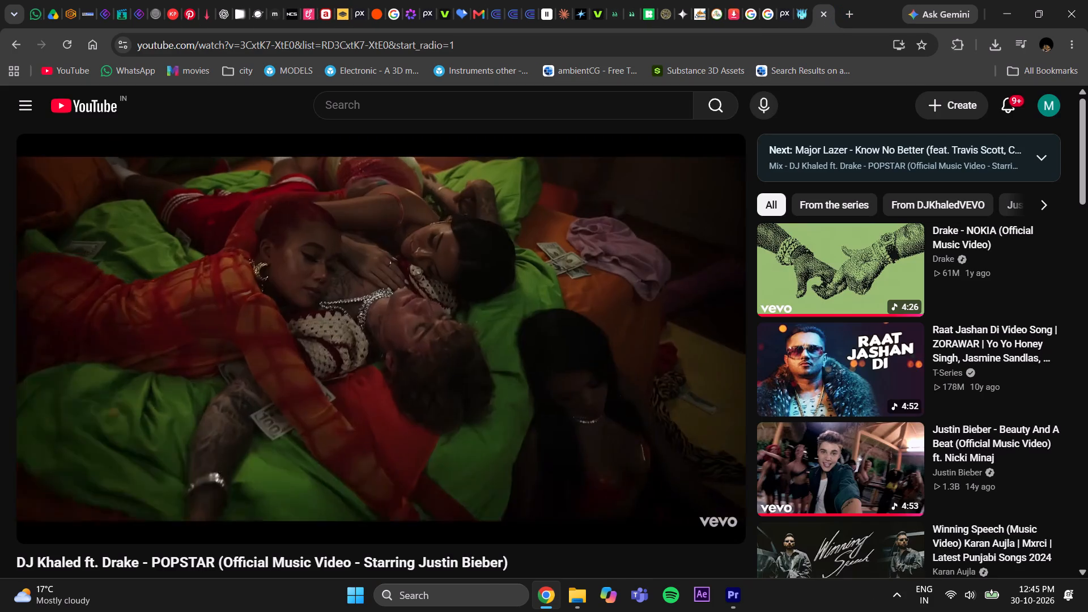
click(597, 316)
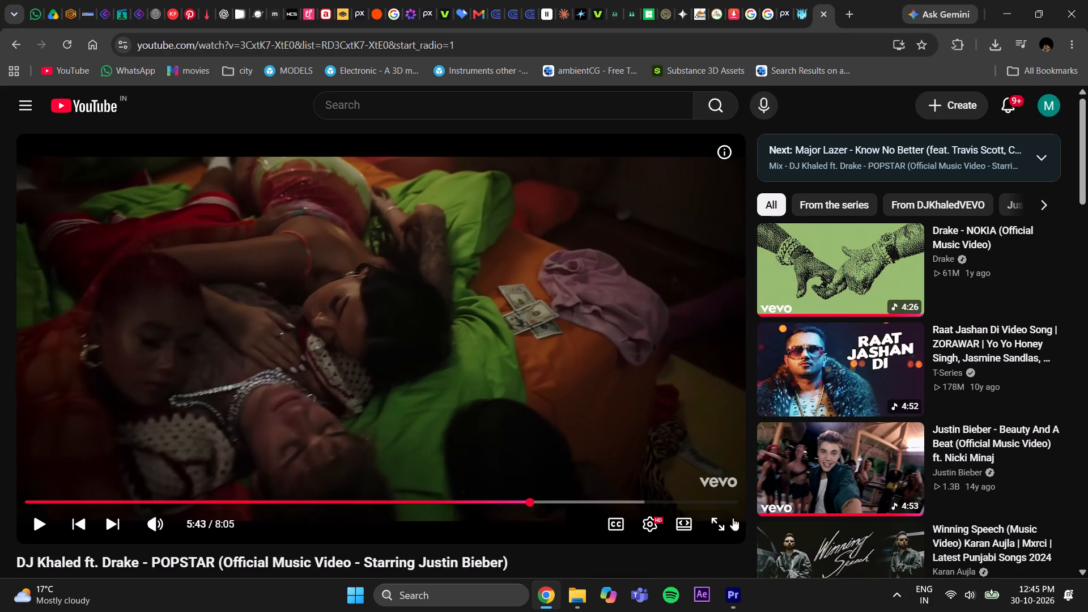
click(726, 602)
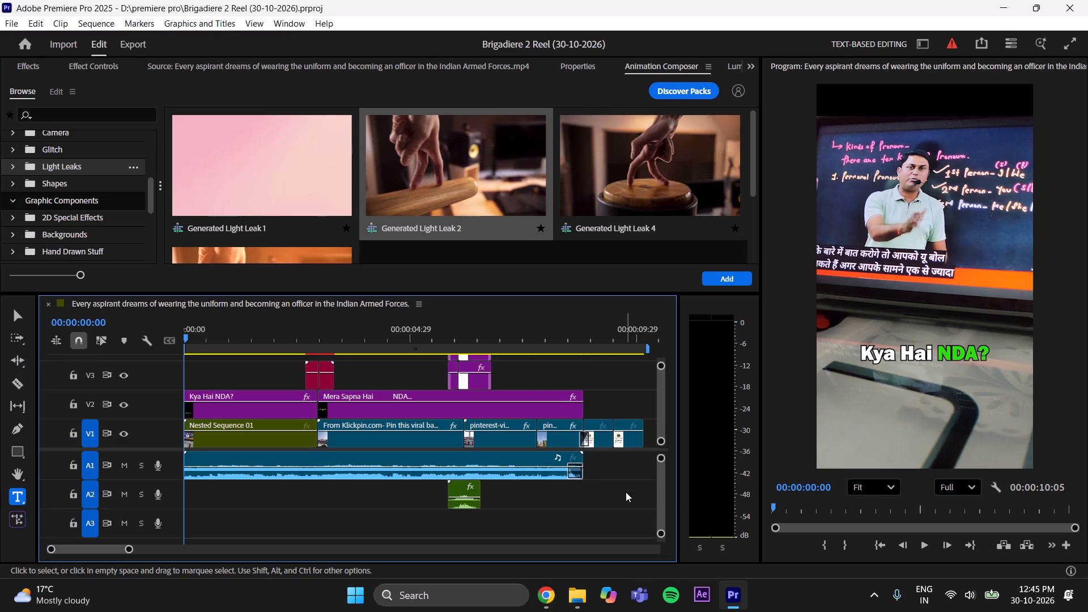
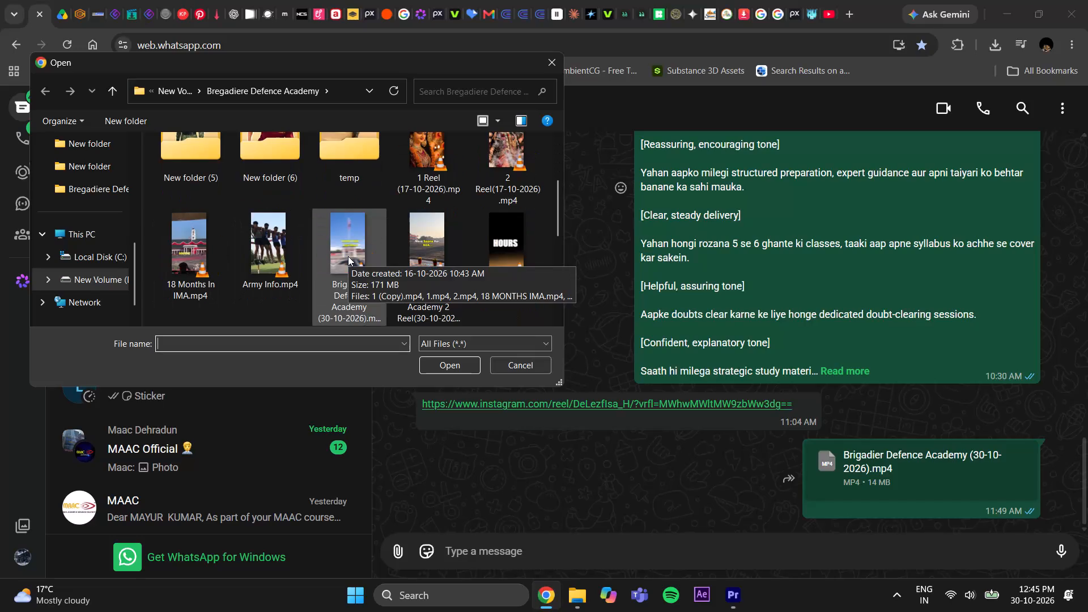
Attach the exported Brigadier Defence Academy 2 Reel video from the Bregadiere Defence Academy folder to the open WhatsApp chat.
scroll(526, 286, down, 1)
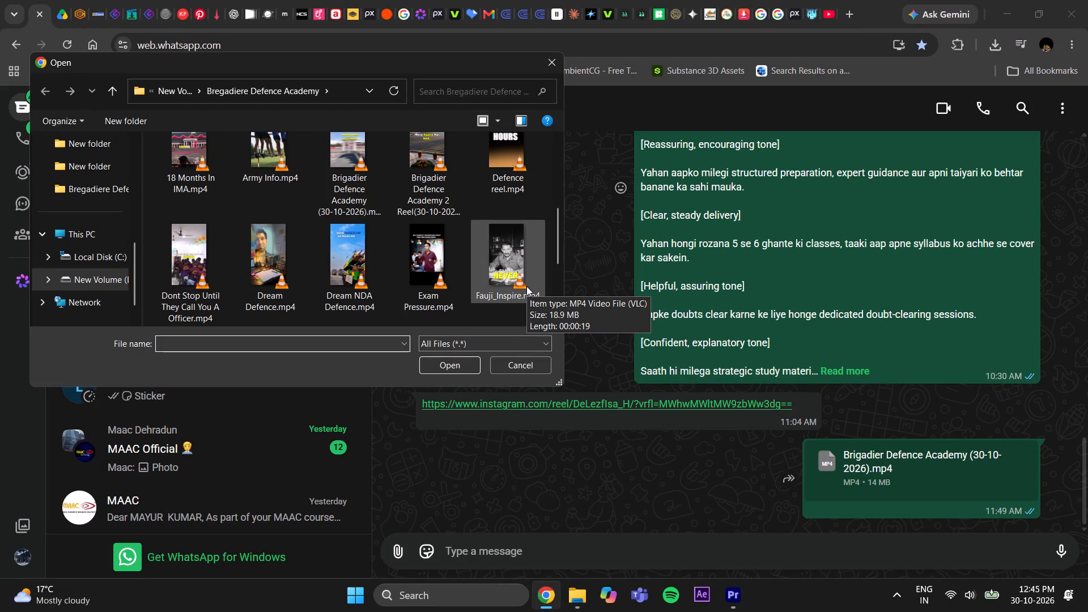
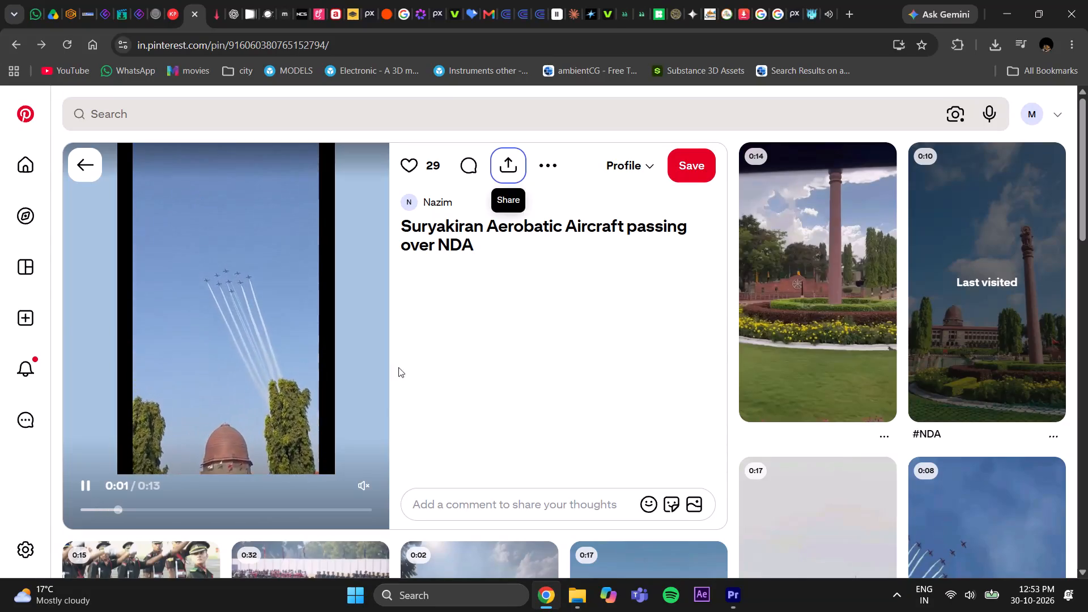
Open the 0:14 pin showing the campus pillar and flower bed, and scrub through its video to examine the footage.
click(800, 321)
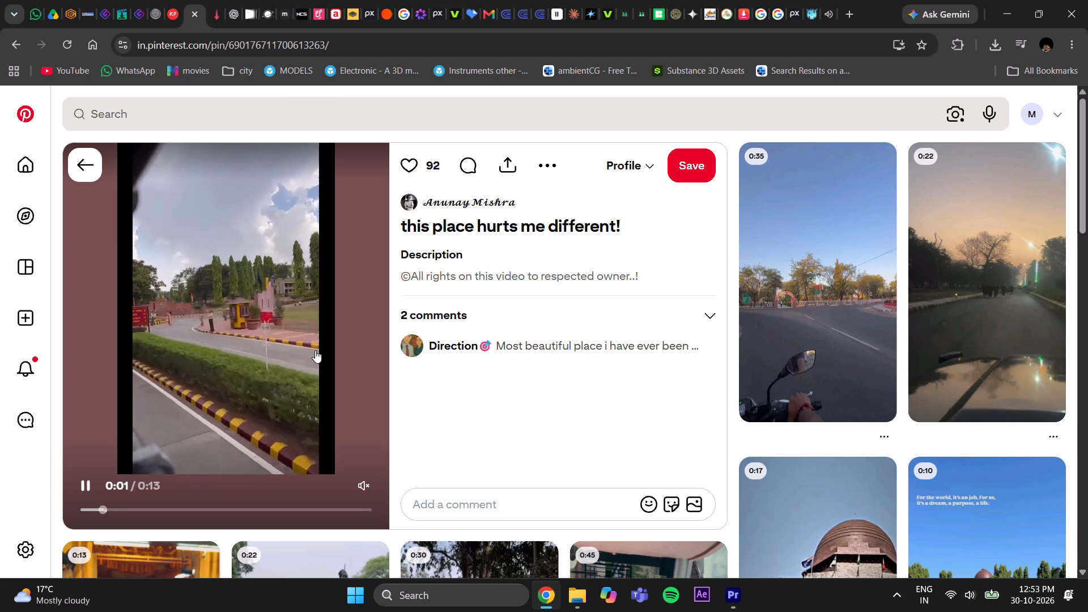
drag(277, 507, 288, 509)
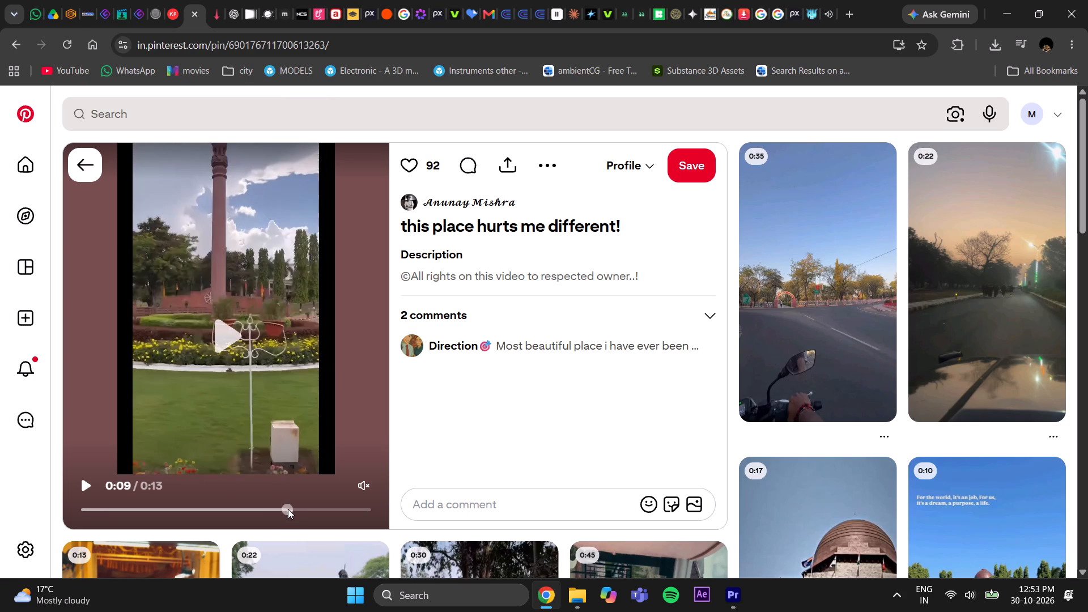
drag(288, 509, 310, 509)
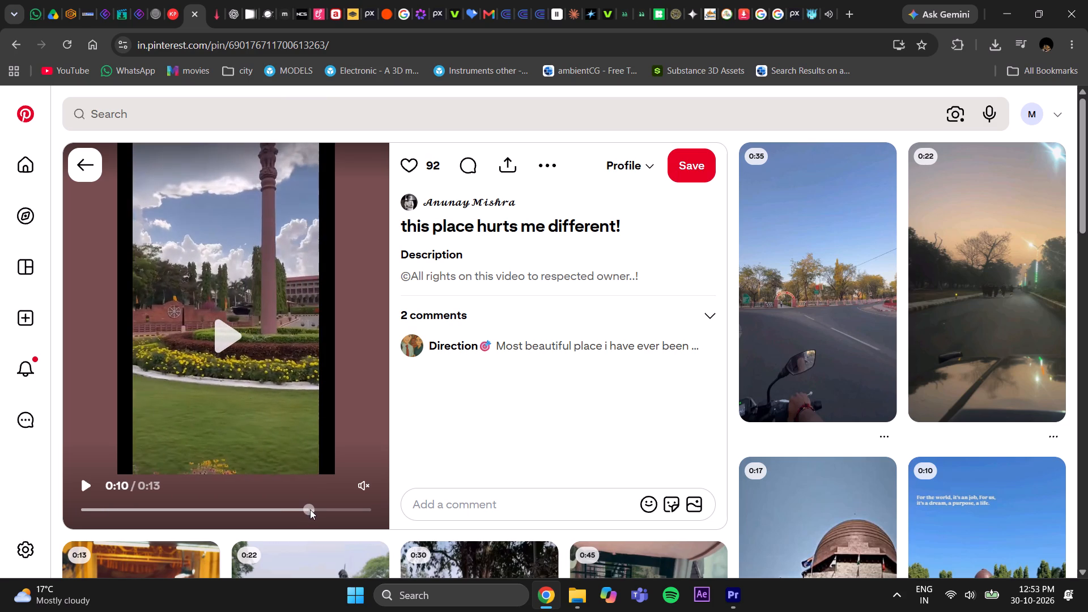
drag(310, 509, 331, 507)
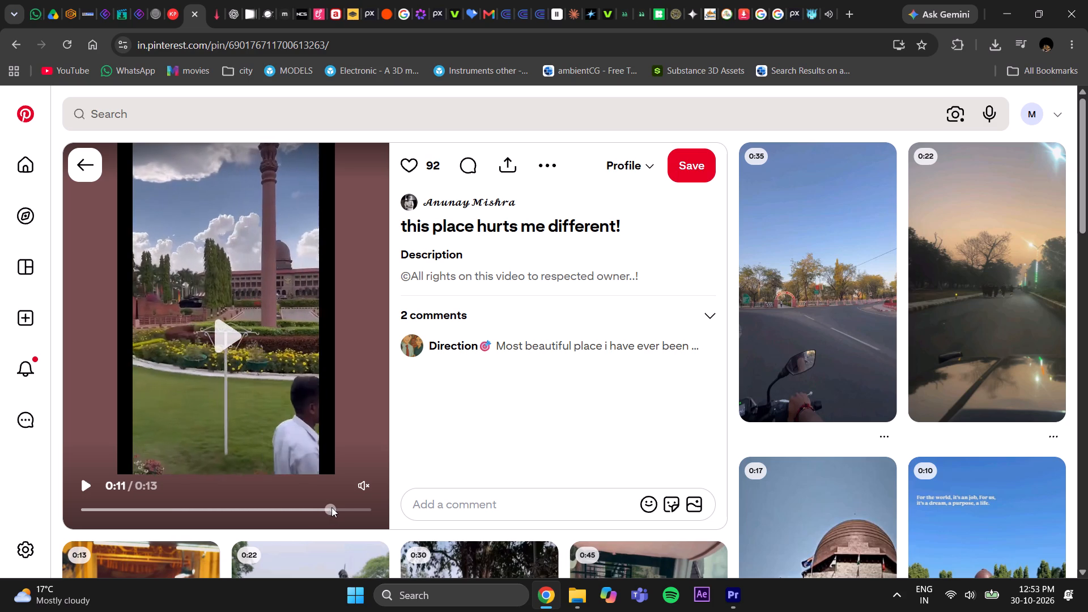
drag(331, 507, 342, 504)
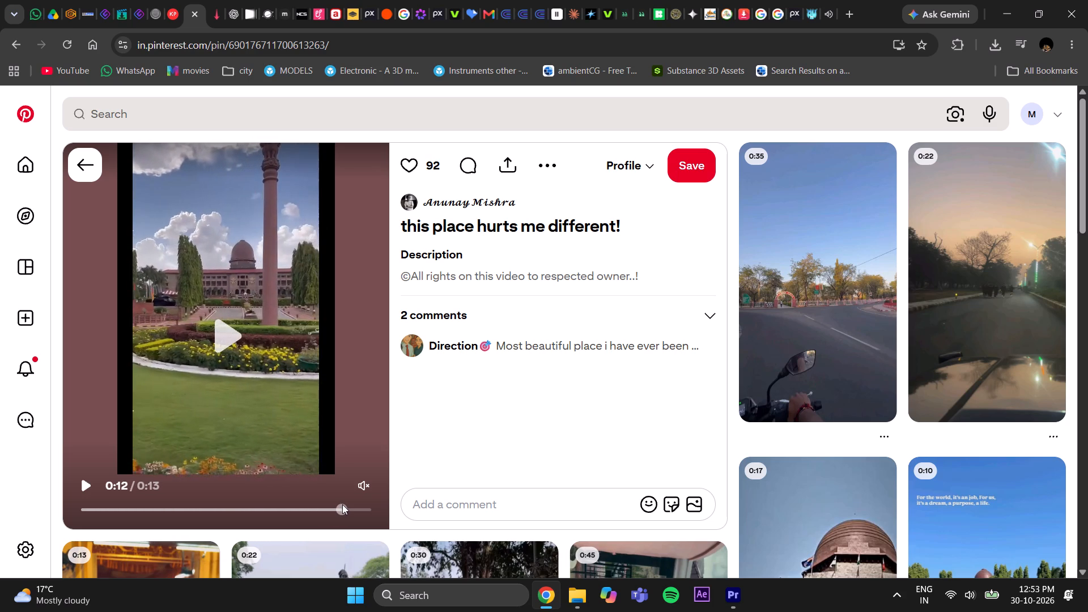
drag(342, 504, 355, 505)
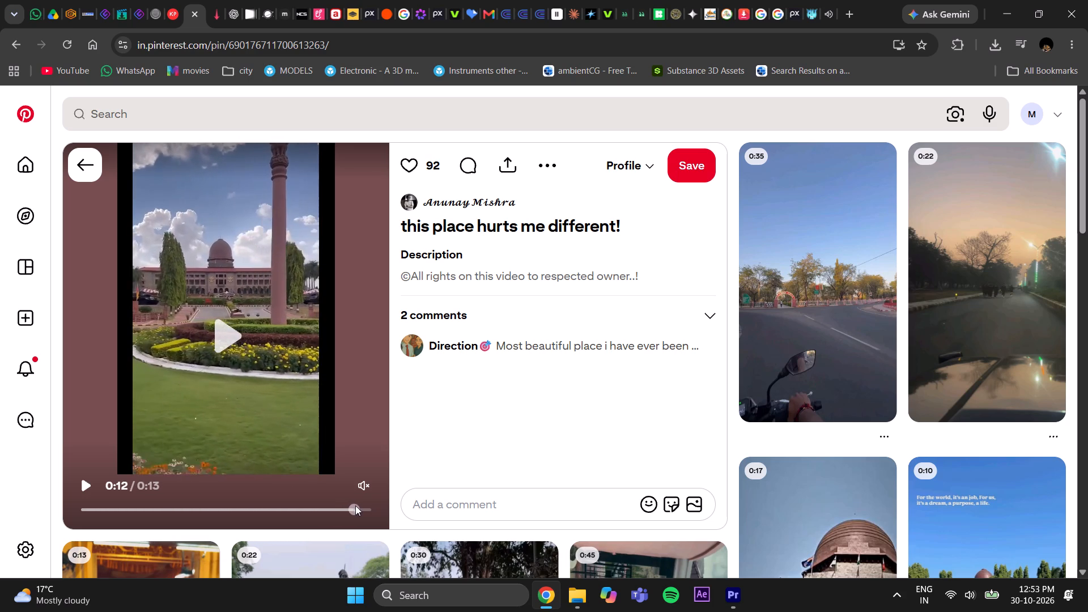
drag(355, 505, 365, 504)
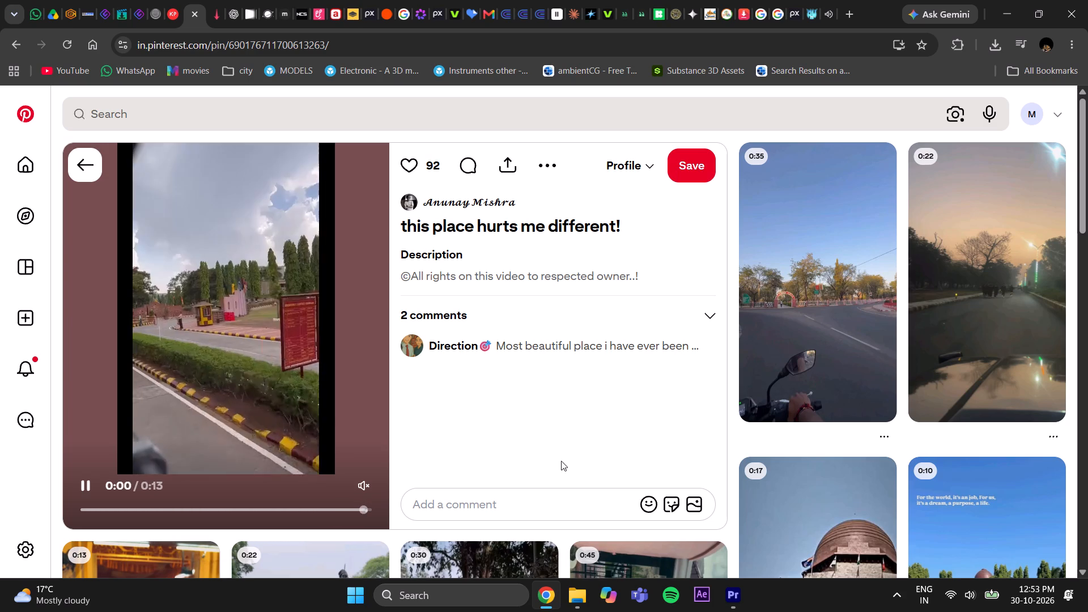
scroll(550, 454, down, 6)
scroll(541, 453, up, 7)
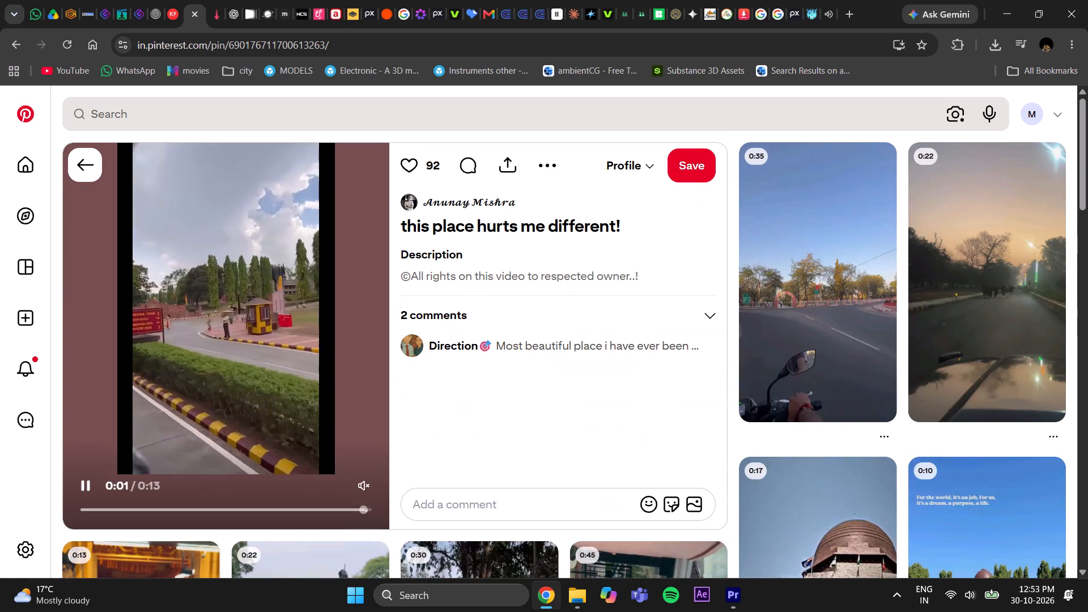
Copy the campus pillar pin's link and download its video through Pinterest Downloader as the 720p mp4.
click(501, 163)
click(399, 252)
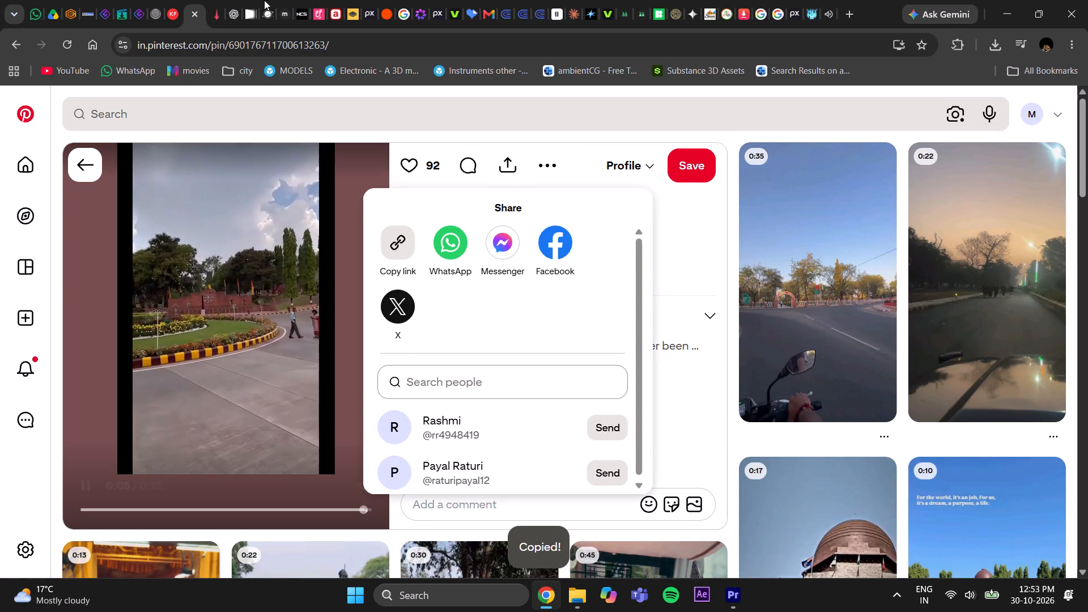
click(211, 11)
scroll(487, 272, up, 6)
click(469, 295)
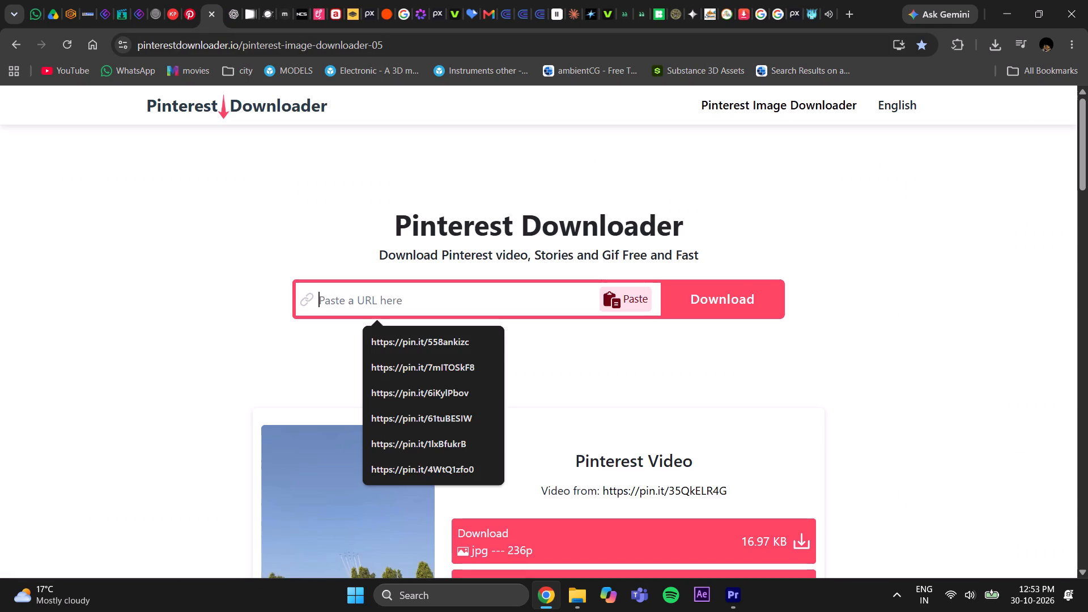
key(ctrl+v)
key(Return)
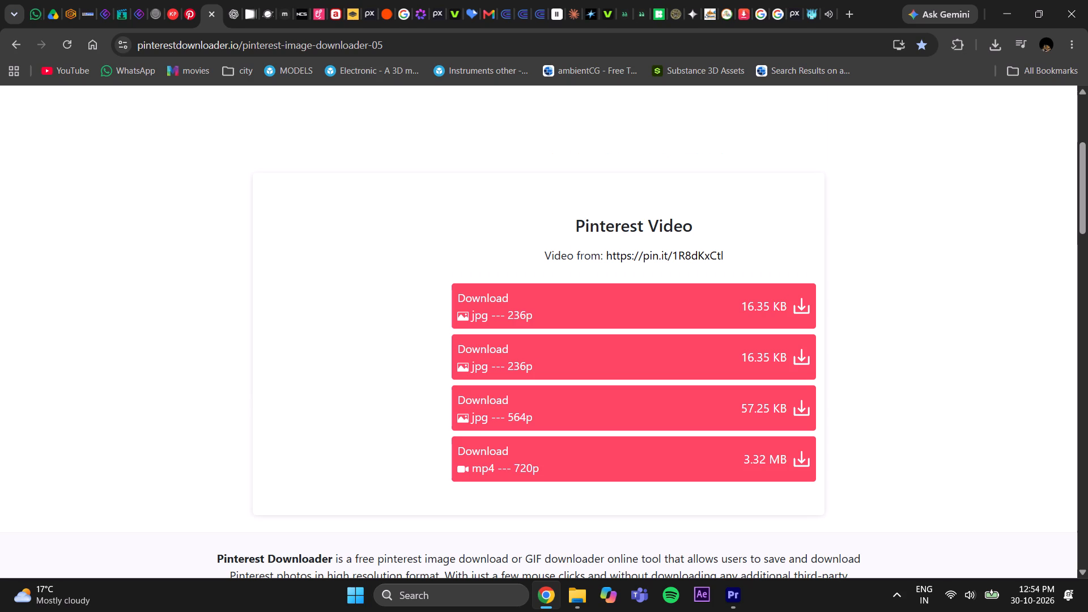
click(588, 450)
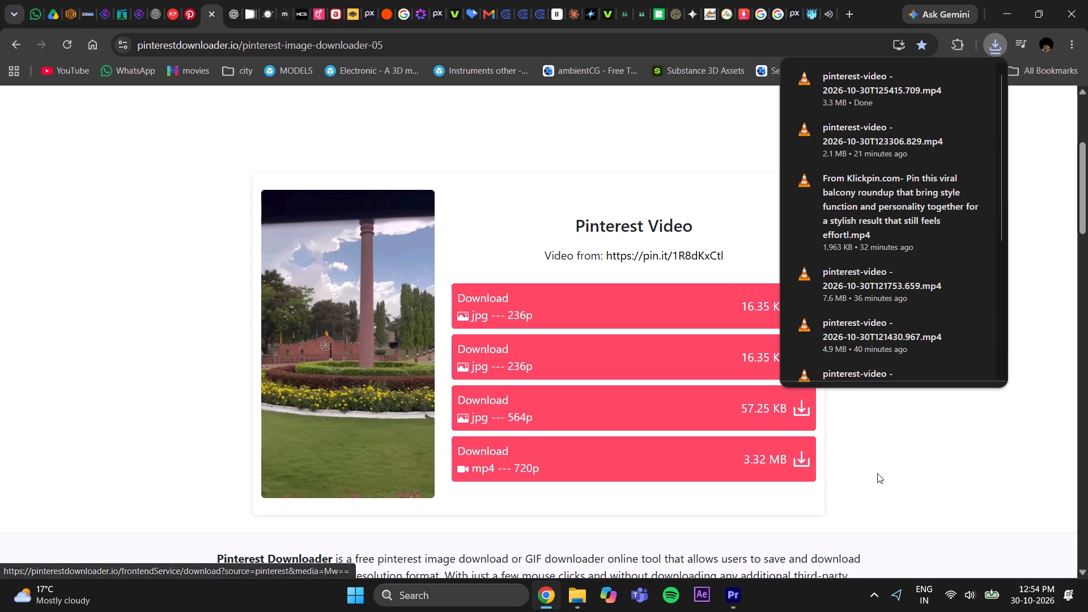
click(866, 465)
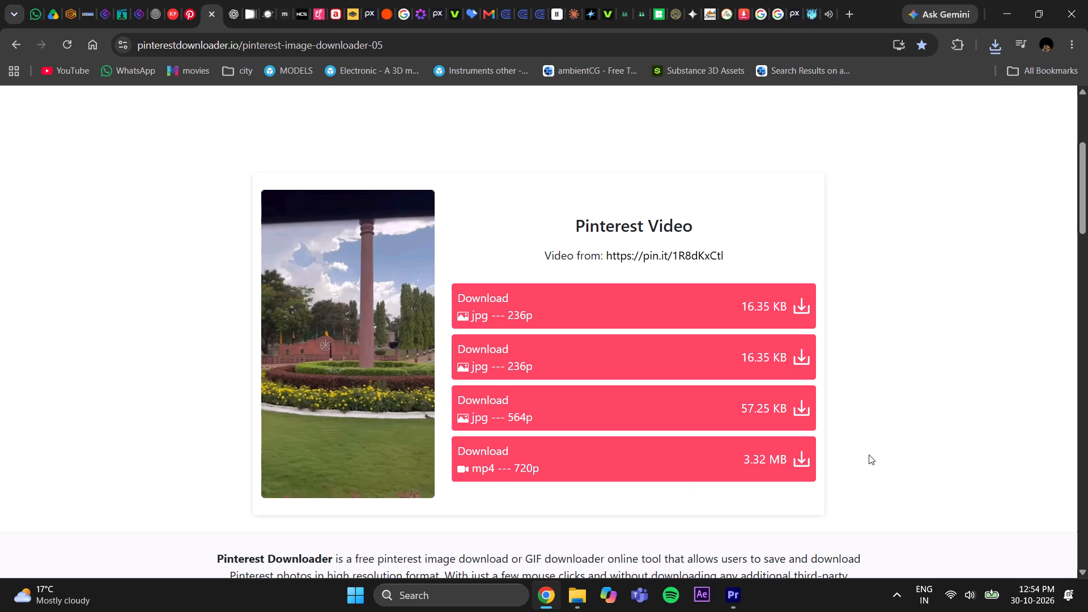
click(1003, 50)
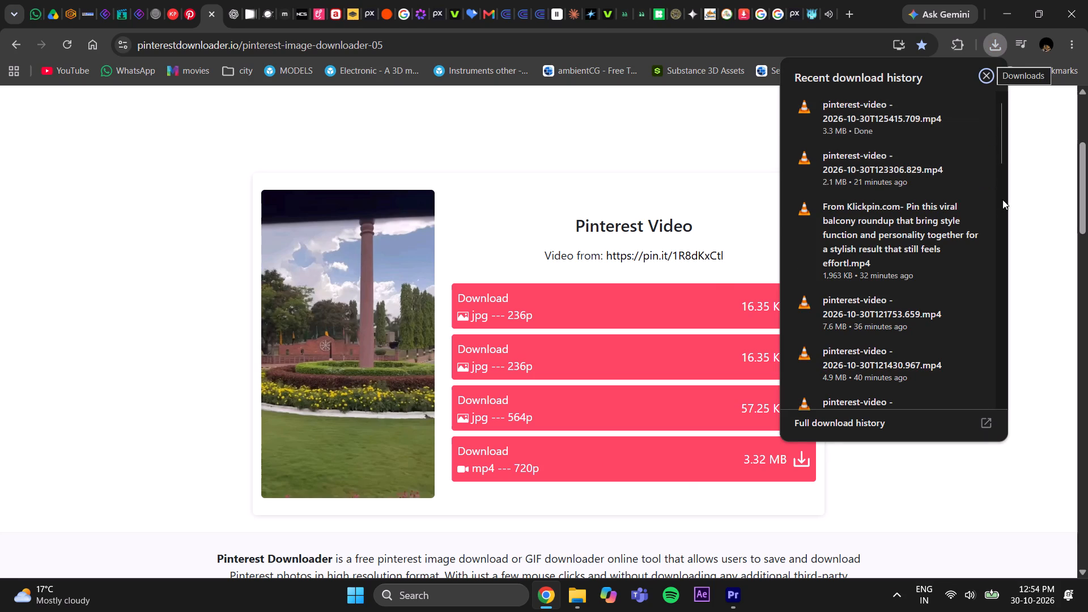
click(1020, 210)
Browse the related Pinterest pins for more military footage and open the 0:15 parade video with seated spectators.
click(180, 14)
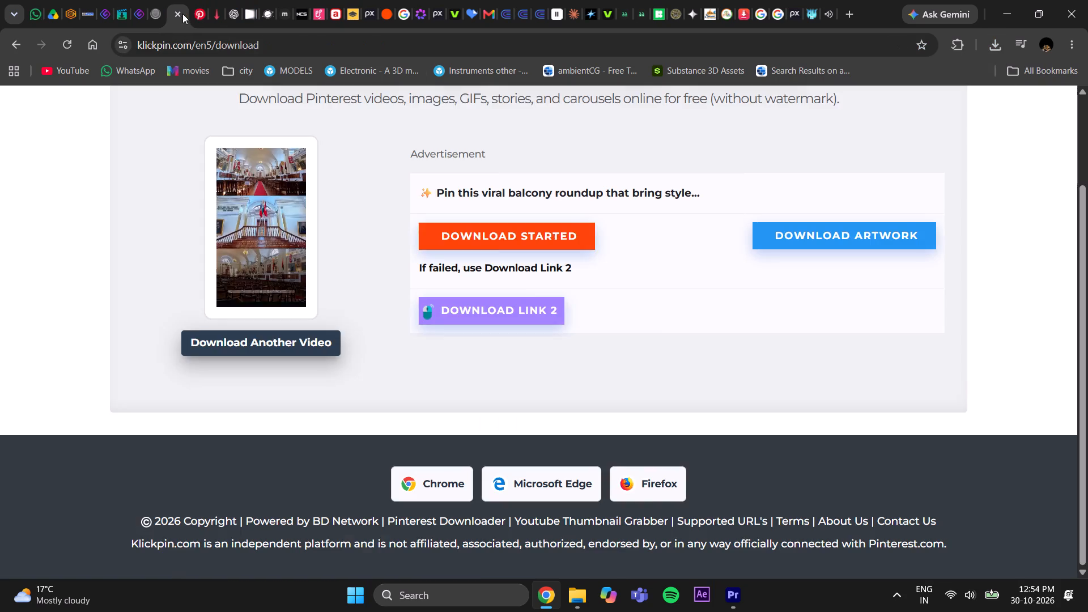
click(200, 15)
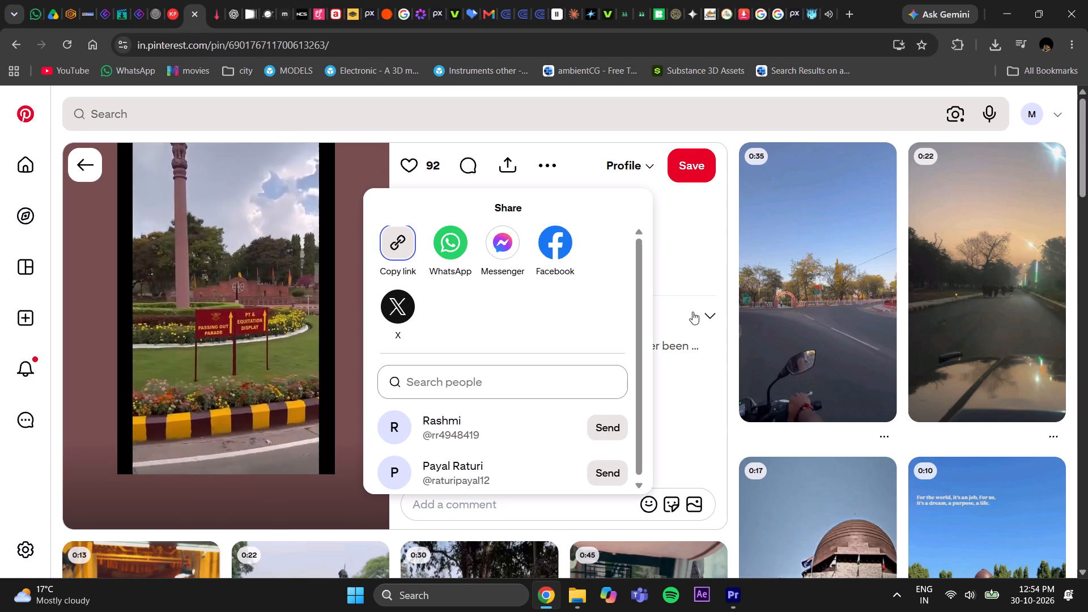
click(709, 473)
scroll(718, 477, down, 5)
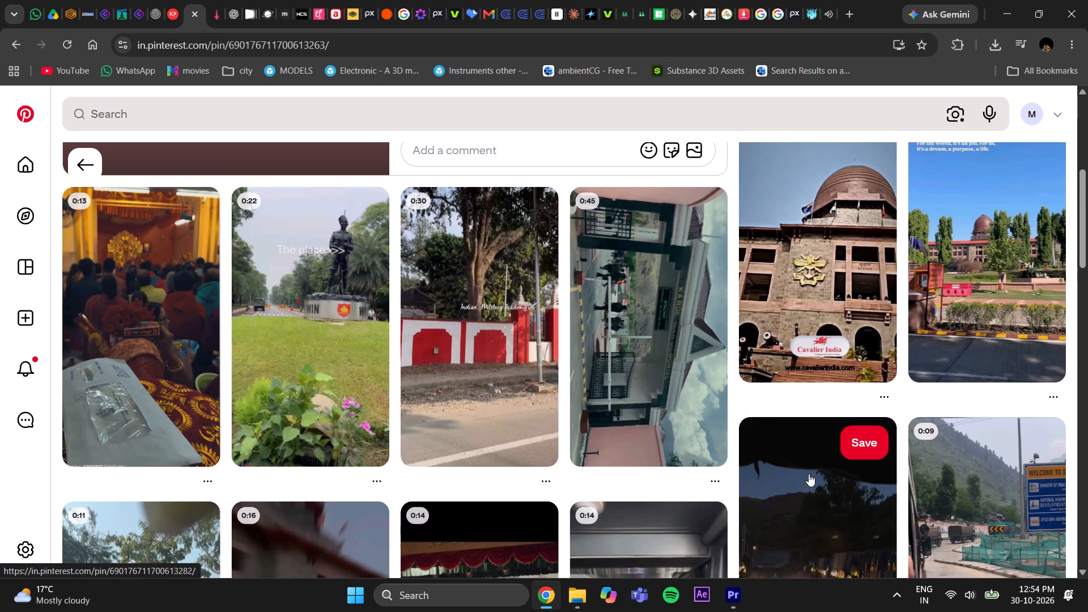
scroll(809, 474, down, 5)
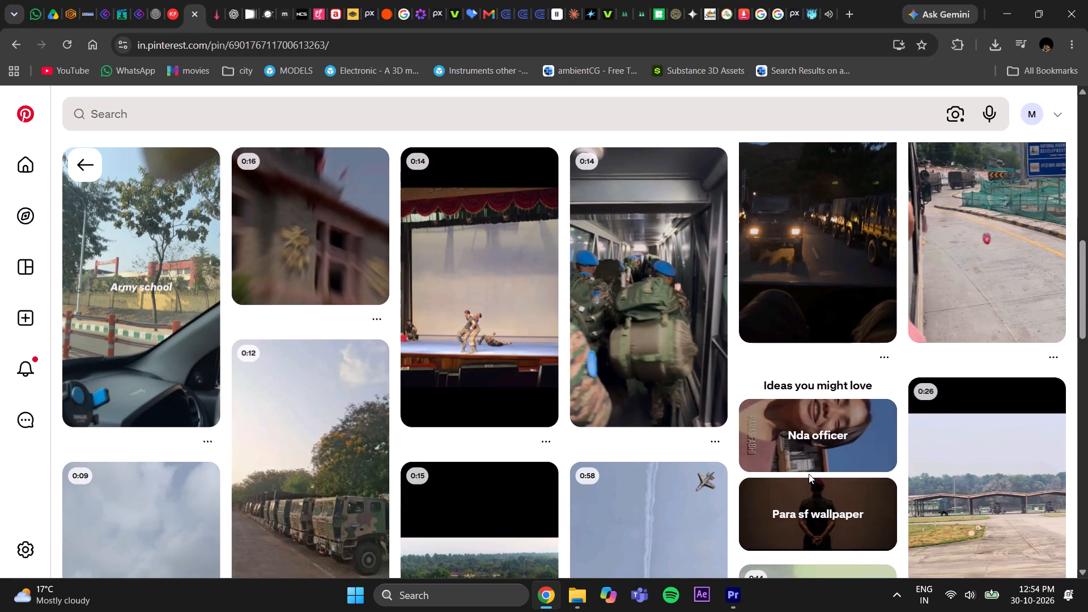
scroll(809, 474, down, 4)
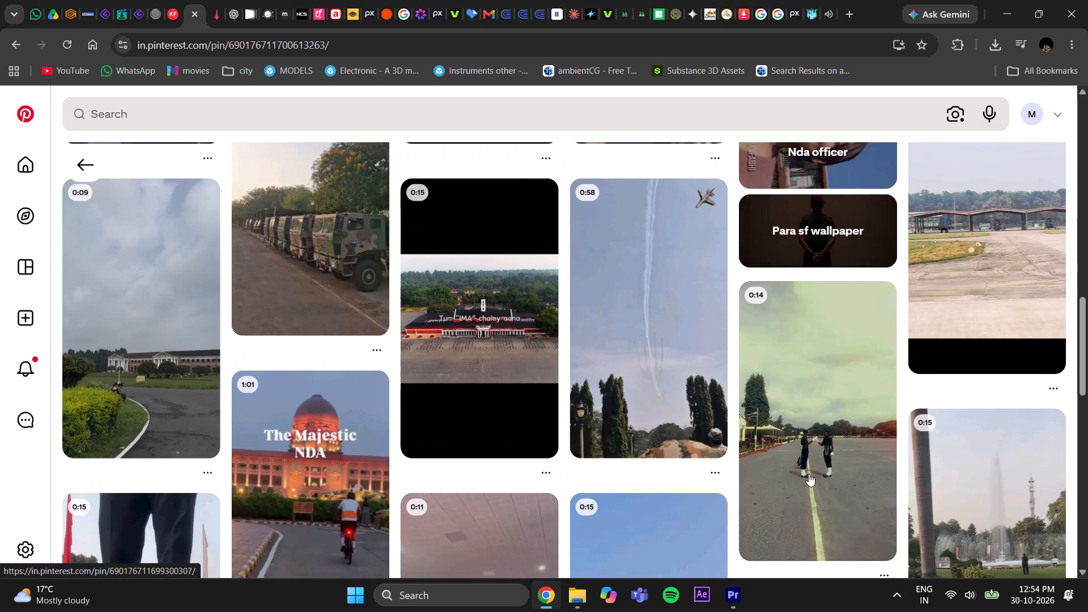
scroll(809, 474, down, 3)
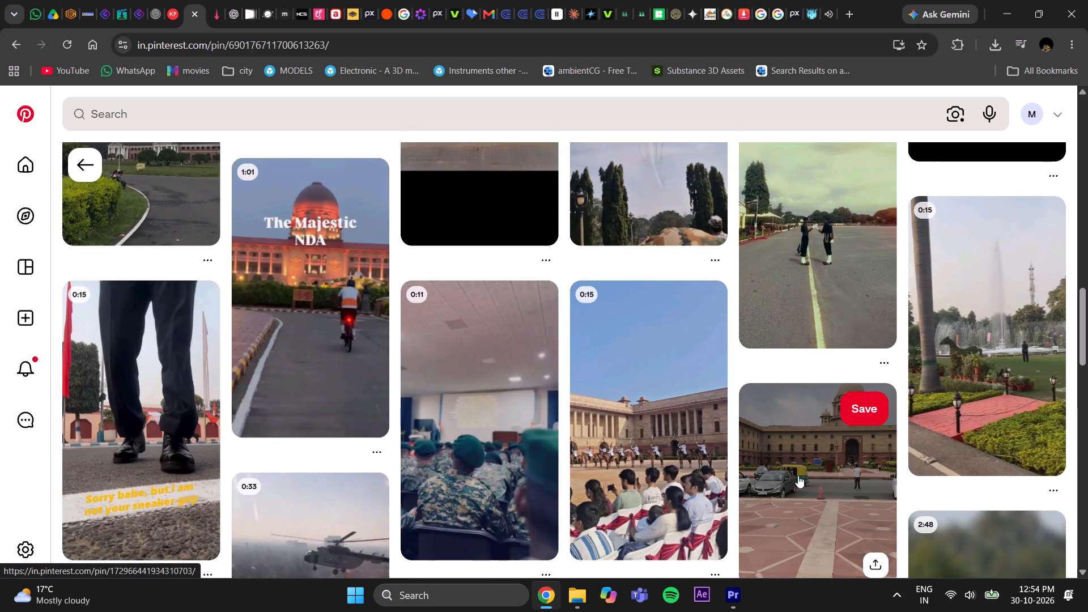
click(682, 456)
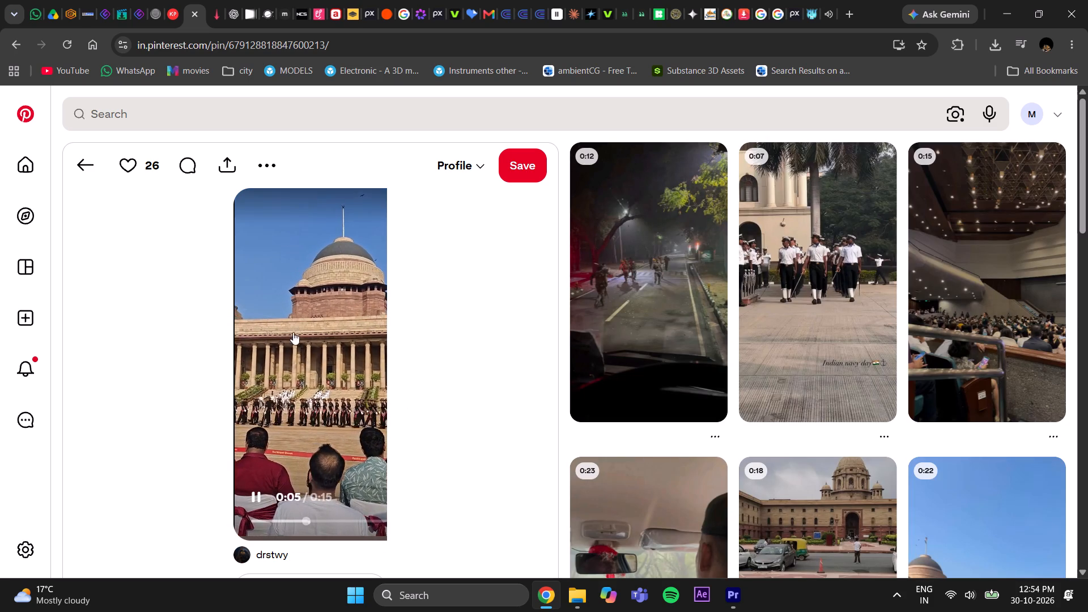
Copy the parade pin's link and look through its related pins for further military footage.
click(232, 157)
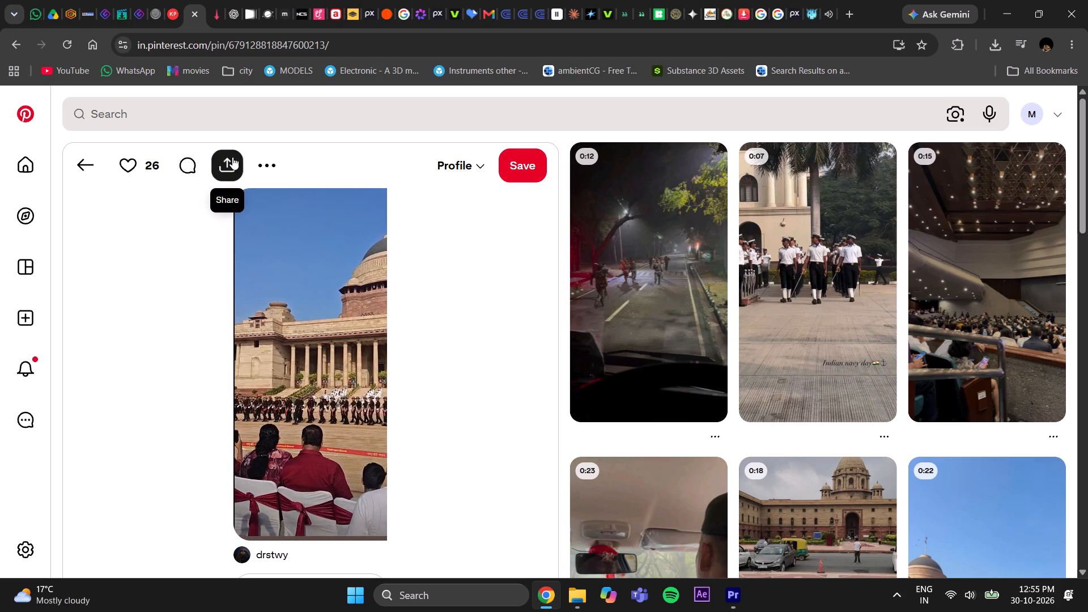
click(116, 245)
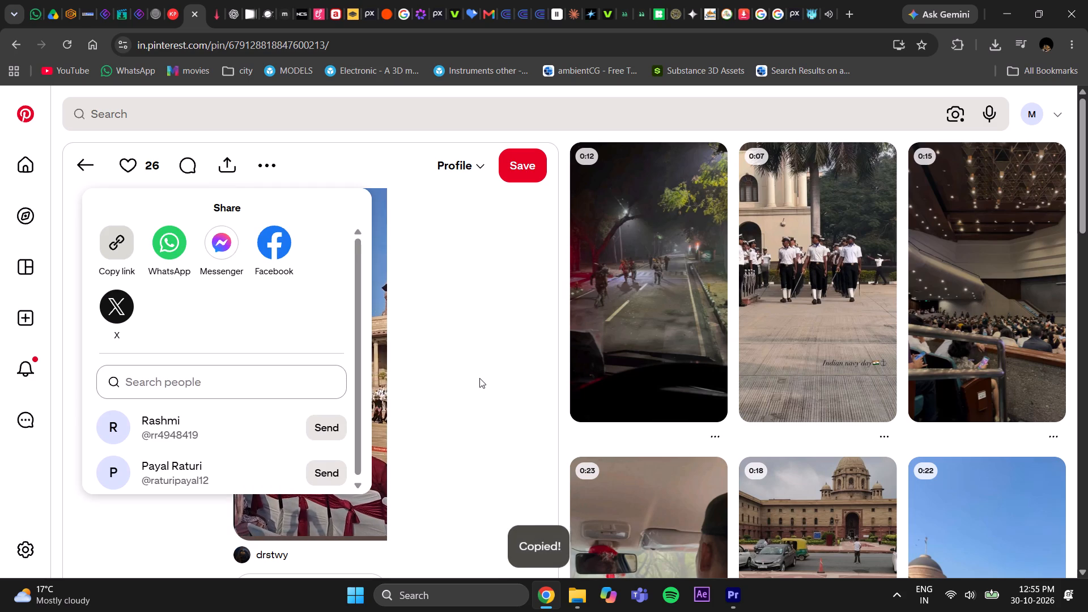
click(479, 378)
scroll(479, 378, down, 6)
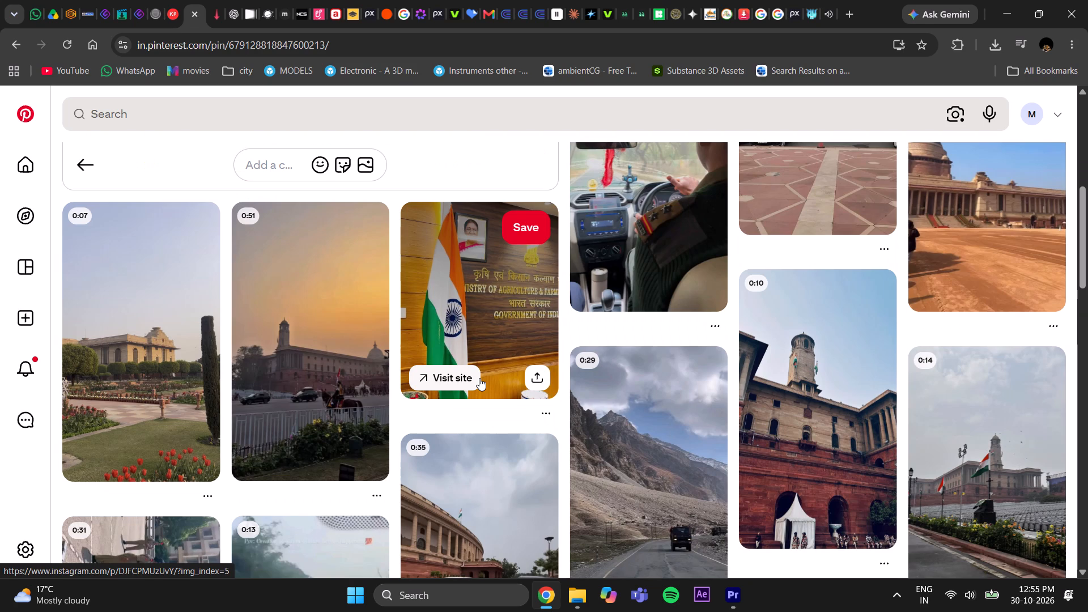
scroll(750, 354, down, 6)
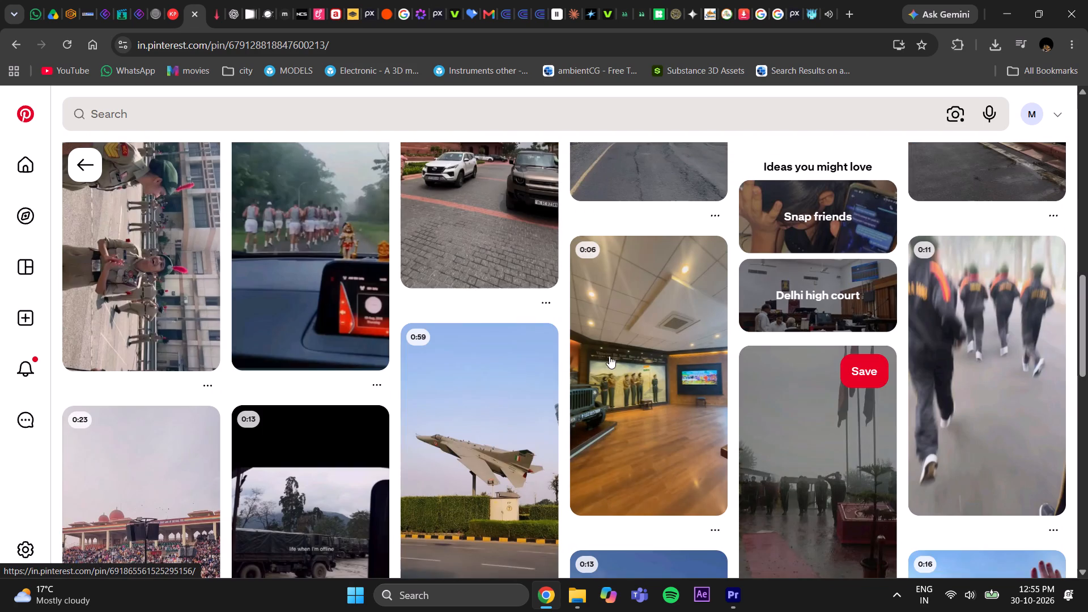
scroll(443, 337, down, 6)
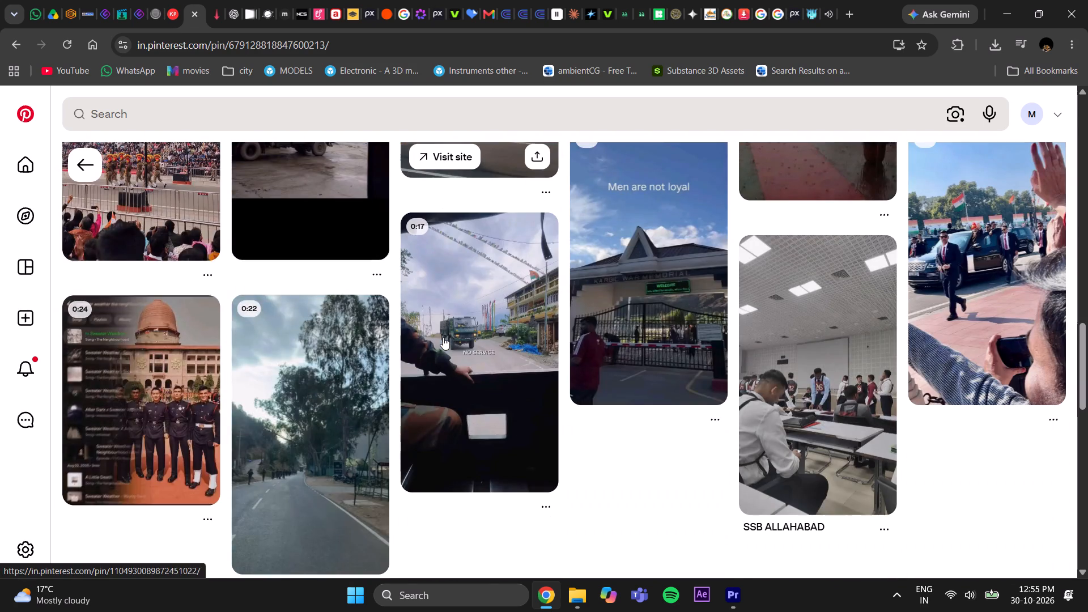
scroll(443, 337, up, 20)
scroll(443, 337, up, 6)
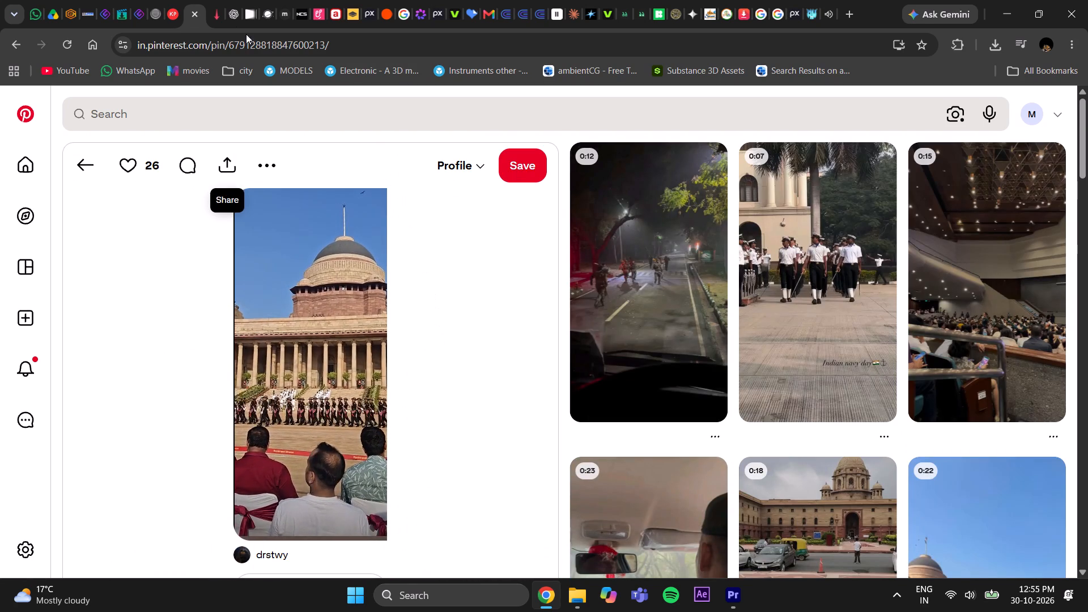
Copy the parade pin's link and download its video through Pinterest Downloader as the 1080p mp4.
click(229, 168)
click(118, 239)
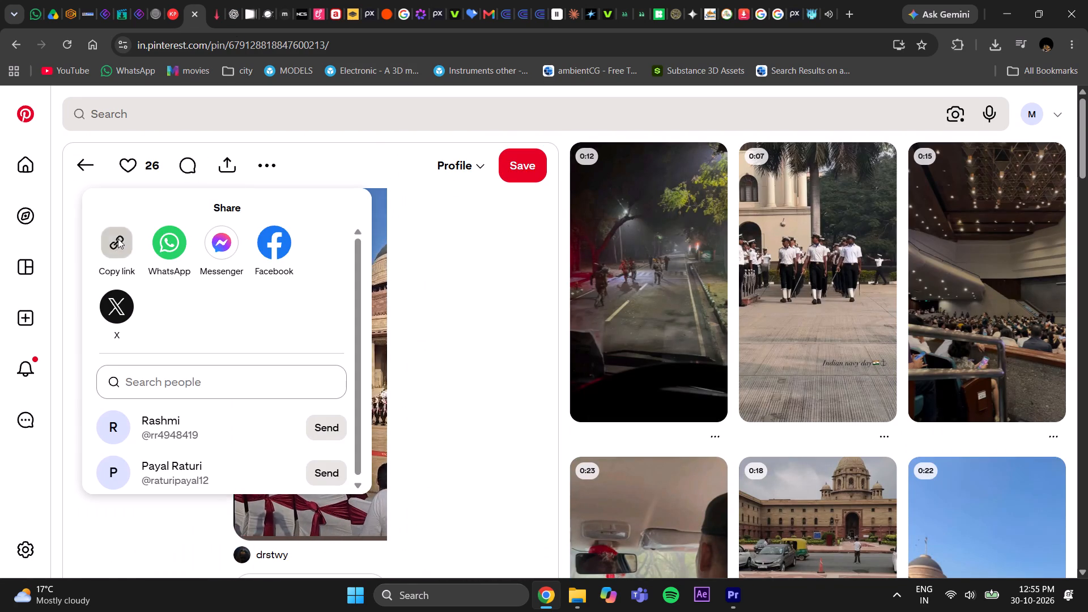
click(225, 0)
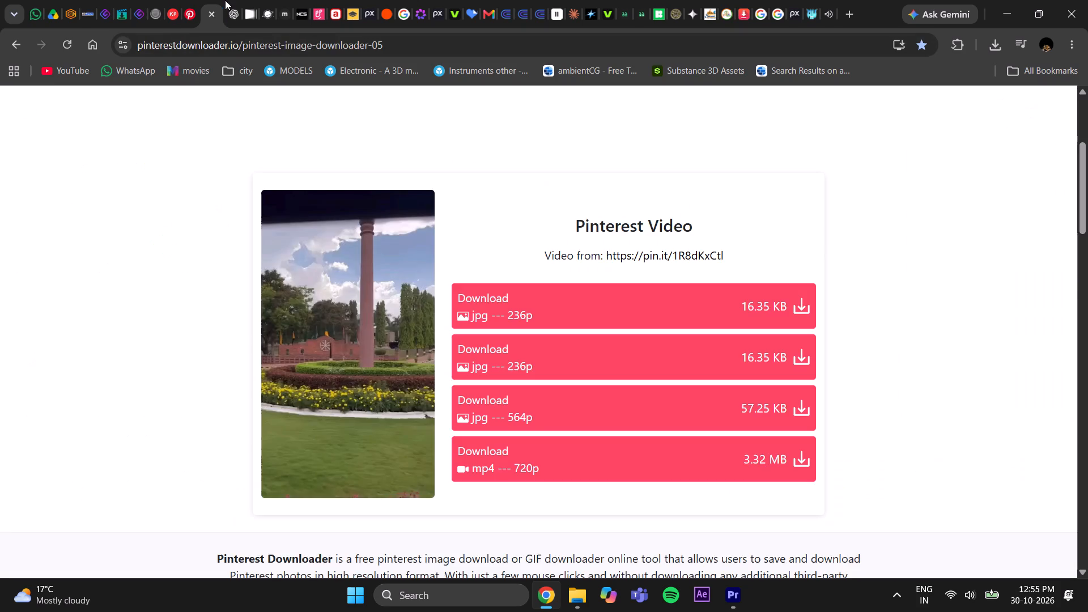
scroll(488, 311, up, 6)
click(488, 305)
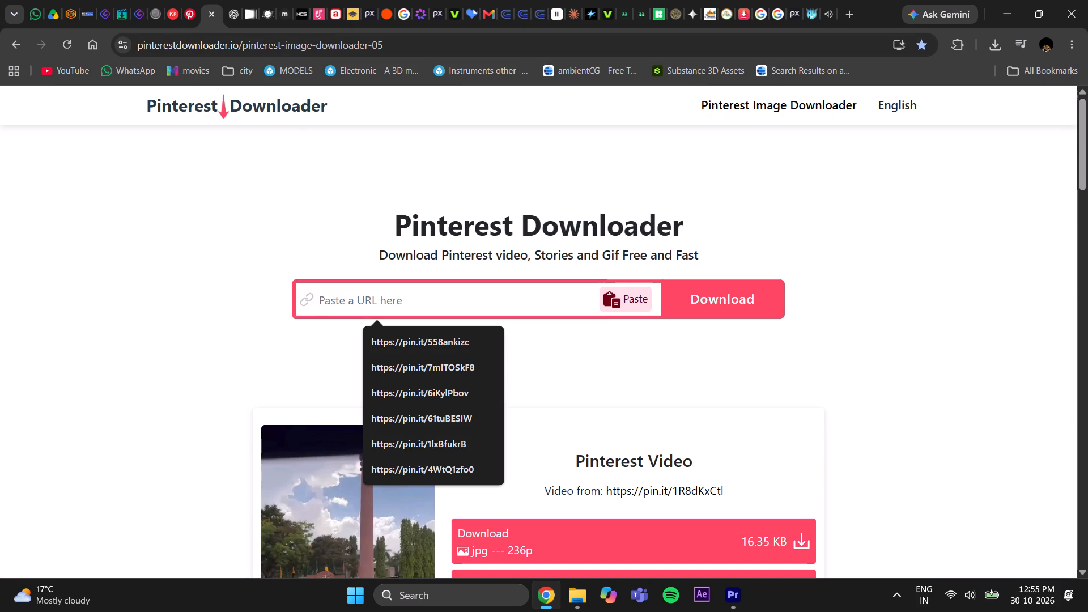
key(ctrl+v)
key(Return)
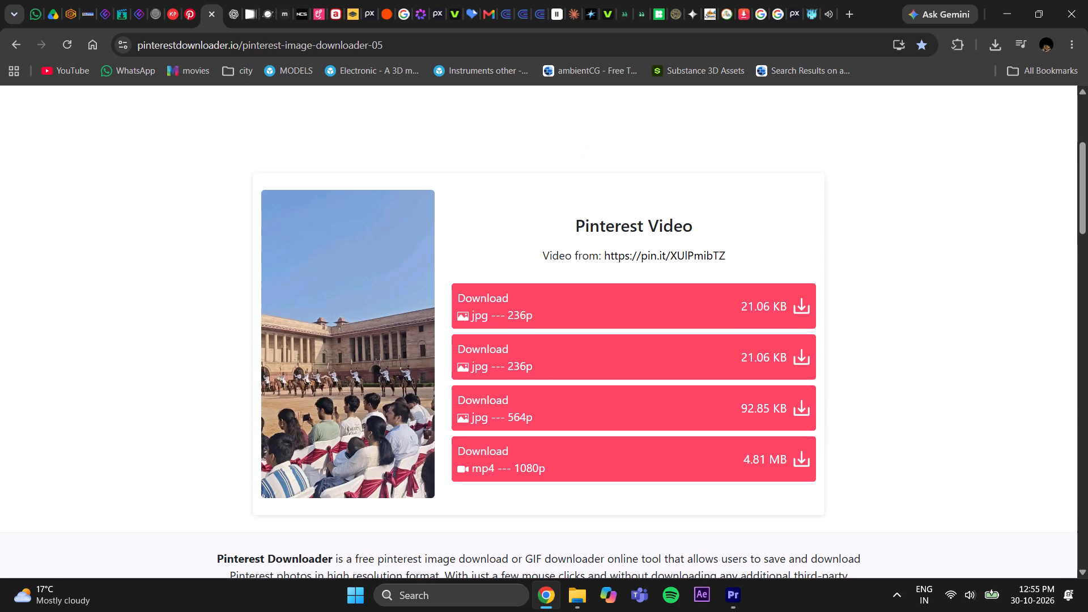
click(575, 460)
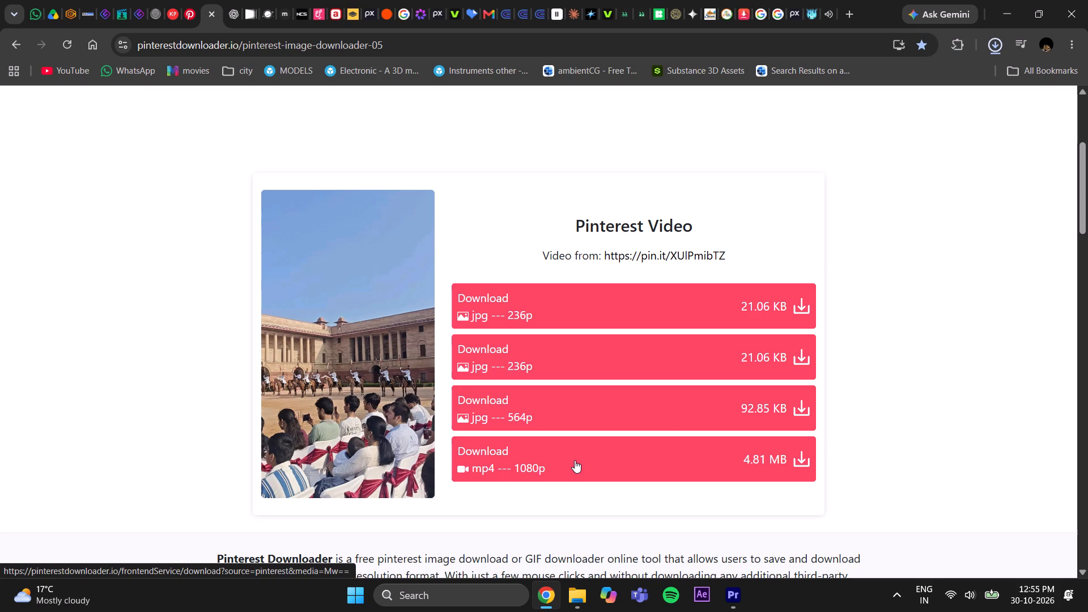
click(919, 401)
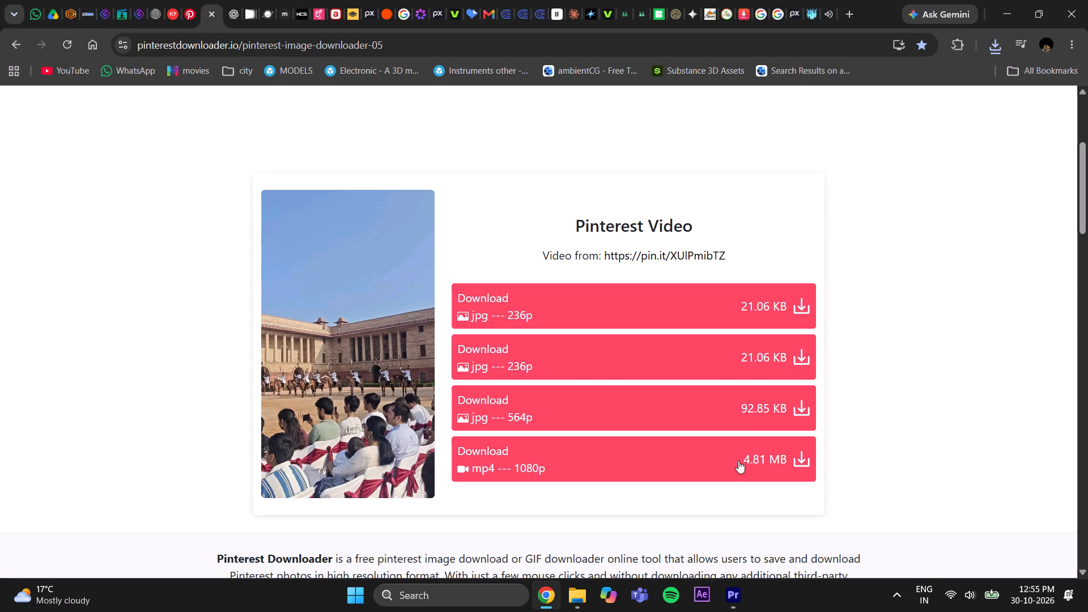
Switch to Premiere Pro and load the newly downloaded parade video with seated spectators from Downloads into the Source monitor.
click(739, 602)
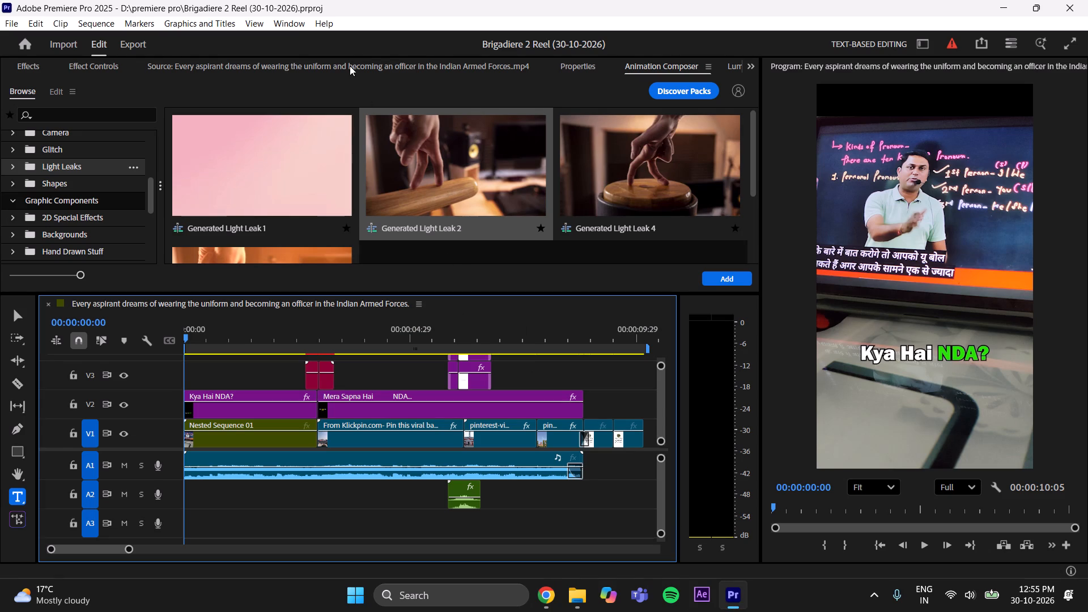
click(350, 66)
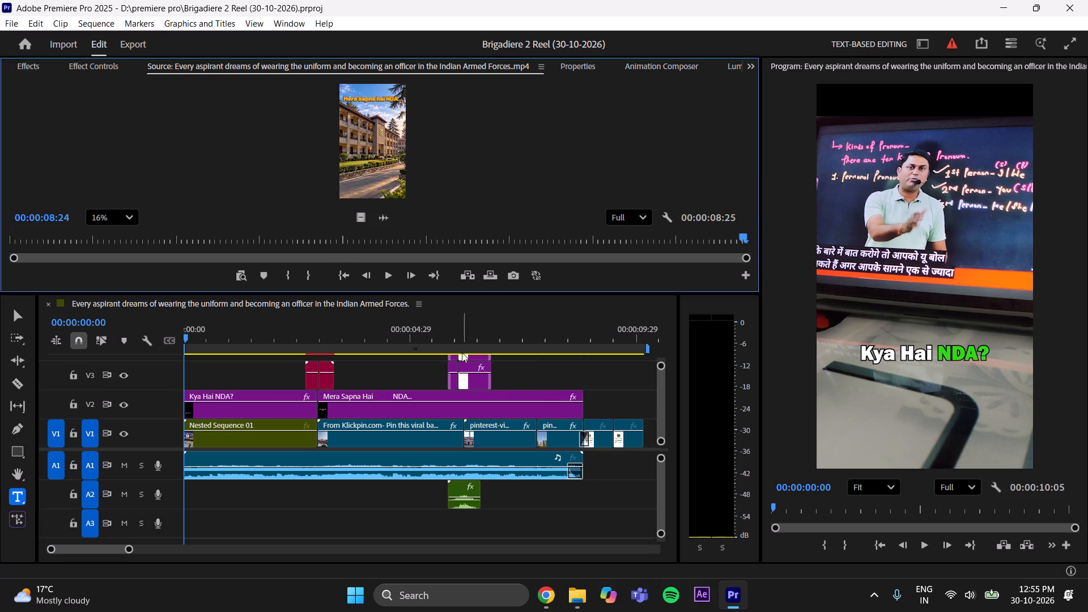
drag(460, 342, 450, 348)
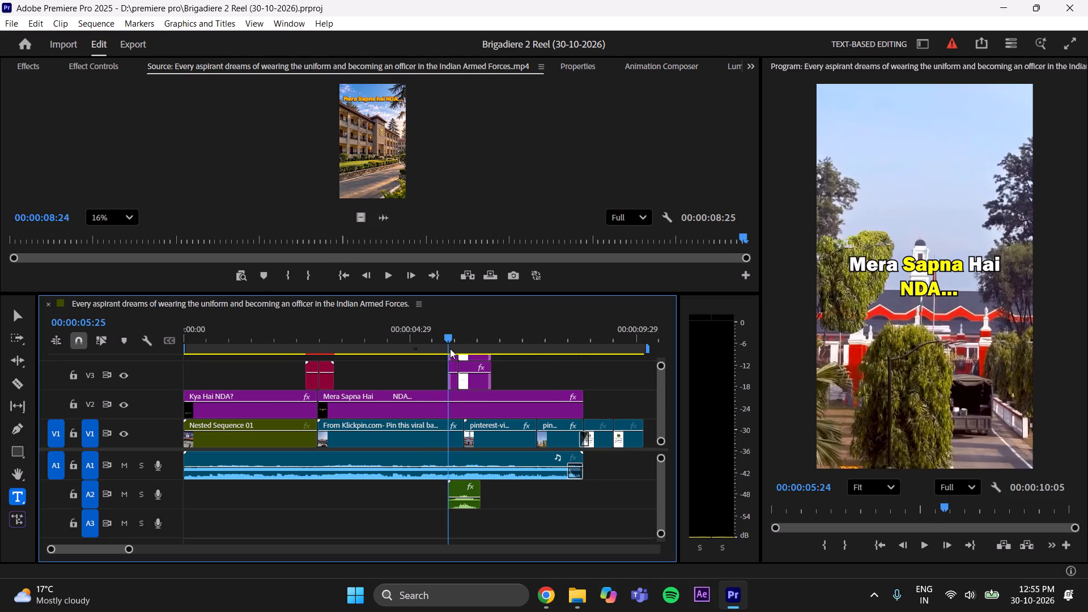
drag(450, 348, 478, 337)
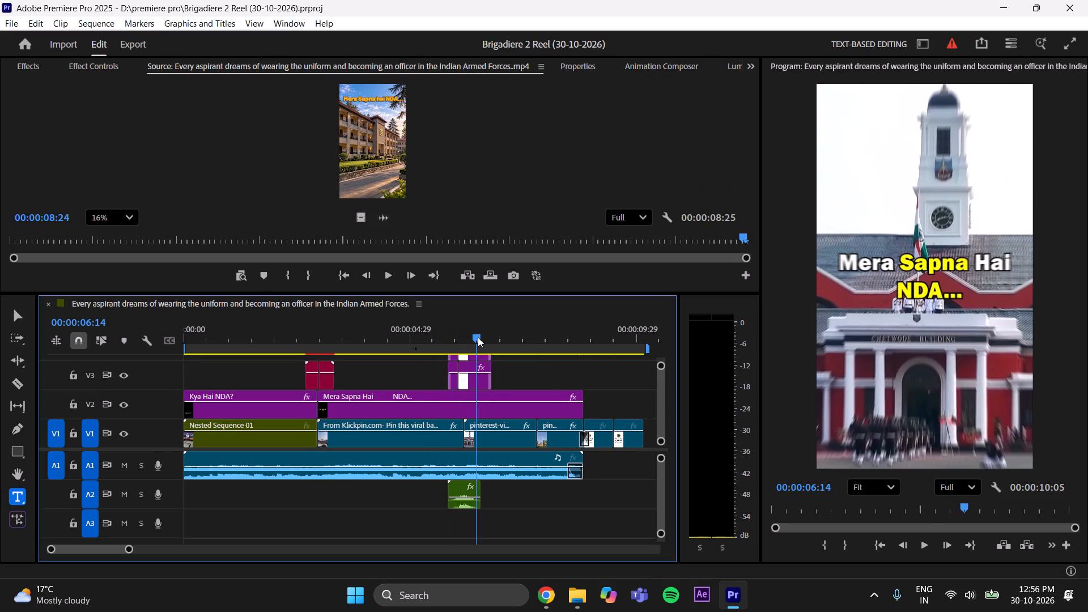
drag(478, 337, 551, 347)
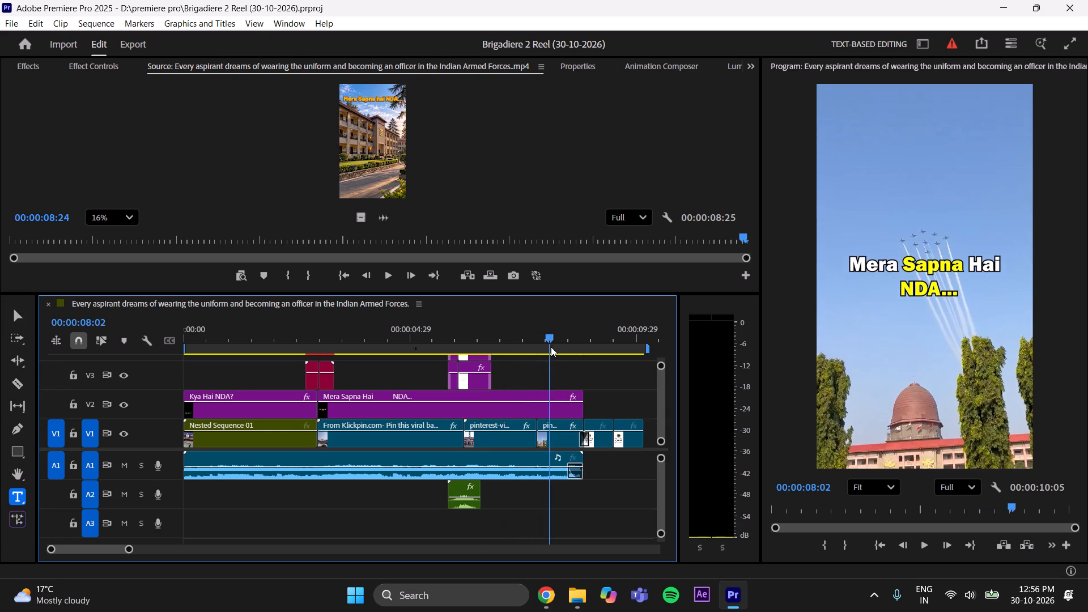
drag(551, 347, 512, 363)
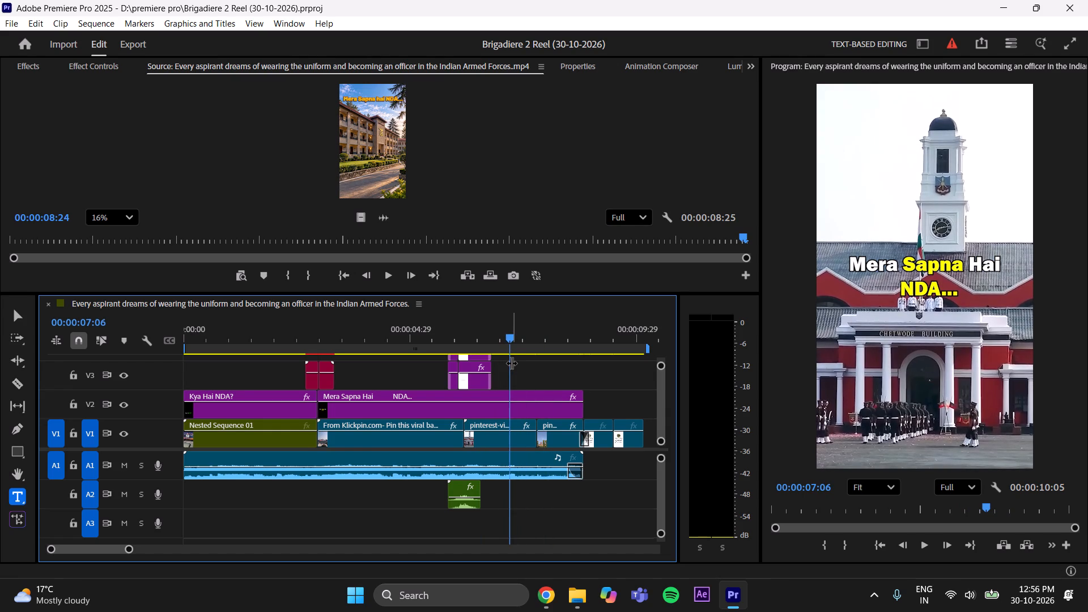
click(579, 607)
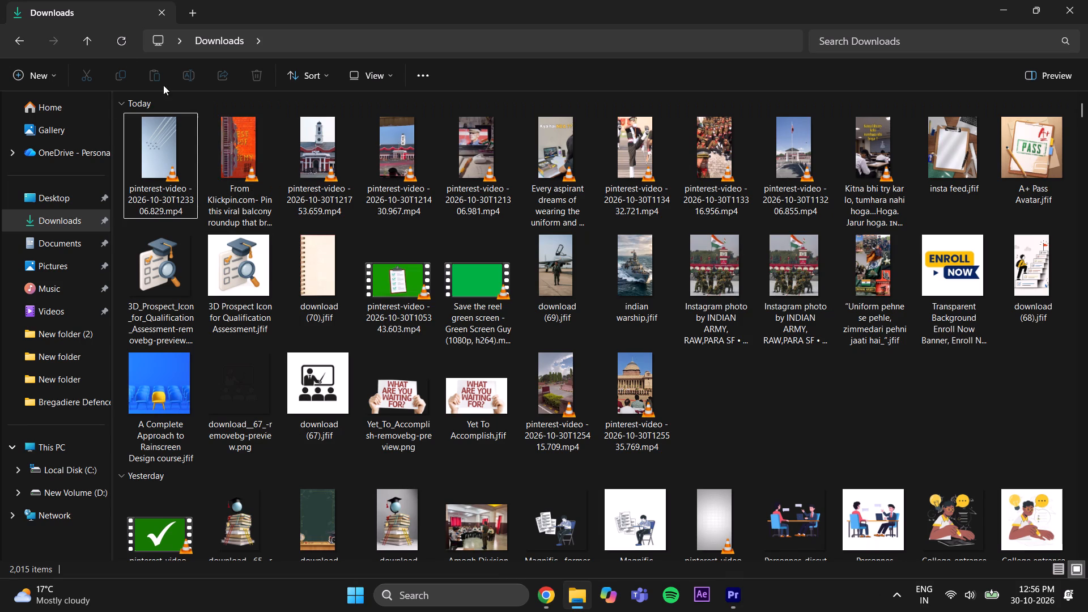
click(124, 40)
click(158, 160)
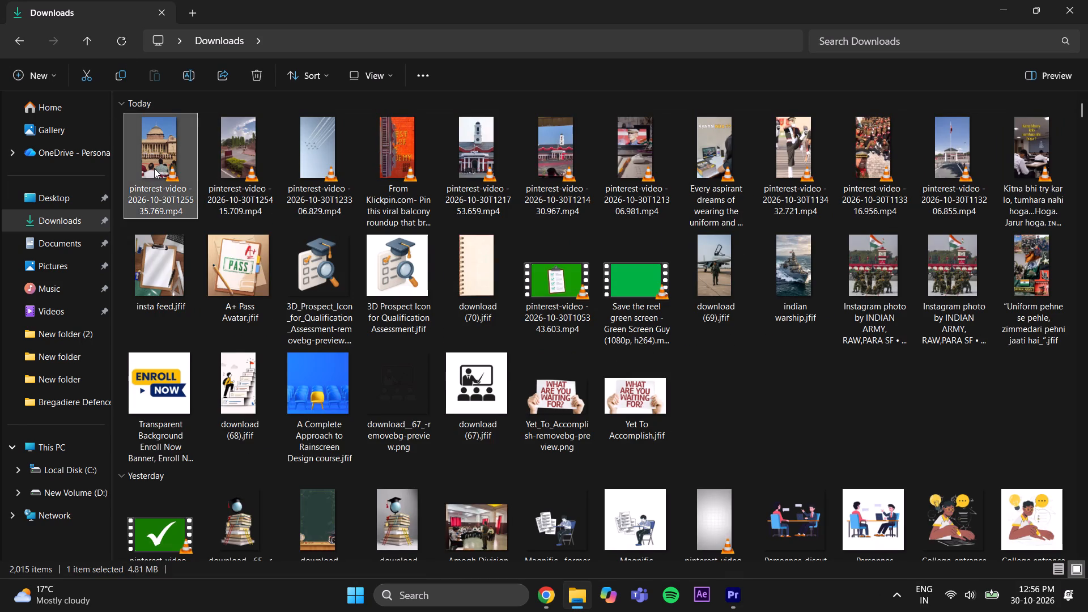
drag(154, 169, 732, 589)
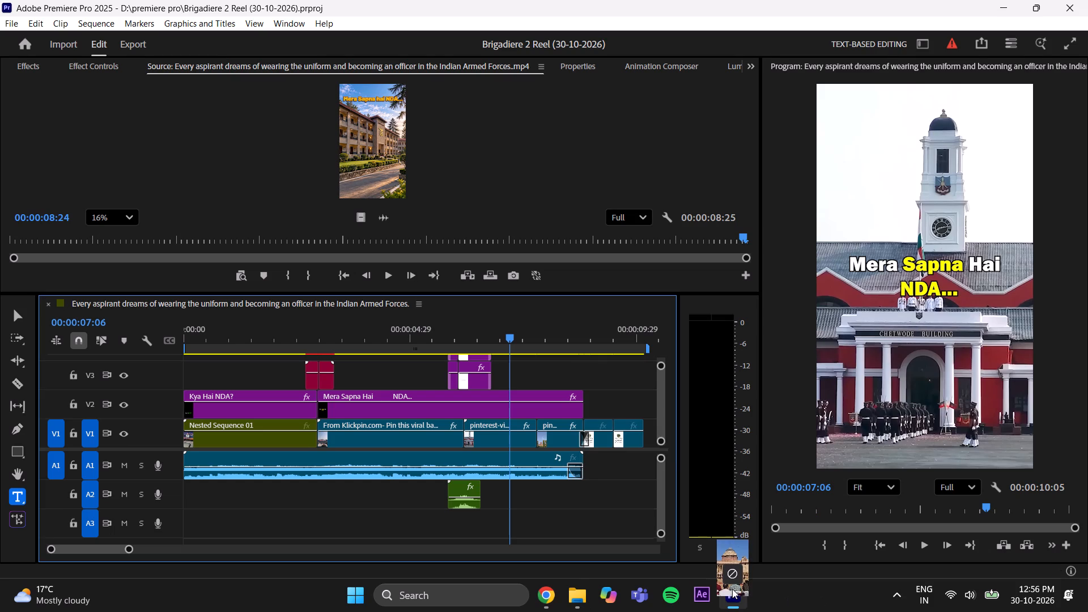
drag(732, 589, 356, 152)
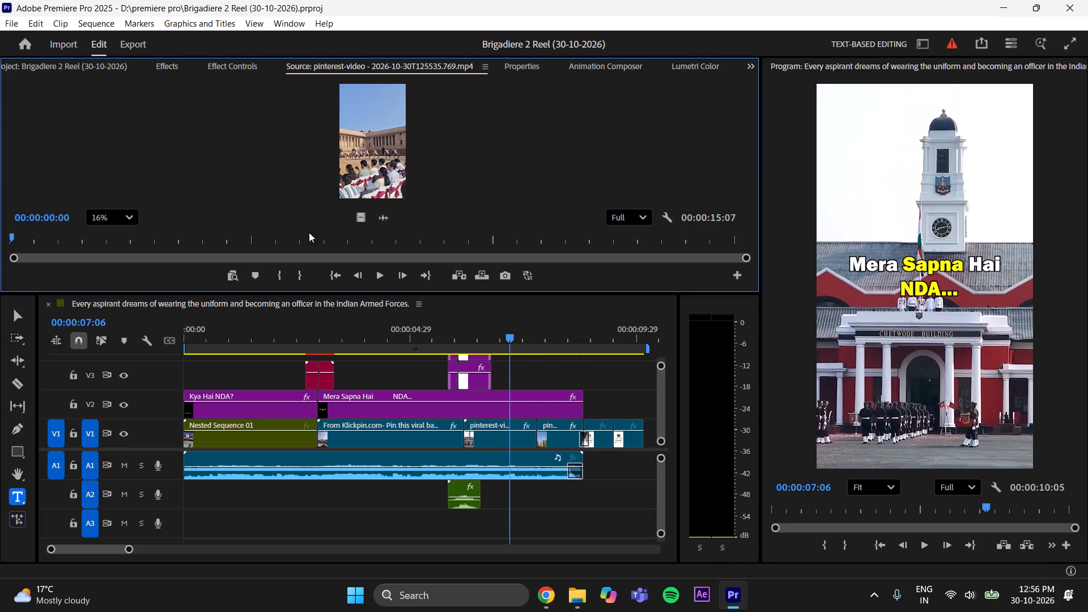
Find the start of the wanted parade shot in the source video and mark the In point at 00:00:04:19.
drag(23, 237, 210, 254)
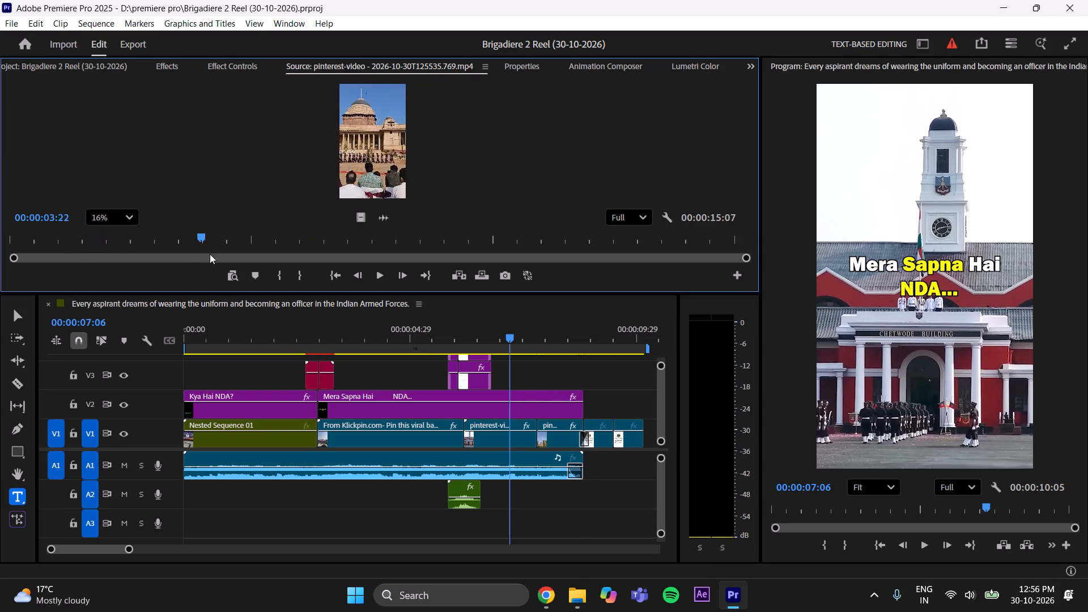
drag(210, 254, 346, 302)
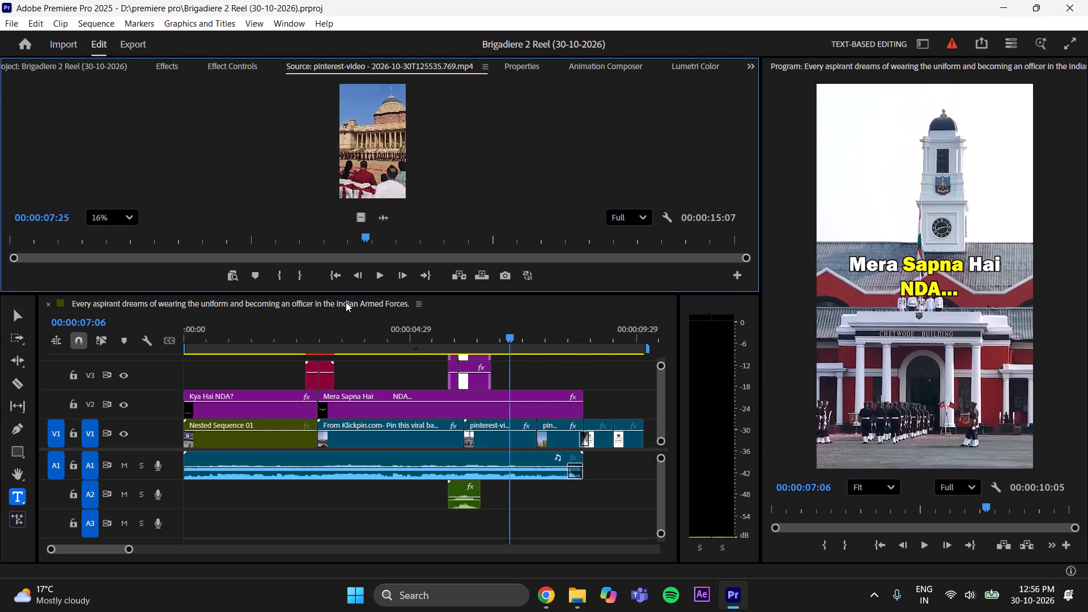
drag(346, 302, 193, 312)
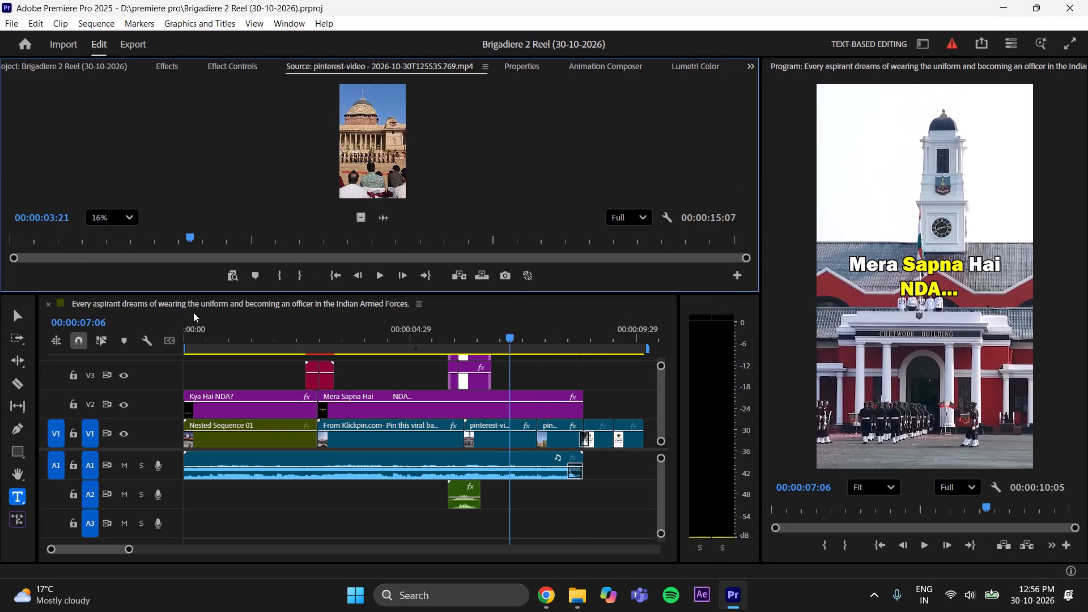
drag(193, 312, 426, 342)
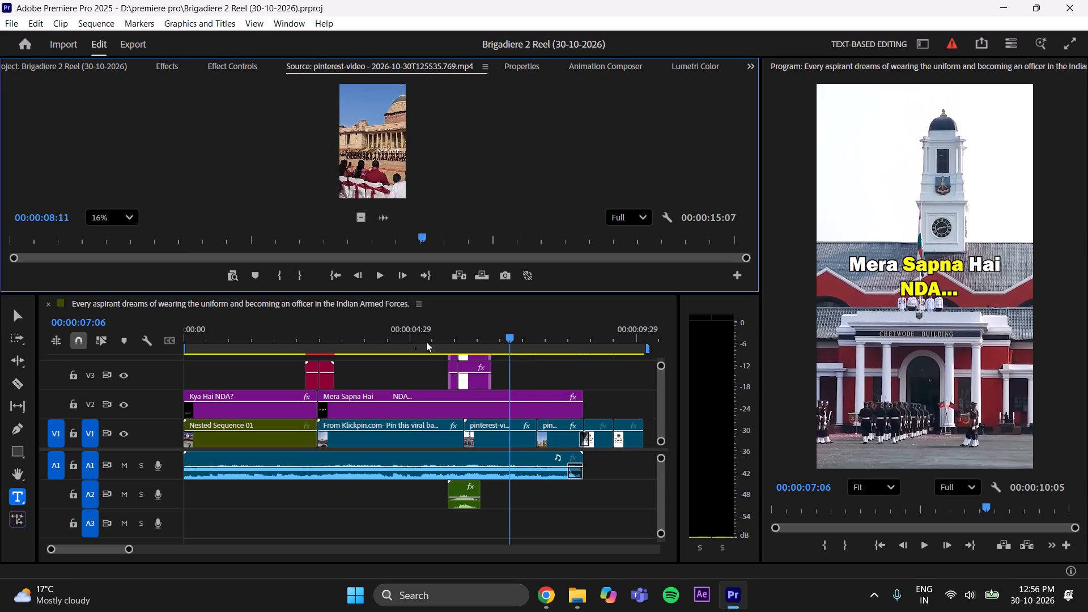
drag(426, 342, 188, 363)
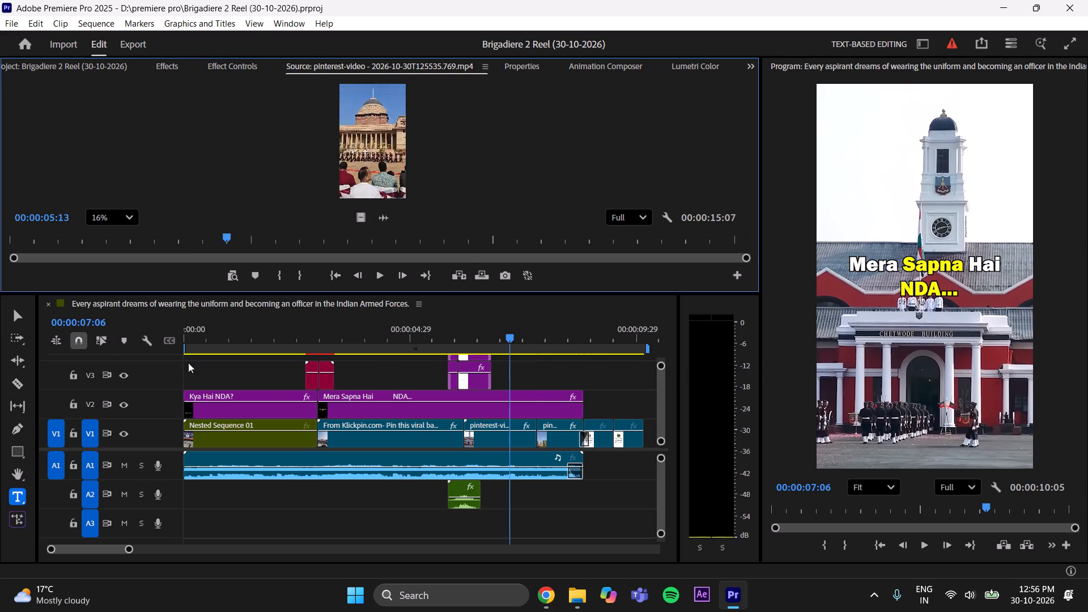
drag(188, 363, 278, 351)
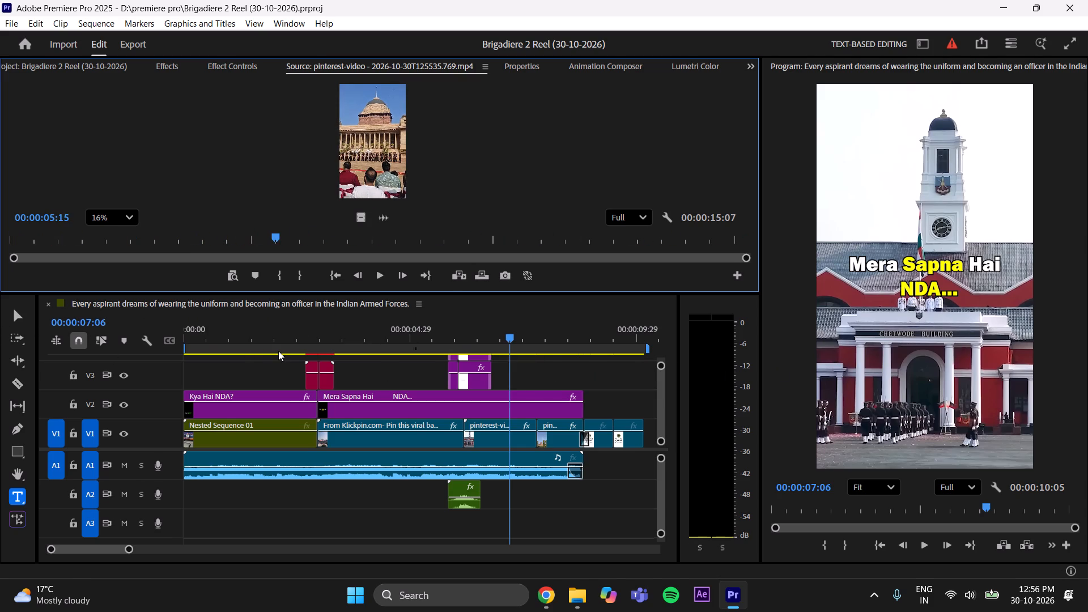
drag(278, 351, 298, 356)
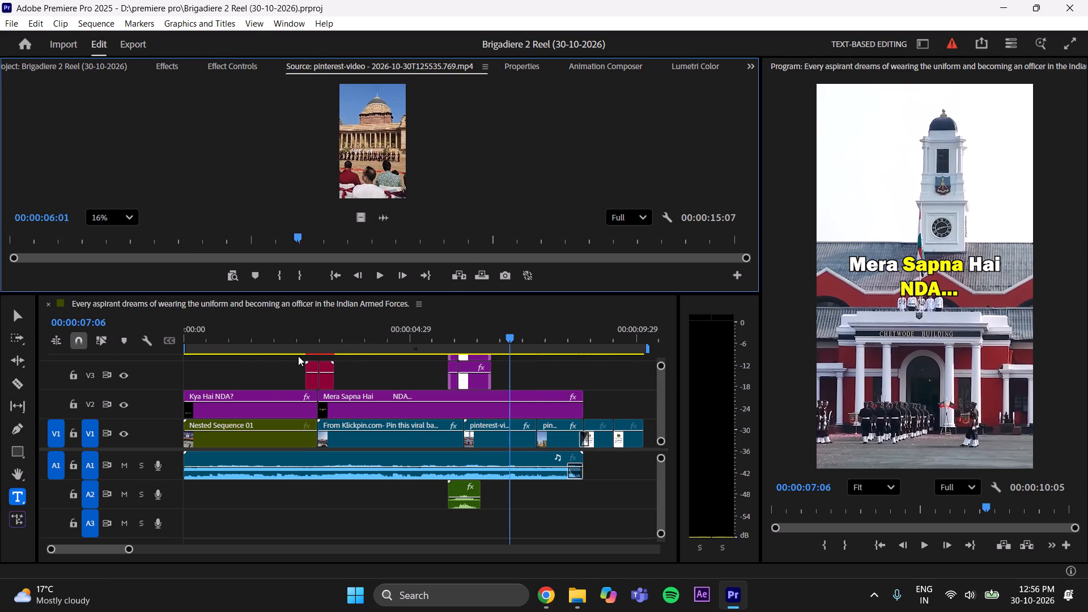
drag(298, 356, 235, 356)
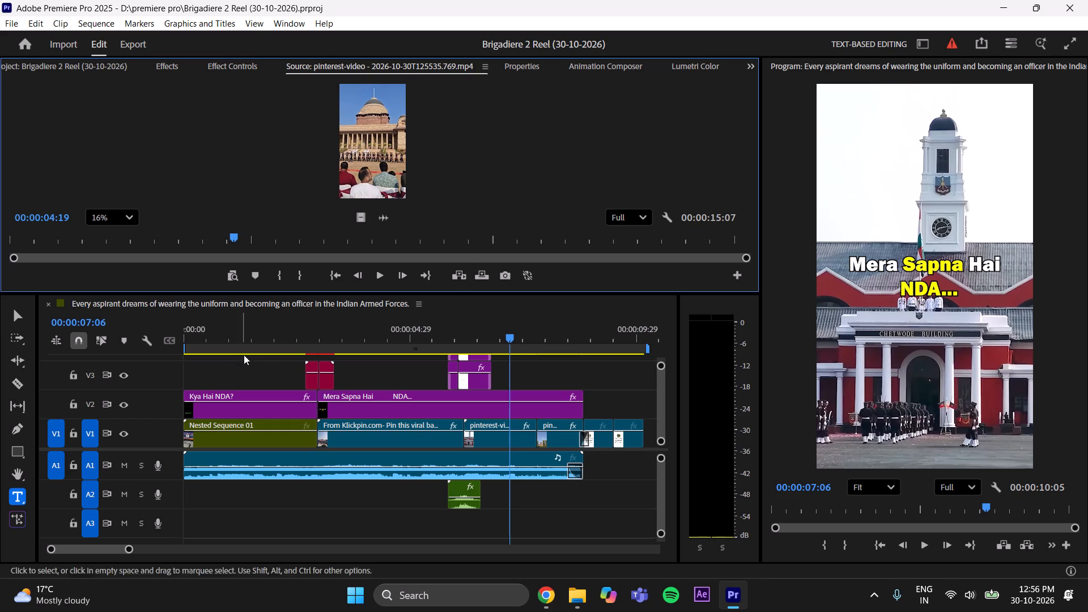
click(280, 273)
Find the end of the parade shot in the source video and mark the Out point at 00:00:05:07.
drag(235, 242, 270, 245)
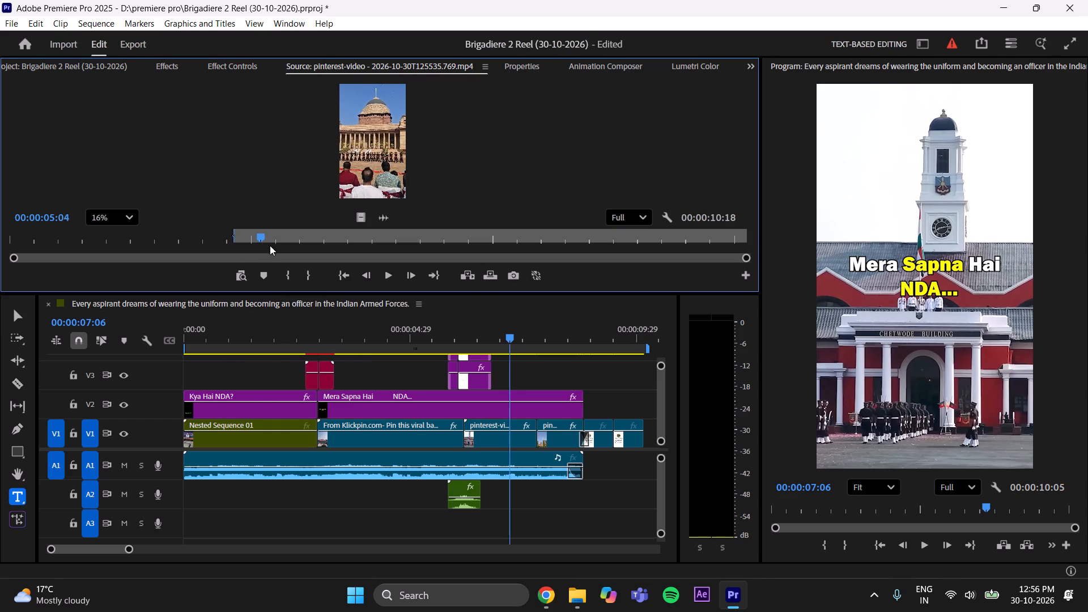
drag(270, 245, 367, 256)
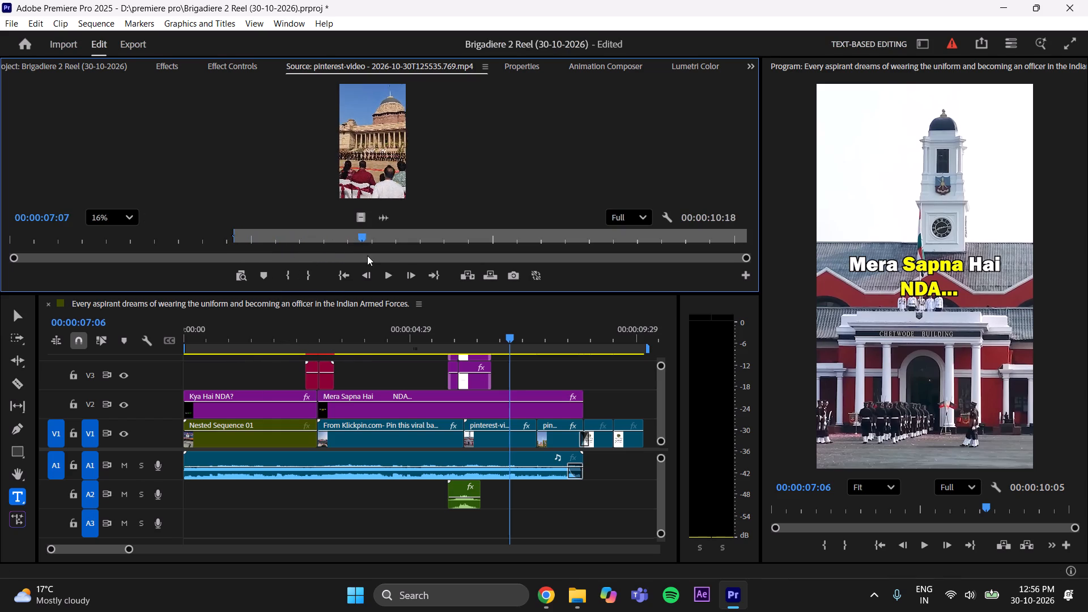
drag(367, 256, 325, 269)
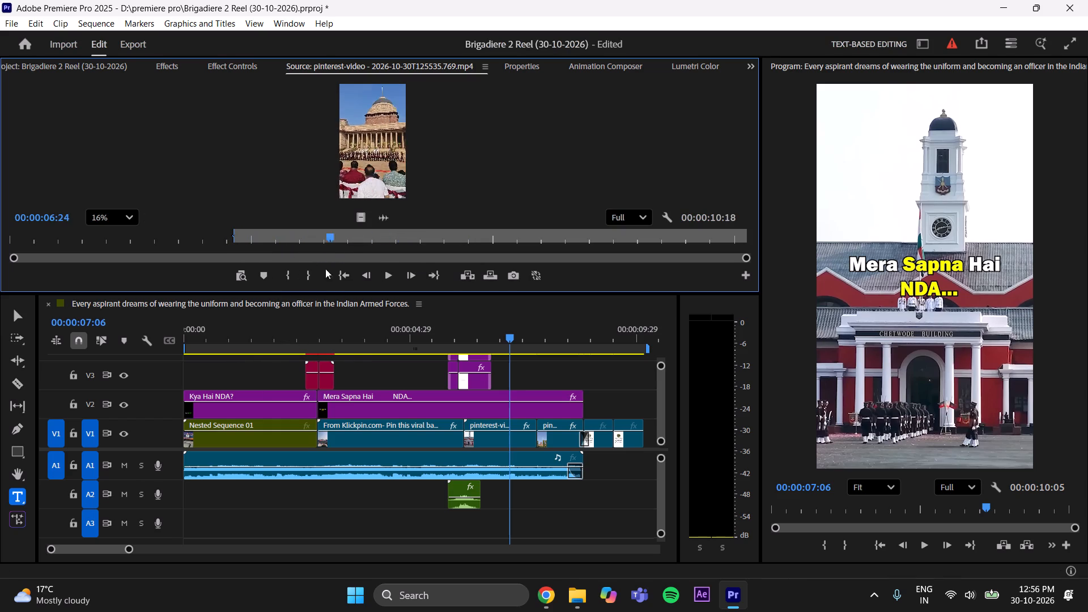
drag(325, 269, 454, 283)
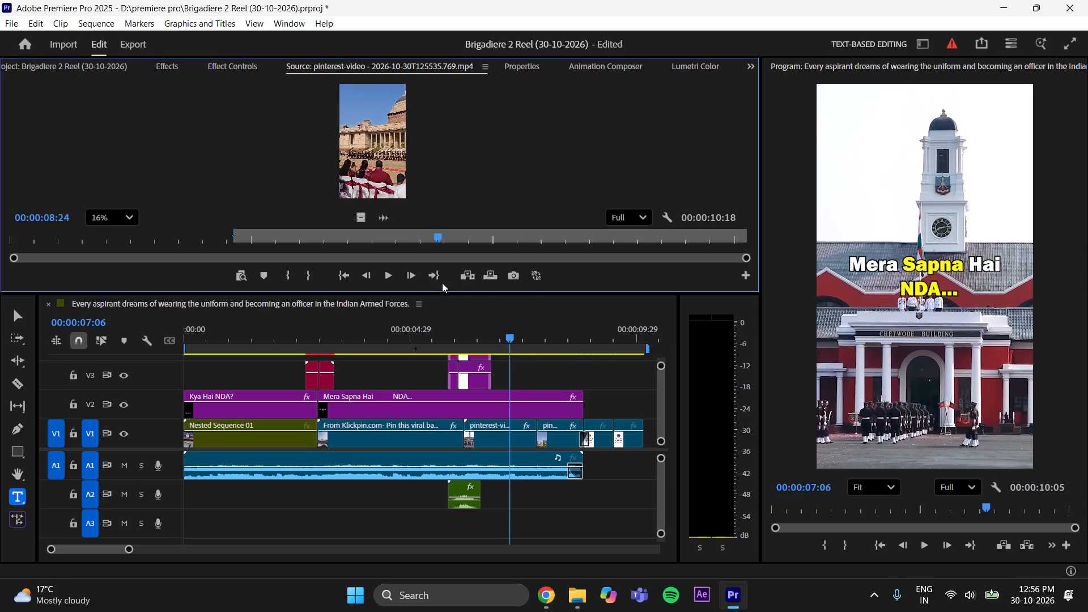
drag(454, 283, 389, 292)
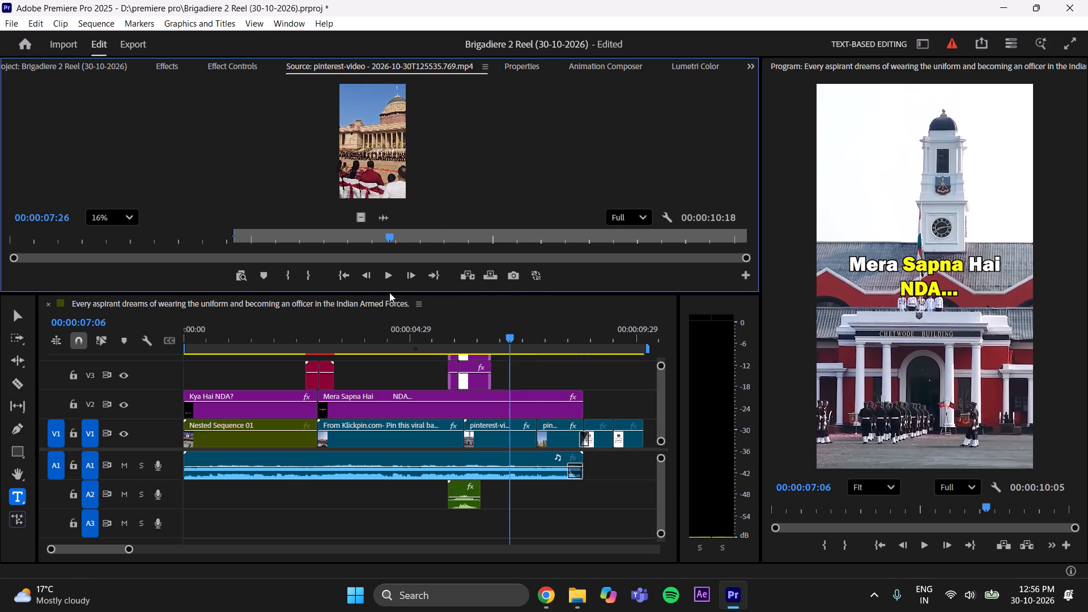
drag(389, 292, 263, 297)
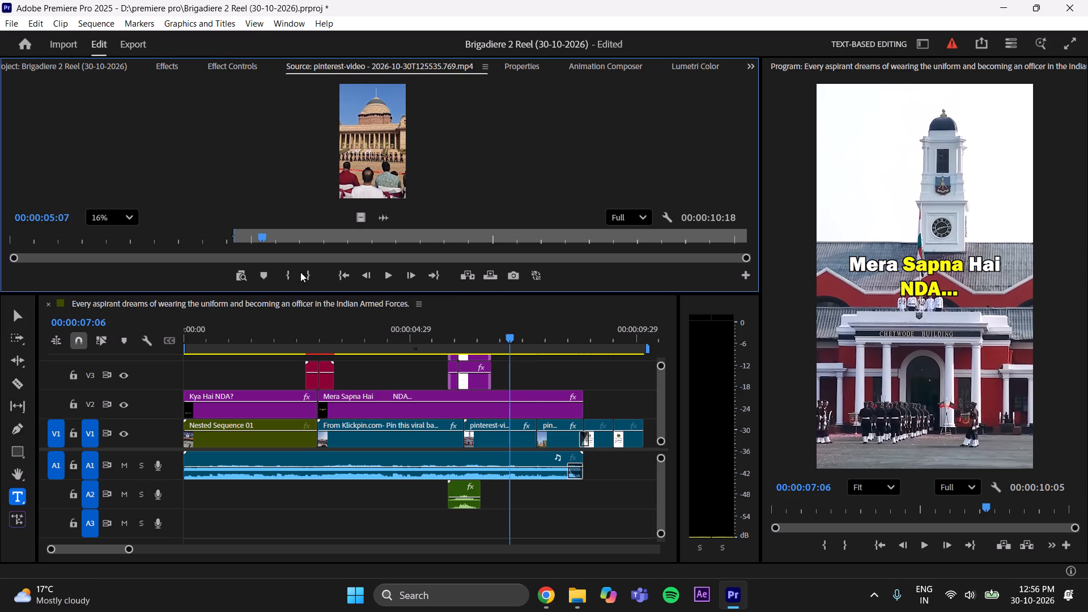
click(306, 273)
Replace the Chetwode Building clip on V1 with the video-only marked parade shot, extending it to the start of the fly-past clip.
click(499, 444)
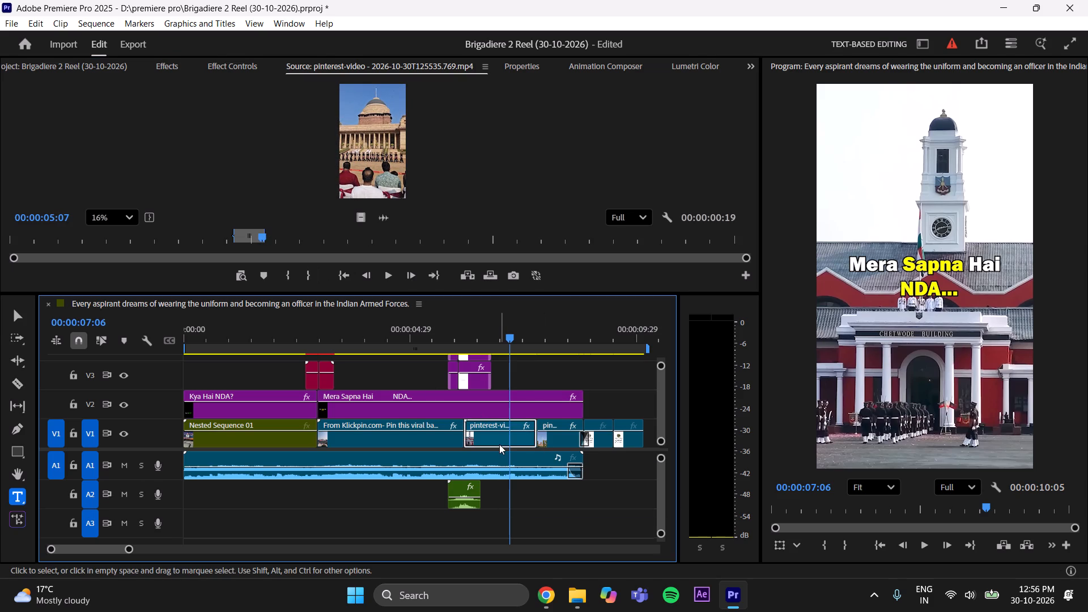
key(Delete)
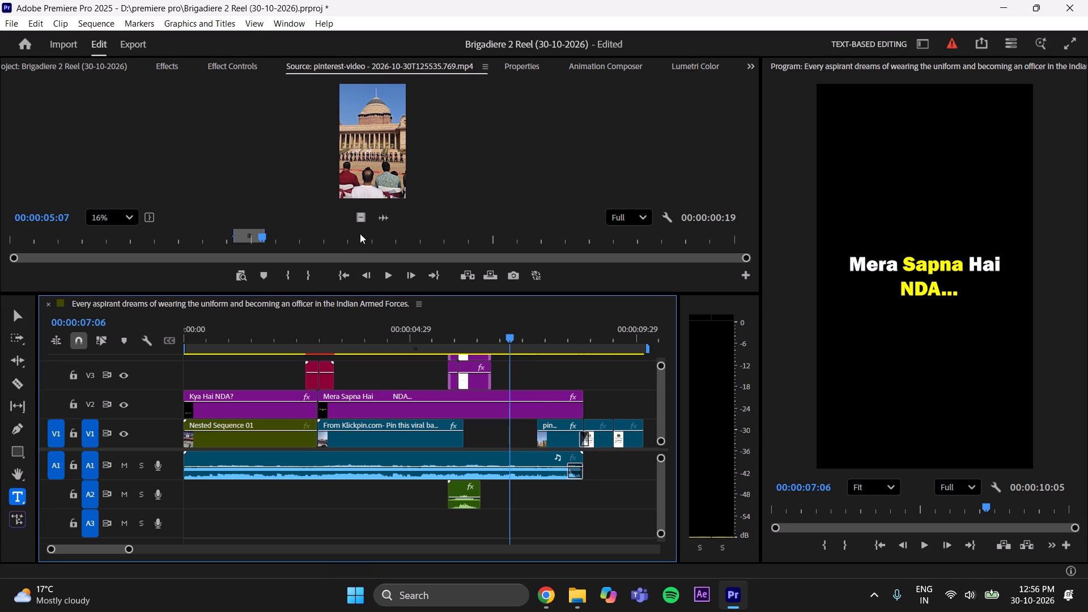
drag(364, 216, 471, 439)
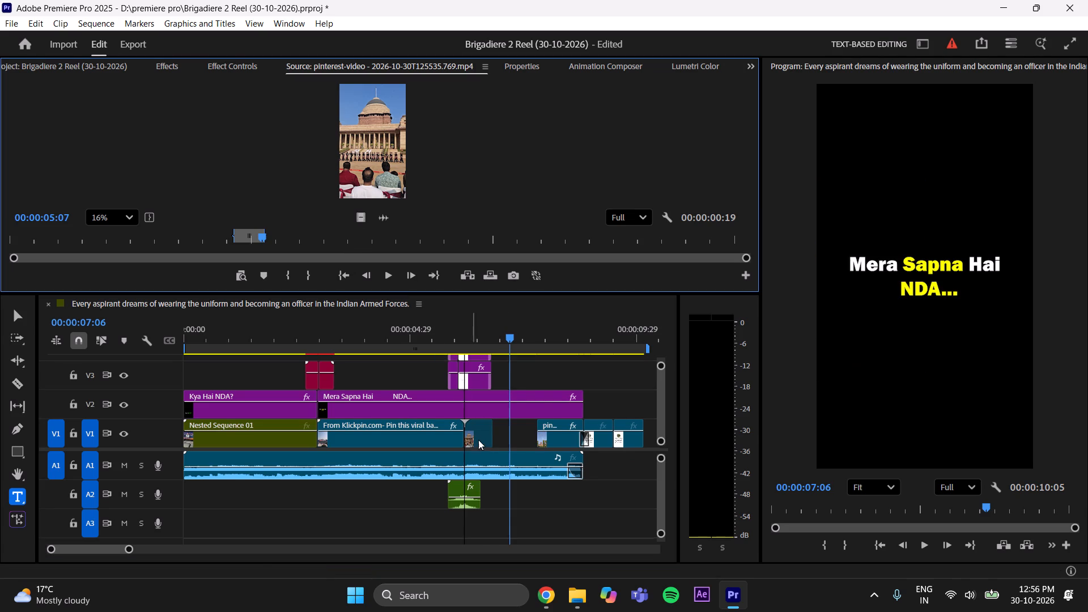
drag(493, 440, 537, 444)
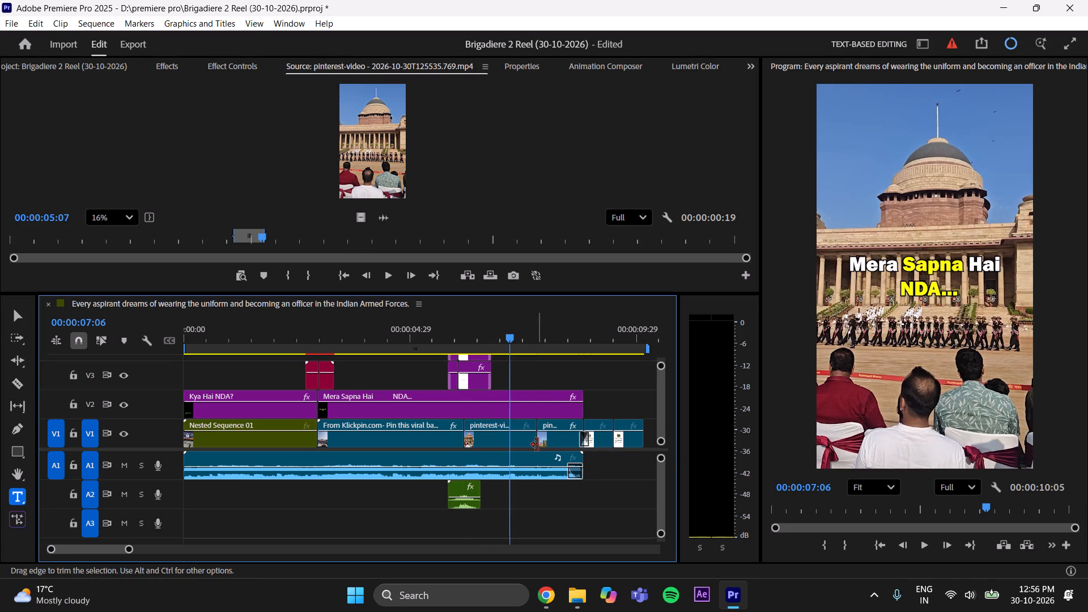
Review the timeline around the replaced parade clip and its neighbouring shots, and save the project.
drag(504, 337, 443, 358)
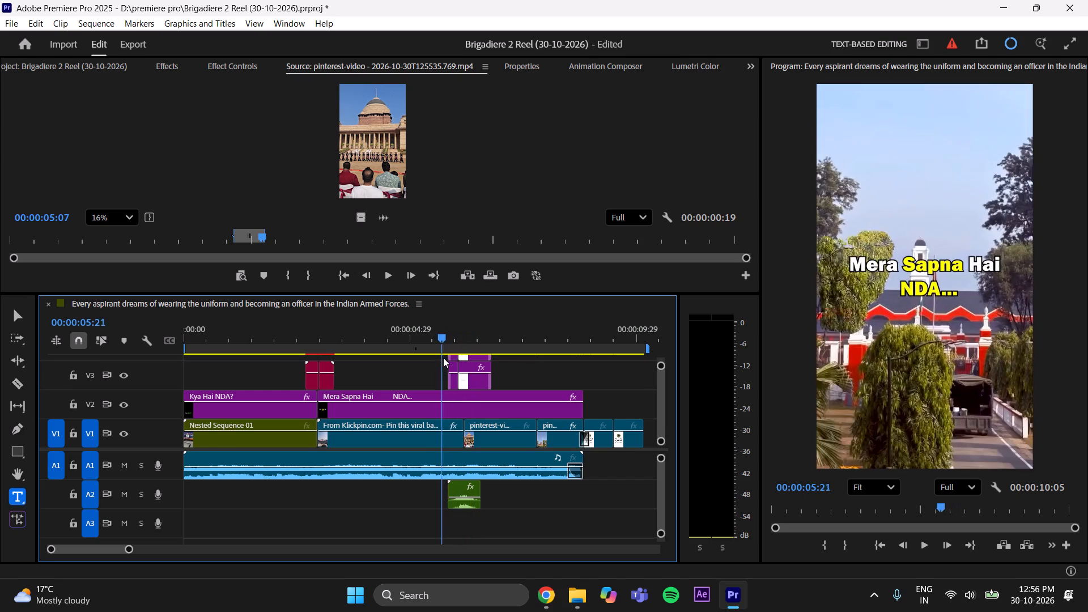
drag(443, 358, 479, 344)
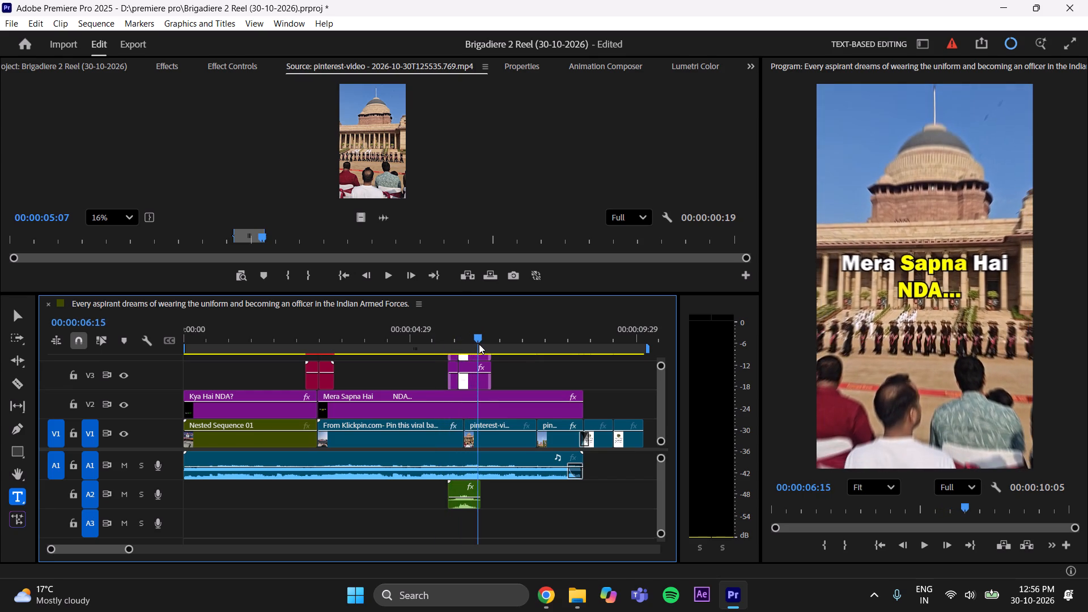
drag(479, 344, 513, 352)
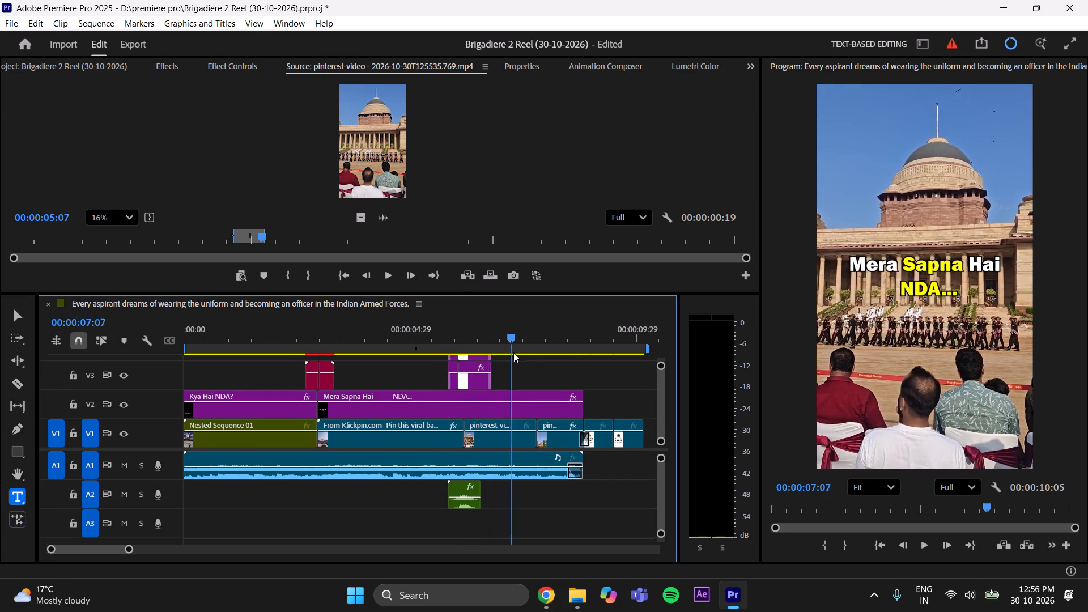
drag(513, 352, 554, 356)
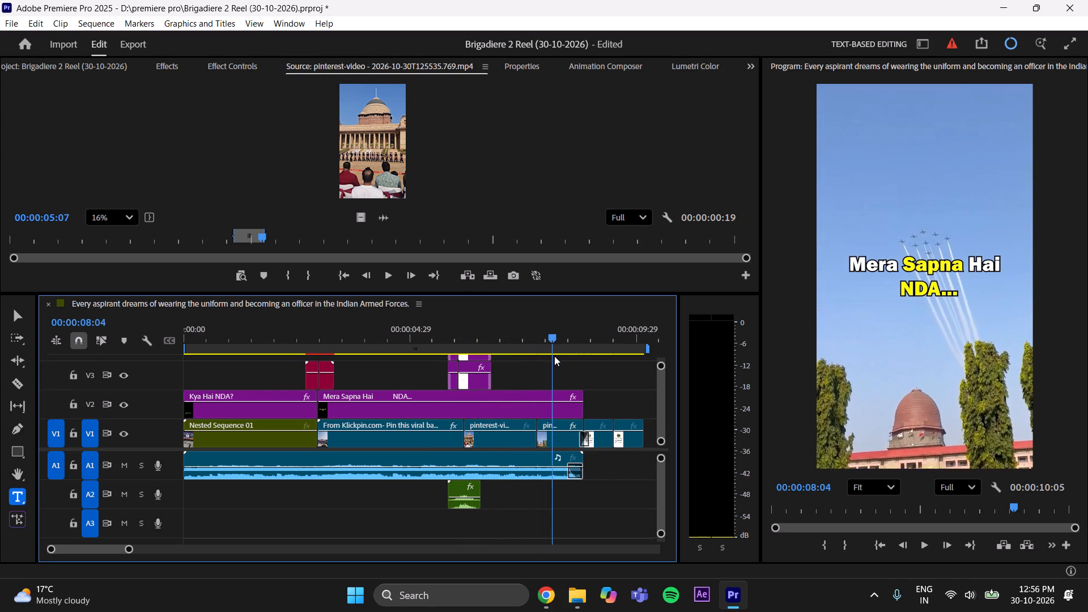
drag(554, 356, 529, 392)
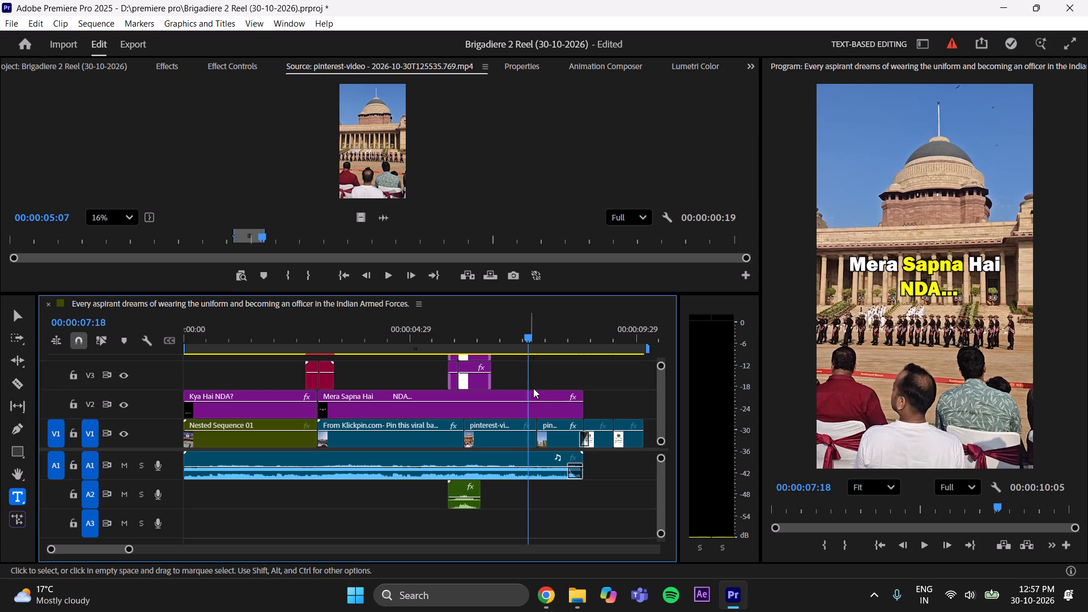
click(550, 375)
key(ctrl+s)
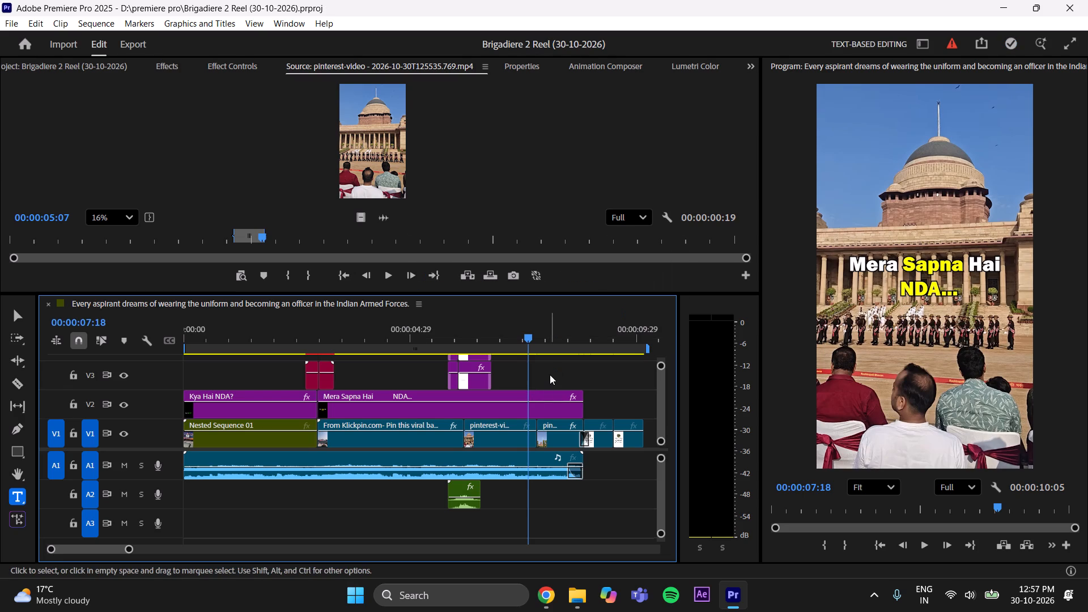
Preview the downloaded NDA campus video (pinterest-video 2026-10-30T125415.709) in VLC through to its closing building shot.
click(568, 598)
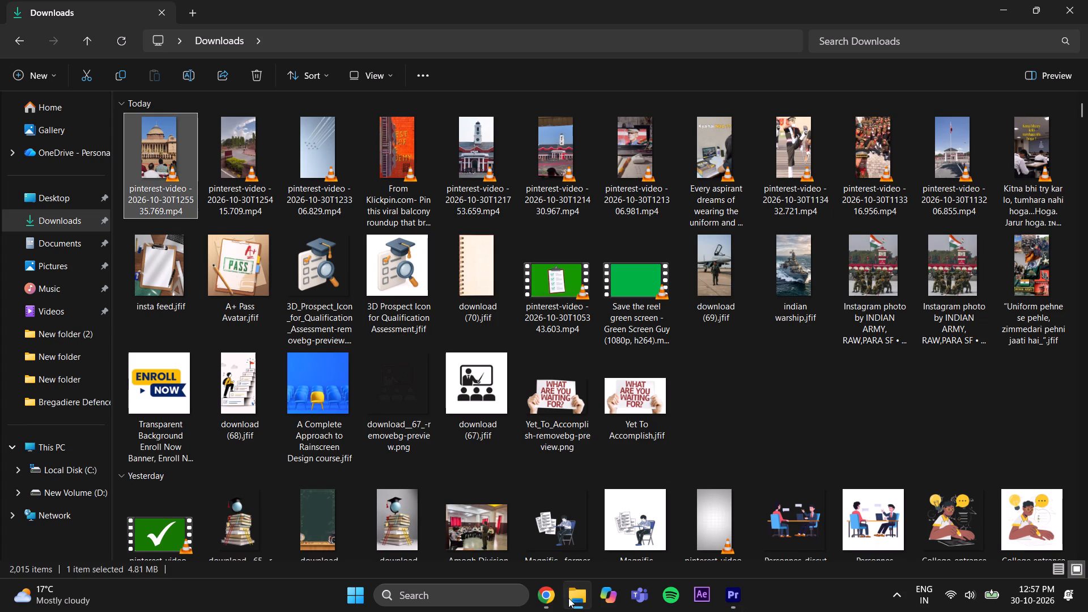
double_click(267, 133)
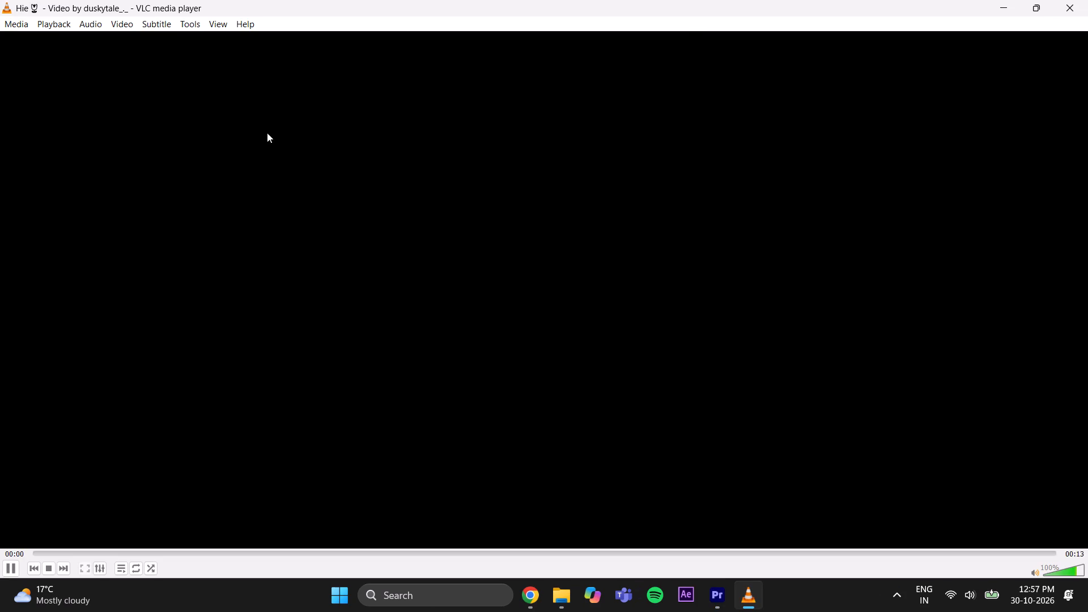
click(15, 573)
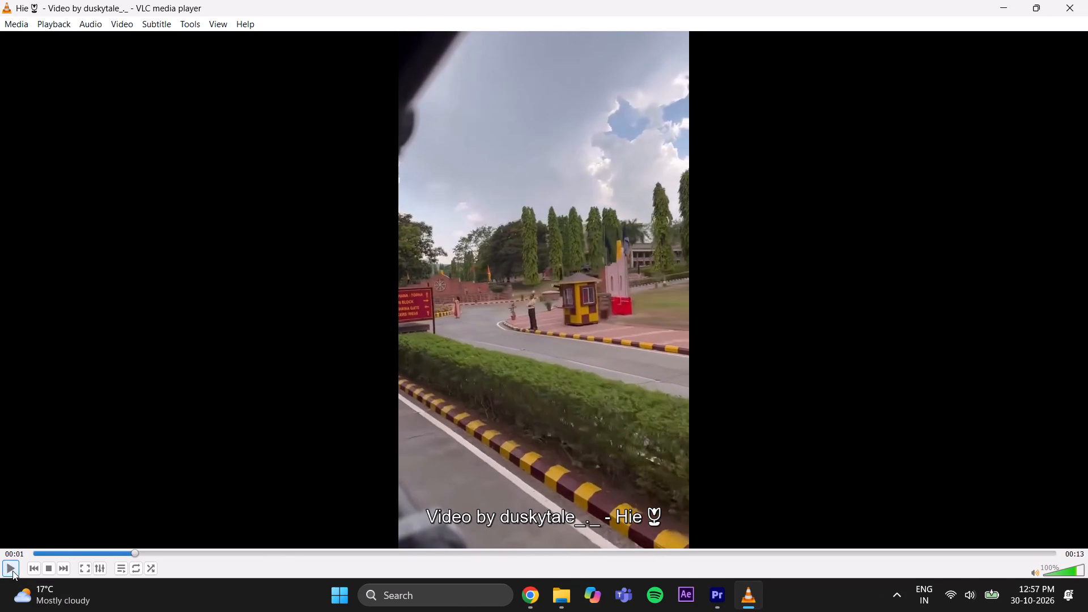
drag(135, 551, 218, 560)
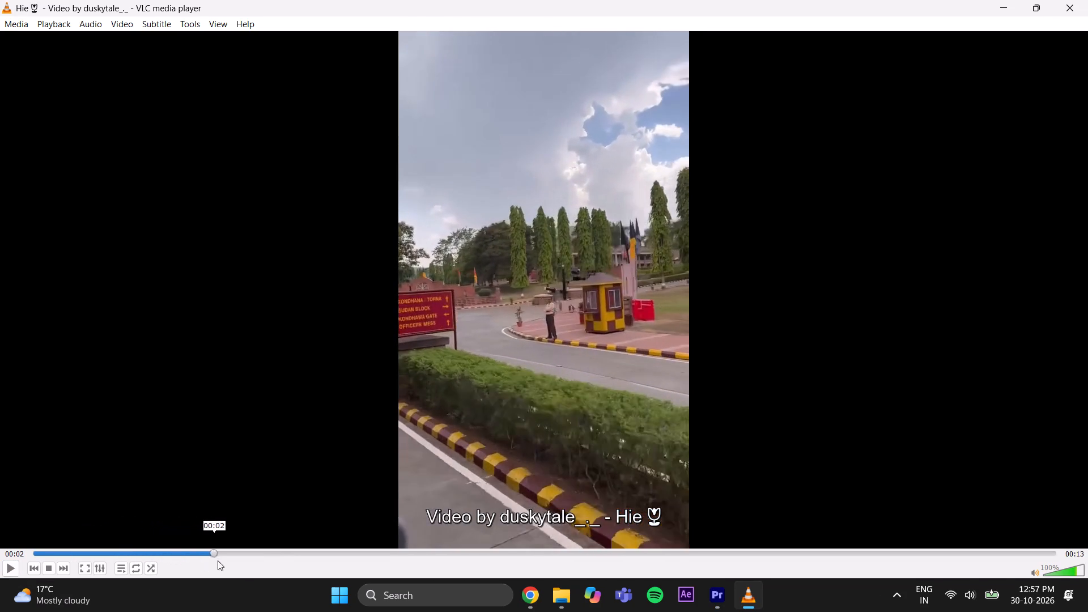
drag(218, 560, 386, 565)
click(526, 600)
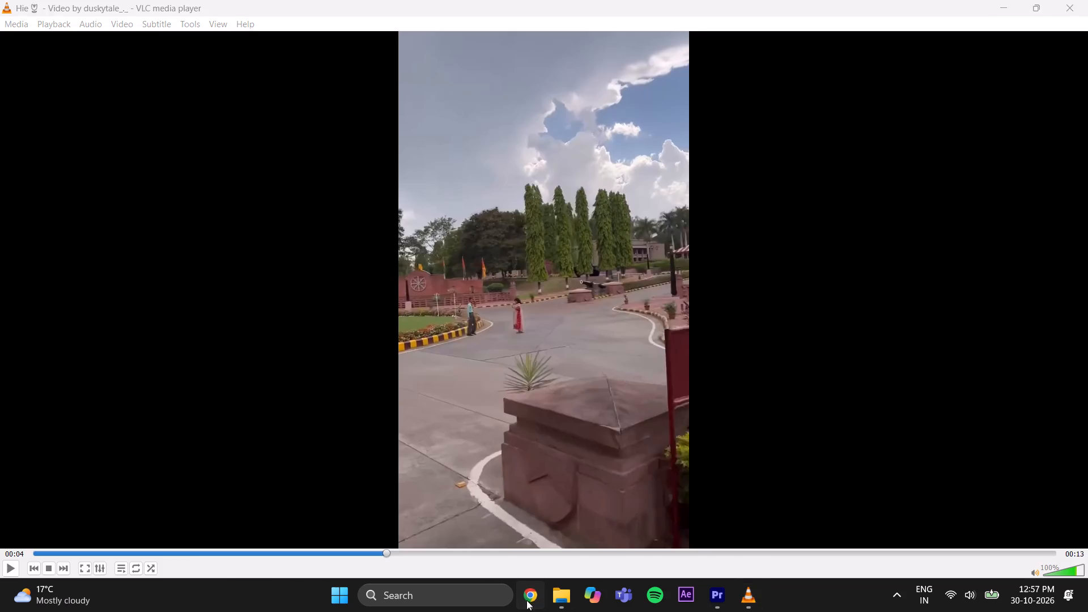
click(829, 20)
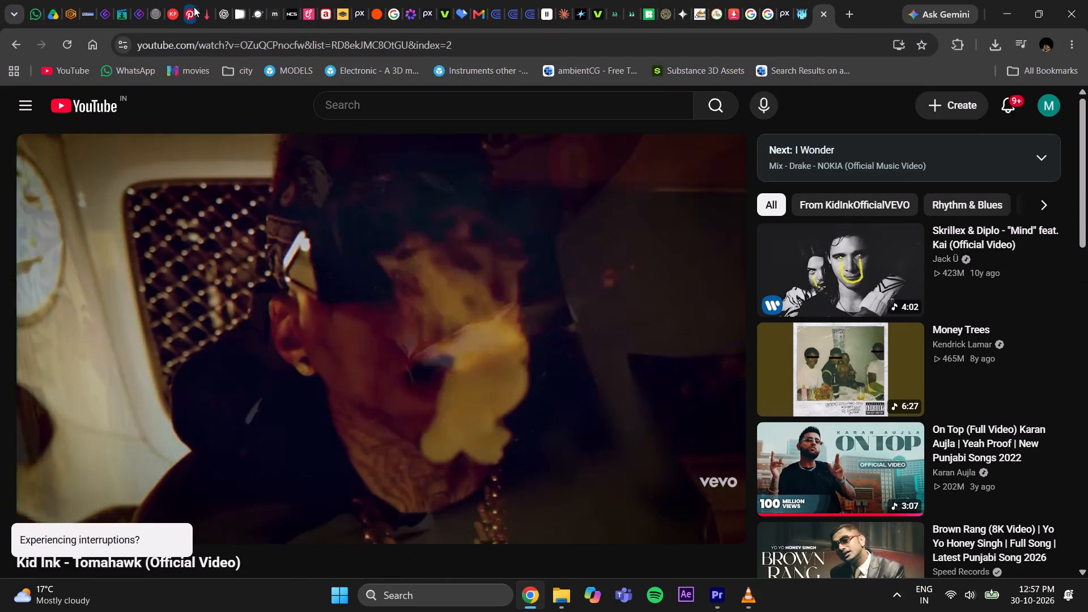
click(193, 15)
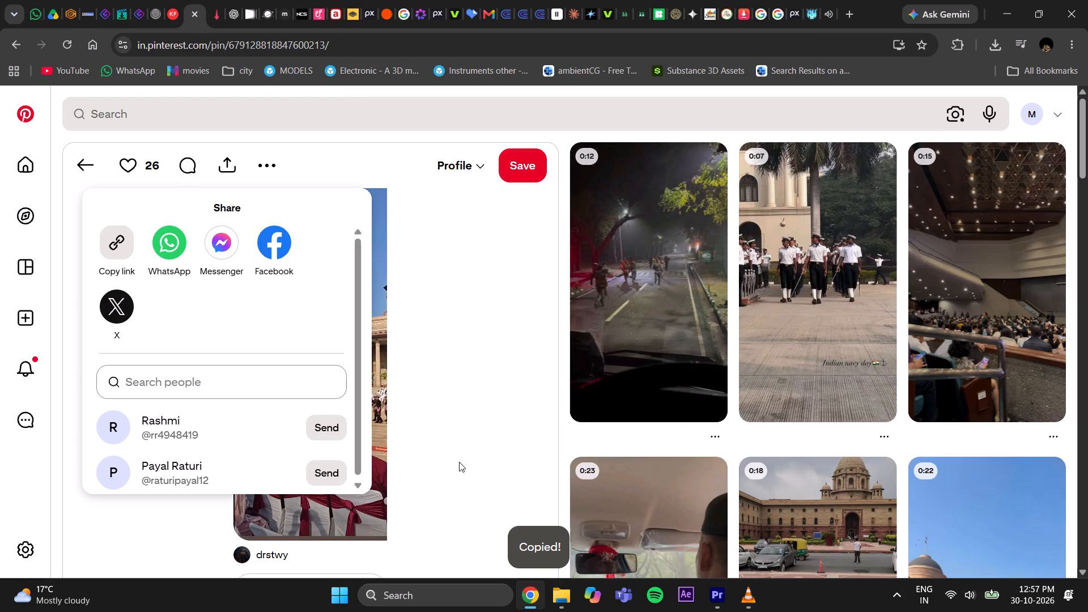
click(746, 600)
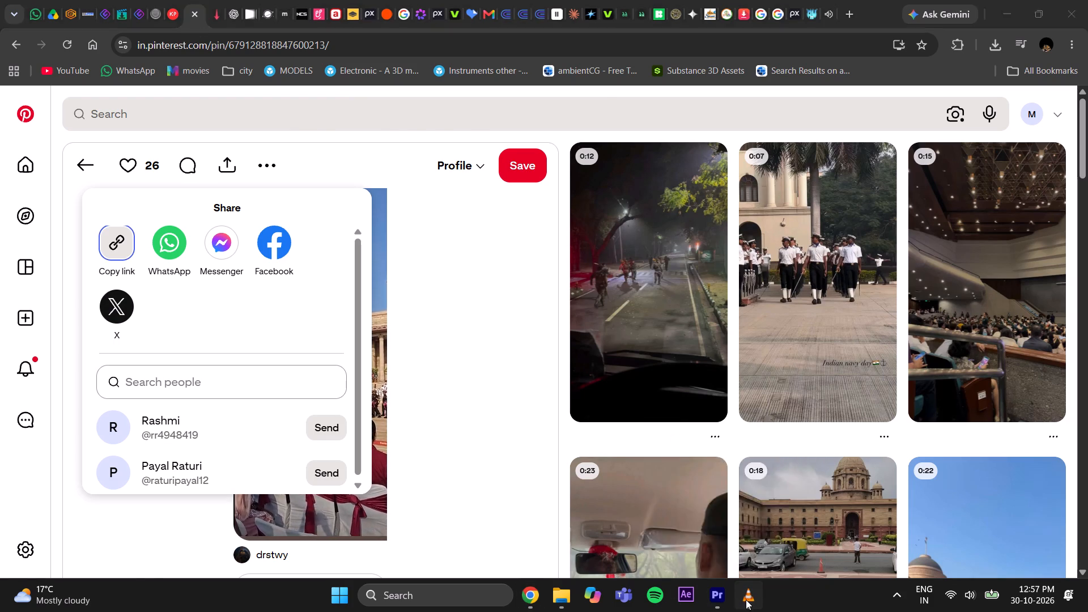
drag(426, 552, 651, 564)
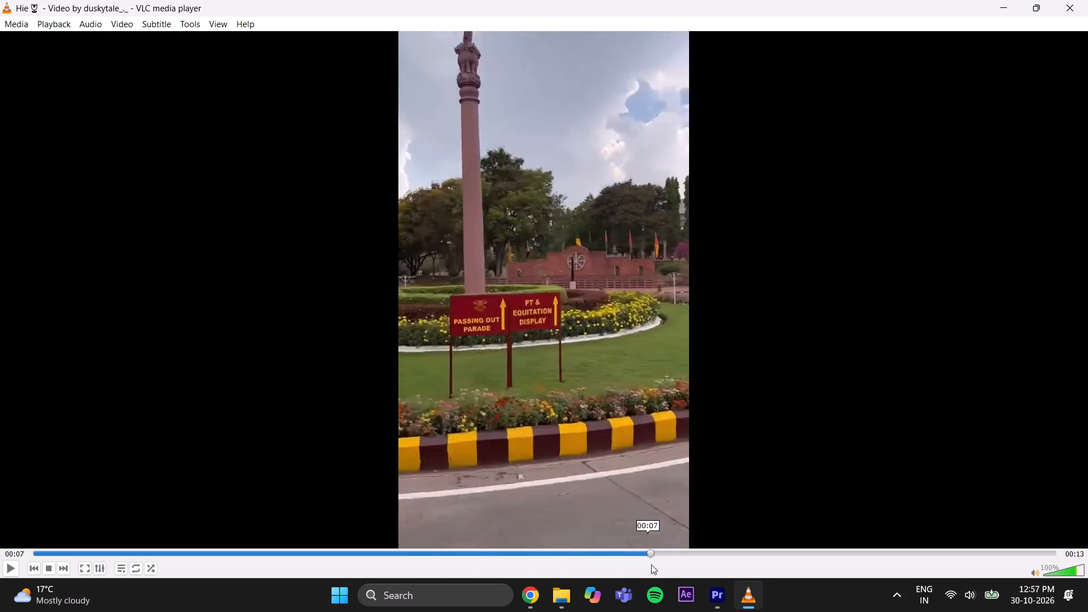
drag(651, 564, 931, 571)
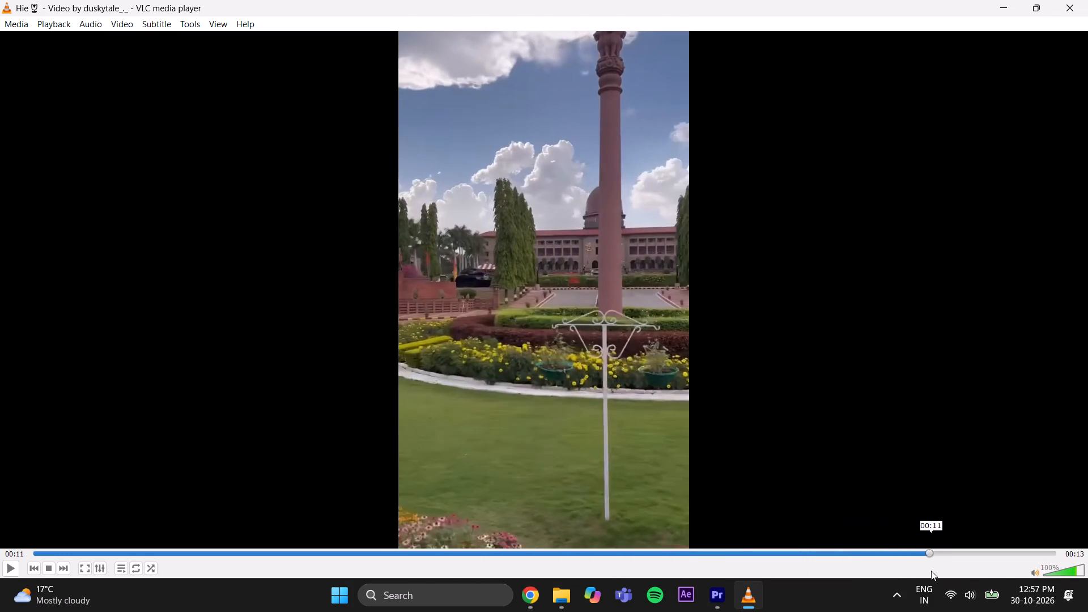
drag(931, 571, 987, 552)
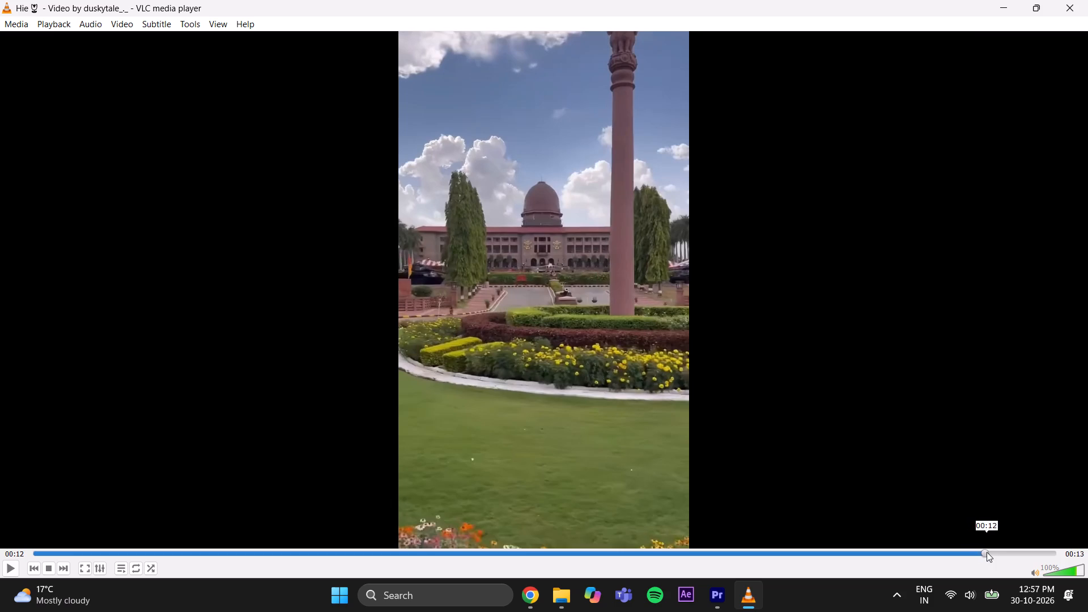
drag(987, 552, 989, 557)
click(1086, 0)
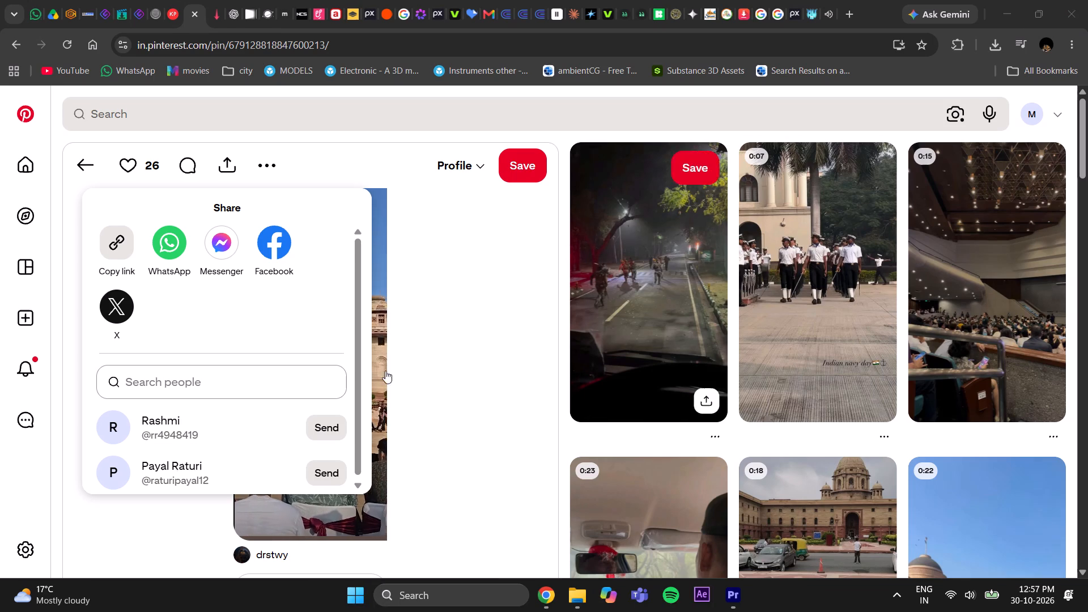
Load the campus video pinterest-video 2026-10-30T125415.709.mp4 from Downloads into Premiere Pro's Source Monitor.
click(569, 600)
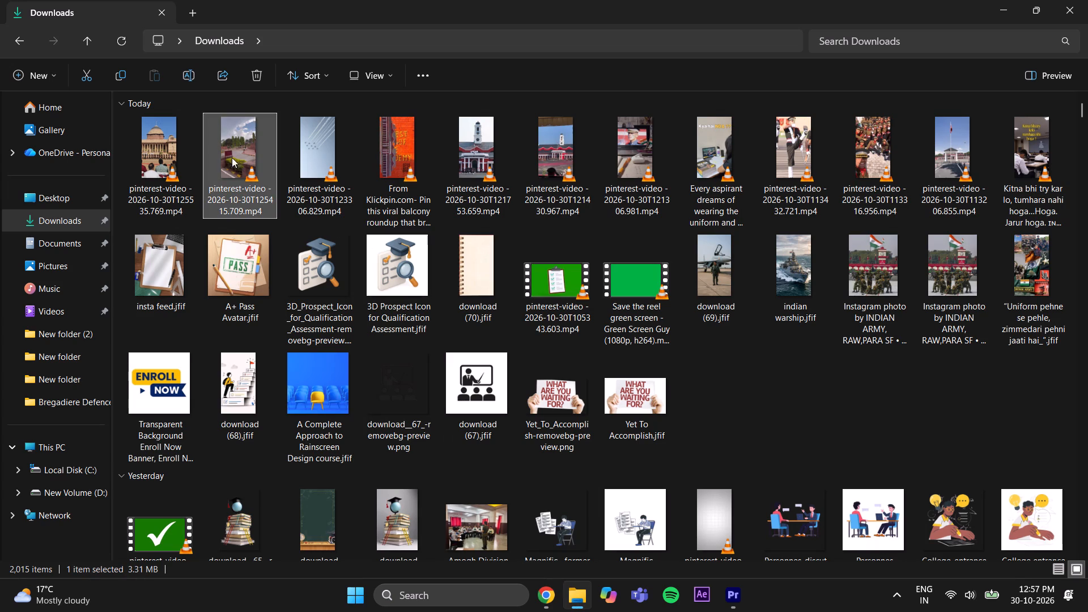
drag(232, 159, 359, 148)
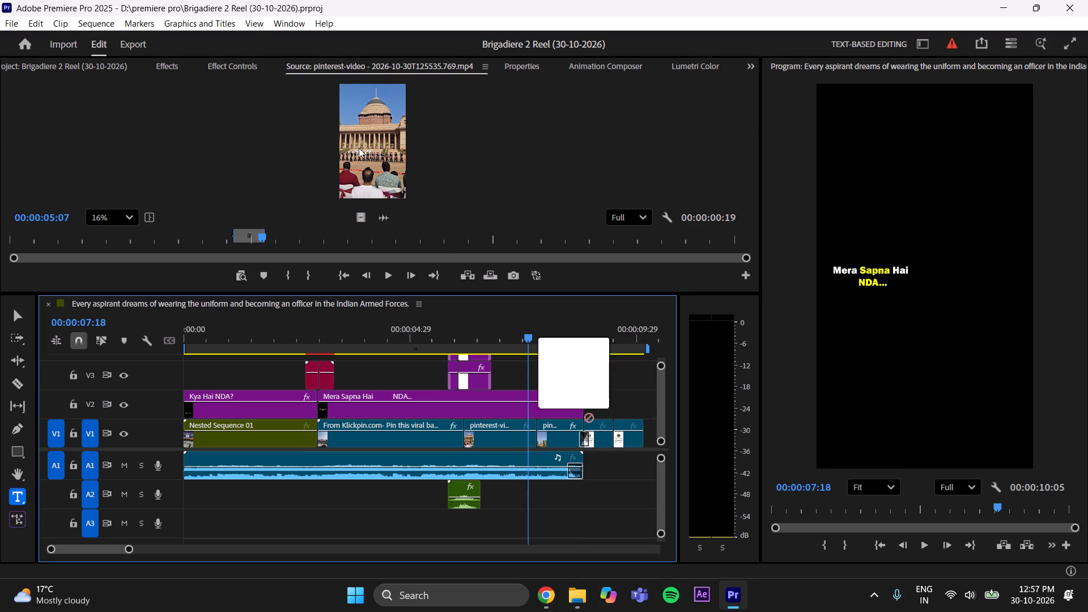
drag(359, 148, 358, 148)
Find the end of the domed NDA building shot in the source video and mark the Out point at 00:00:13:25.
drag(59, 237, 436, 246)
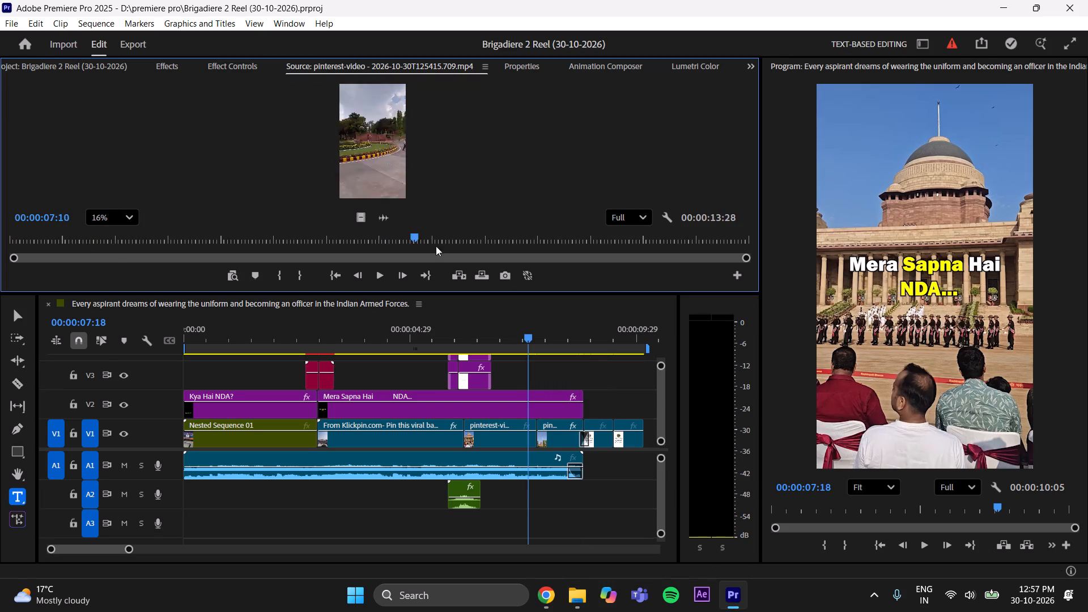
drag(436, 246, 736, 243)
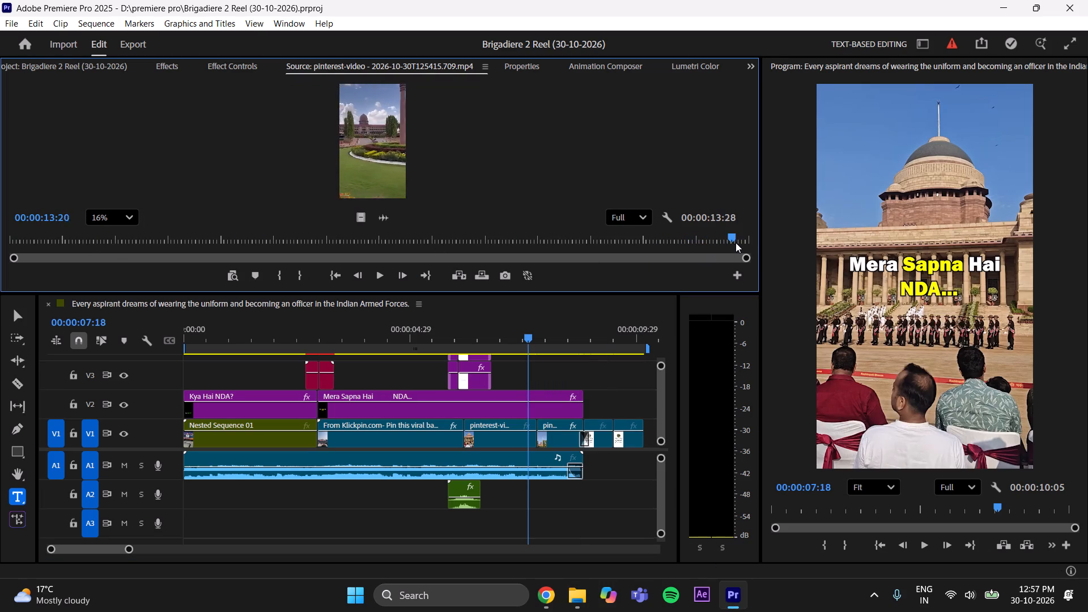
drag(736, 243, 622, 299)
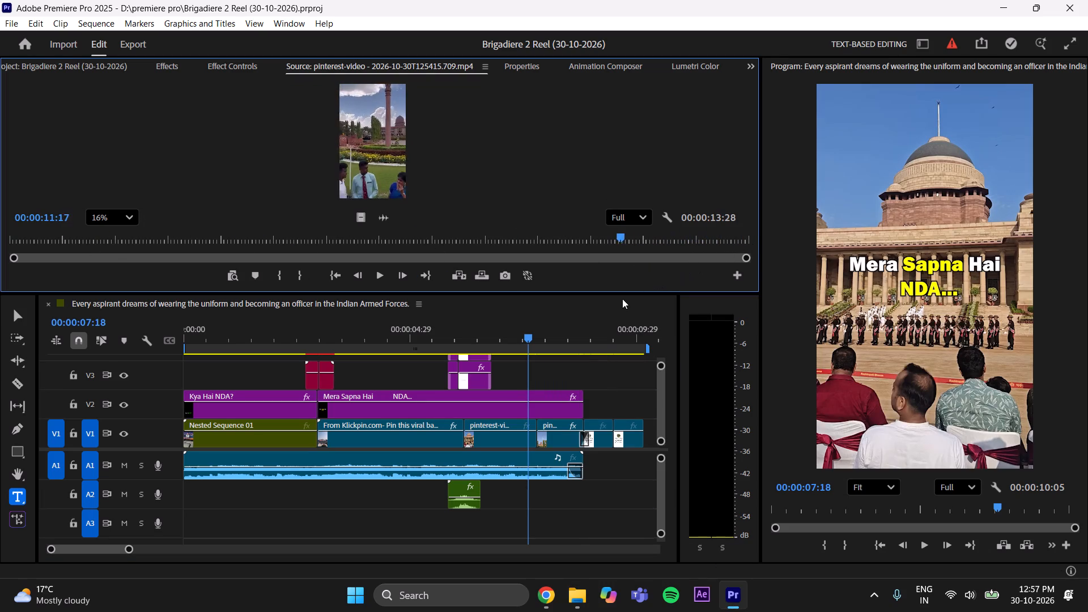
drag(622, 299, 668, 278)
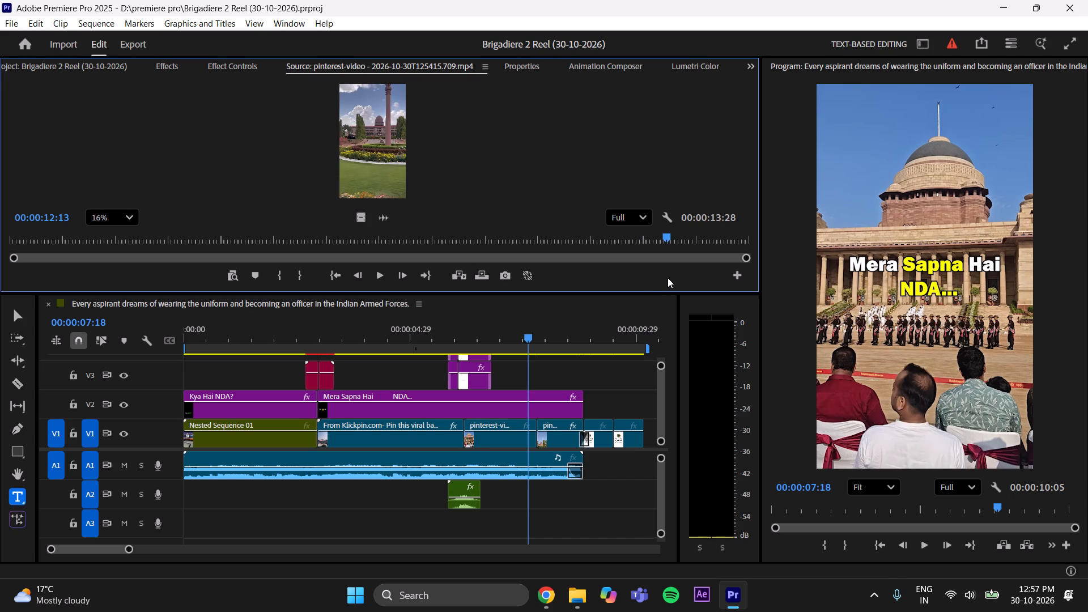
drag(668, 278, 659, 286)
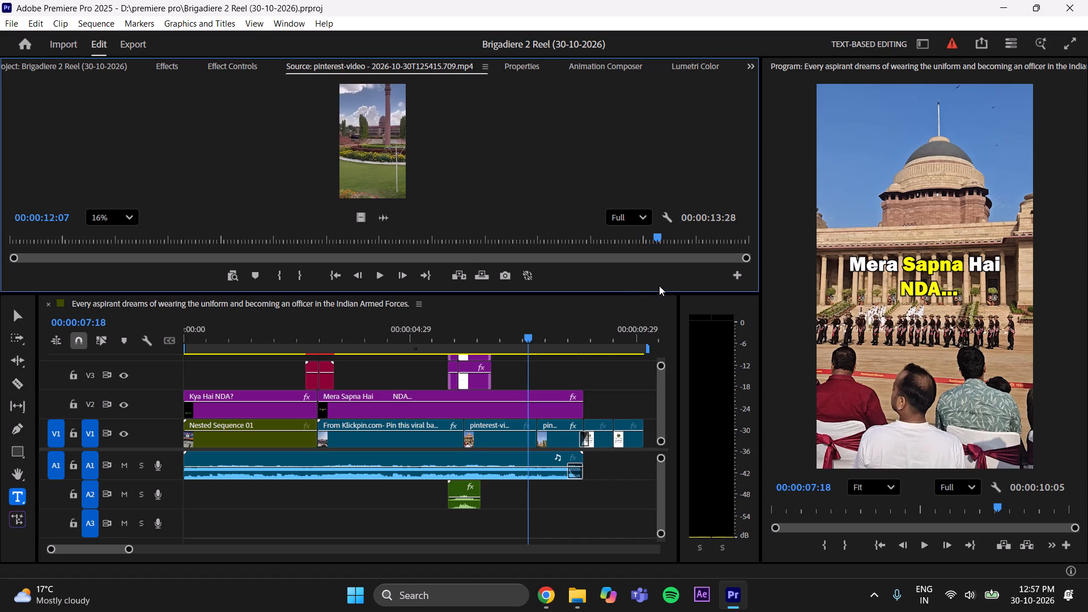
drag(659, 286, 764, 237)
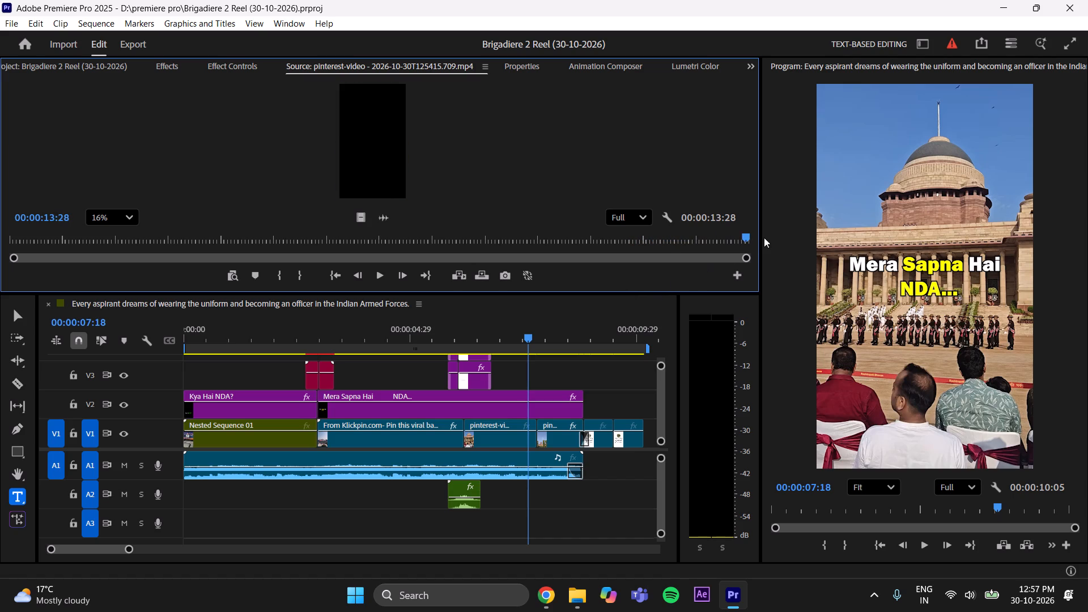
drag(764, 237, 745, 246)
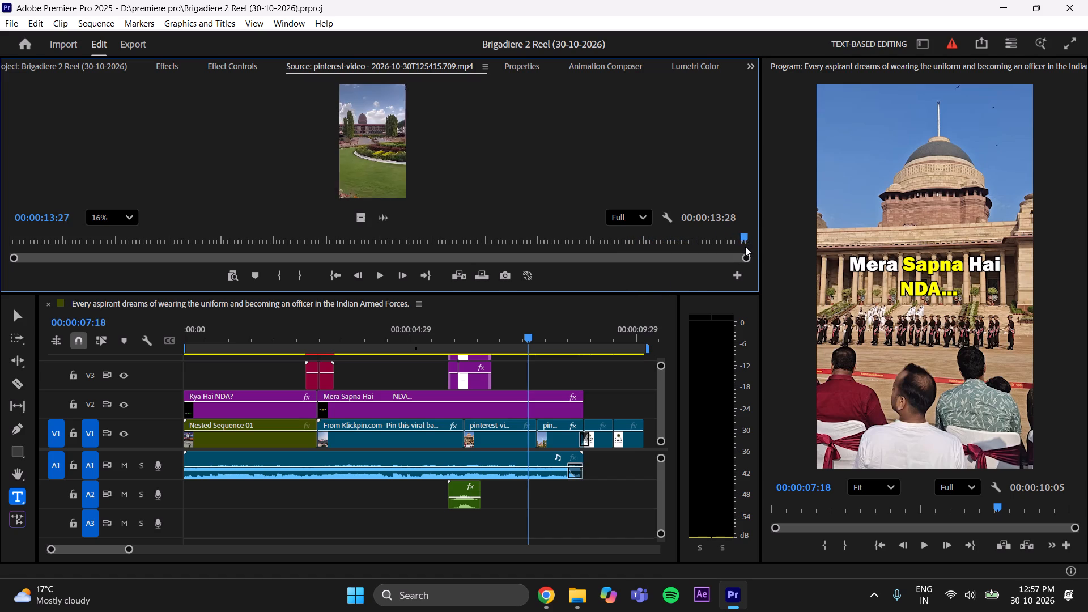
drag(745, 246, 742, 248)
click(294, 278)
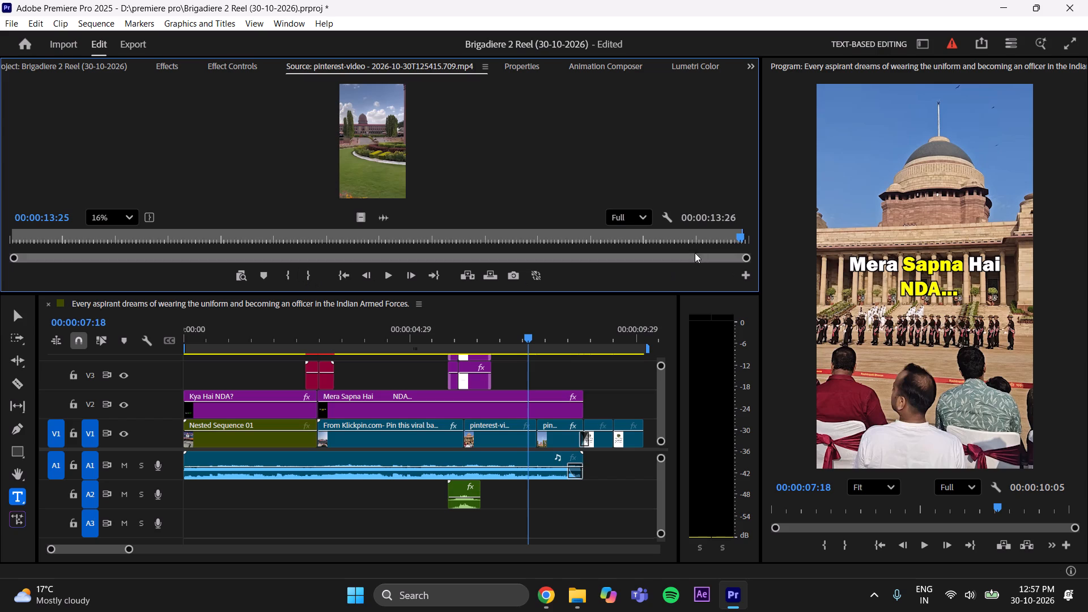
Find the start of the NDA building shot in the source video and mark the In point at 00:00:12:18.
drag(738, 238, 645, 284)
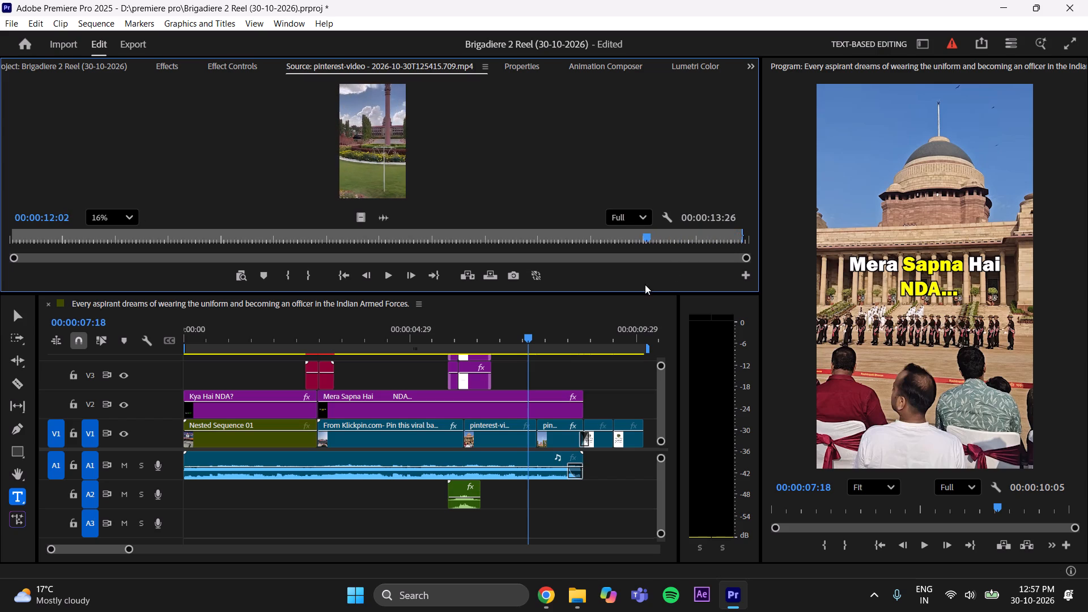
drag(645, 284, 673, 272)
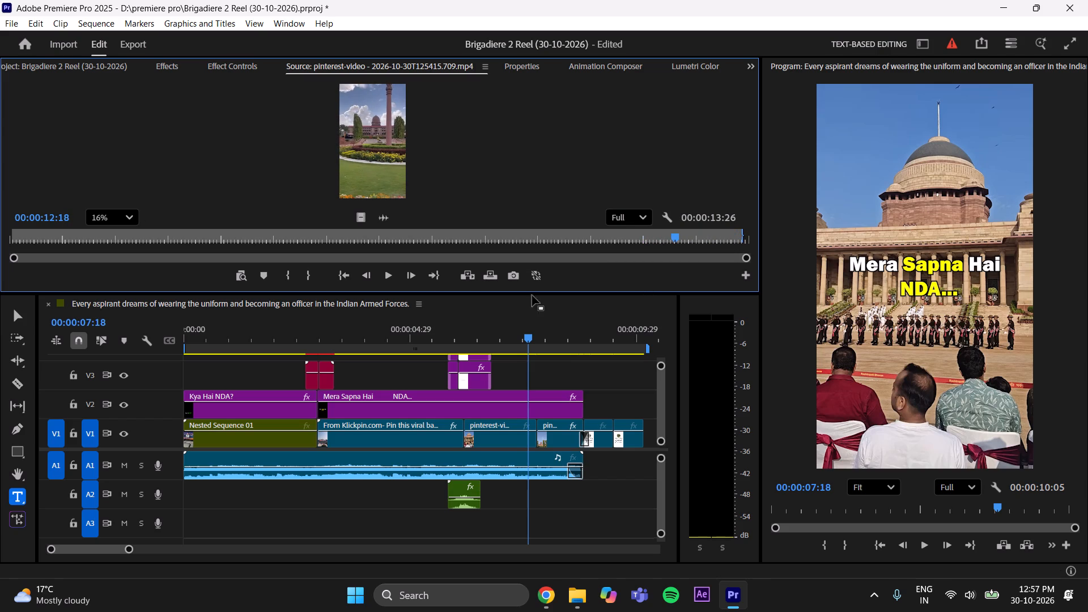
click(284, 275)
Place the video-only marked building shot on V3 directly above the start of the fly-past clip and preview it in the sequence.
drag(365, 220, 549, 369)
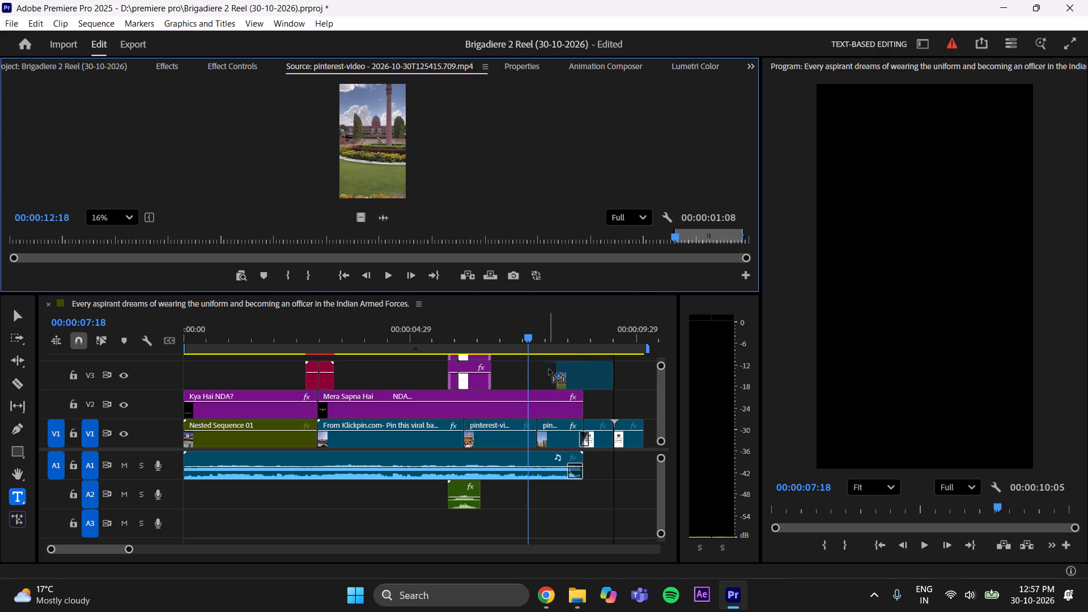
drag(549, 369, 539, 371)
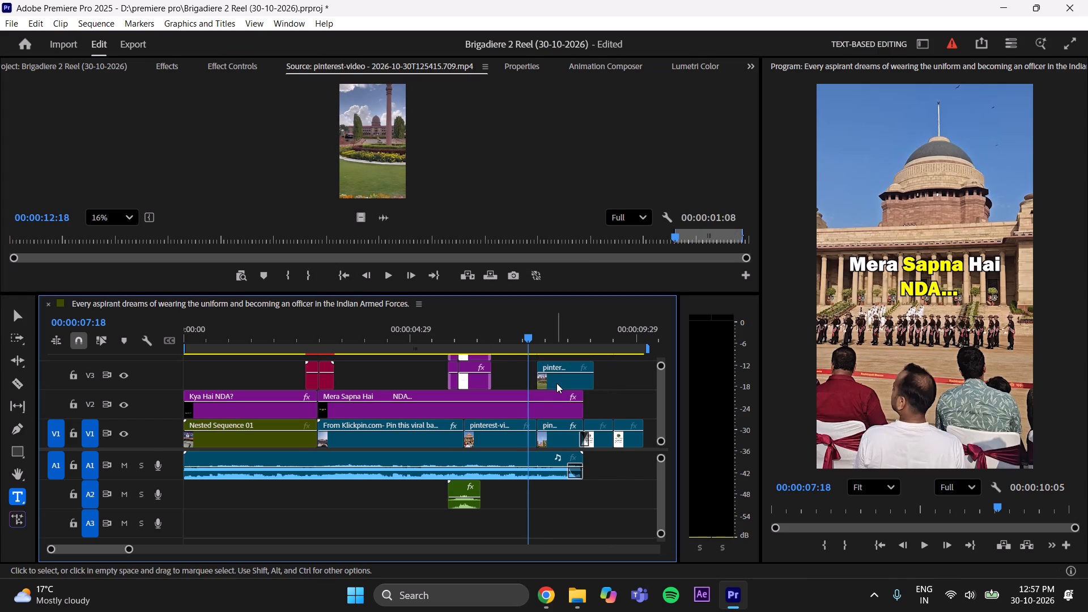
drag(523, 326, 538, 327)
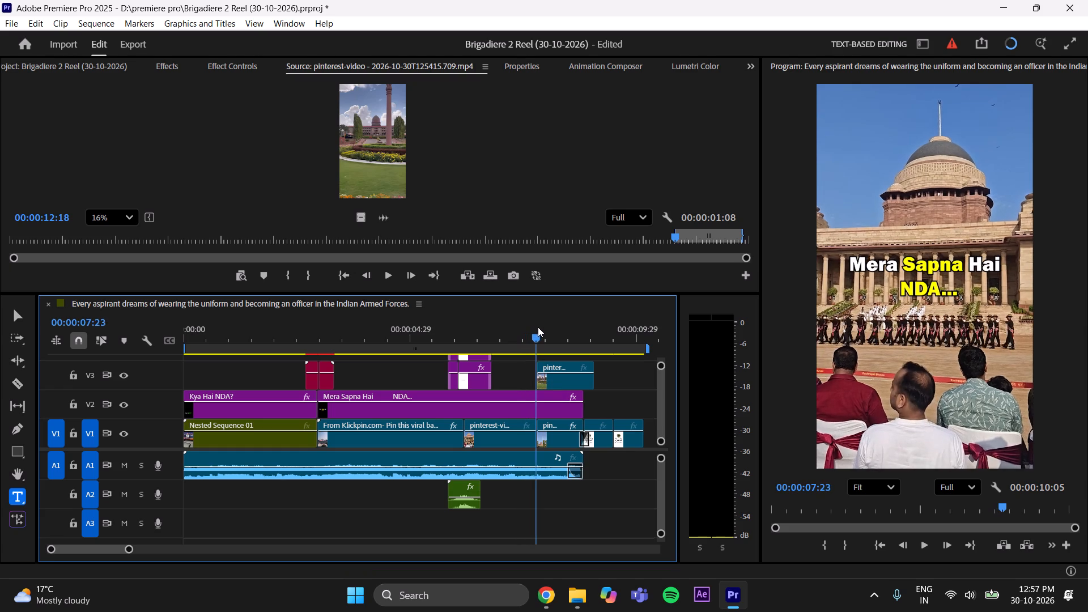
drag(538, 327, 562, 326)
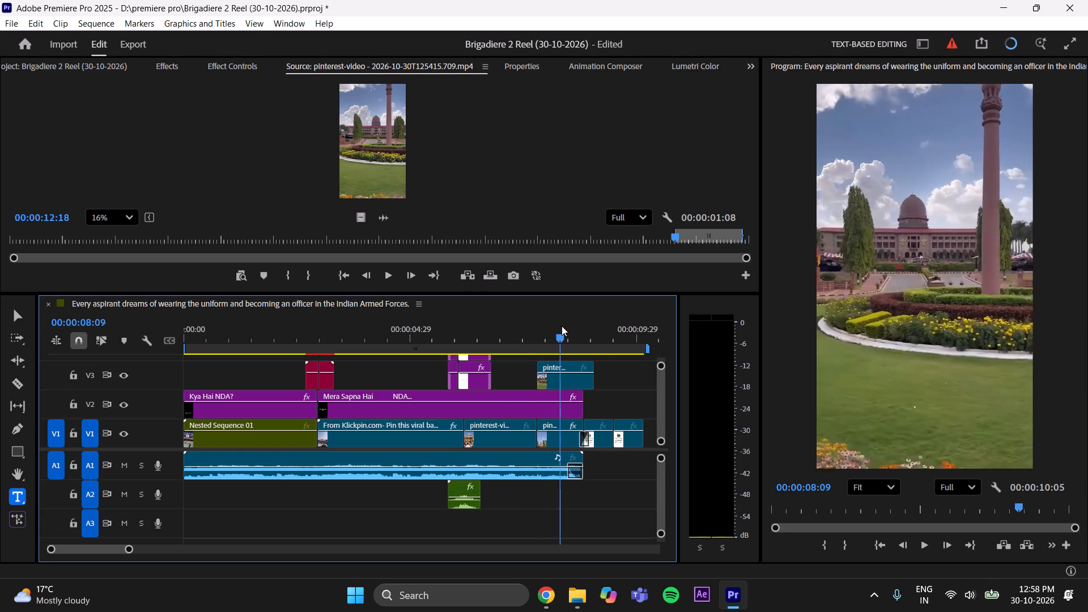
drag(562, 326, 584, 324)
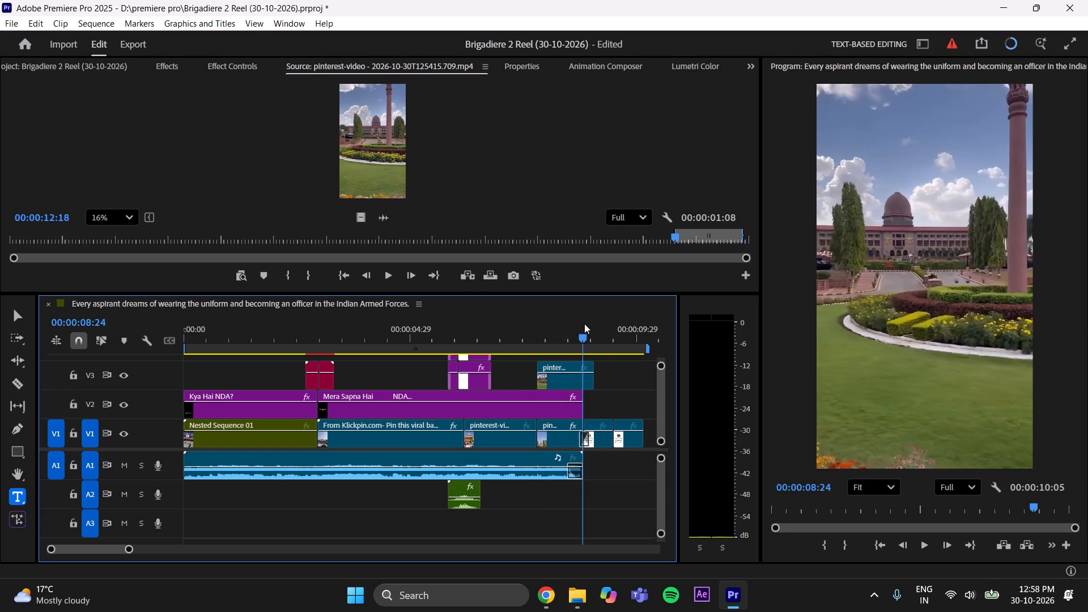
drag(584, 324, 544, 343)
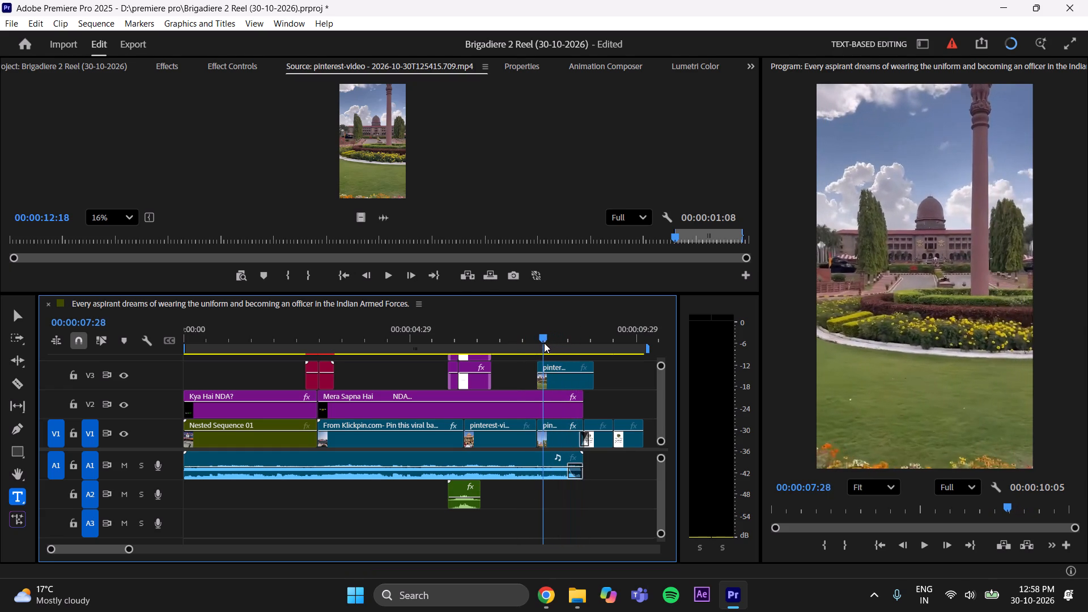
drag(544, 343, 539, 345)
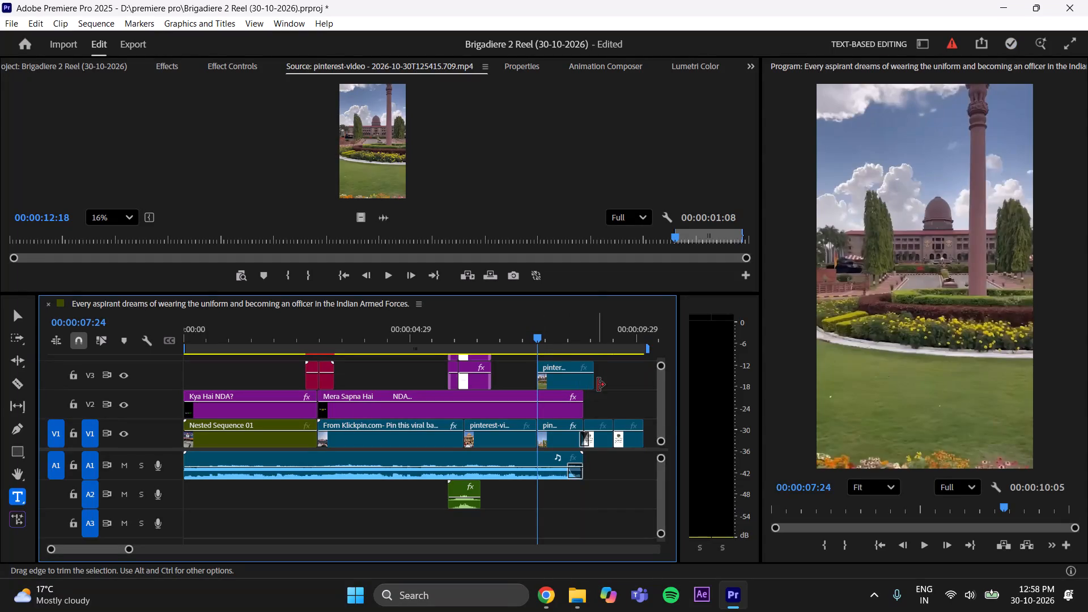
Replace the fly-past clip on V1 with the building shot from V3, fitting its end to the start of the following clip.
drag(598, 385, 584, 390)
click(560, 440)
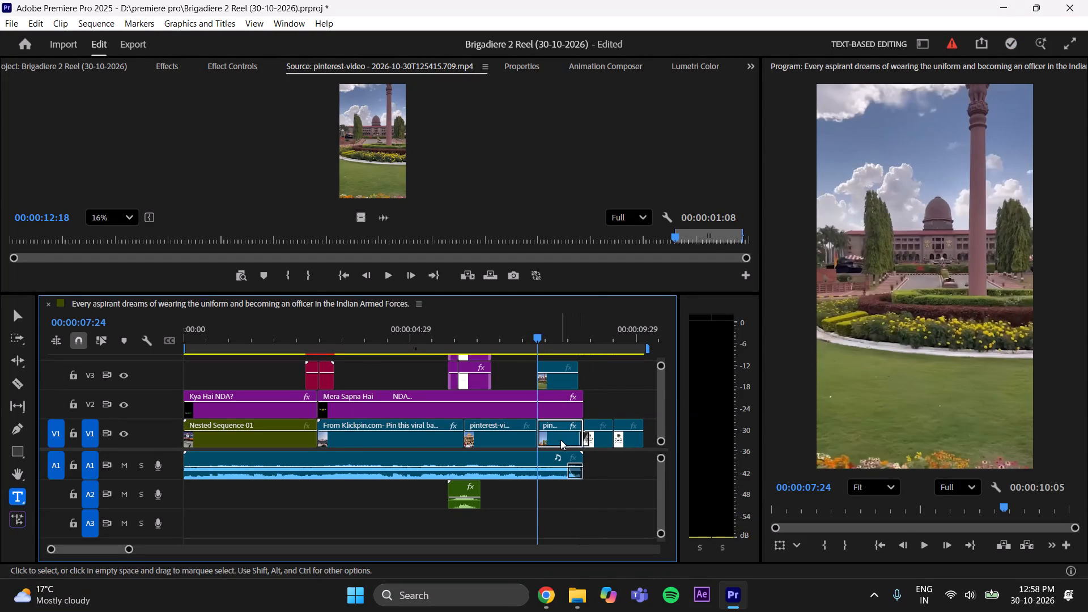
key(Delete)
drag(554, 381, 554, 429)
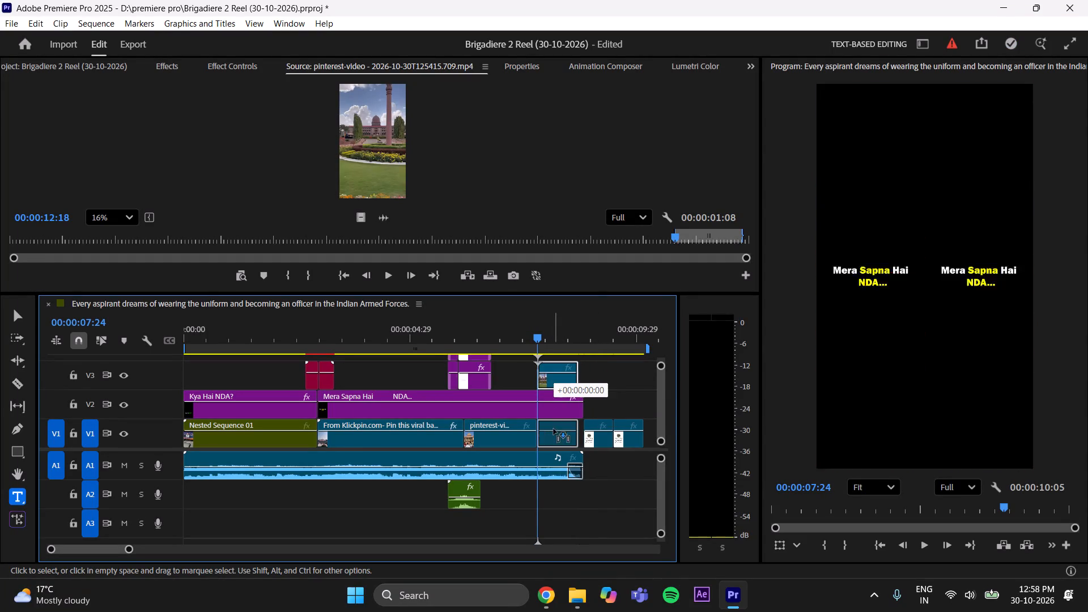
drag(554, 429, 554, 433)
drag(577, 441, 578, 441)
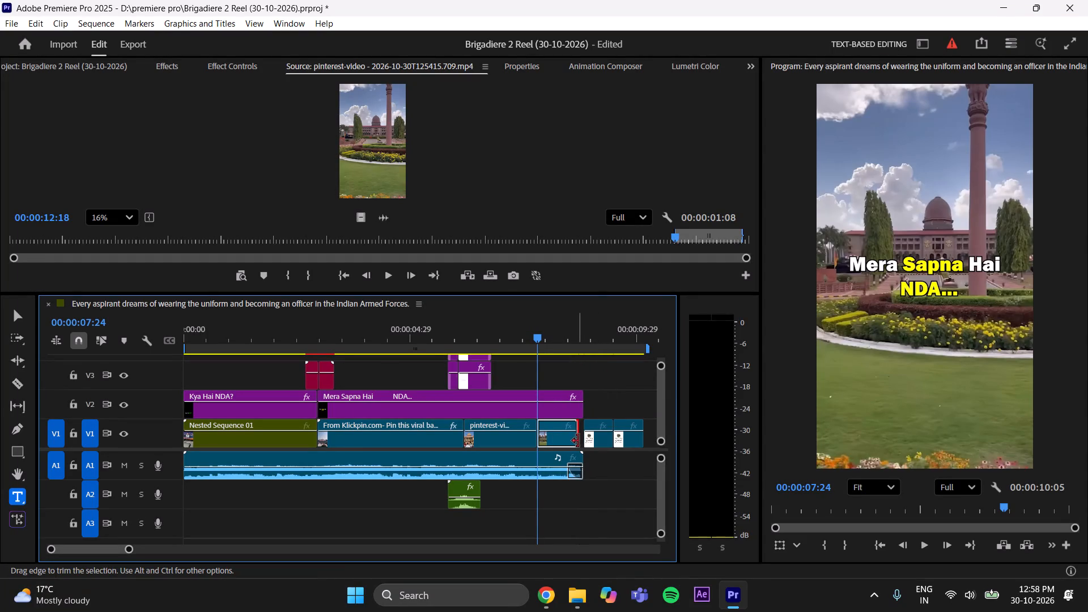
drag(578, 441, 583, 441)
click(583, 440)
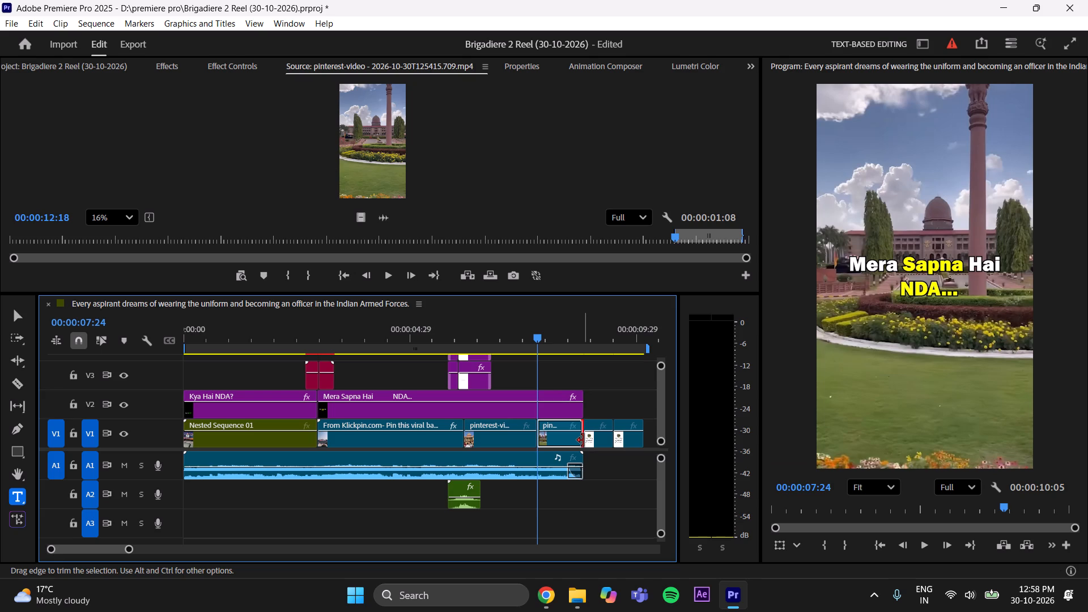
Add the default Cross Dissolve between the building shot and the following clip on V1, shorten it around the cut, and save the project.
right_click(583, 440)
click(619, 528)
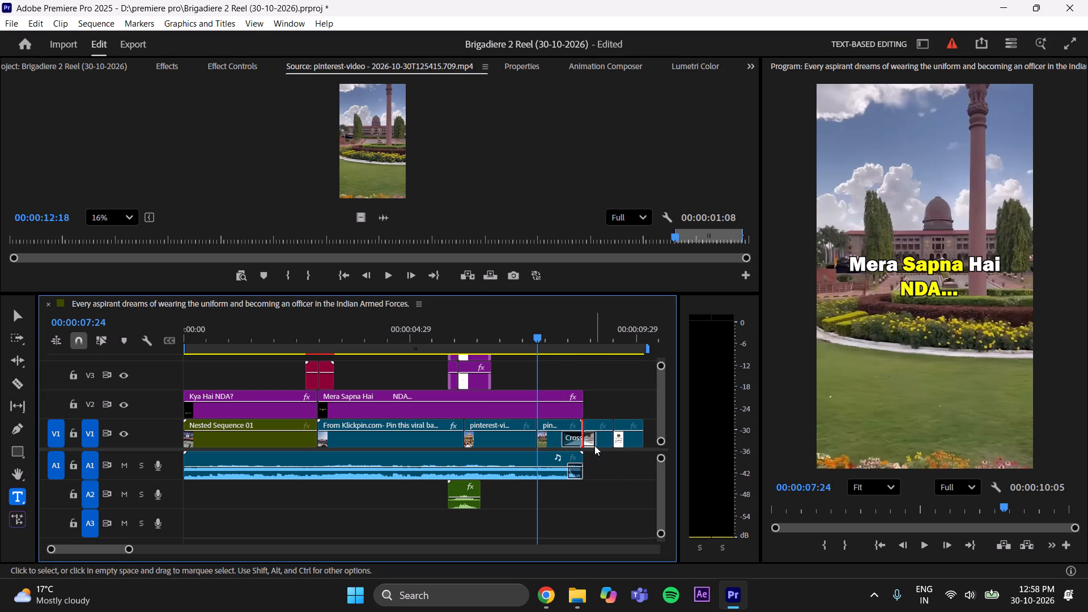
click(592, 443)
click(577, 440)
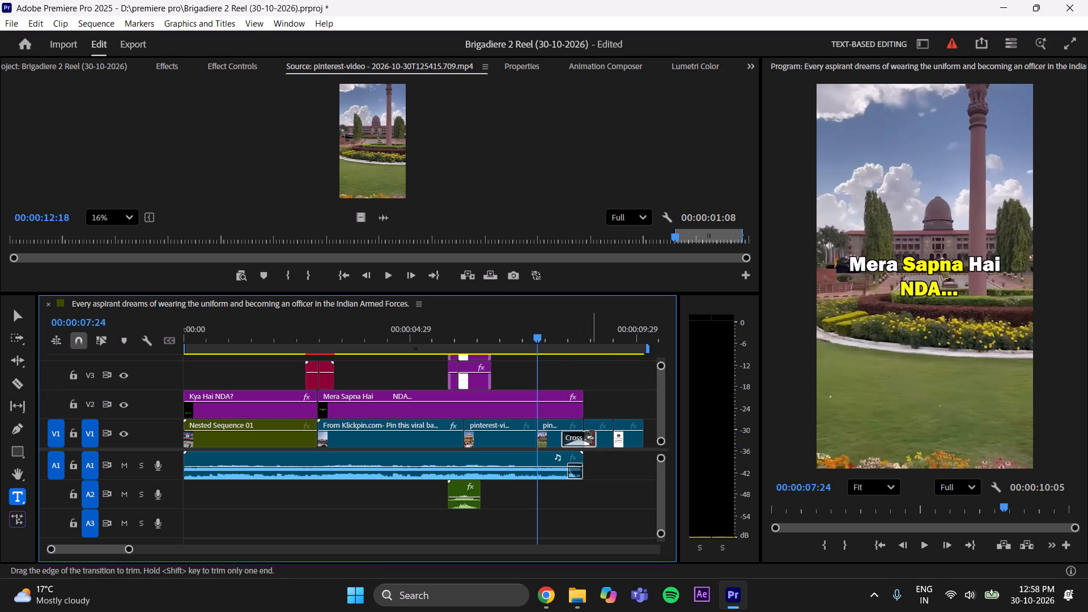
drag(592, 437, 588, 445)
drag(579, 440, 583, 440)
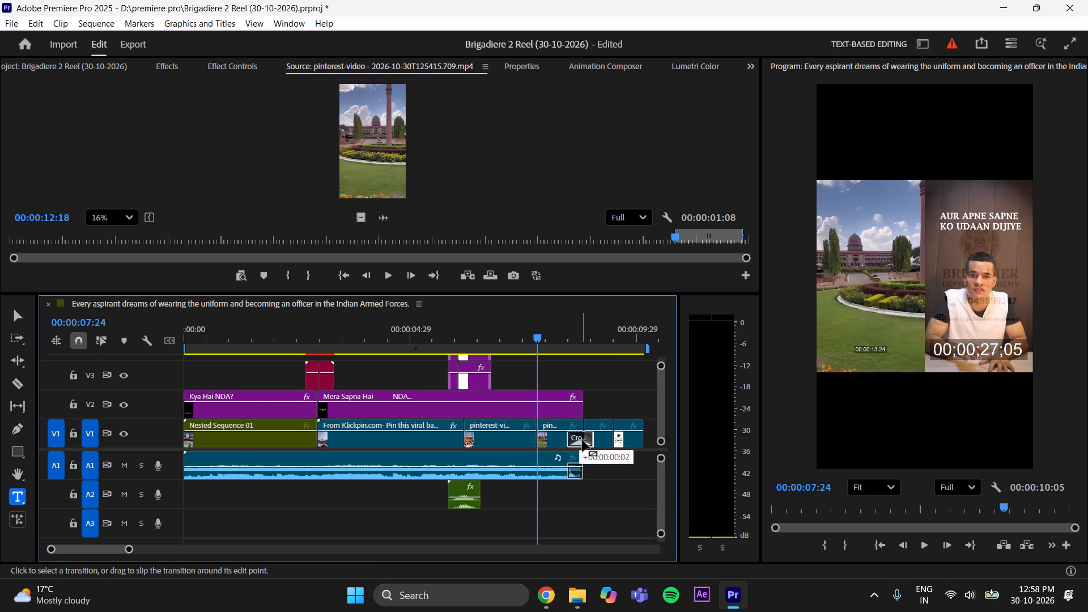
drag(583, 440, 585, 440)
drag(594, 439, 588, 443)
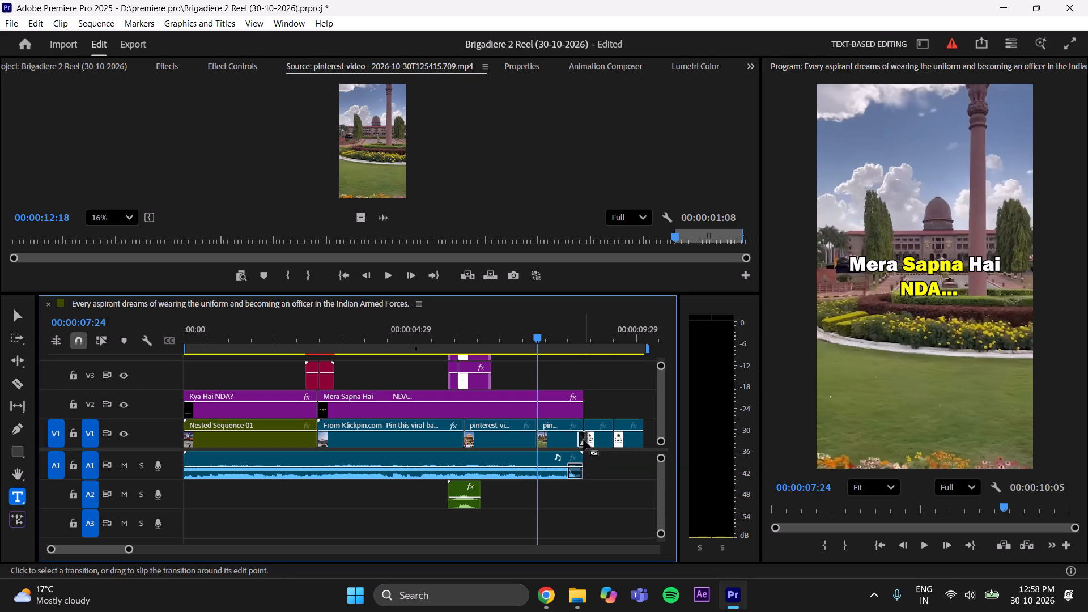
click(584, 440)
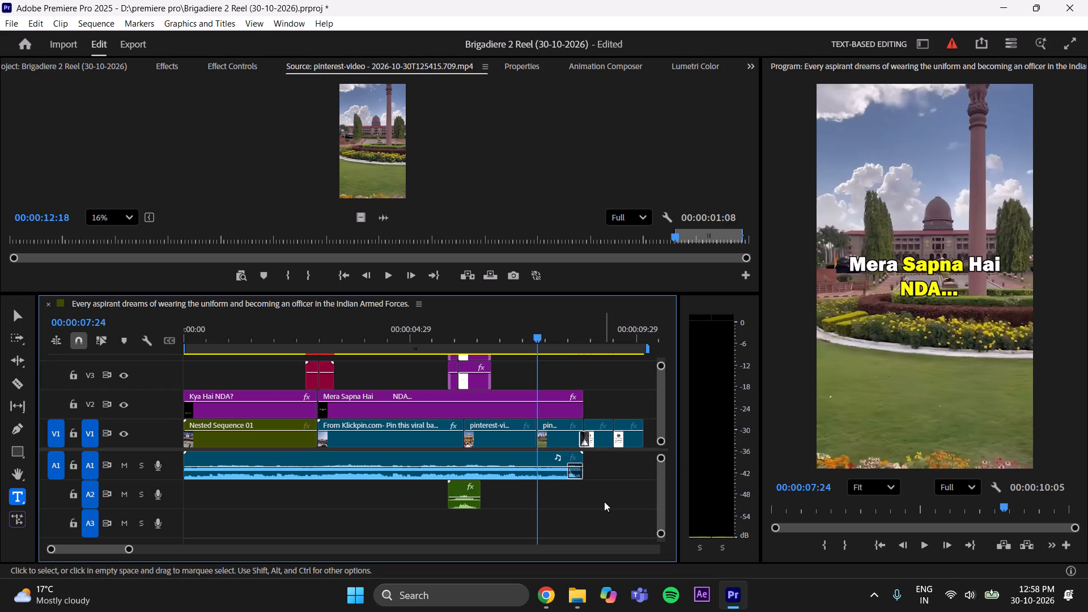
click(604, 501)
key(ctrl+s)
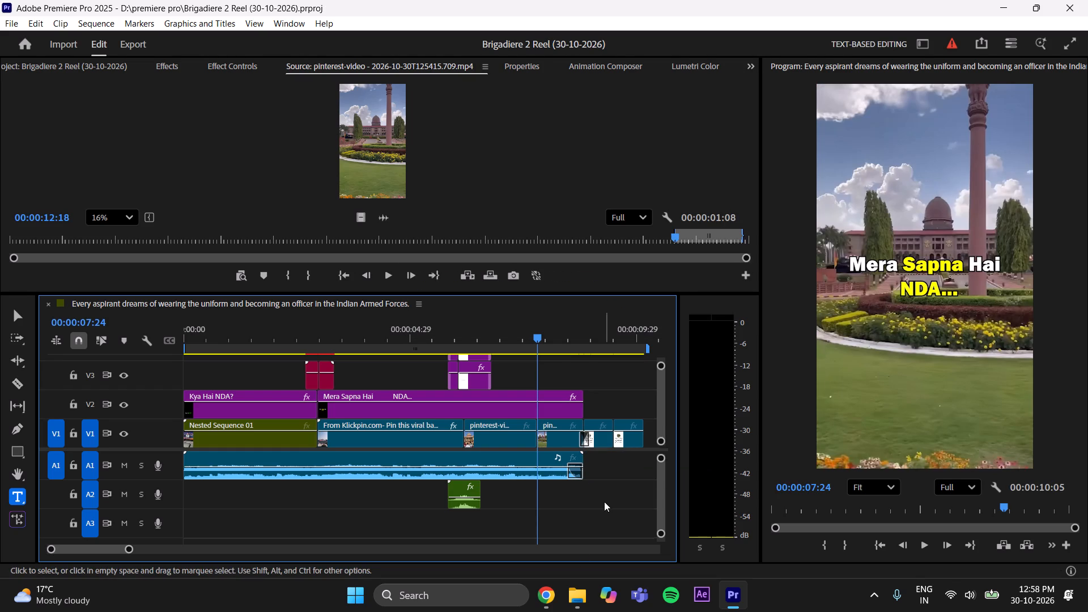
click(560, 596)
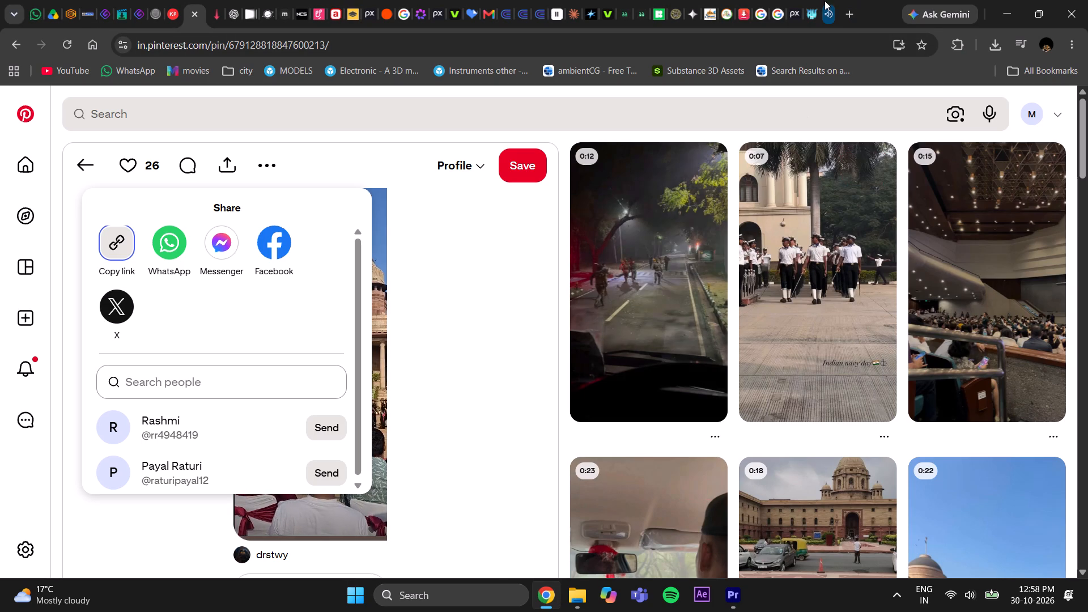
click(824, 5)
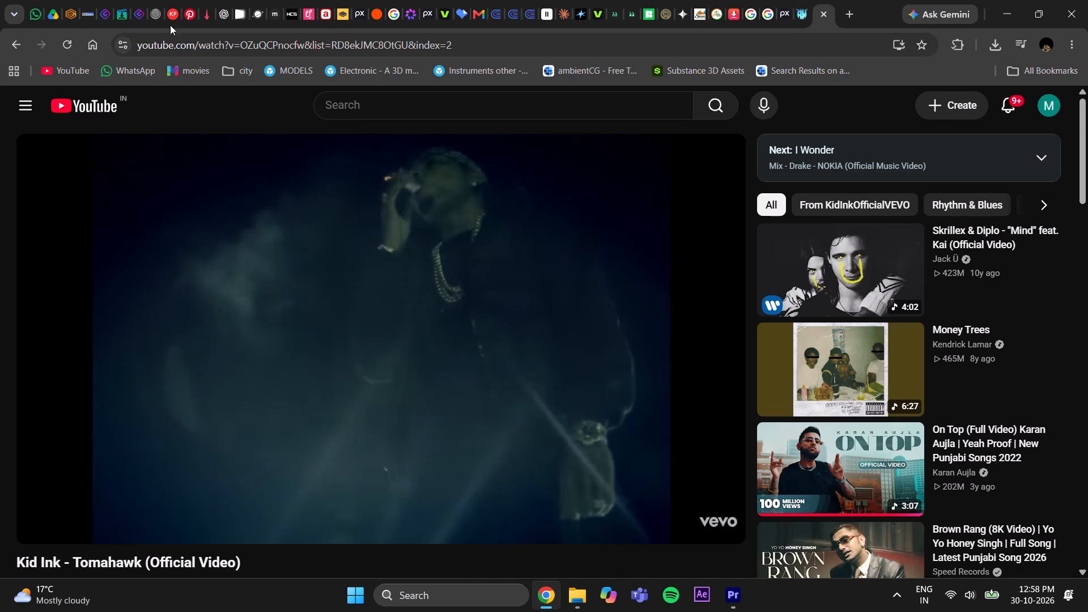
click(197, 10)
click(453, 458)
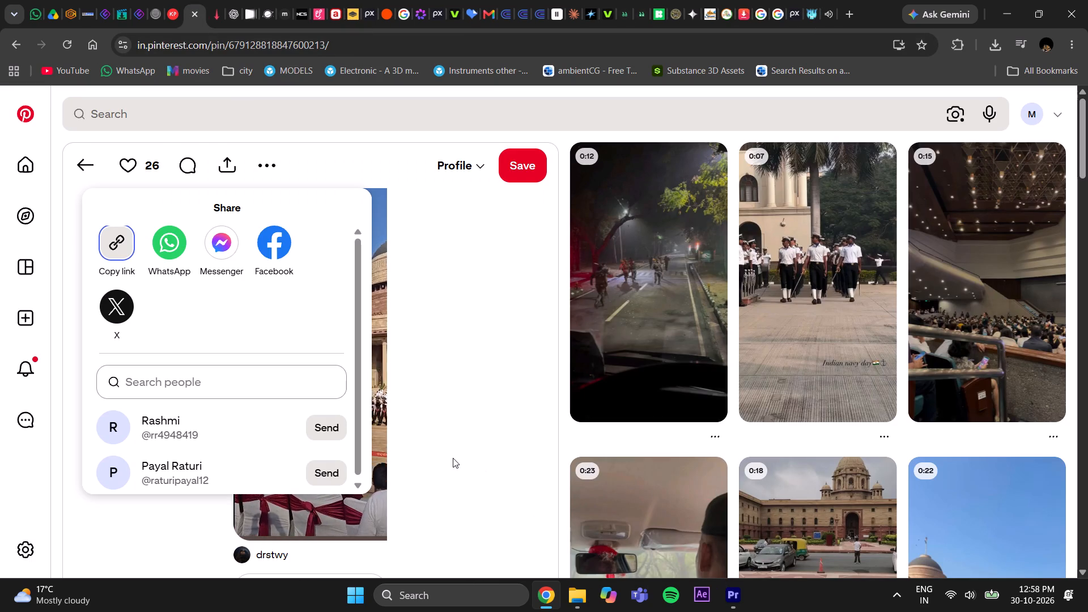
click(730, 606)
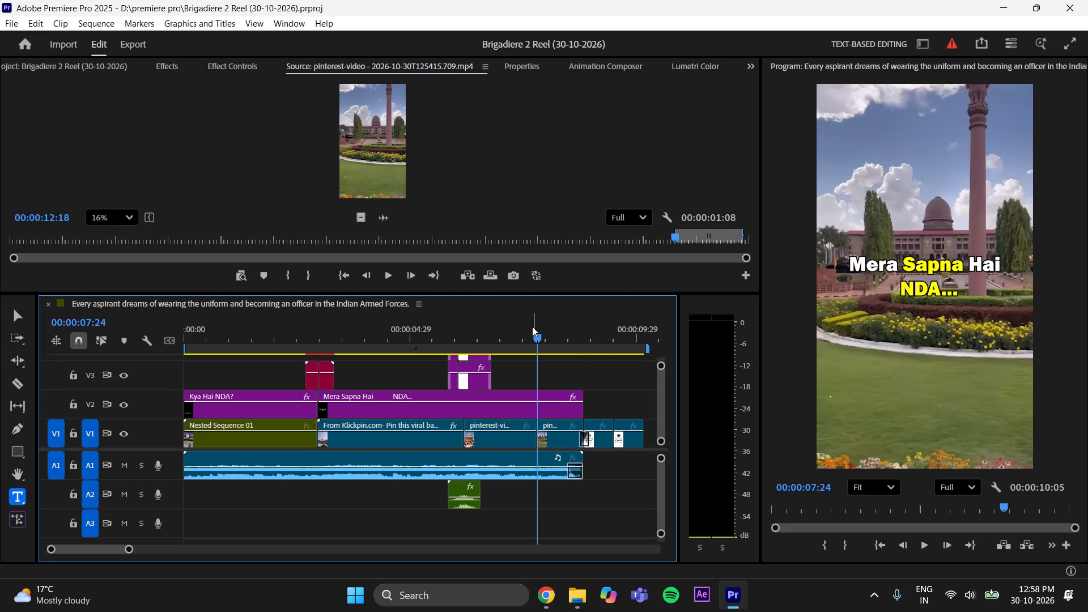
Set the V1 building shot's Lumetri saturation to 104.5 and exposure to 0.3.
drag(528, 330, 557, 345)
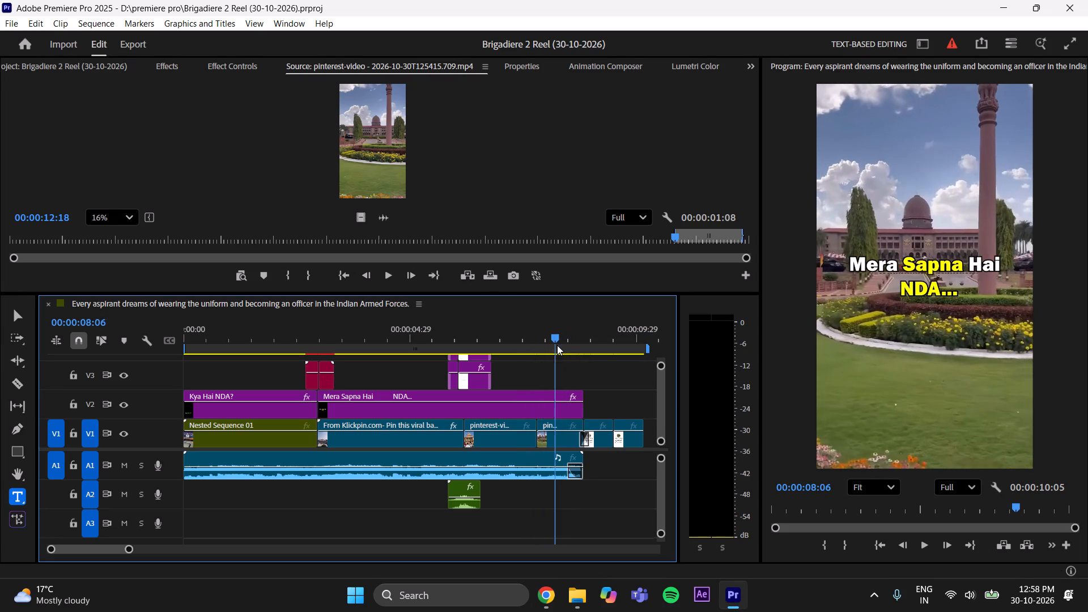
drag(557, 345, 557, 346)
click(562, 436)
click(683, 65)
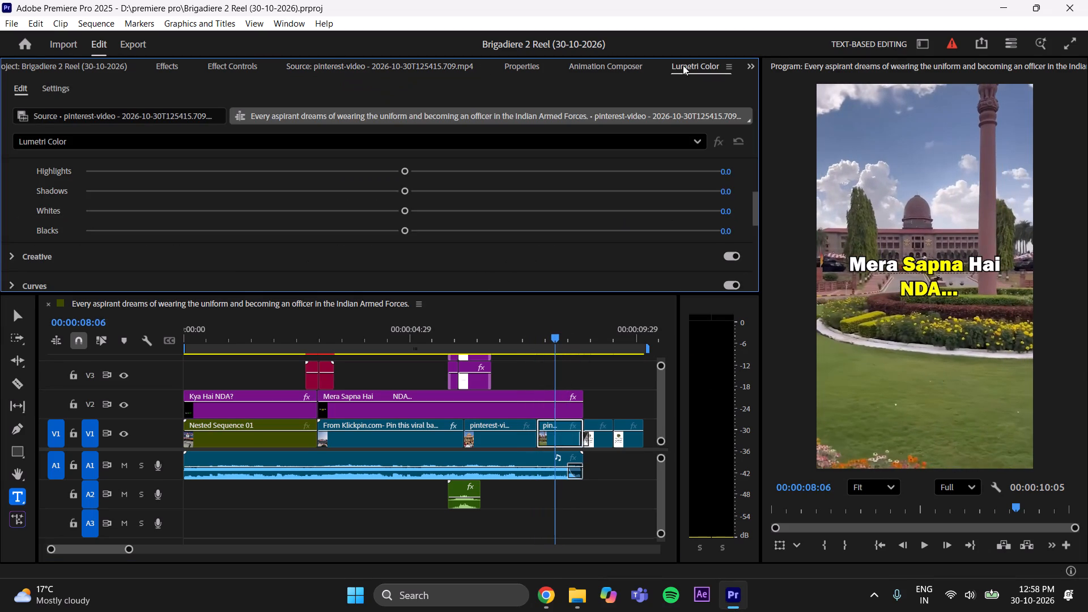
scroll(416, 195, up, 13)
scroll(413, 197, down, 9)
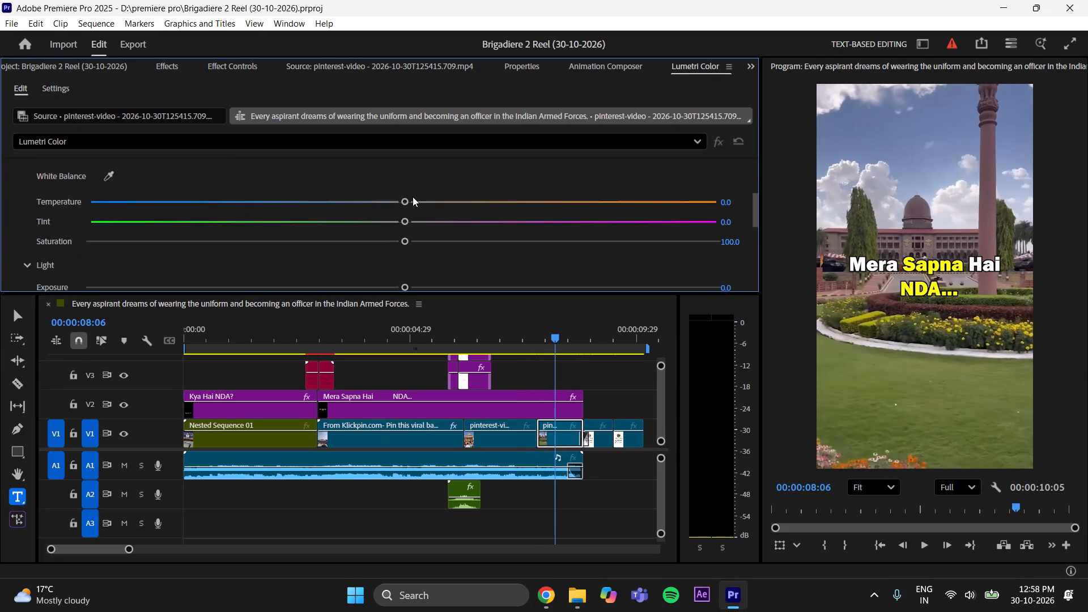
scroll(413, 197, down, 2)
drag(406, 212, 433, 203)
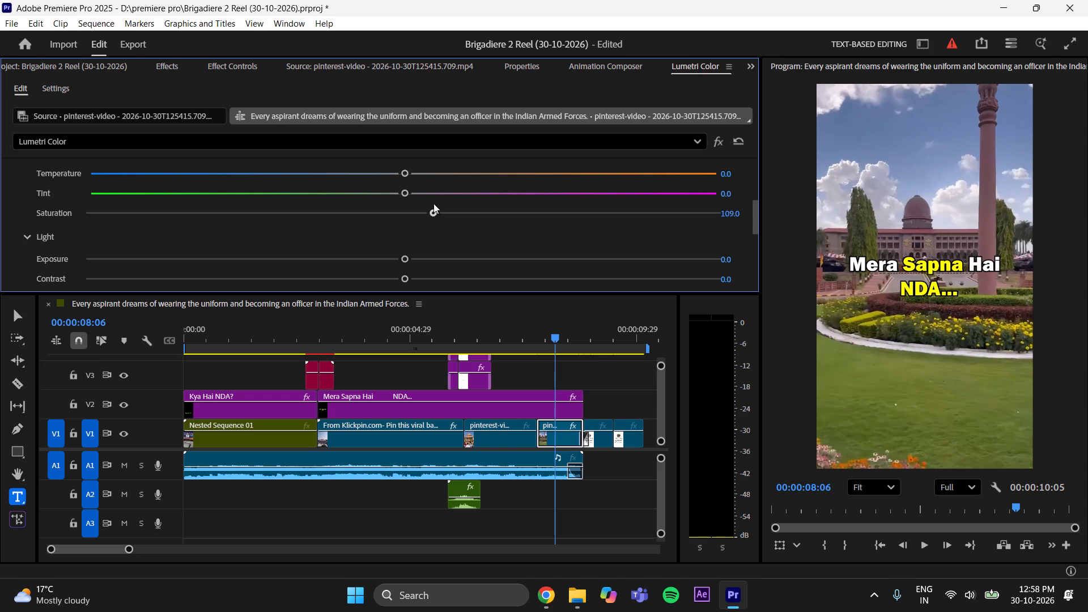
drag(433, 203, 416, 212)
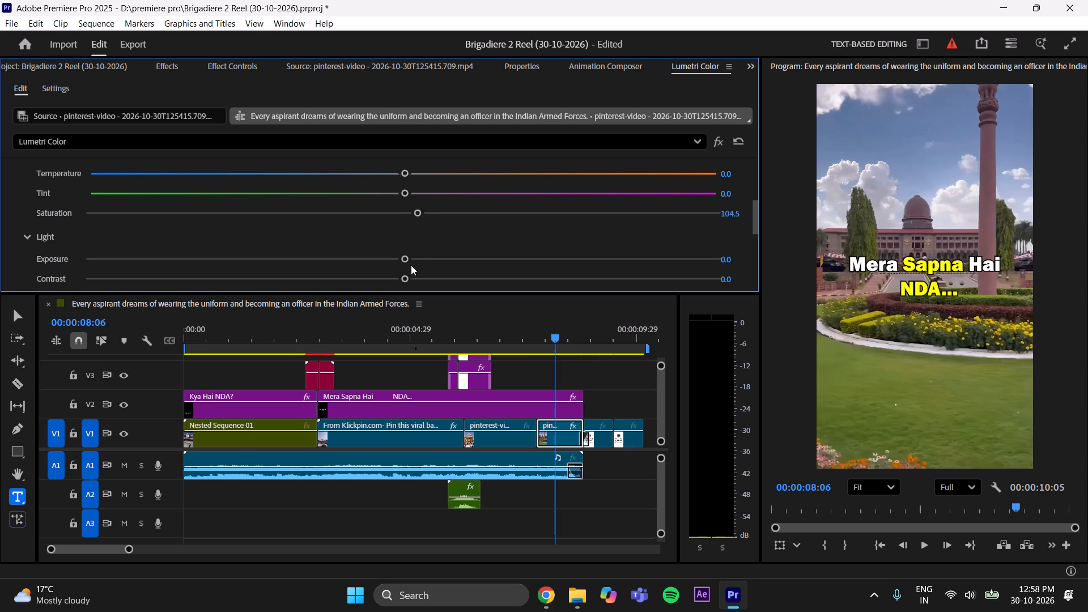
drag(407, 252, 436, 252)
drag(413, 260, 424, 259)
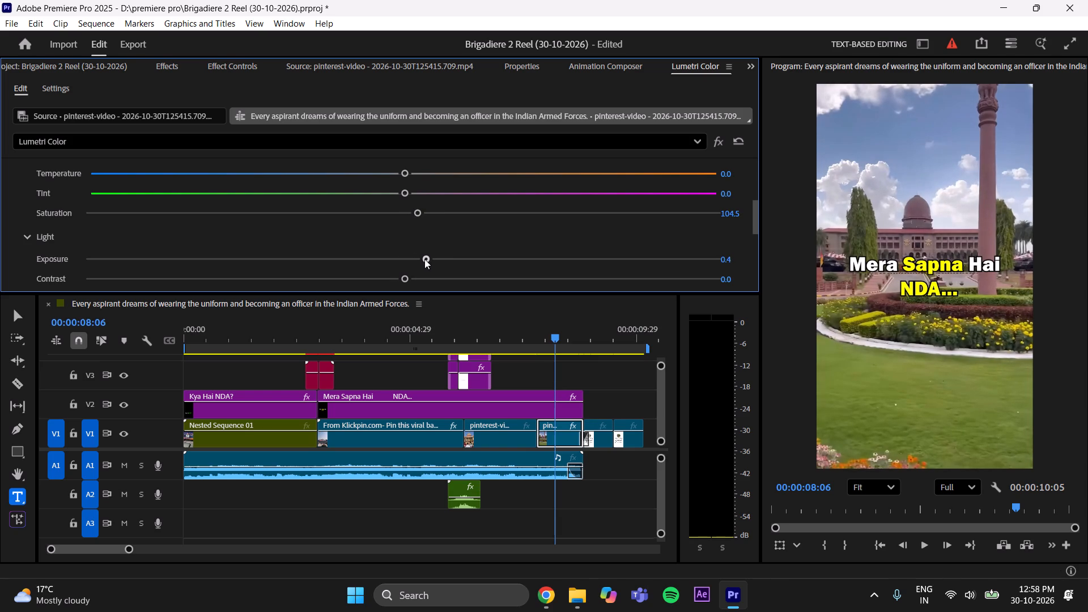
drag(424, 259, 423, 260)
Set the building shot's Lumetri contrast to 3.6, highlights to 4.3 and shadows to -13.1.
scroll(496, 210, down, 4)
drag(408, 224, 410, 224)
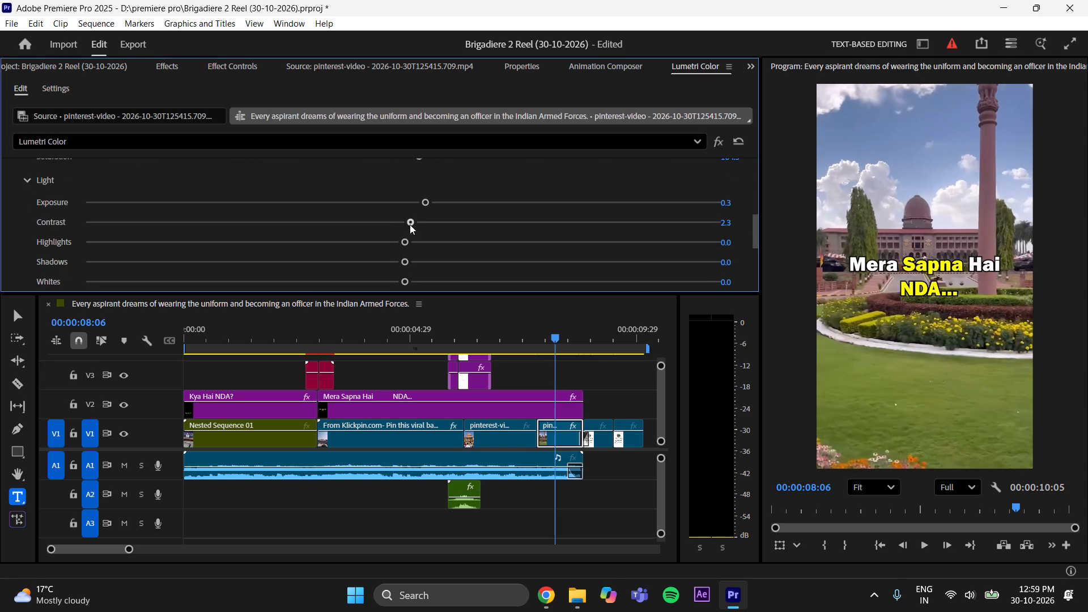
drag(410, 224, 413, 223)
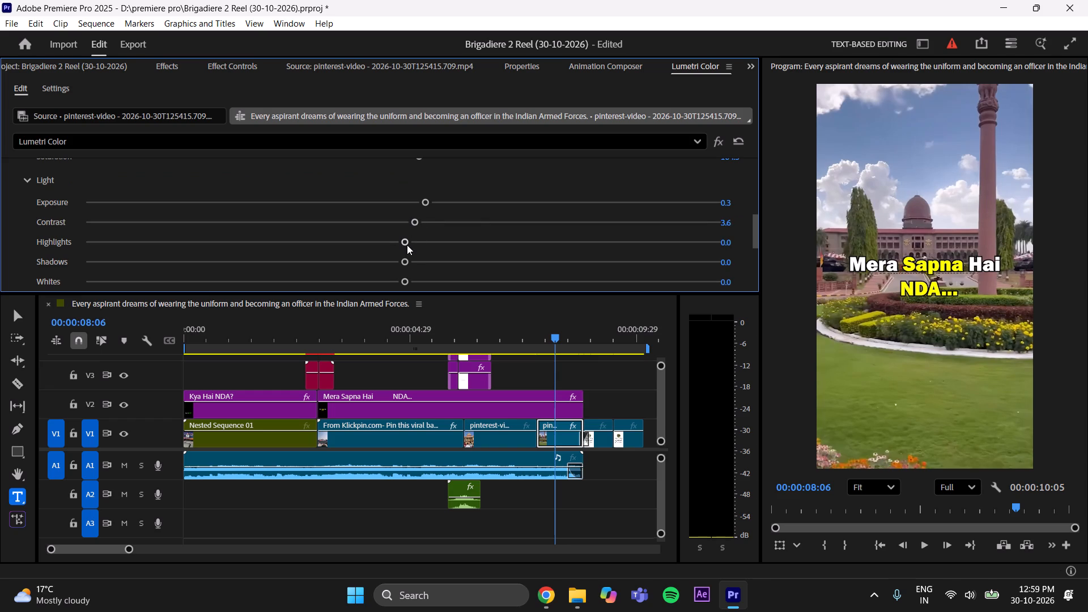
drag(407, 244, 416, 251)
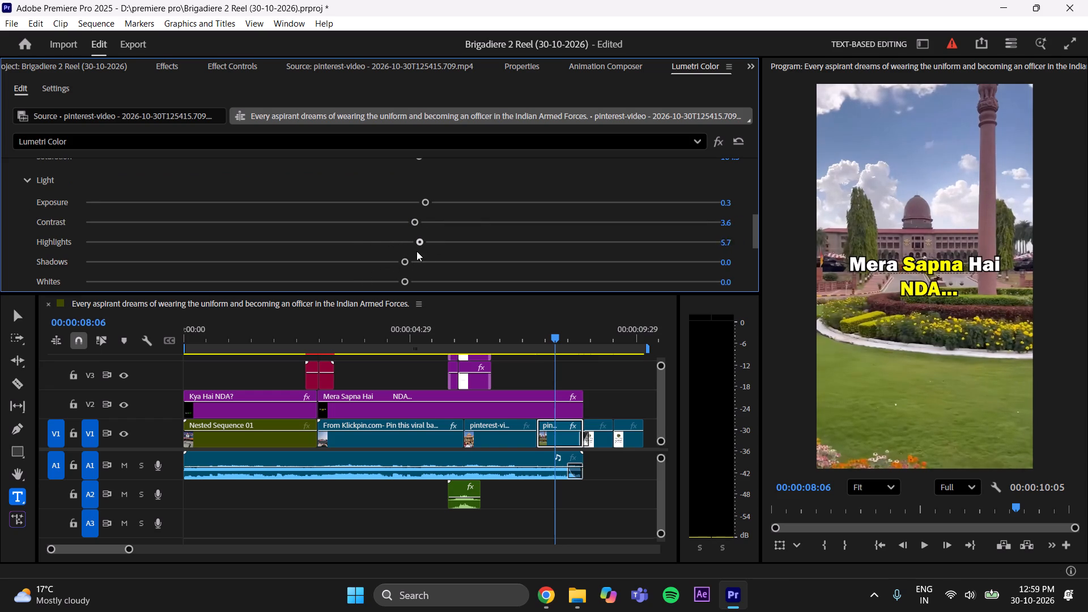
drag(416, 251, 415, 252)
drag(409, 264, 381, 289)
drag(381, 289, 399, 283)
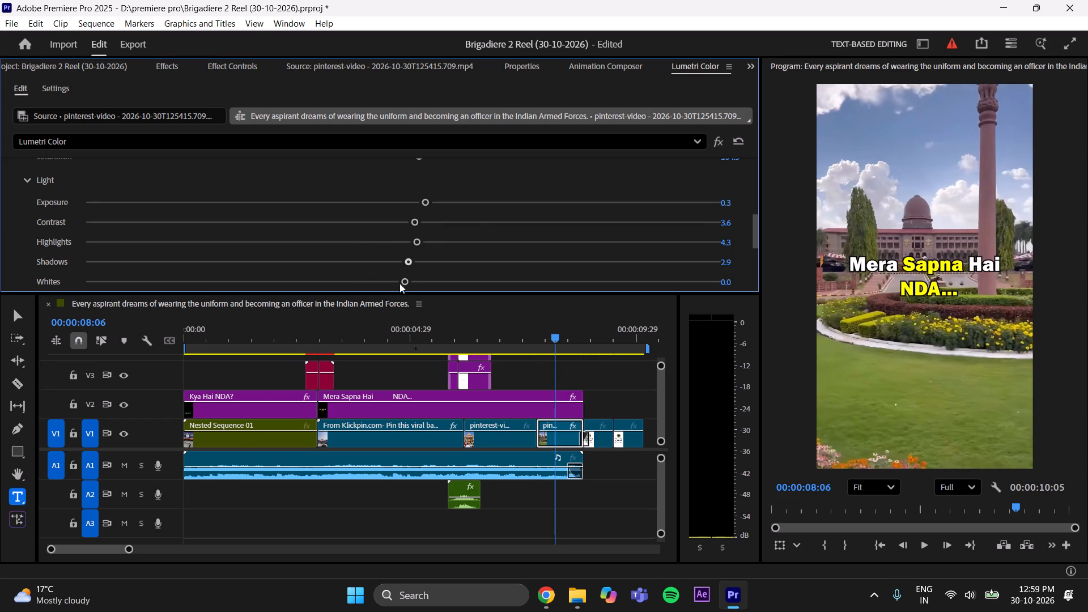
drag(399, 283, 361, 303)
Set the building shot's Lumetri whites to 6.1 and blacks to -5.2, compare with the grade bypassed, and save the project.
scroll(515, 177, down, 5)
drag(412, 210, 416, 210)
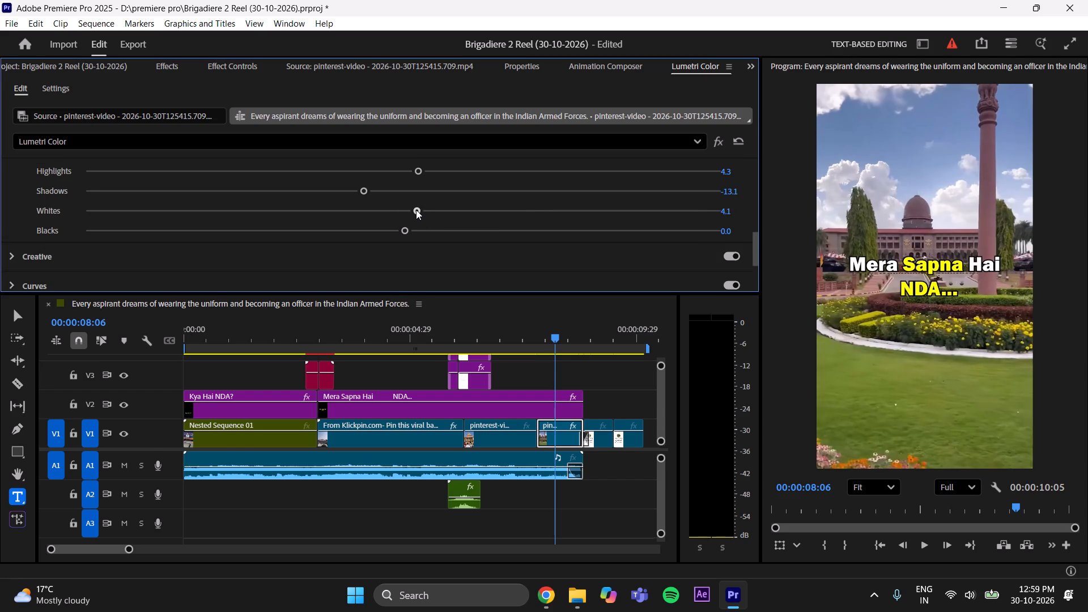
drag(416, 210, 421, 210)
drag(409, 230, 380, 246)
drag(380, 246, 386, 243)
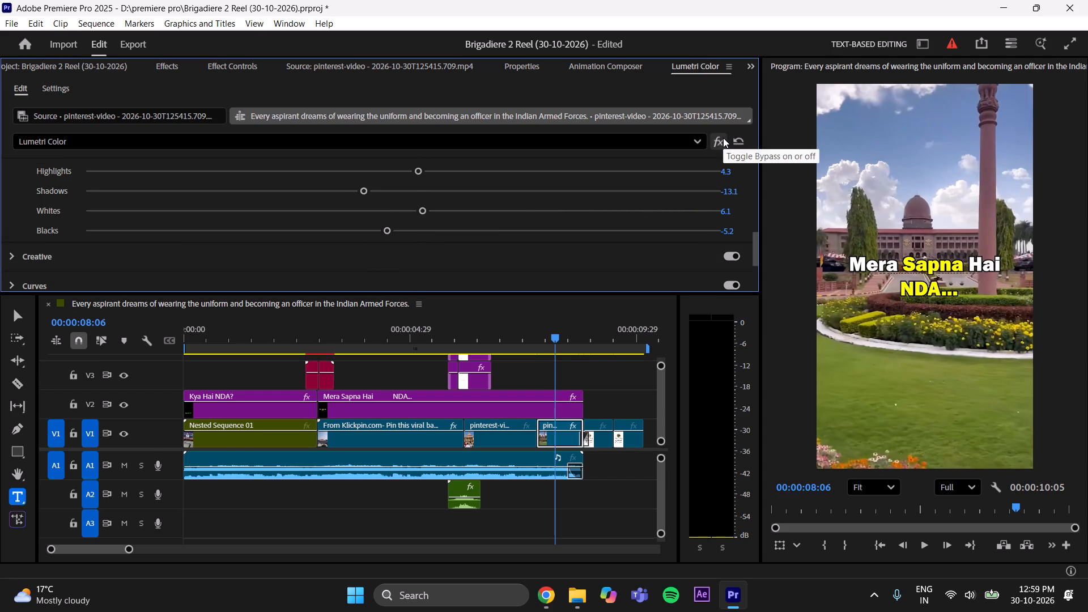
click(723, 138)
click(723, 138)
click(601, 368)
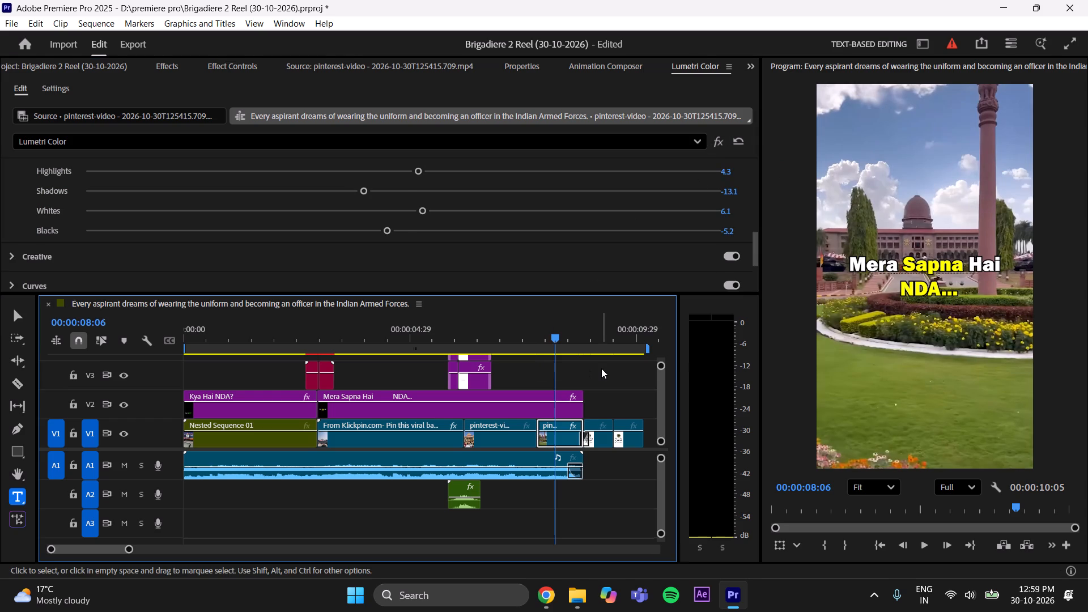
key(ctrl+s)
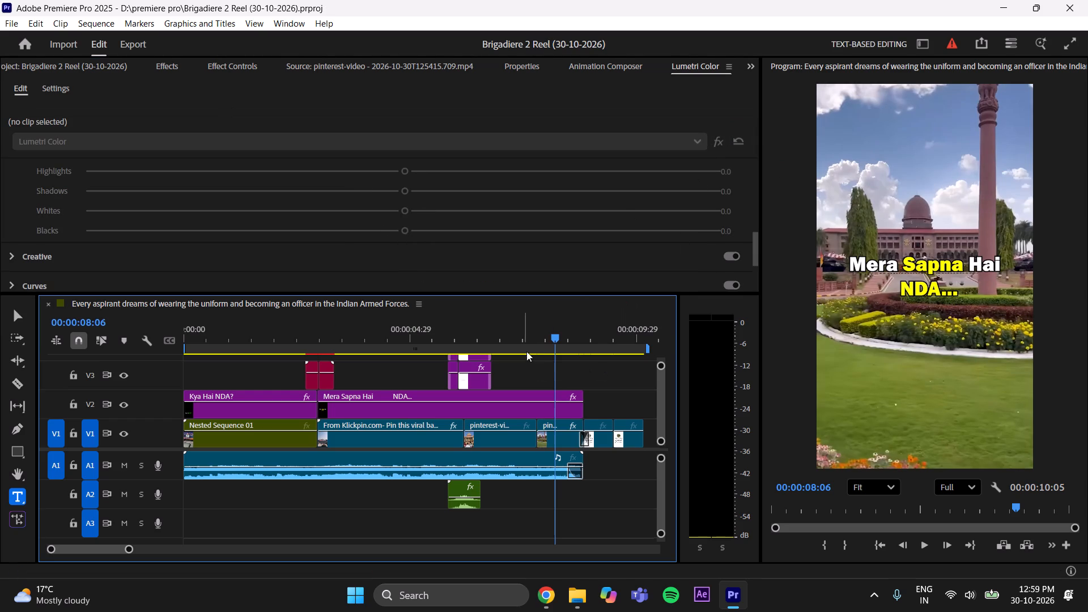
Scrub back through the parade and preceding Klickpin shots to check the sequence, and save the project.
drag(555, 337, 512, 360)
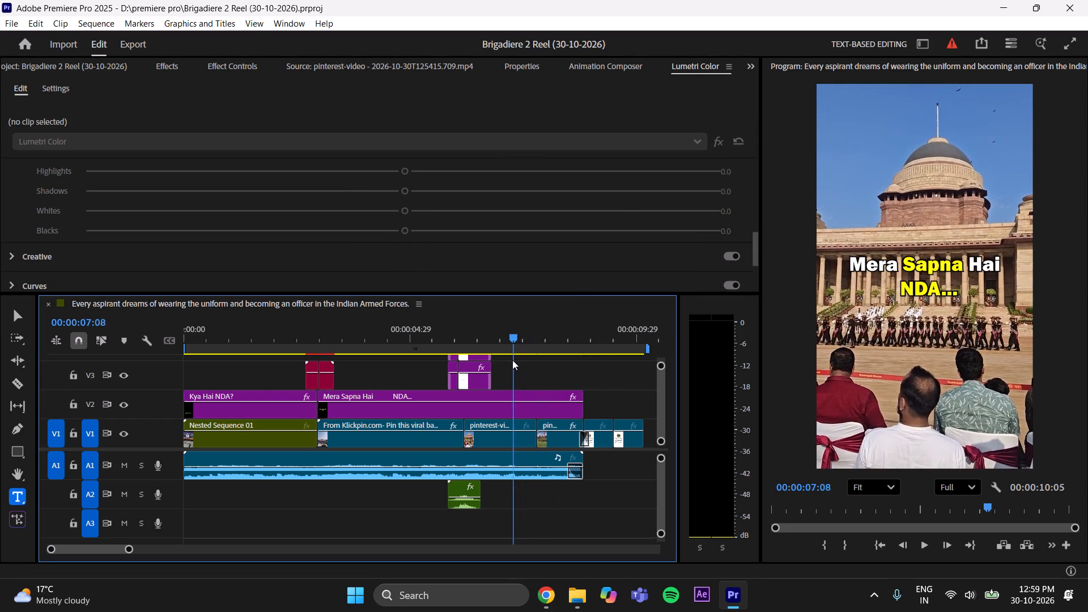
drag(512, 360, 447, 426)
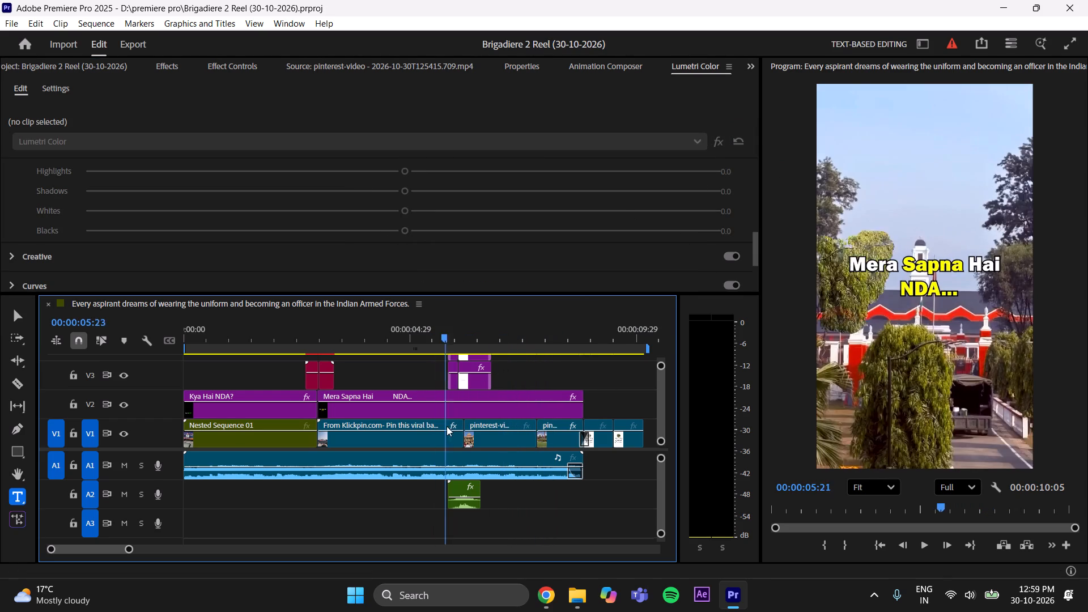
drag(447, 426, 483, 426)
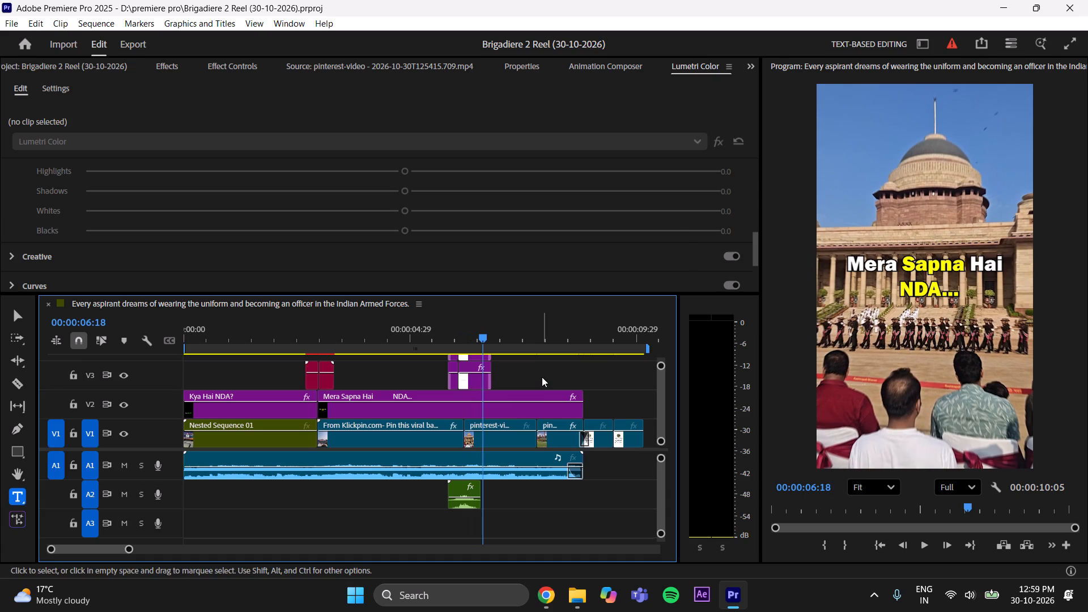
key(ctrl+s)
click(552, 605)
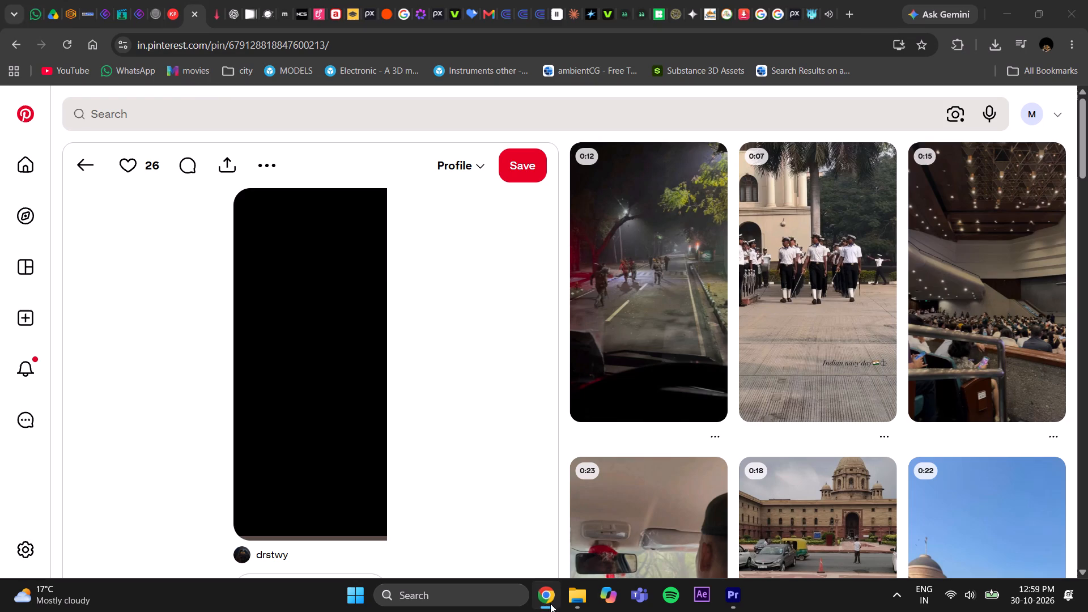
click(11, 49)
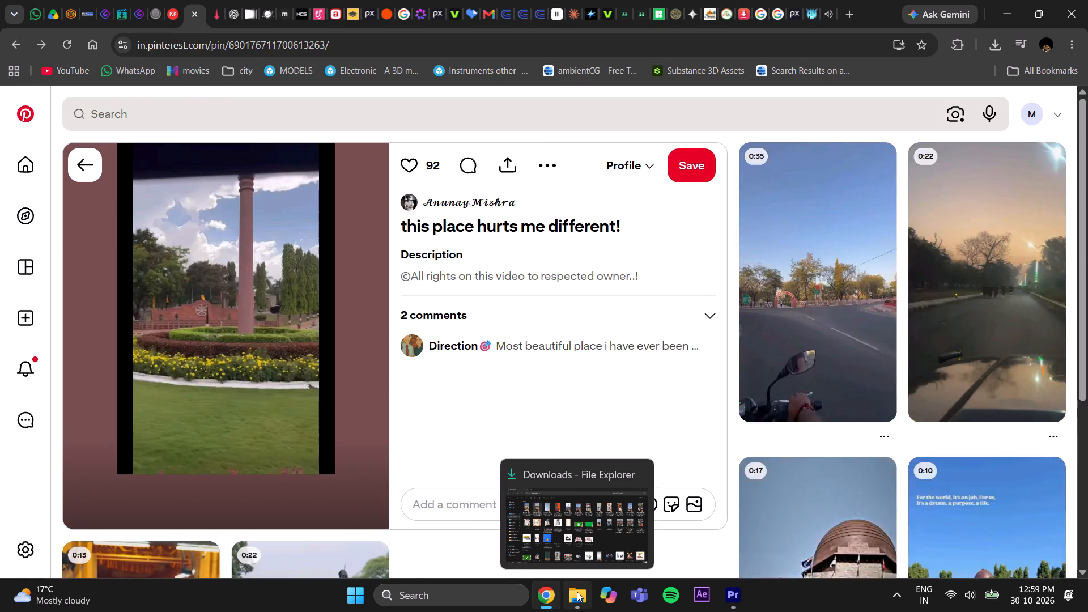
In File Explorer, delete the earlier Brigadier Defence Academy 2 Reel export from the Bregadiere Defence Academy folder.
click(577, 592)
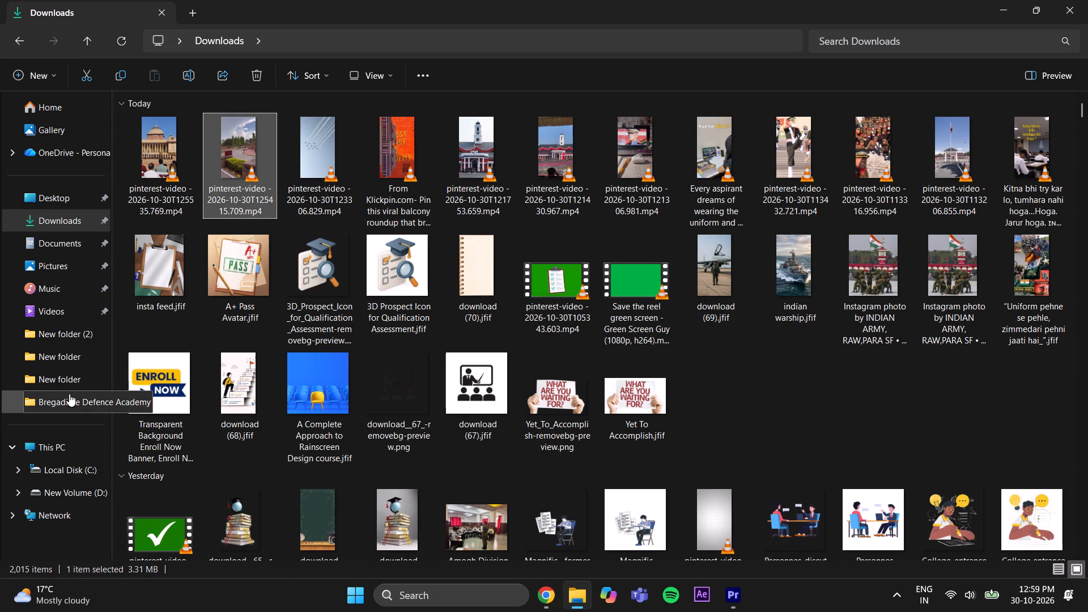
click(70, 391)
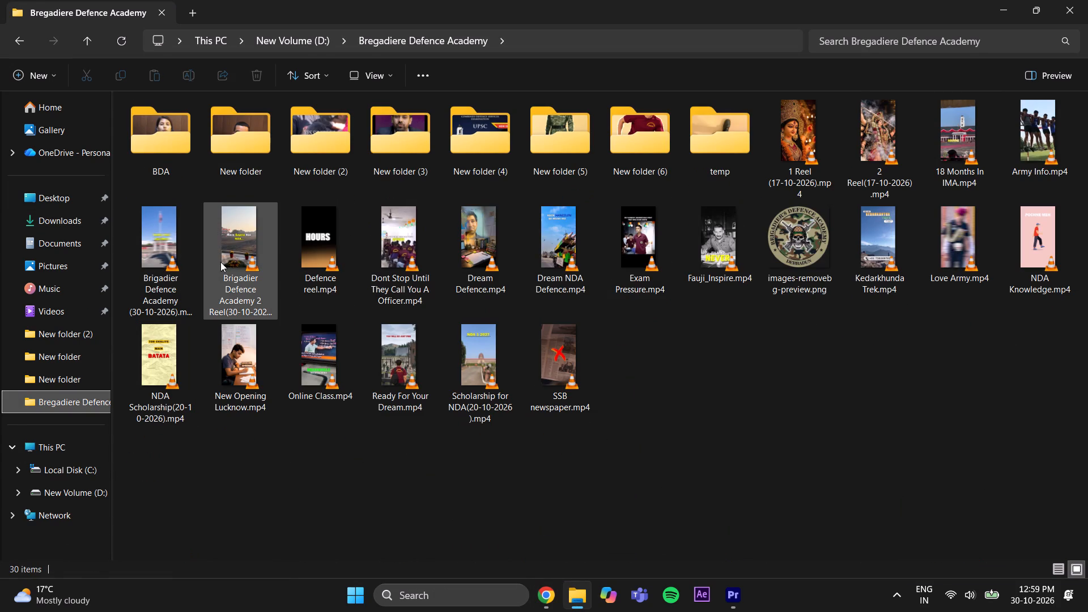
click(235, 258)
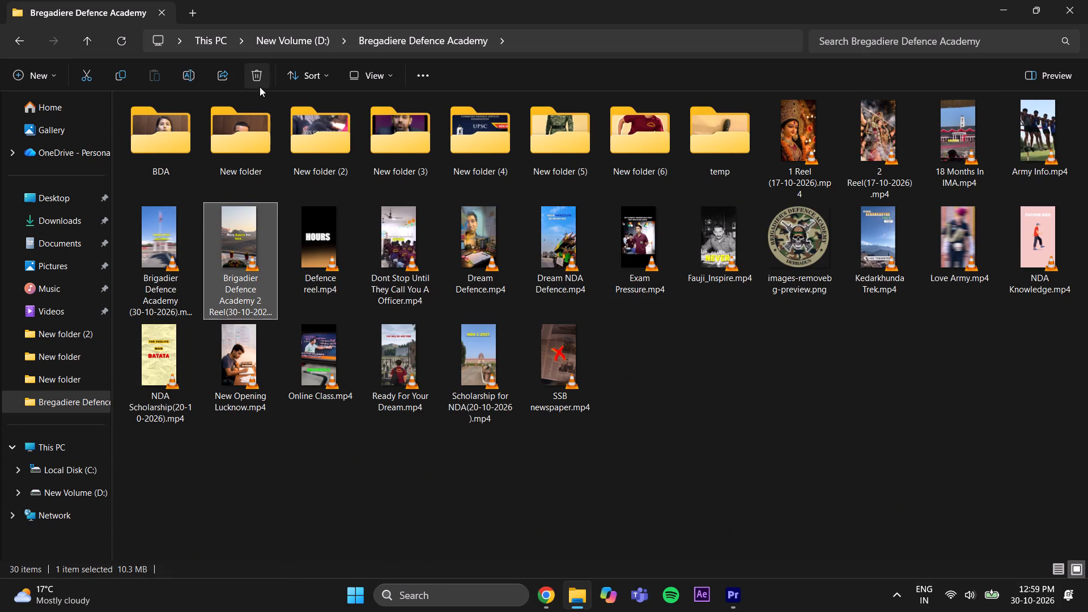
click(260, 86)
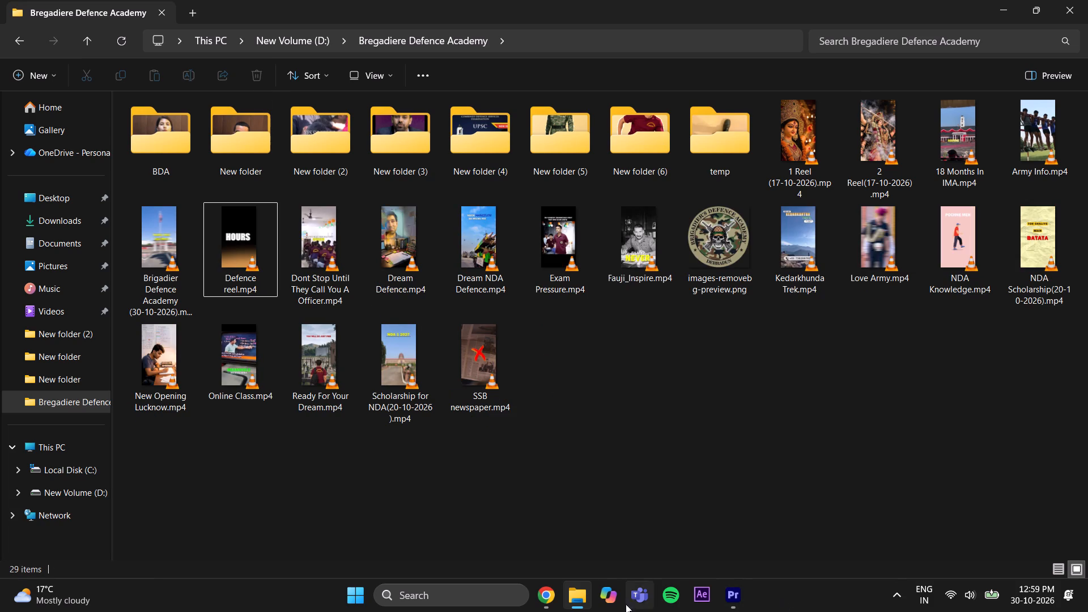
Switch to Chrome and browse the related Pinterest videos below the open pin for more academy and parade footage.
click(555, 598)
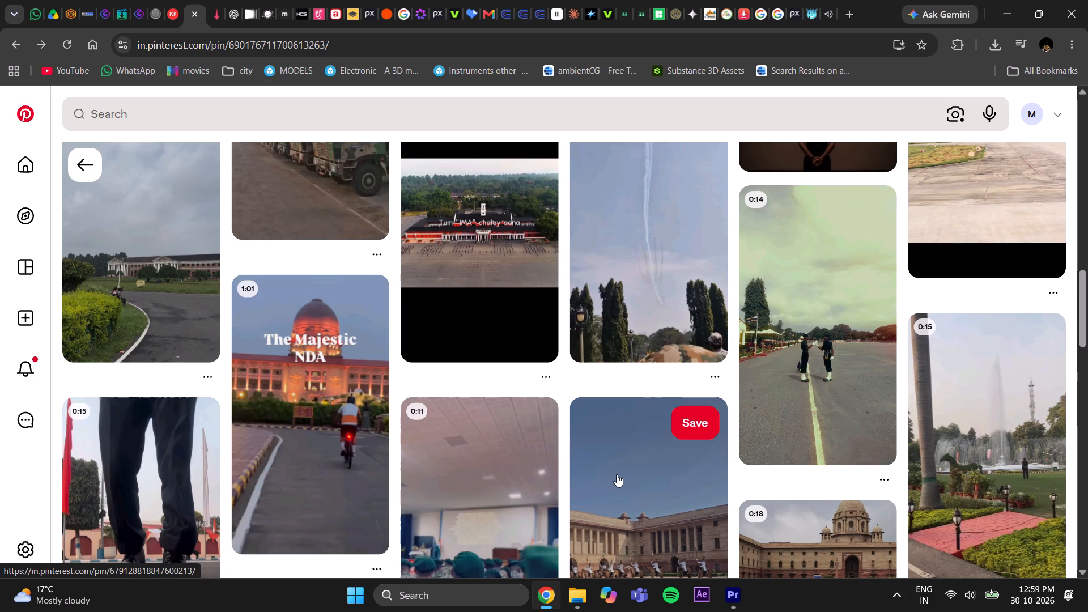
scroll(617, 474, up, 14)
scroll(617, 474, down, 4)
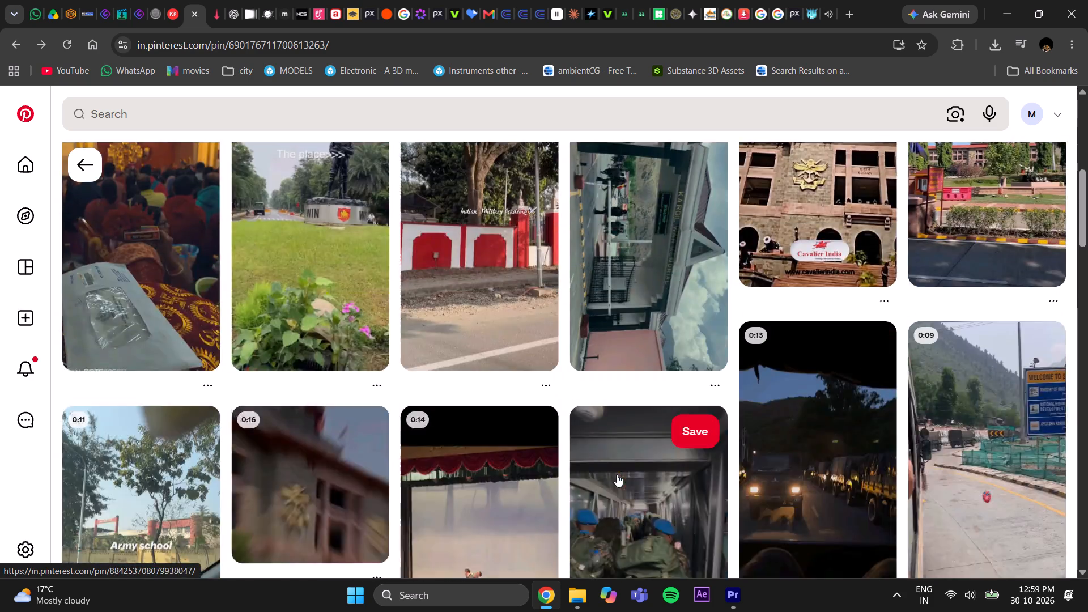
scroll(617, 474, down, 8)
scroll(617, 474, up, 2)
scroll(617, 474, down, 4)
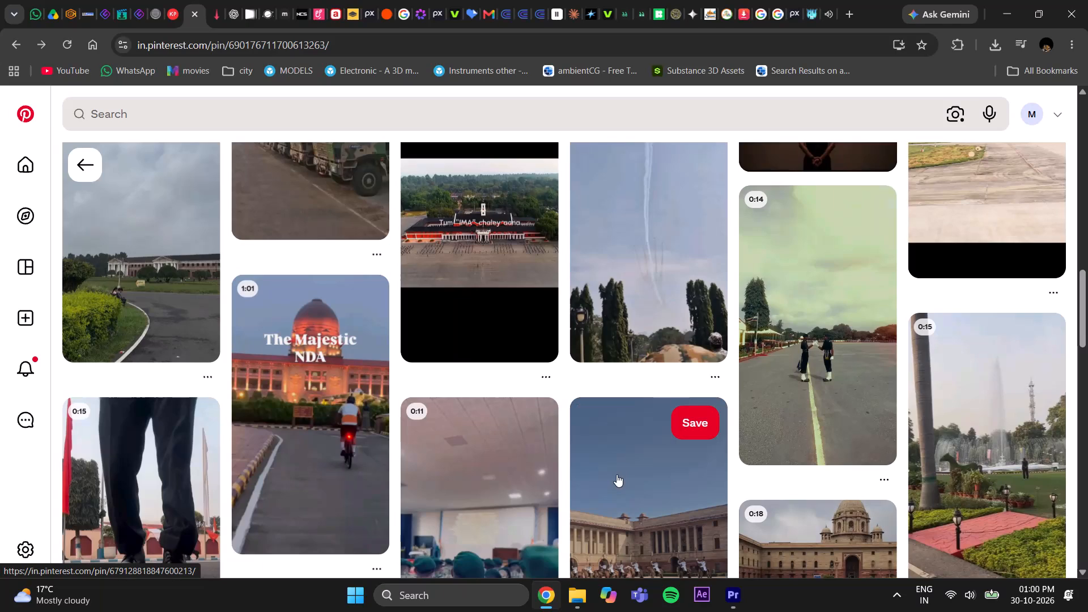
scroll(617, 474, down, 5)
scroll(617, 474, up, 2)
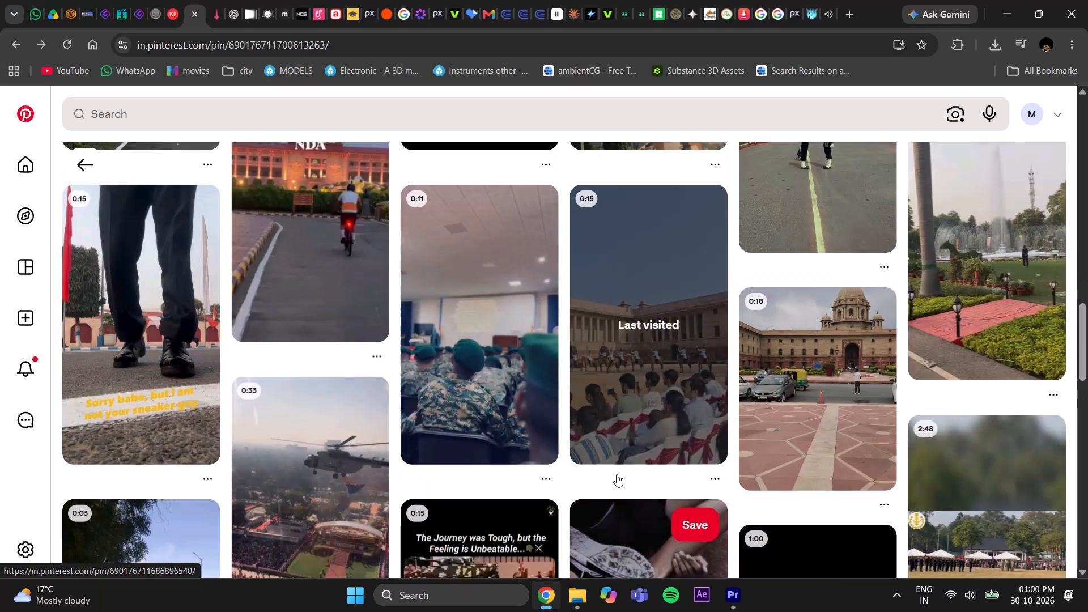
scroll(617, 474, up, 10)
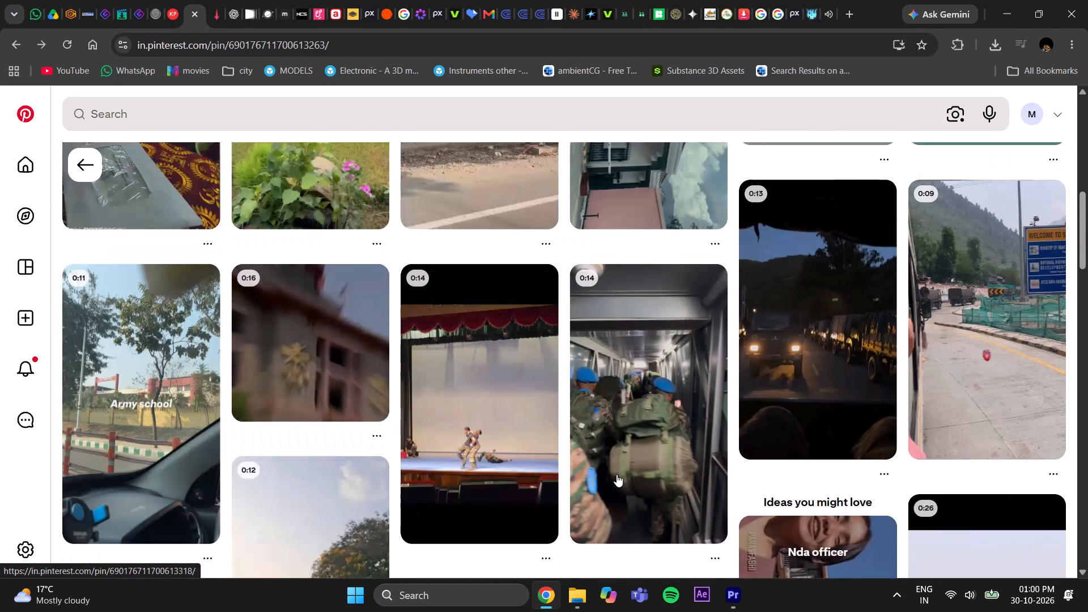
scroll(617, 474, up, 6)
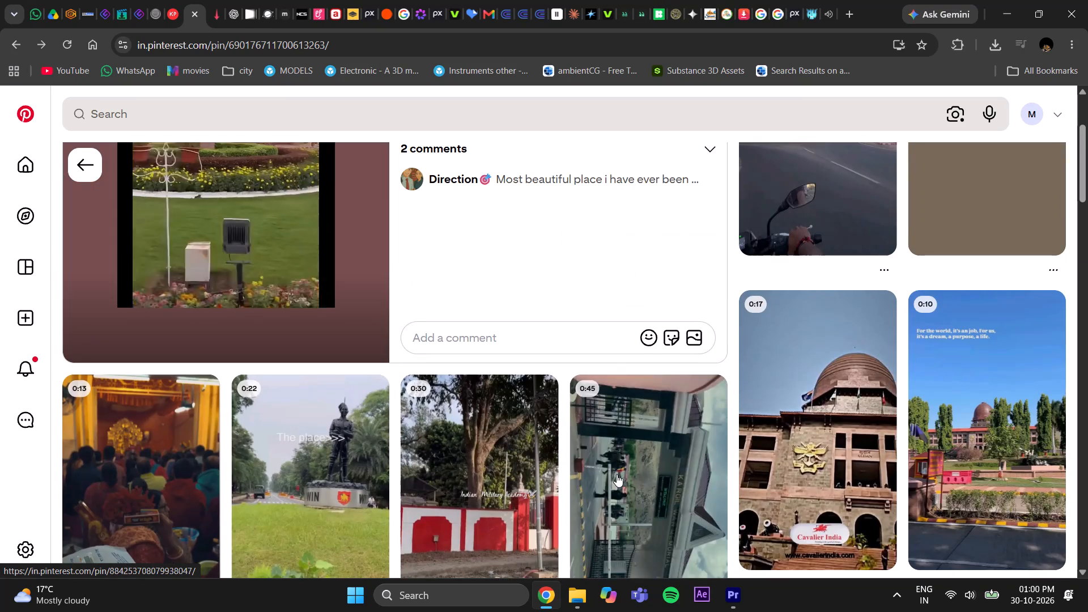
scroll(617, 474, up, 7)
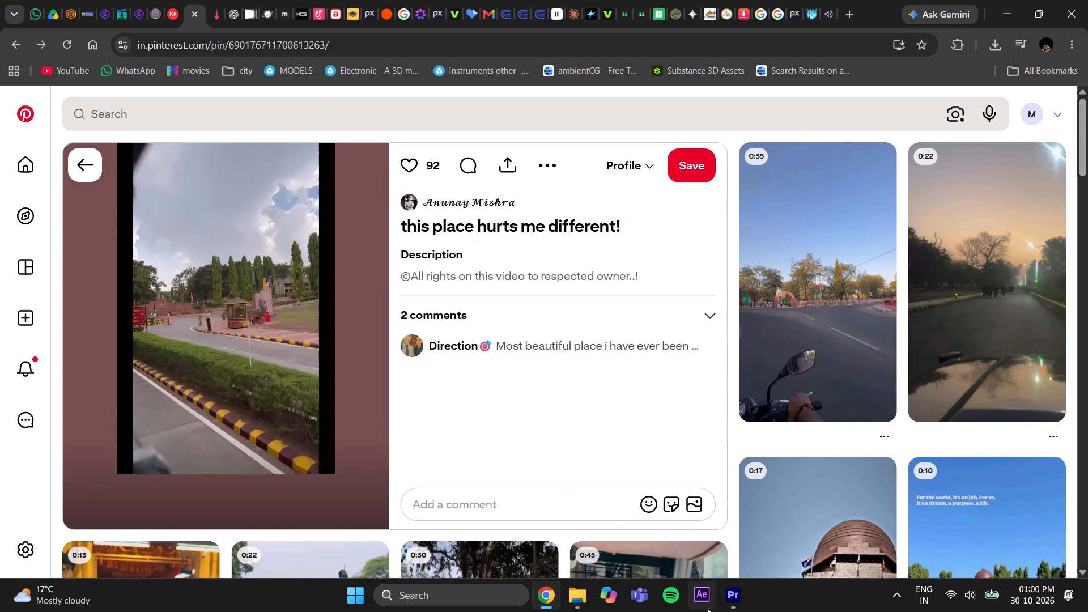
Switch to Premiere Pro, scrub through the building and parade shot, return the playhead to the sequence start, and save the project.
click(722, 607)
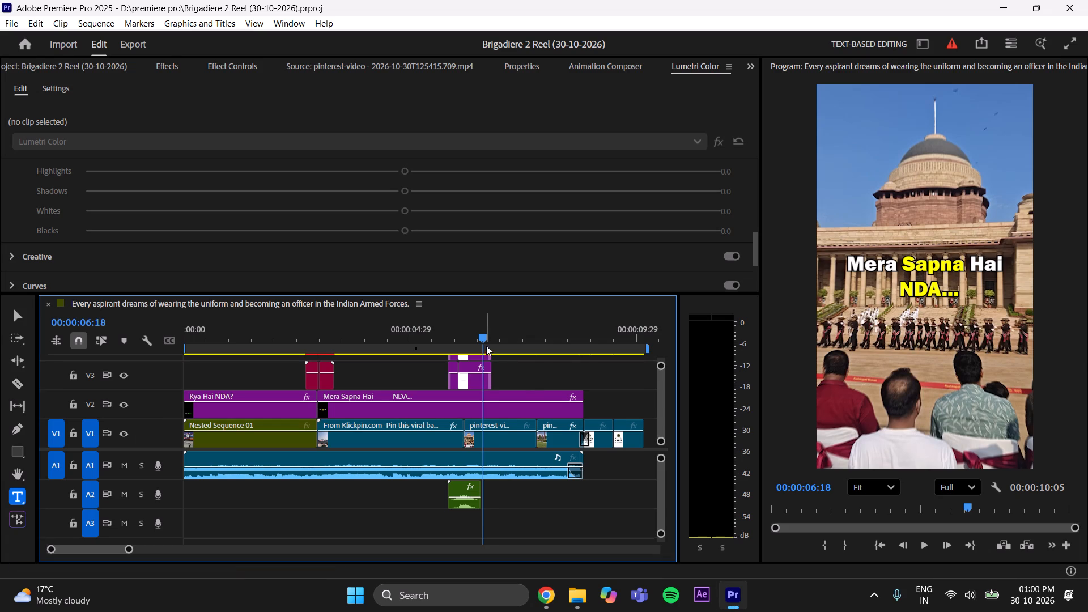
drag(486, 346, 120, 427)
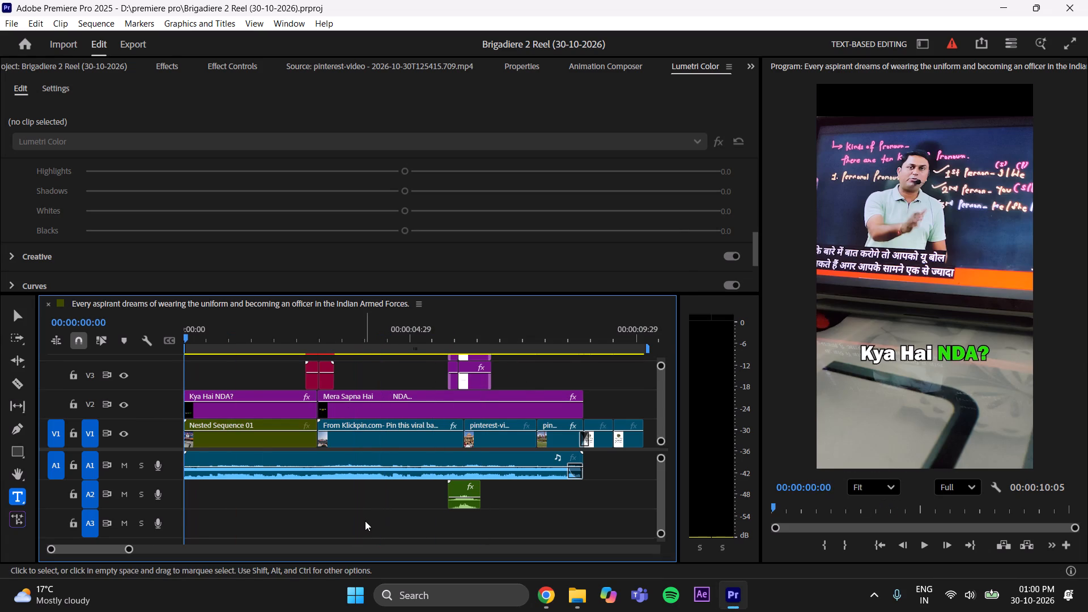
key(ctrl+s)
key(ctrl+s)
key(ctrl+s)
key(ctrl+s)
key(ctrl+s)
key(ctrl+s)
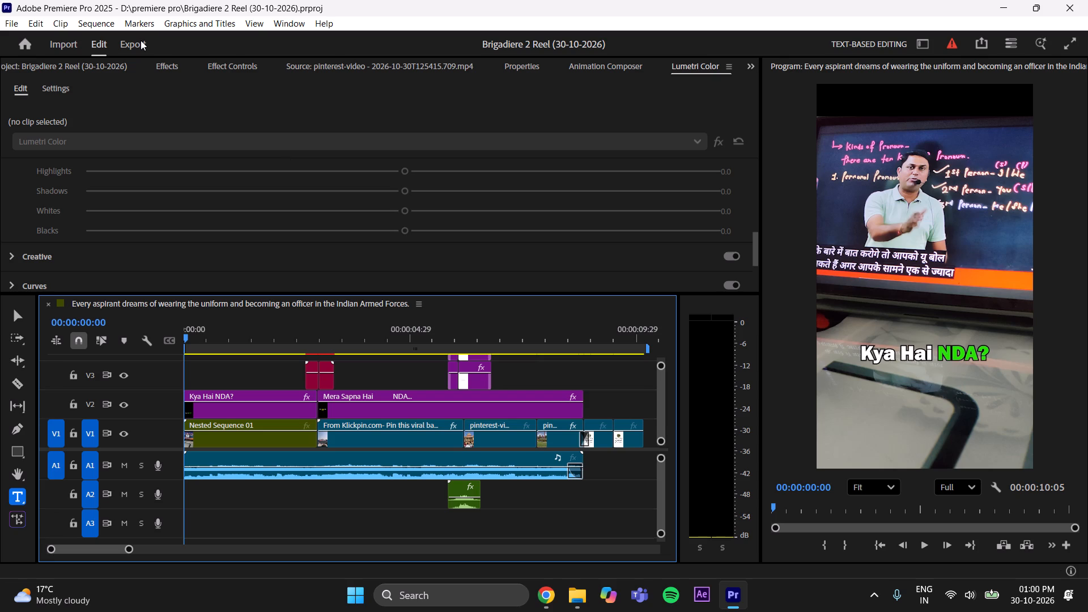
drag(469, 335, 530, 338)
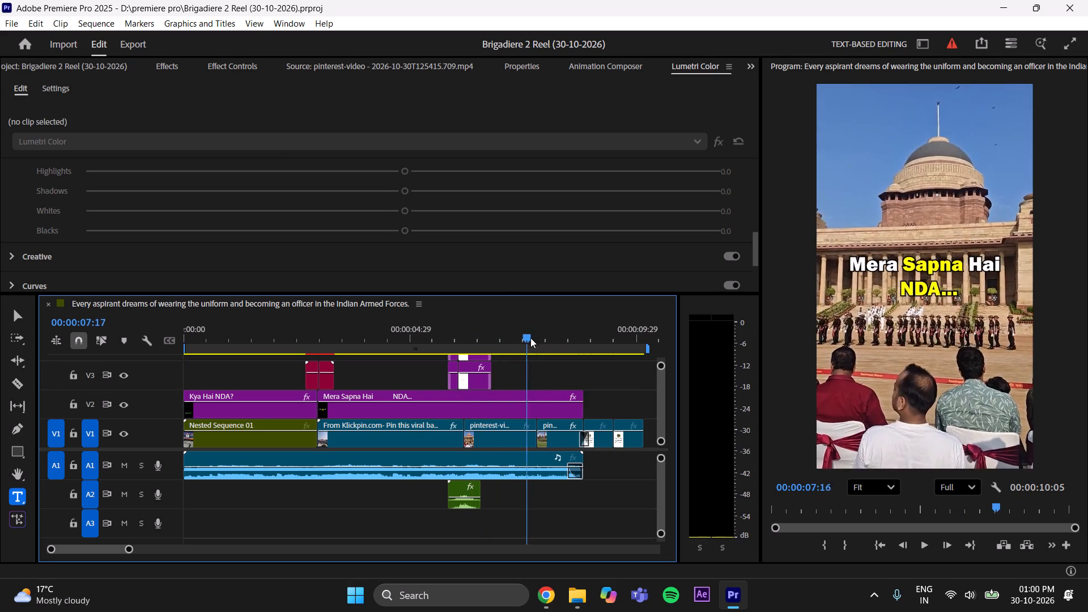
drag(530, 338, 62, 539)
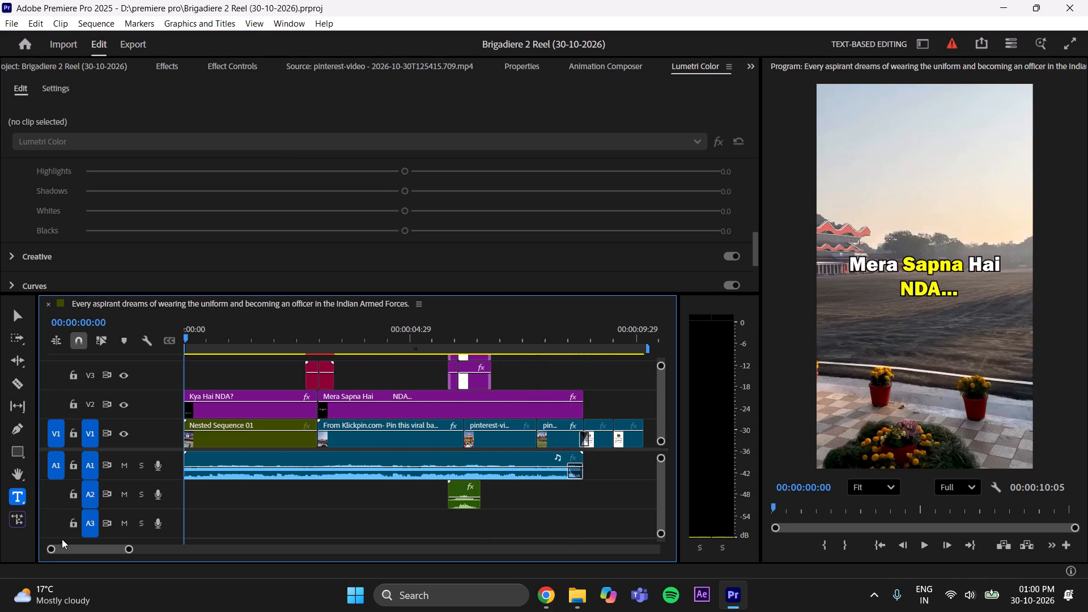
drag(62, 539, 57, 541)
key(ctrl+s)
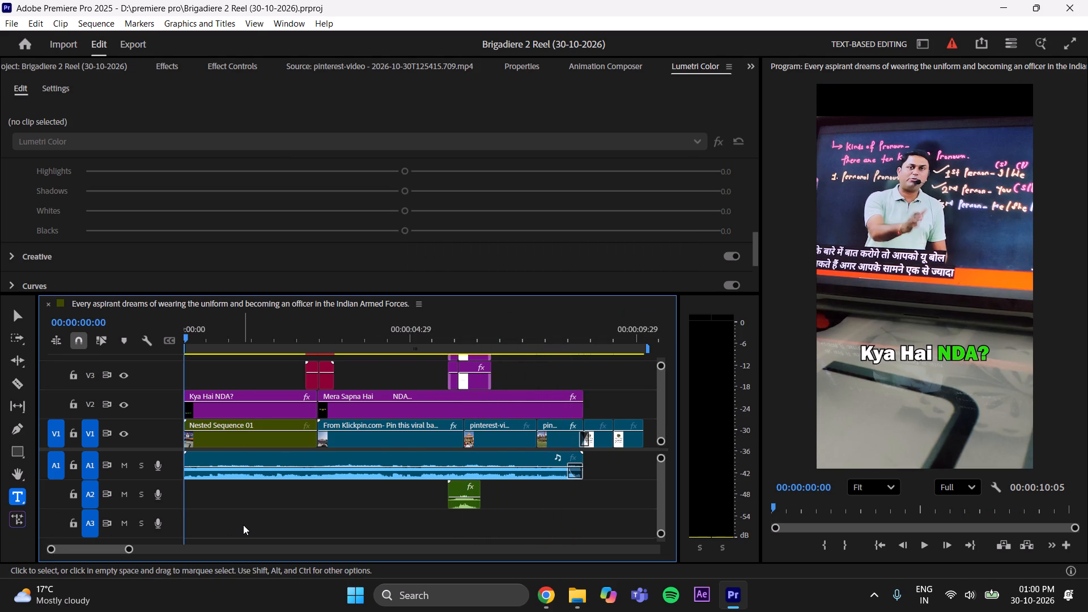
Open the sequence's export settings and name the output file Brigadier Defence Academy 2 Reel(30-10-2026).
click(142, 37)
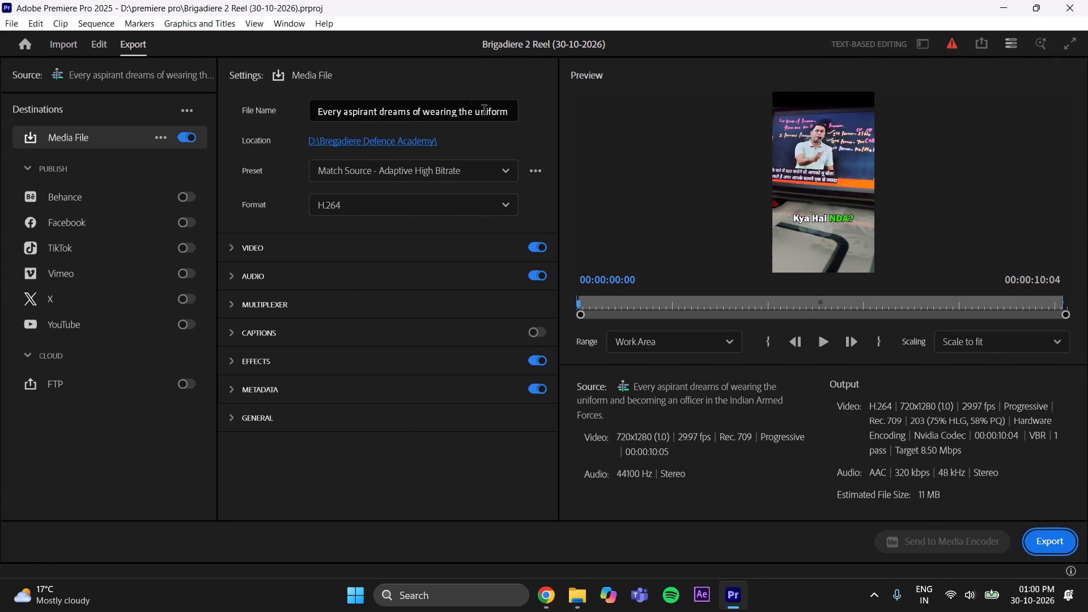
click(512, 115)
key(BackSpace)
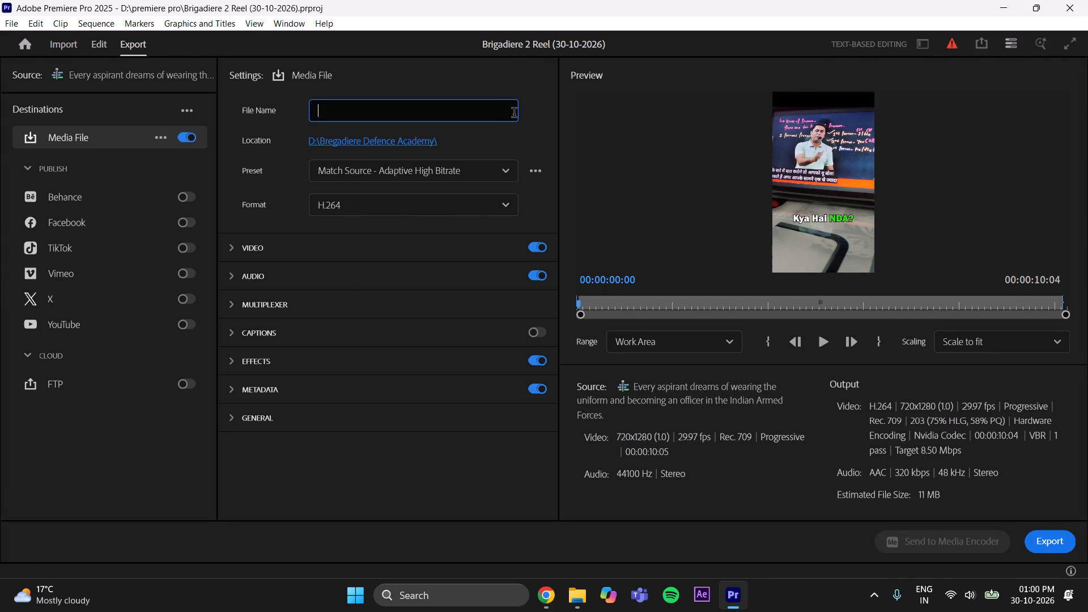
text(Brigadier)
key(space)
text(Defe)
text(nce)
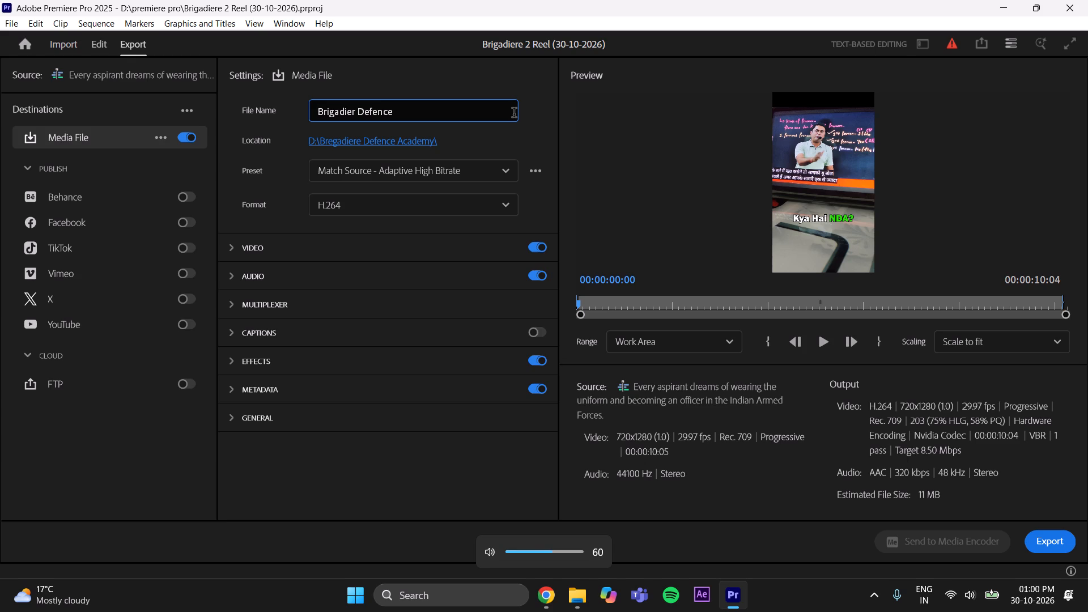
key(space)
text(Academy)
key(space)
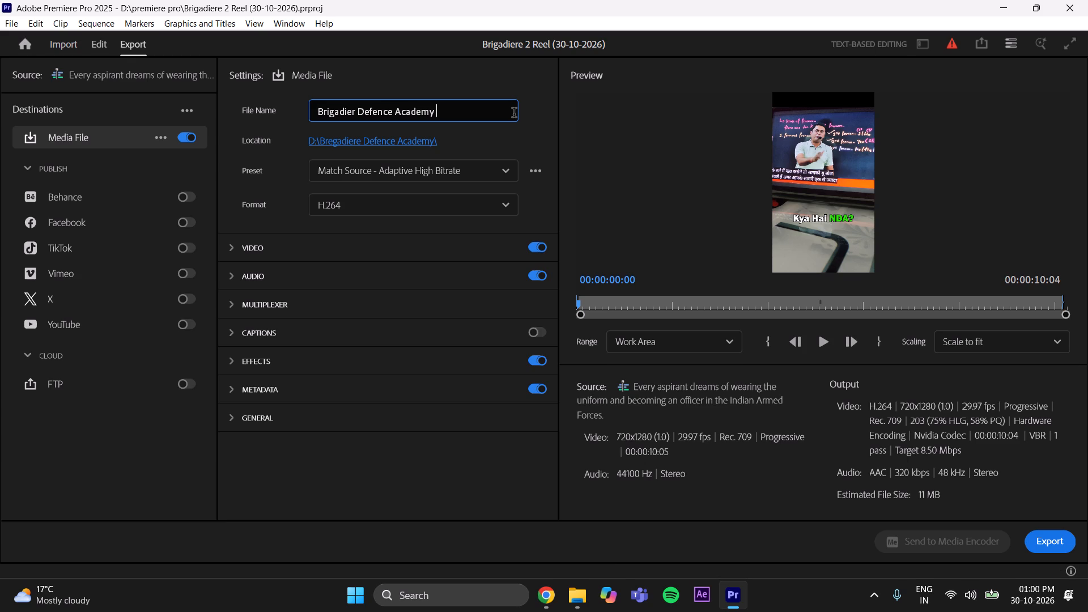
text(2)
key(space)
text(Reel)
key(shift+parenleft)
text(30-)
text(10-2026)
key(shift+parenright)
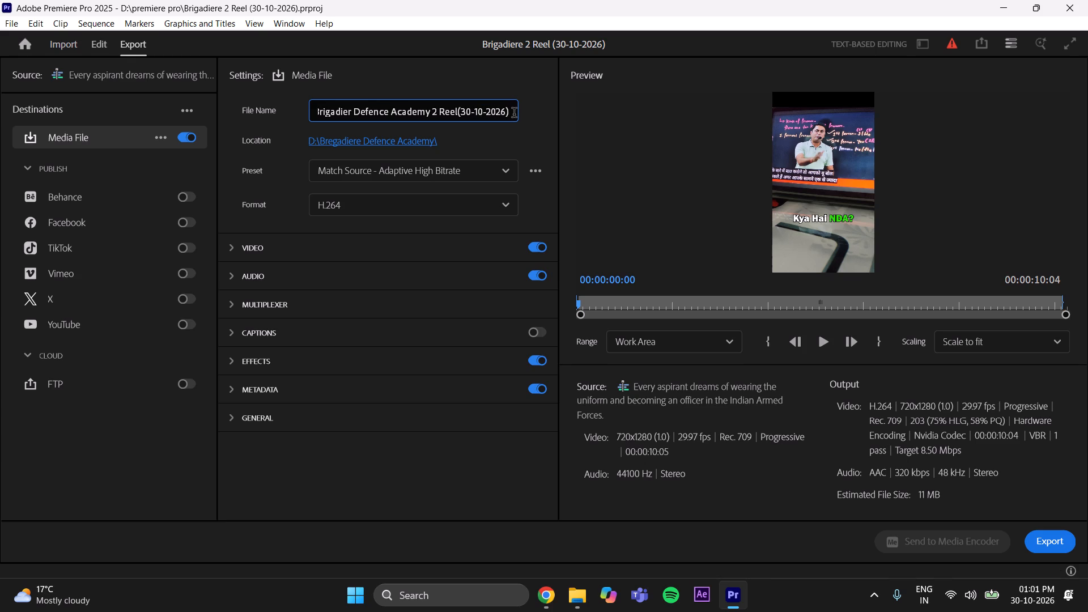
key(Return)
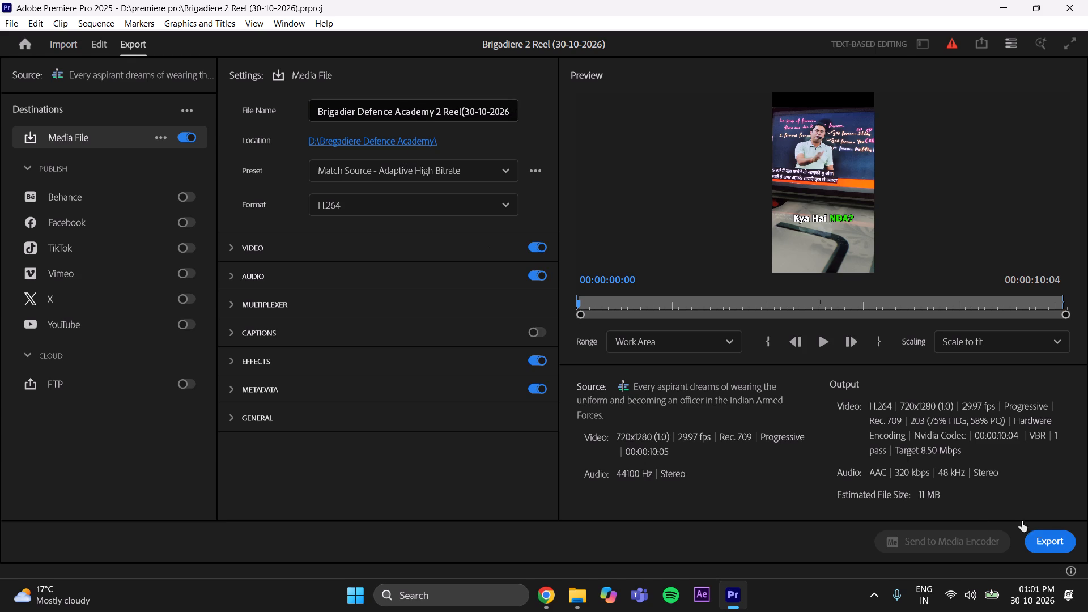
Export the reel as an H.264 media file to the Bregadiere Defence Academy folder with the current settings.
click(1060, 541)
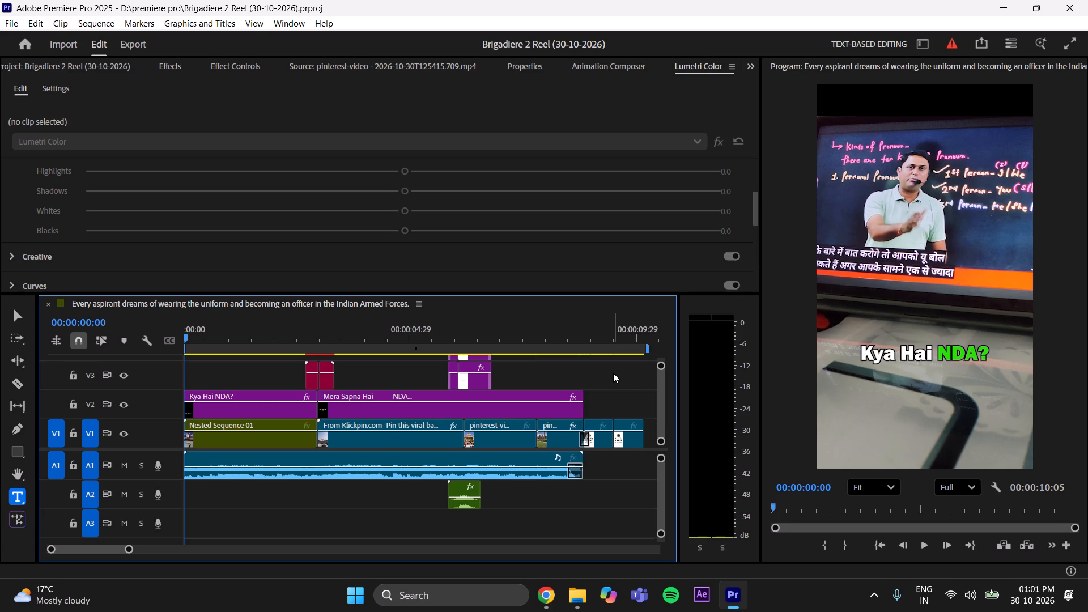
Switch to Chrome and bring up the open YouTube page with the Kanye West song I Wonder.
click(557, 608)
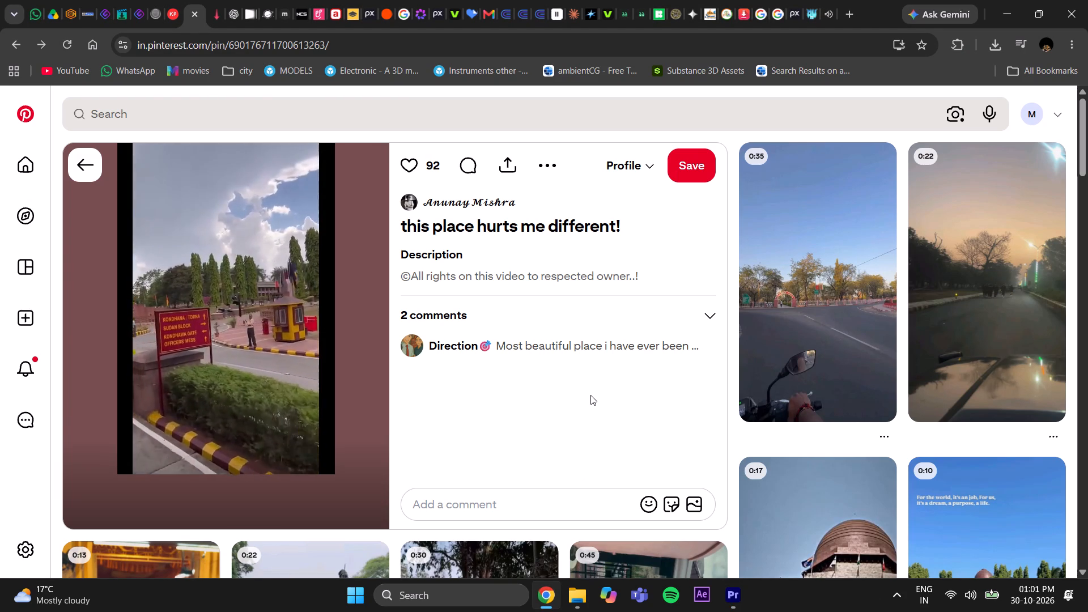
drag(622, 385, 787, 8)
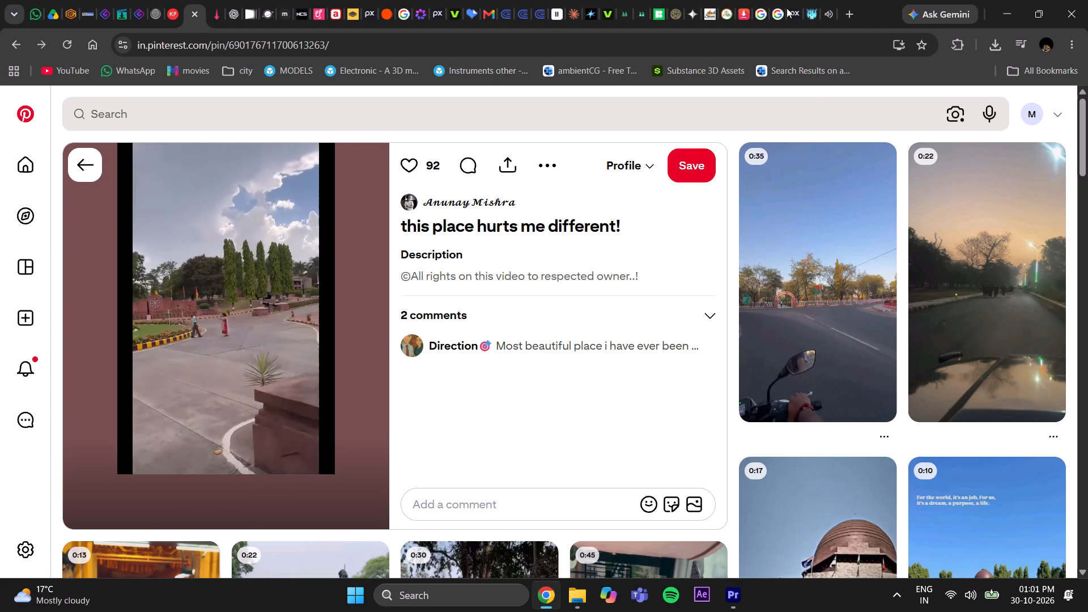
drag(787, 8, 834, 7)
click(834, 7)
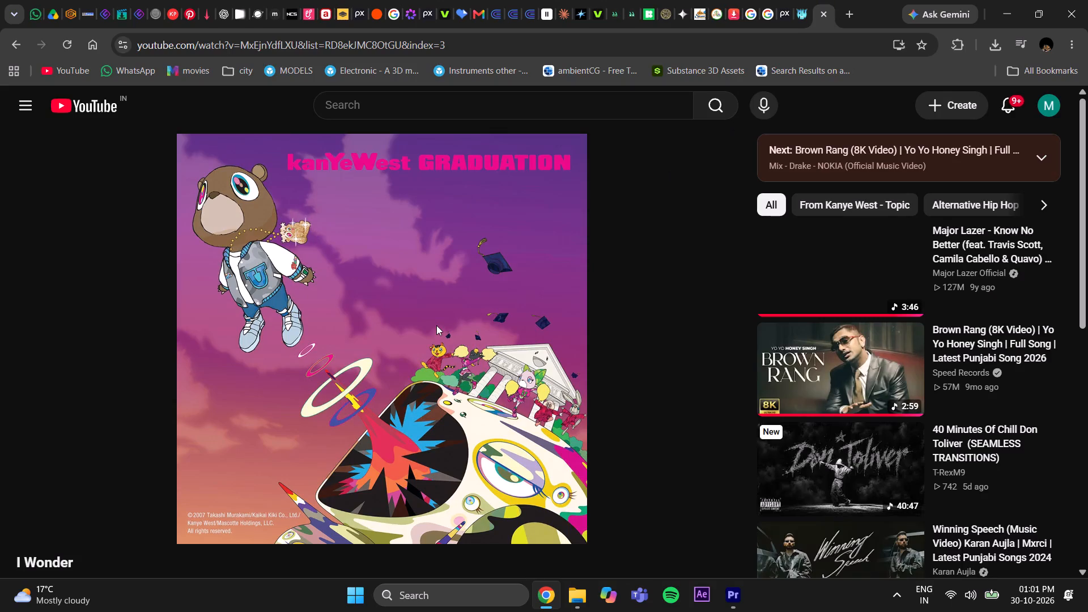
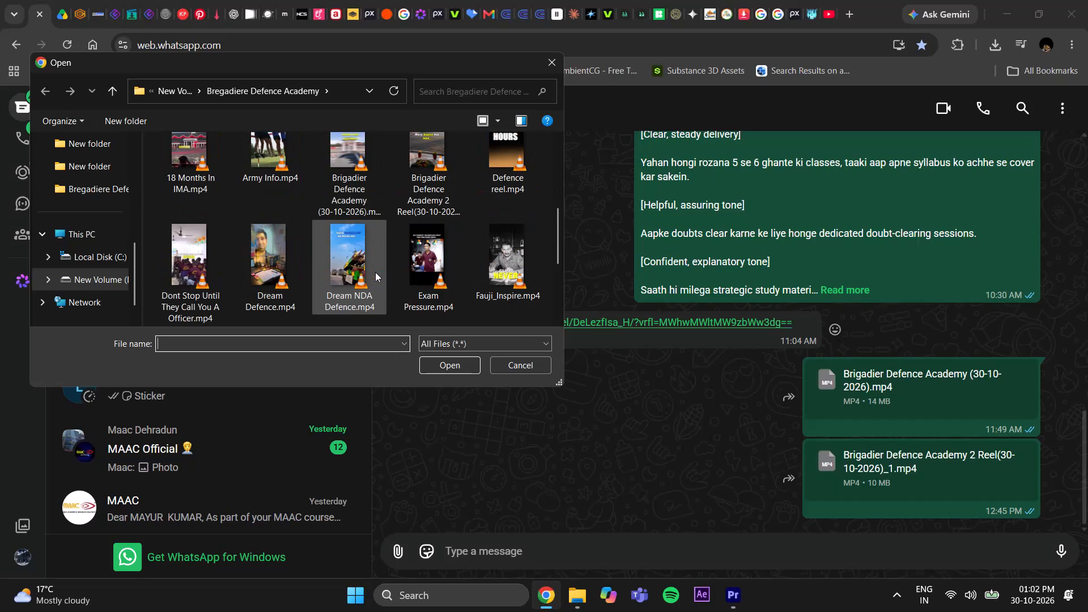
Choose Brigadier Defence Academy 2 Reel(30-10-2026).mp4 from the Bregadiere Defence Academy folder as the attachment for the WhatsApp chat.
click(416, 182)
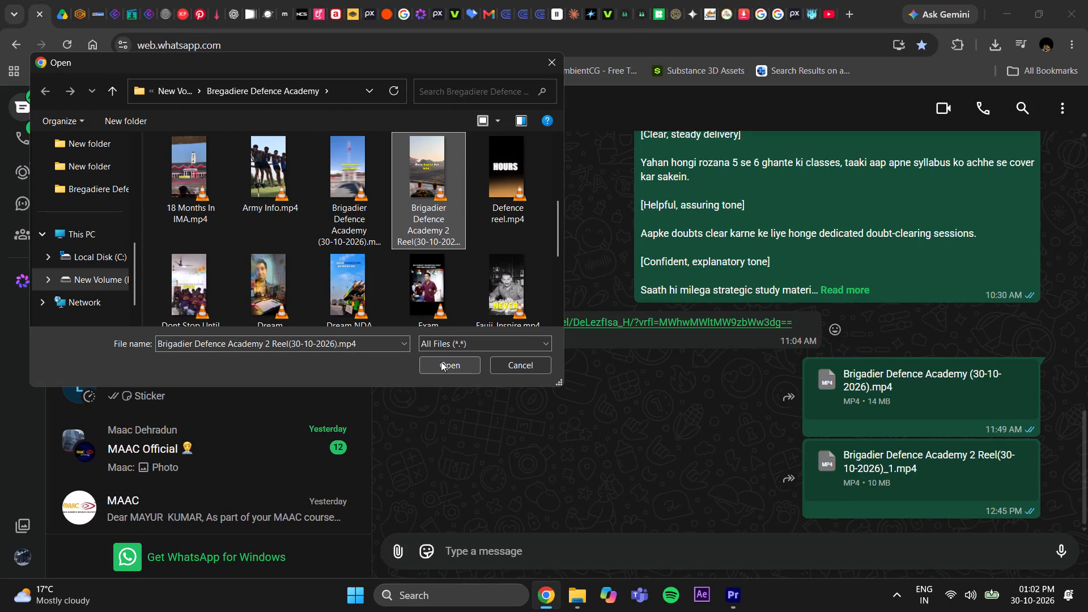